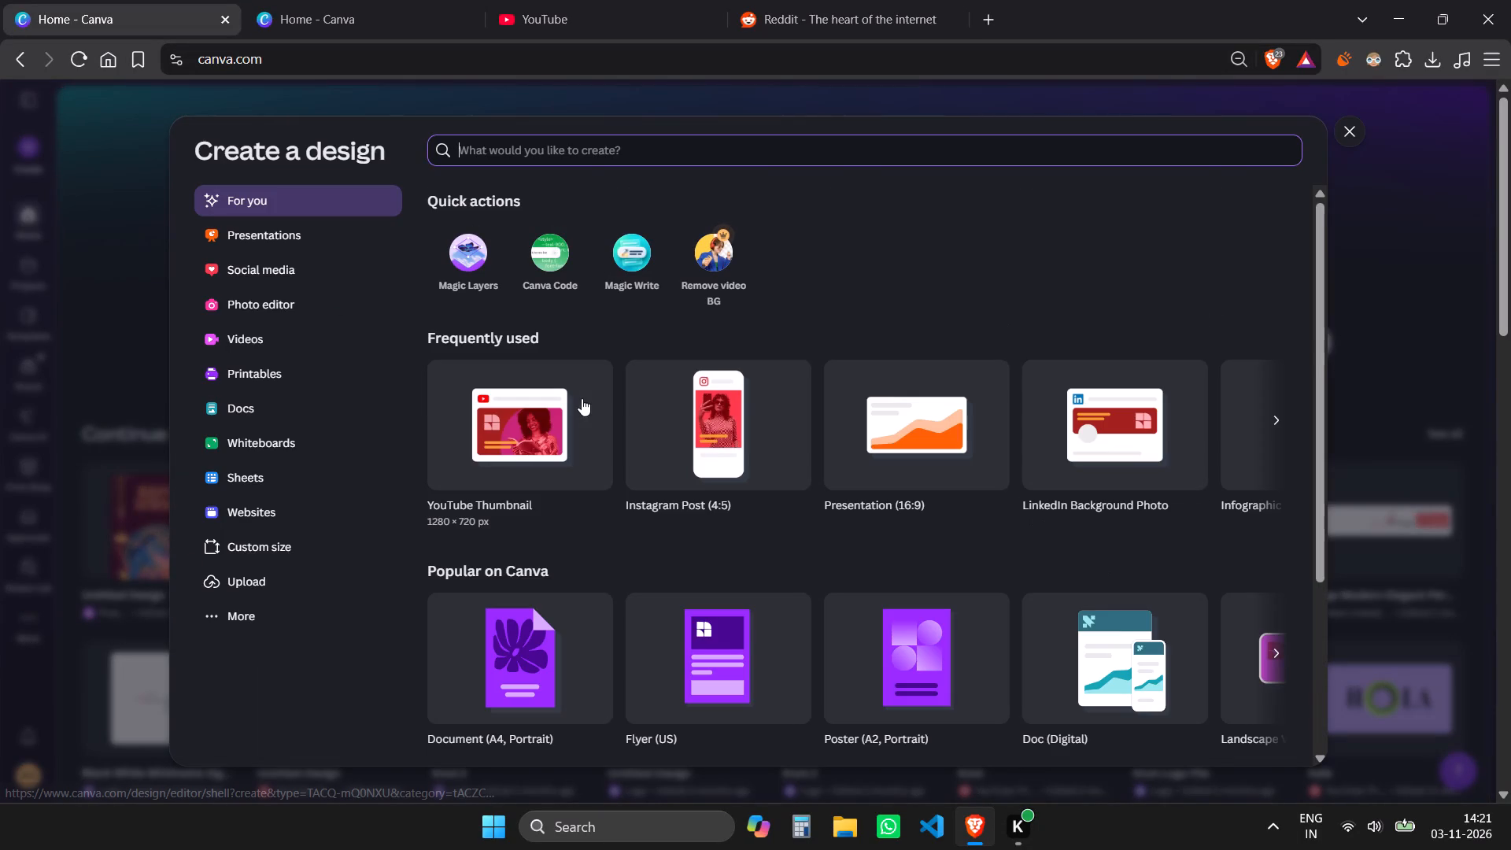
Create a new YouTube Thumbnail design at 1280 × 720 px.
click(545, 436)
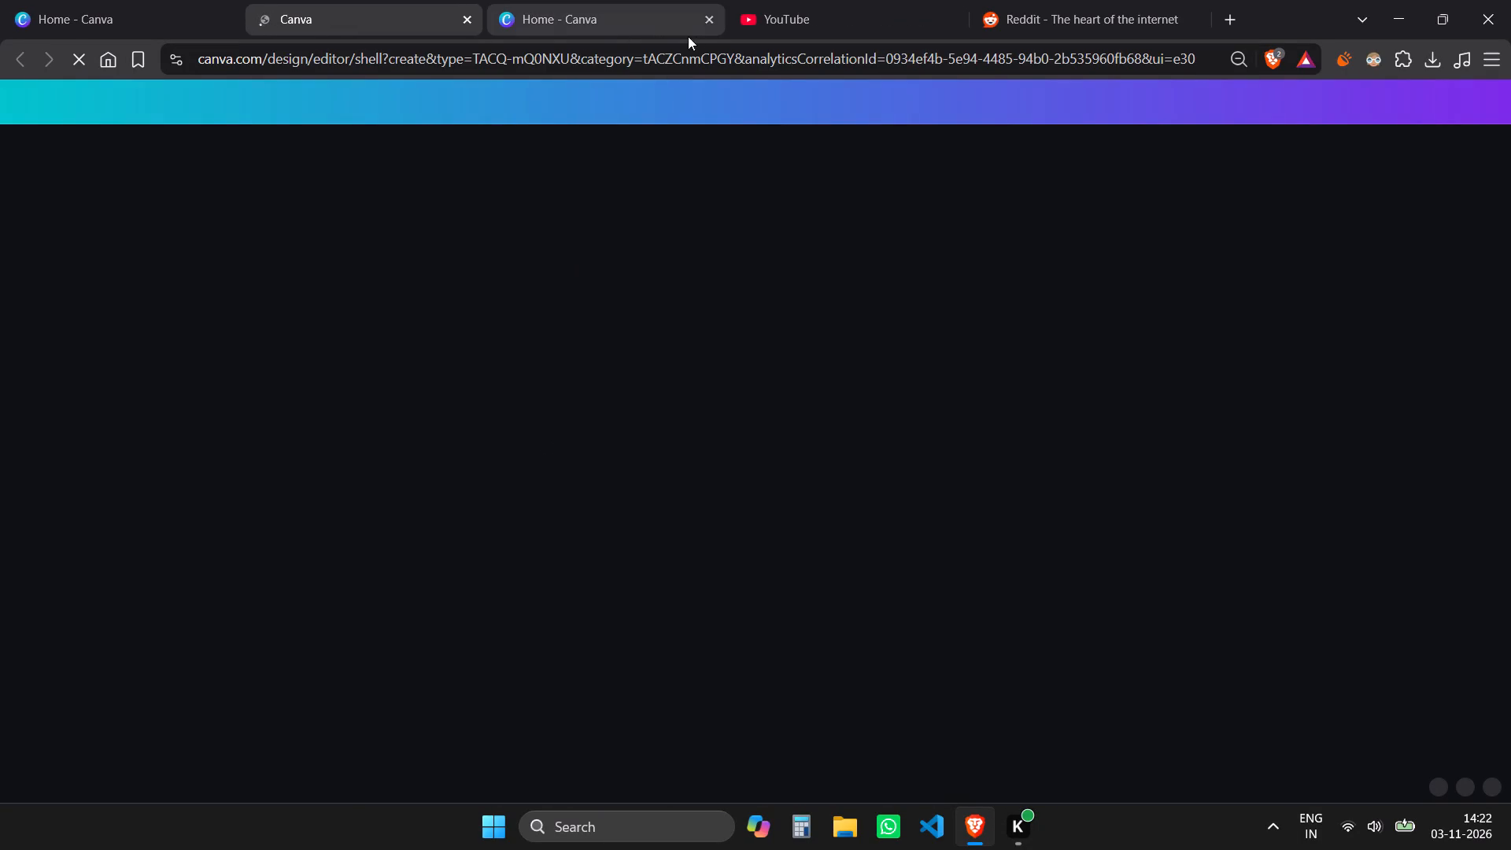
Close the duplicate Canva home tab and the Reddit tab.
click(708, 24)
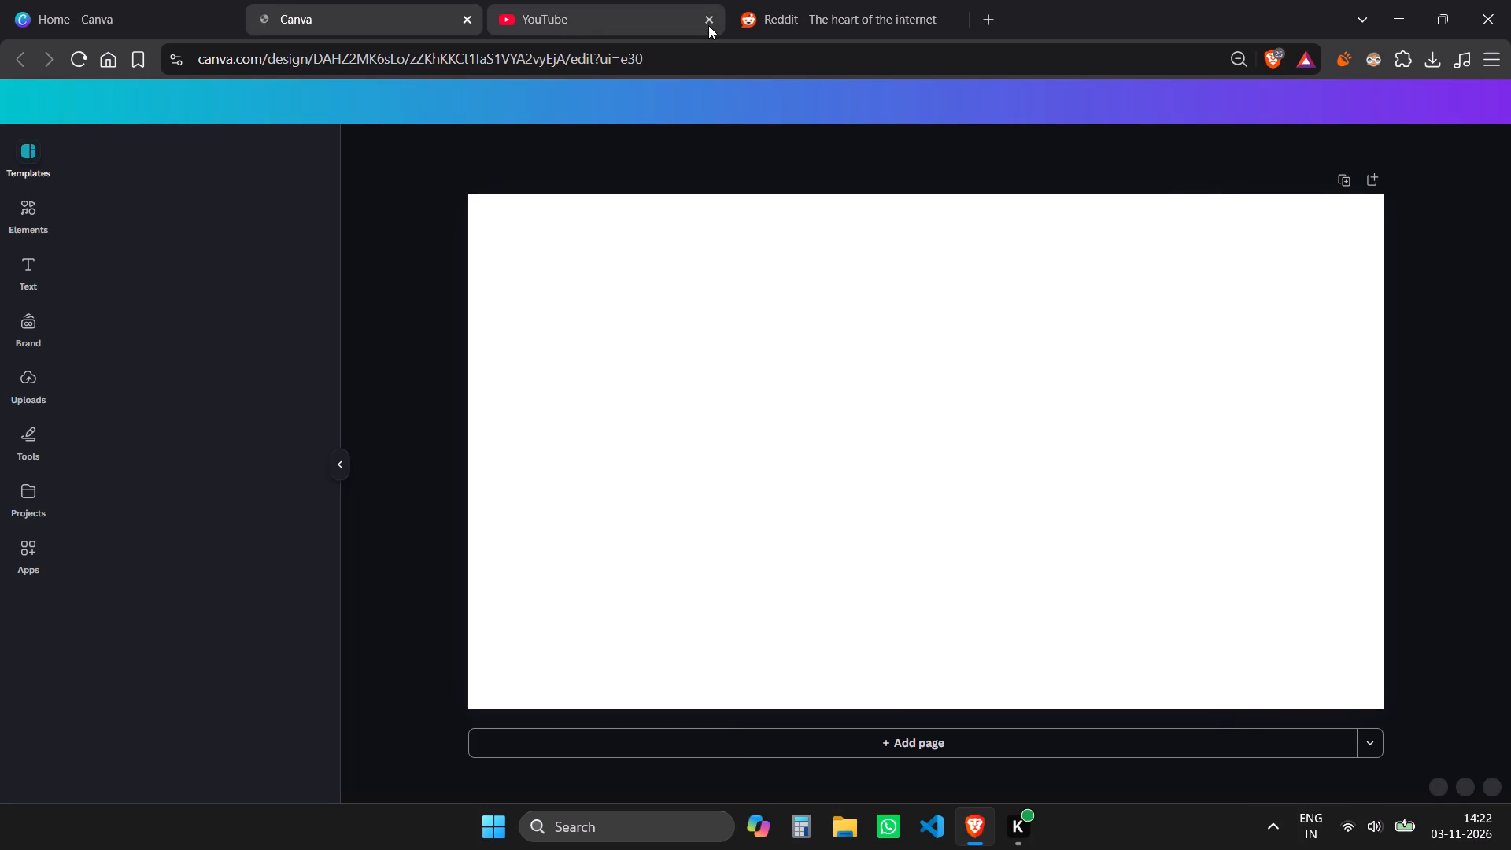
click(952, 21)
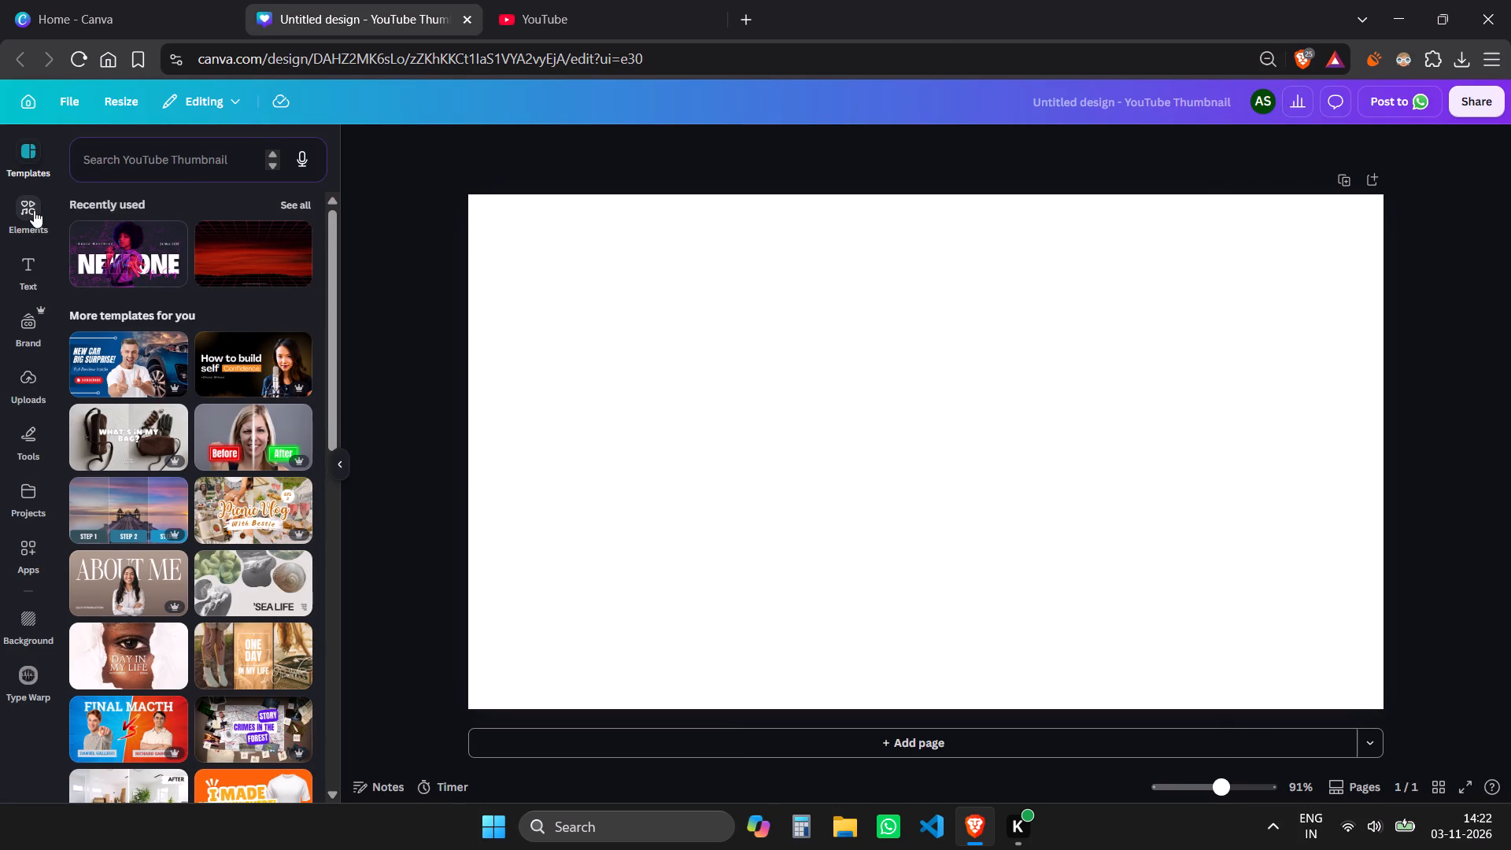
Set the blank page's background to solid black from the default colours and deselect the page.
click(702, 315)
click(937, 141)
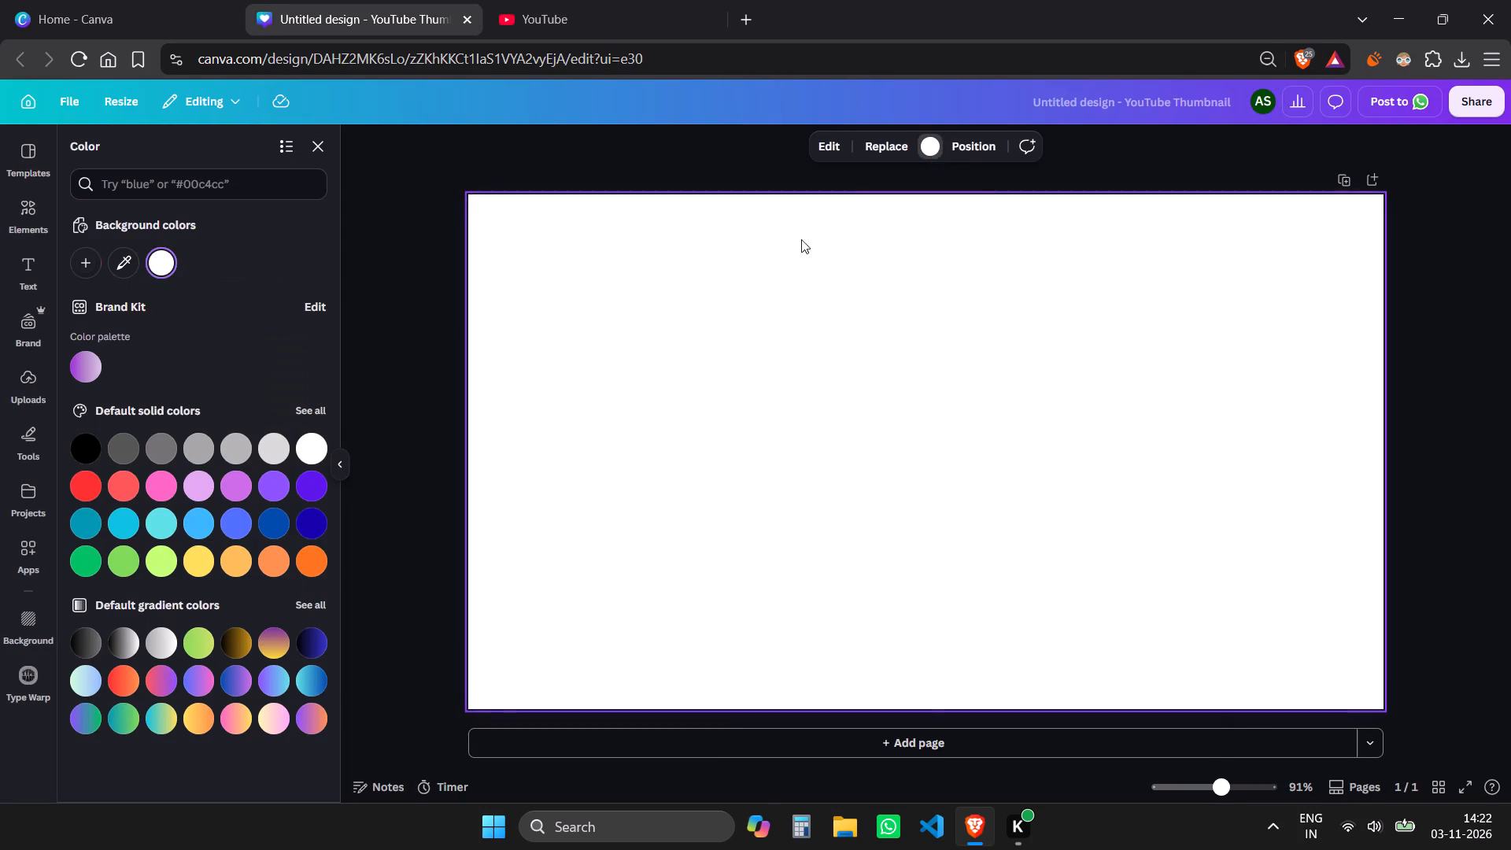
click(85, 443)
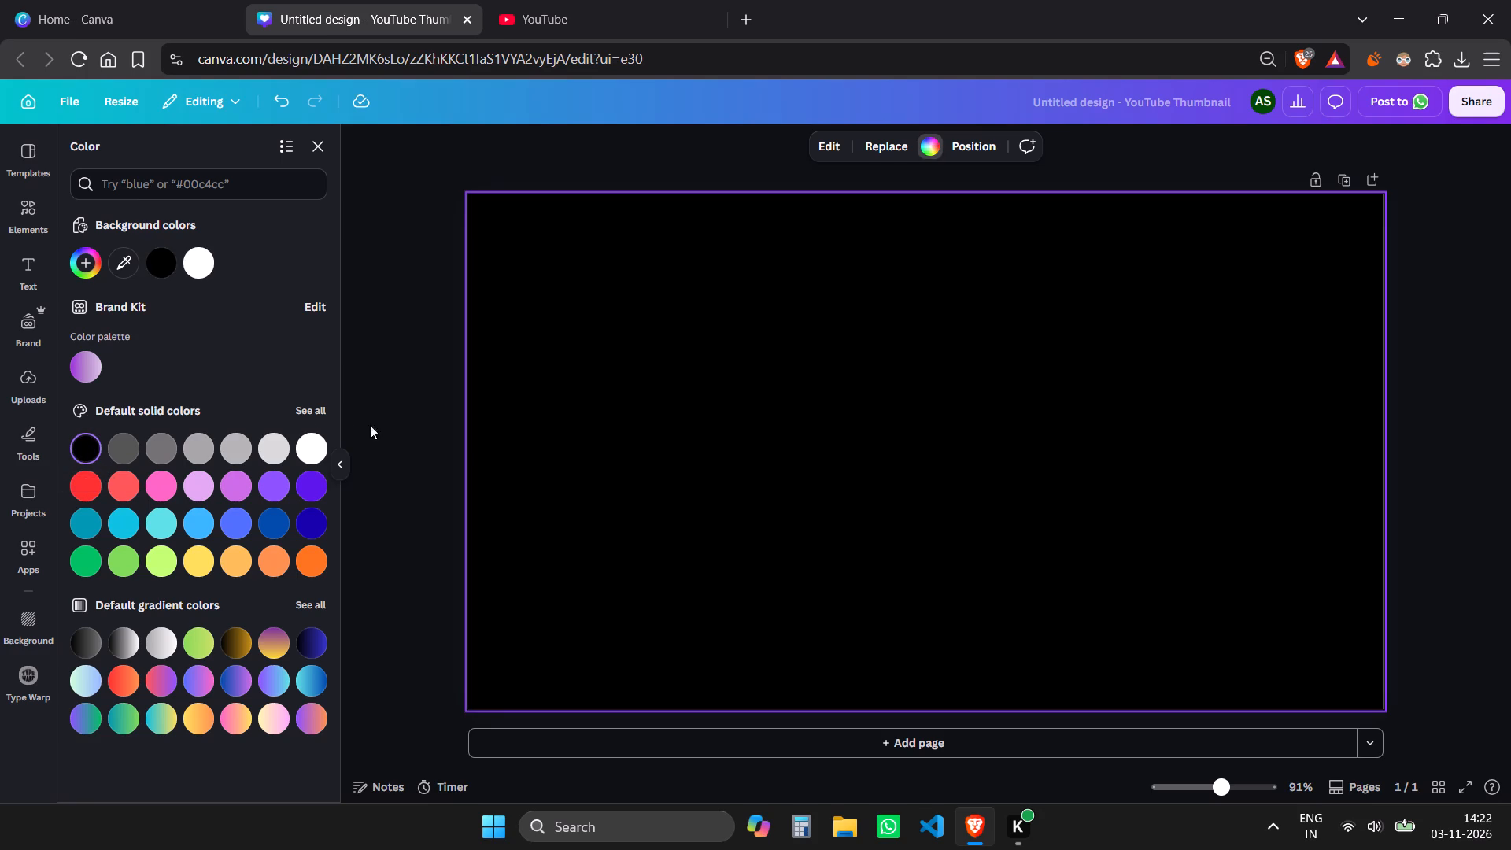
click(443, 442)
click(608, 408)
click(416, 408)
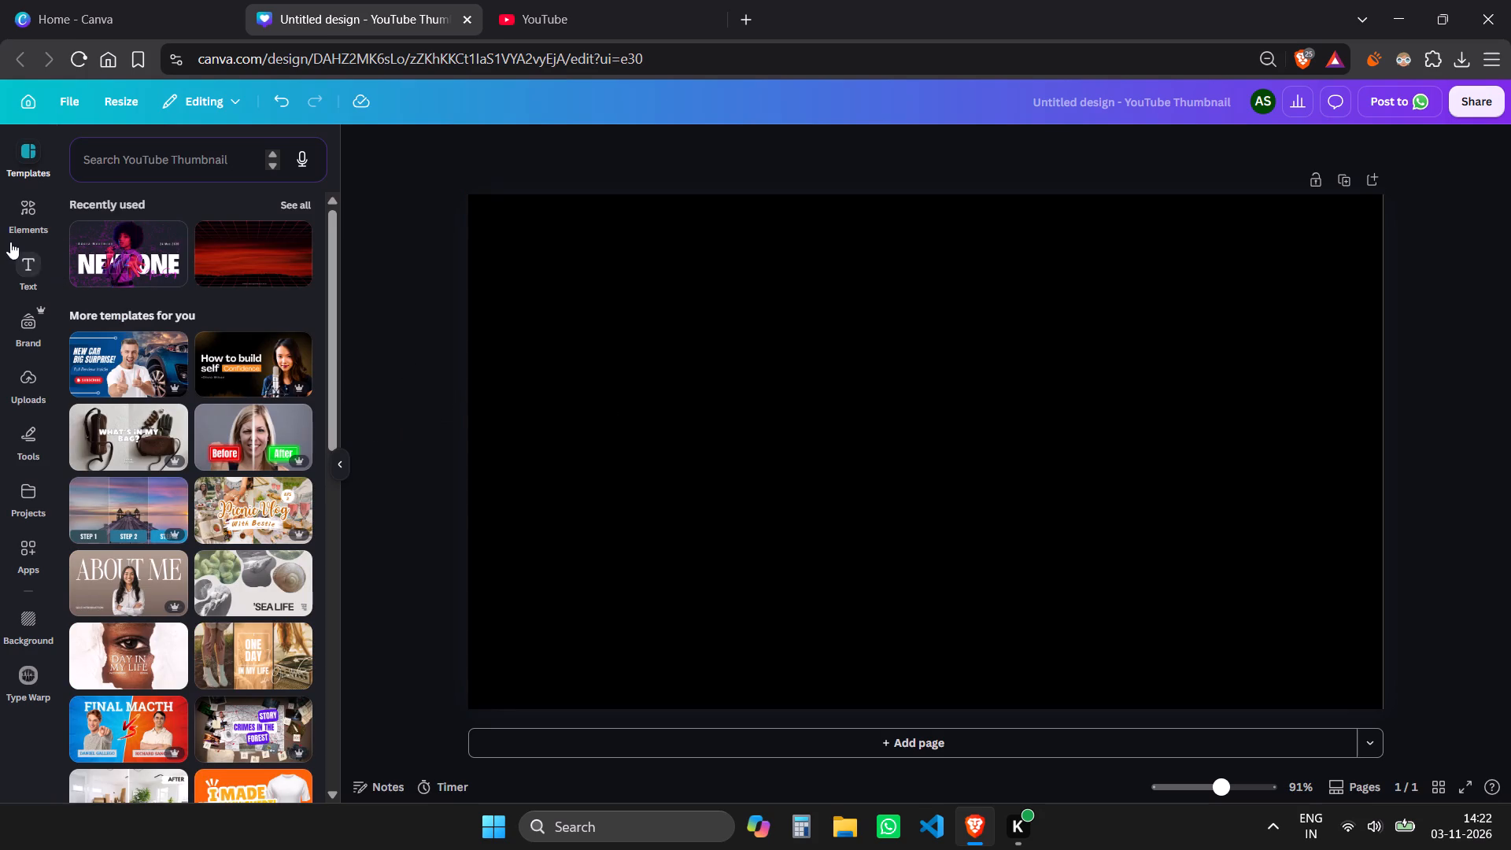
Search the Graphics elements for "walk" and examine the results for a suitable walking figure.
click(39, 216)
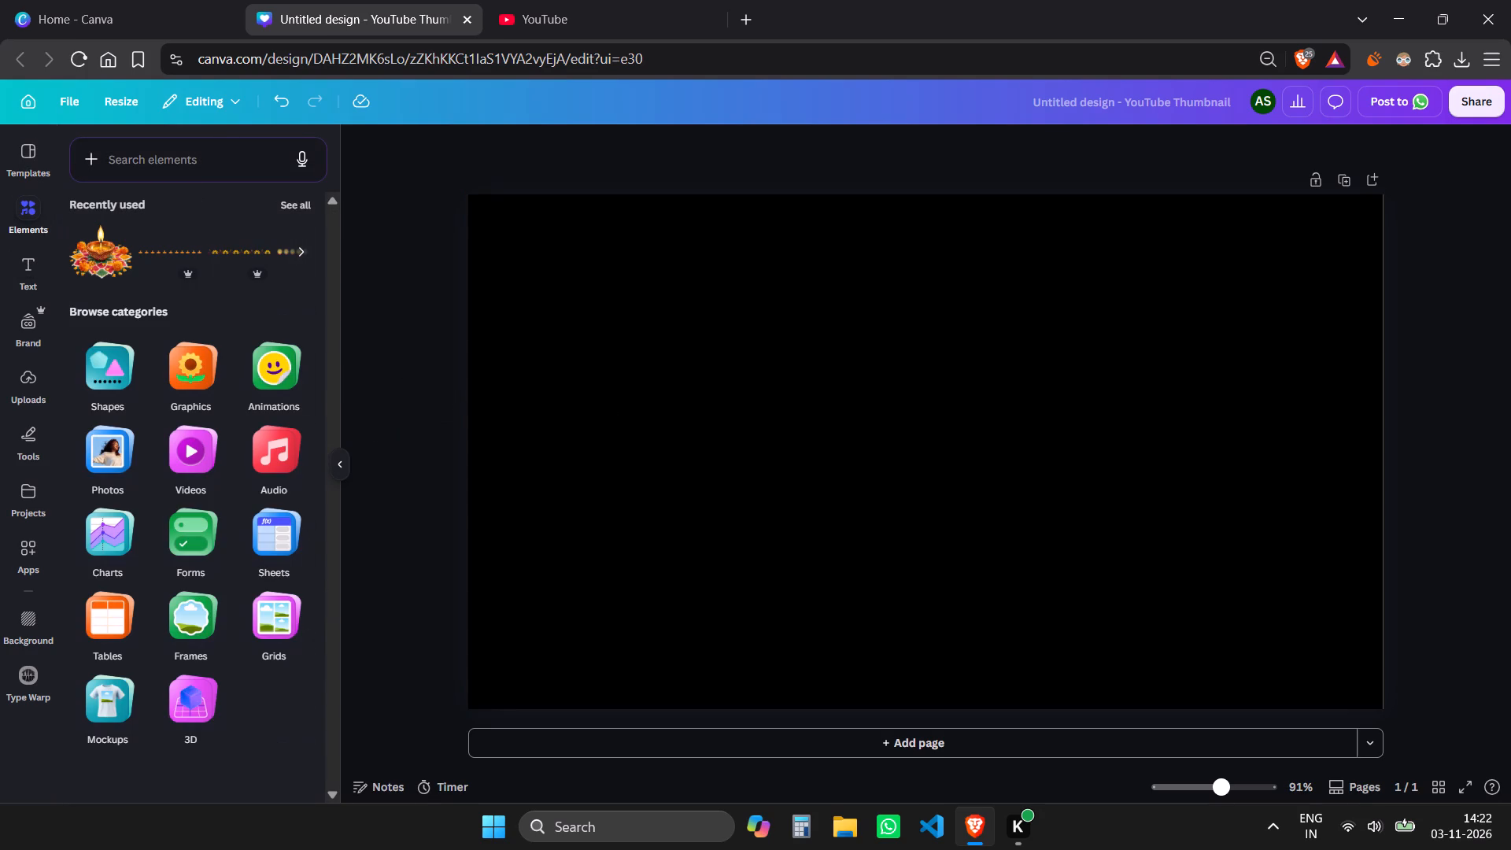
click(195, 360)
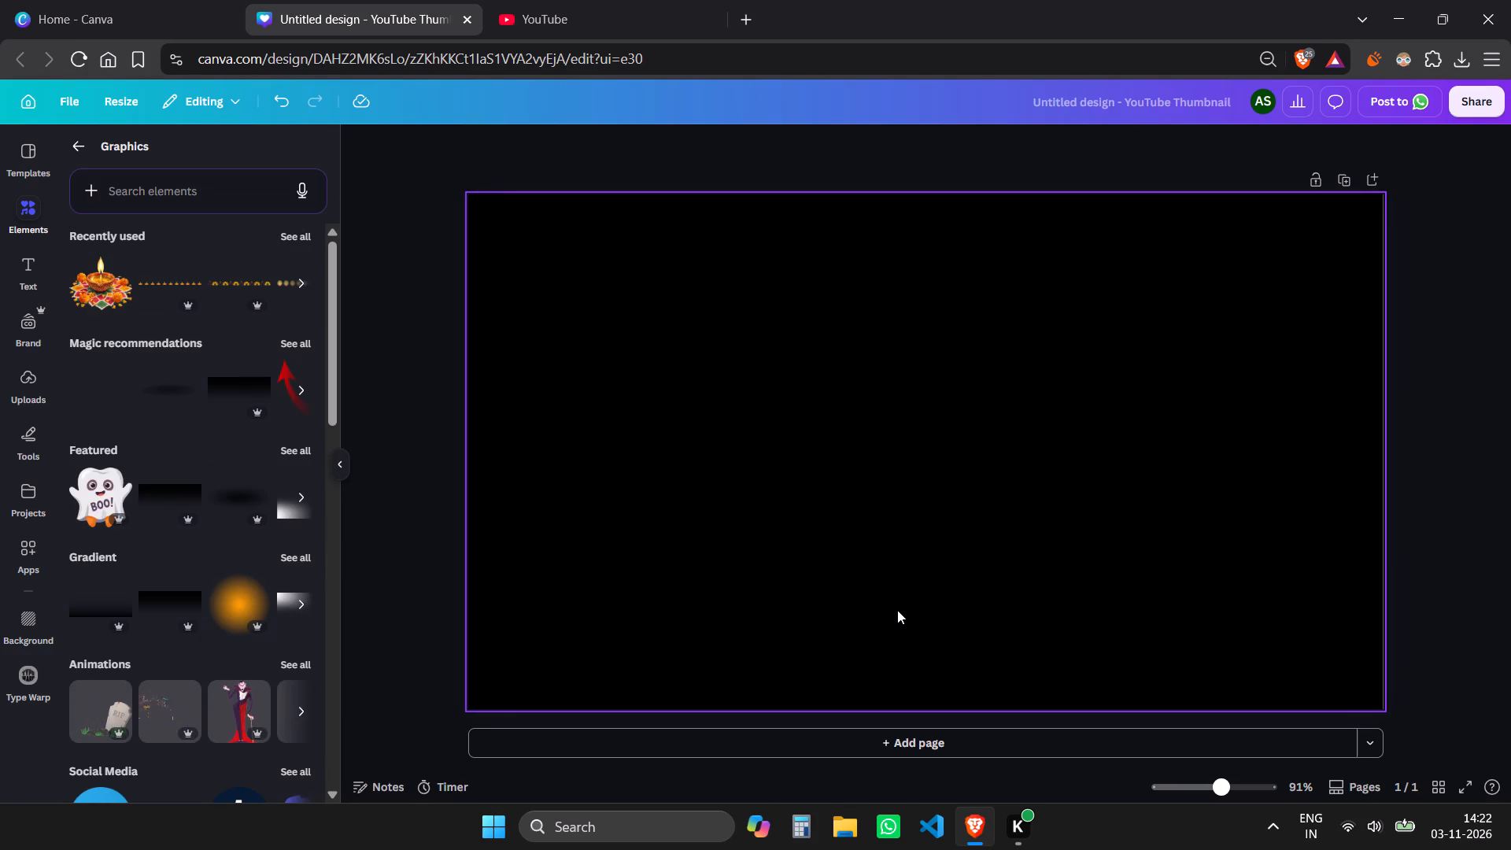
click(257, 200)
text(walk)
key(Return)
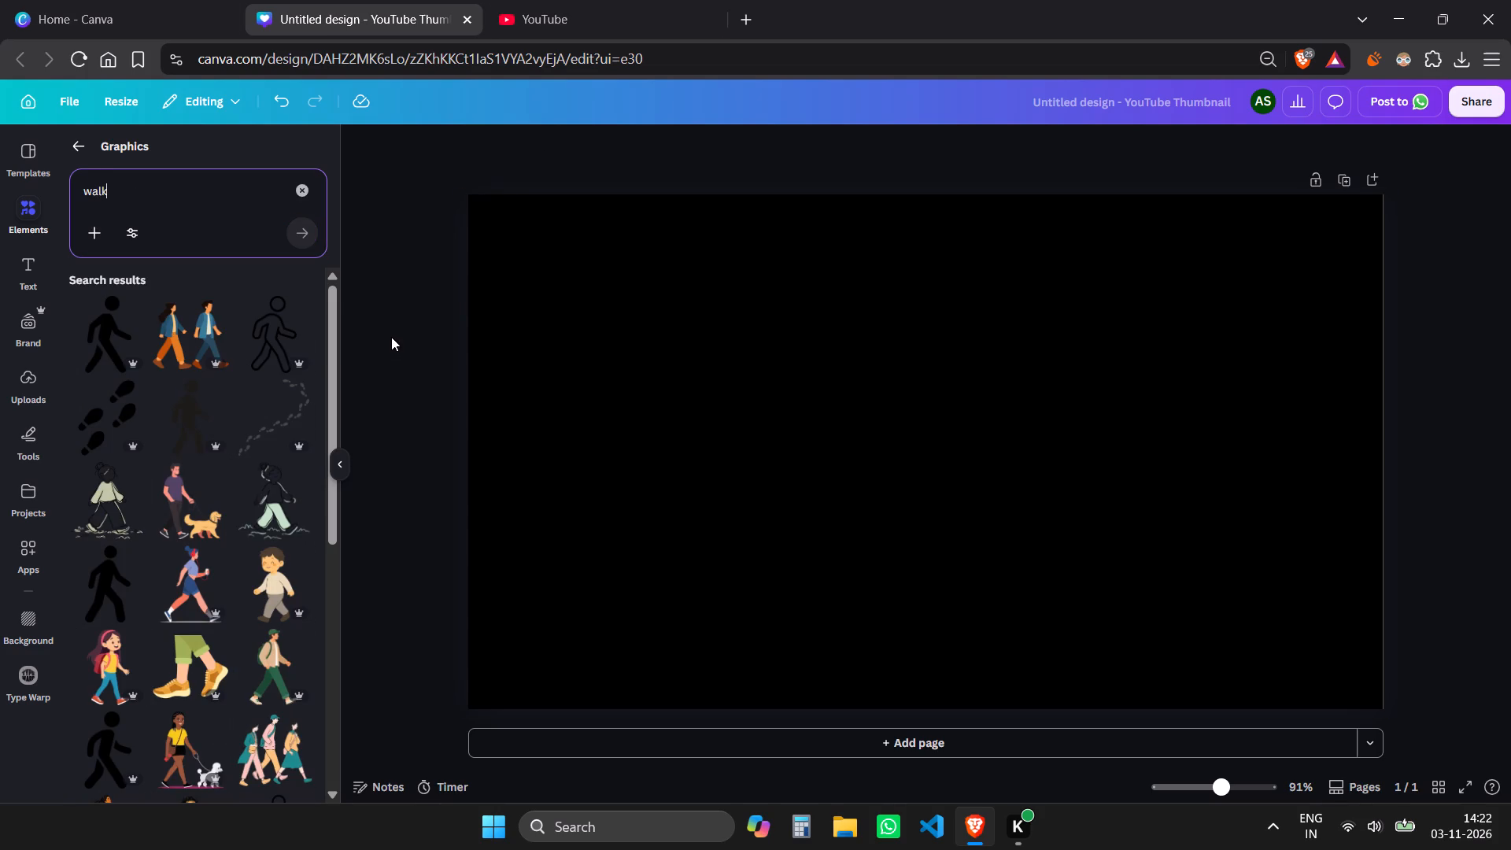
scroll(242, 530, down, 4)
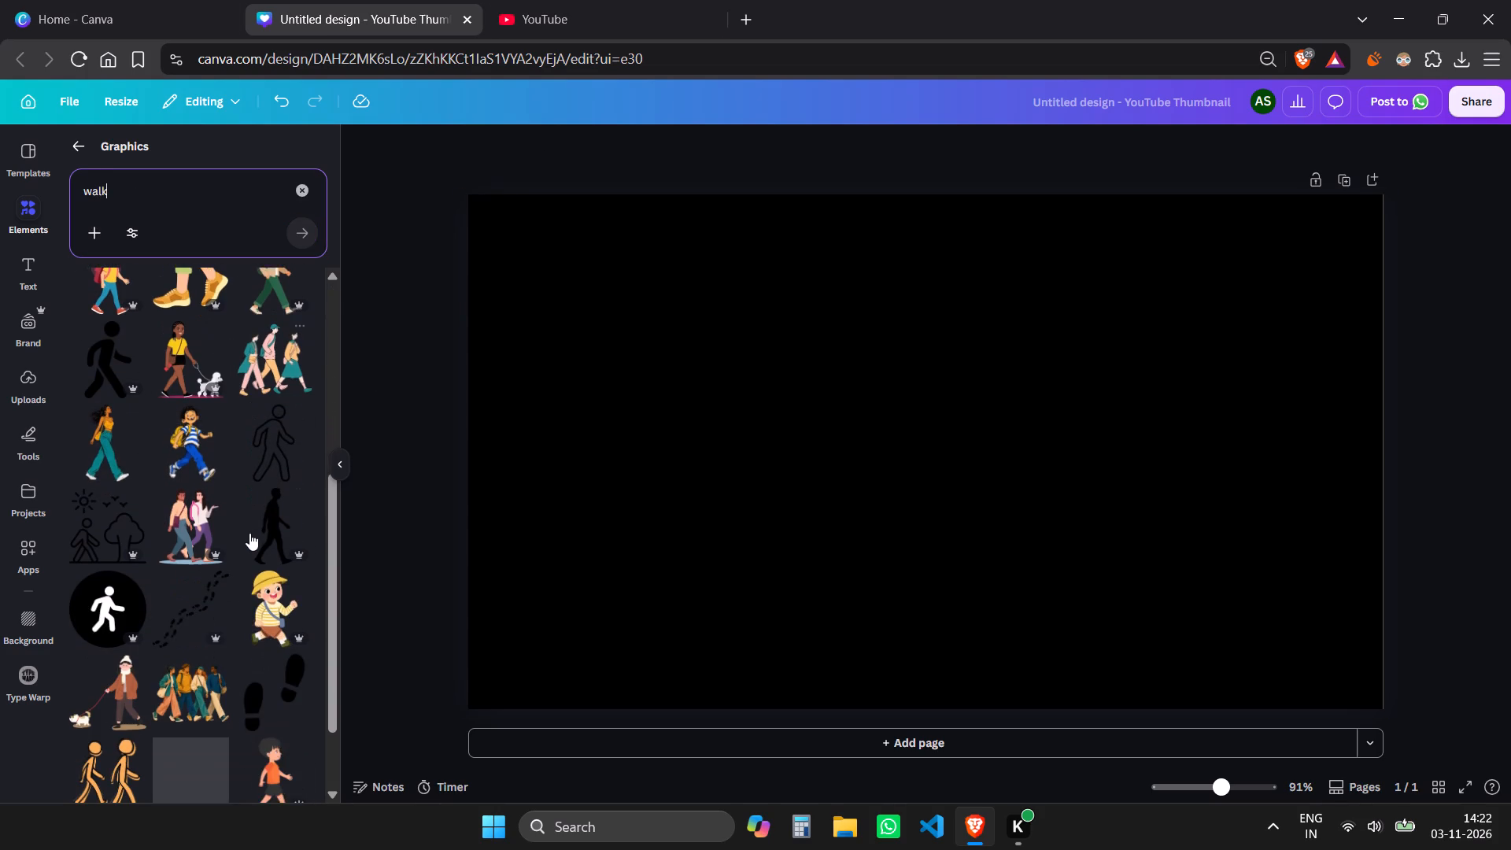
scroll(249, 533, down, 3)
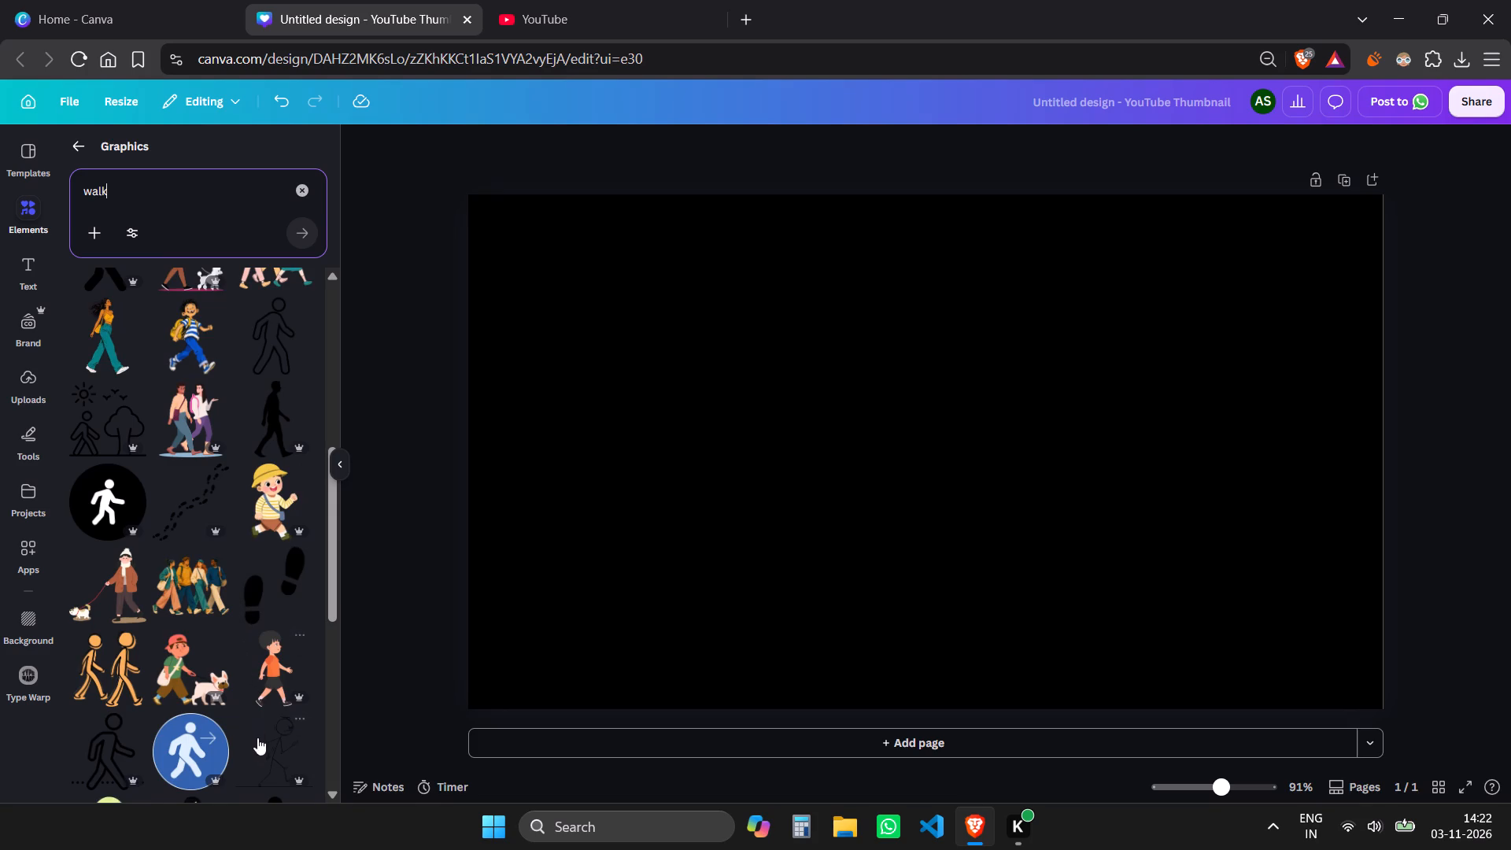
scroll(257, 738, down, 3)
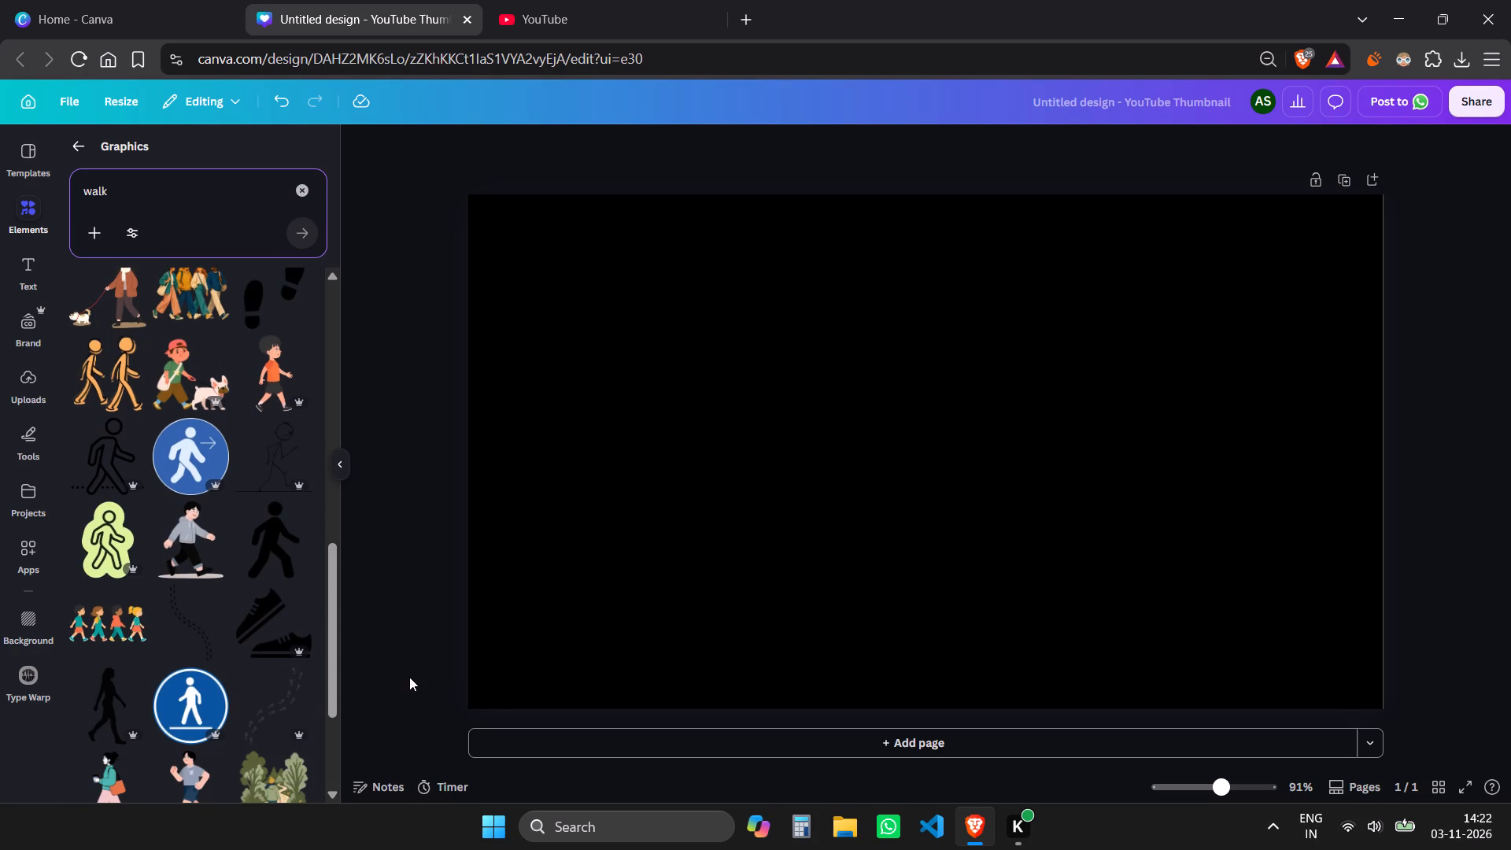
scroll(249, 645, down, 4)
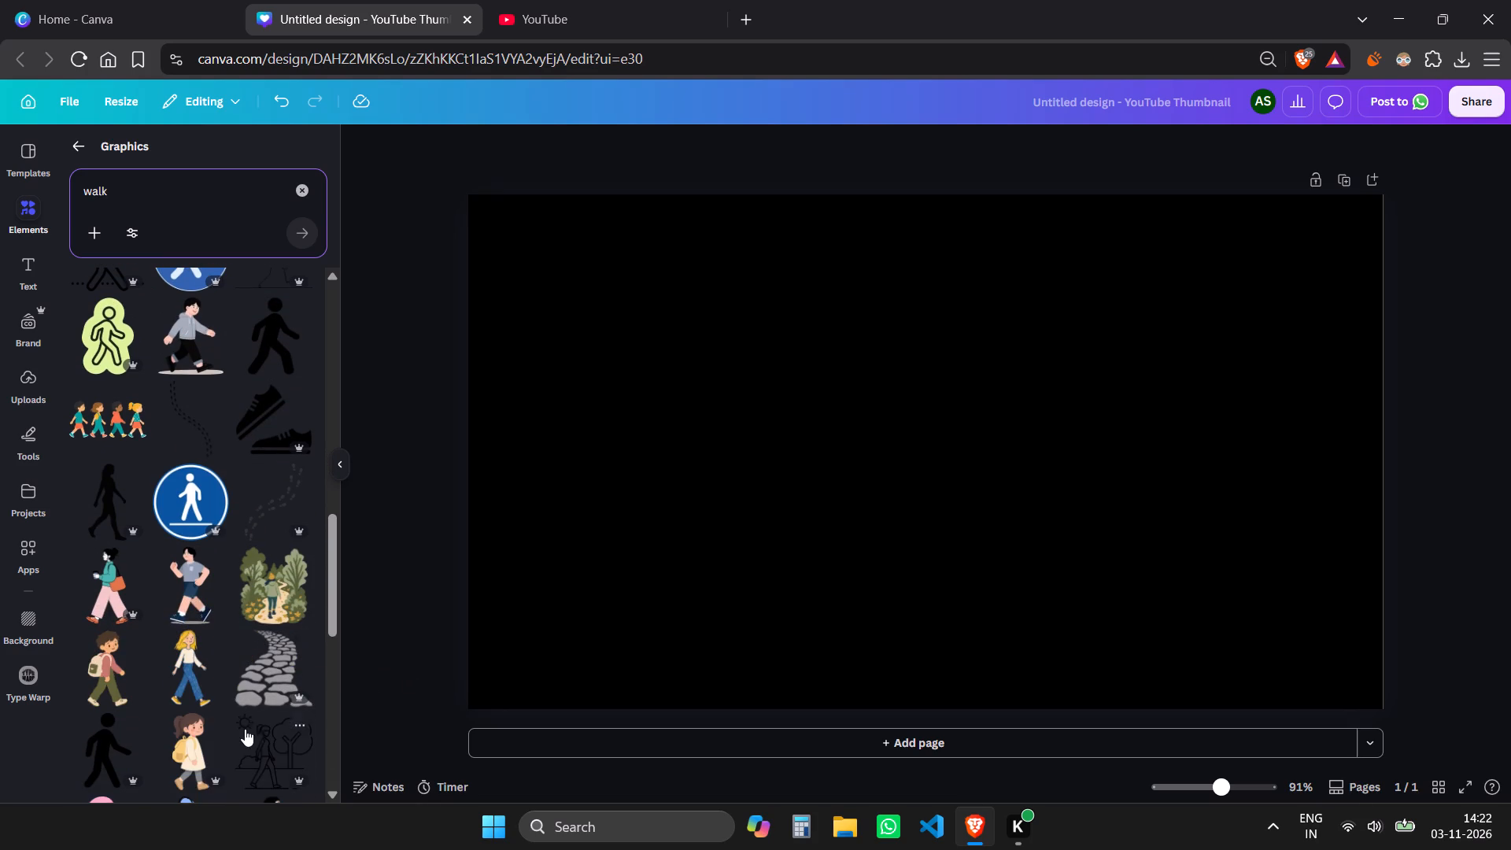
scroll(247, 719, down, 3)
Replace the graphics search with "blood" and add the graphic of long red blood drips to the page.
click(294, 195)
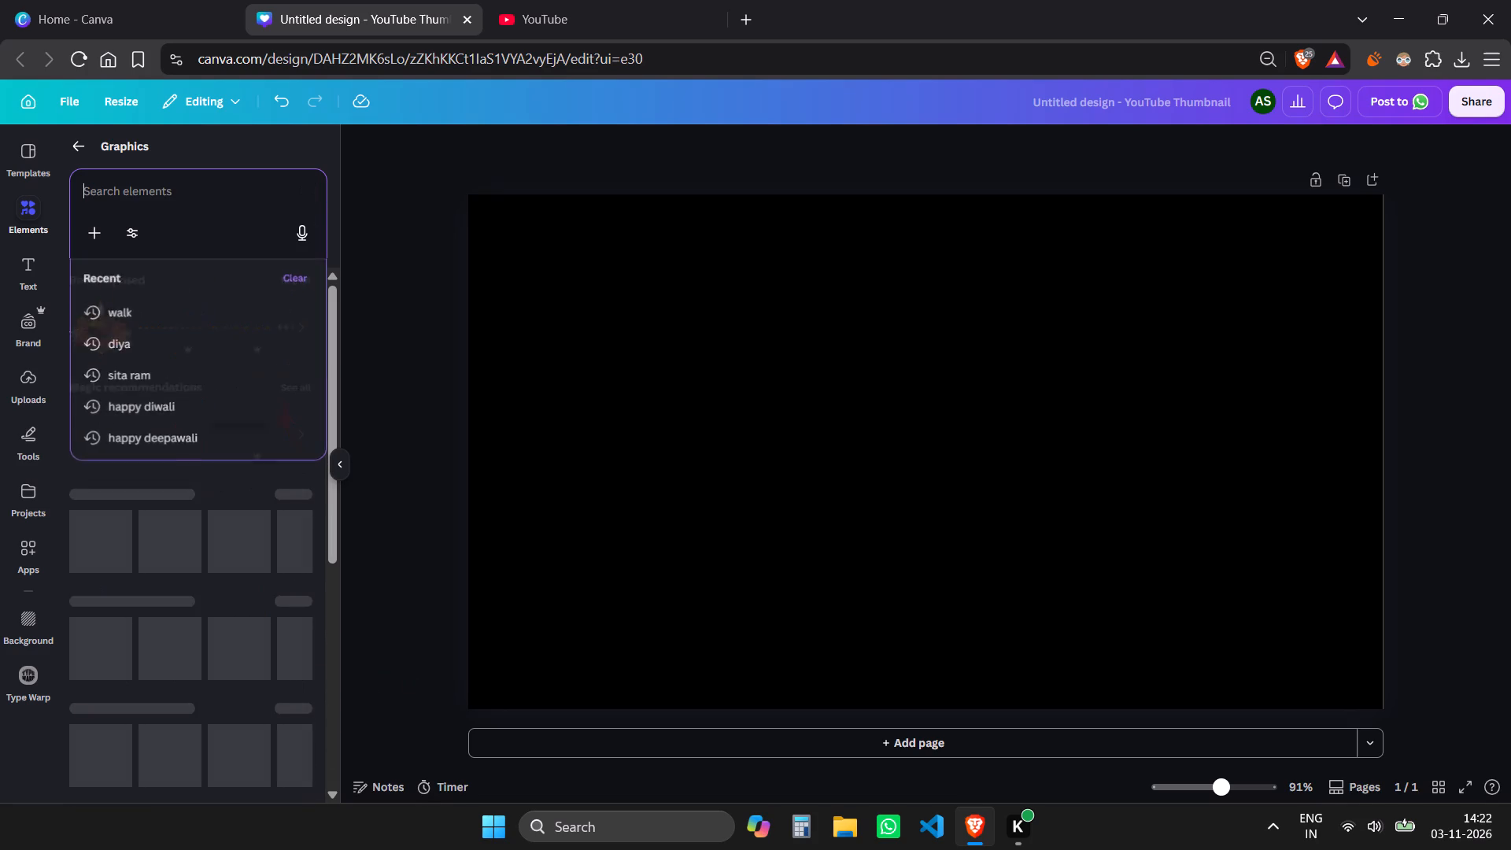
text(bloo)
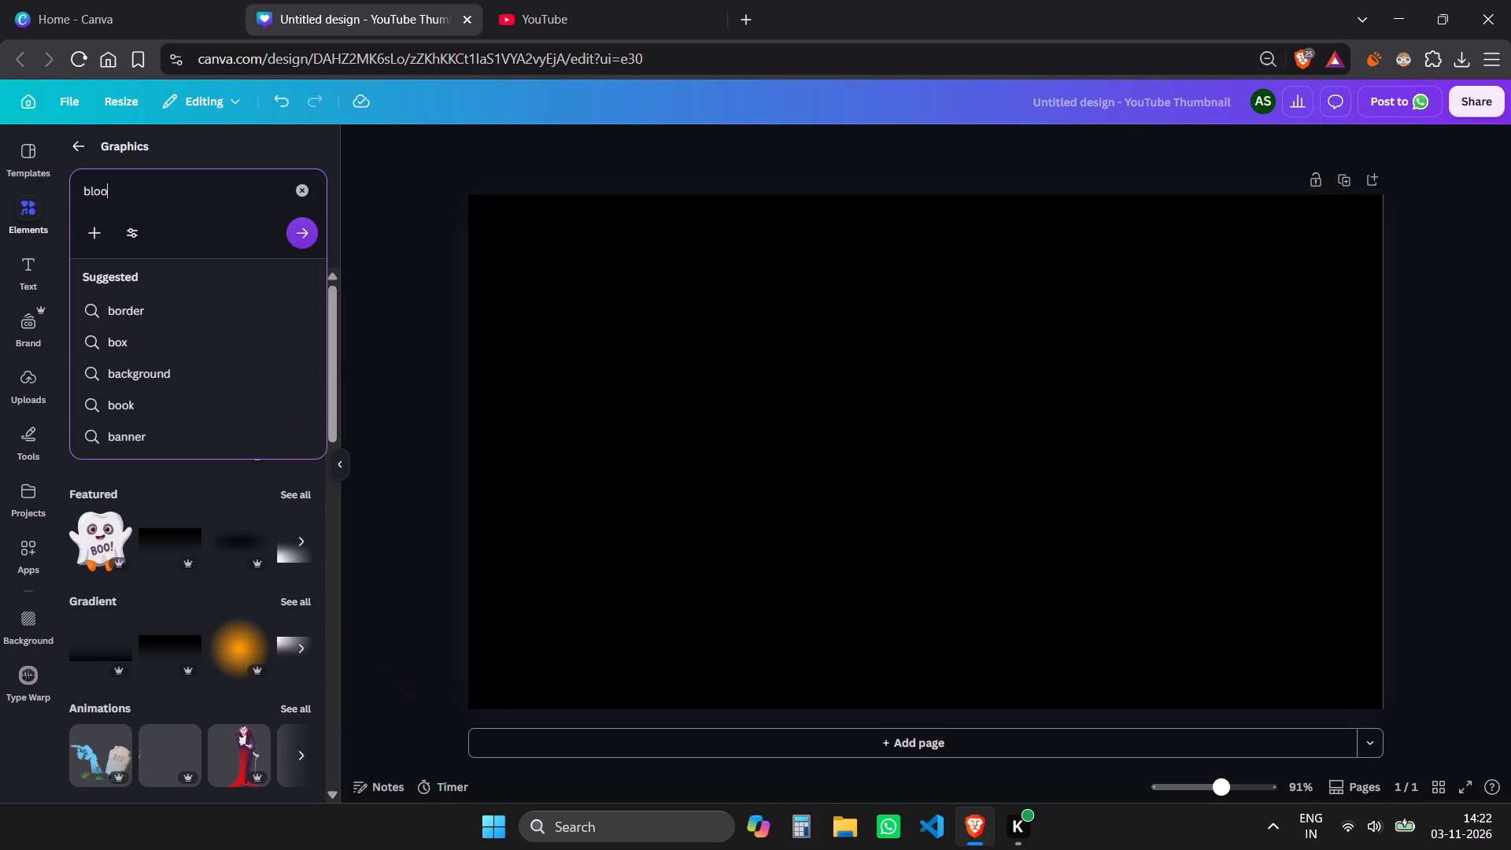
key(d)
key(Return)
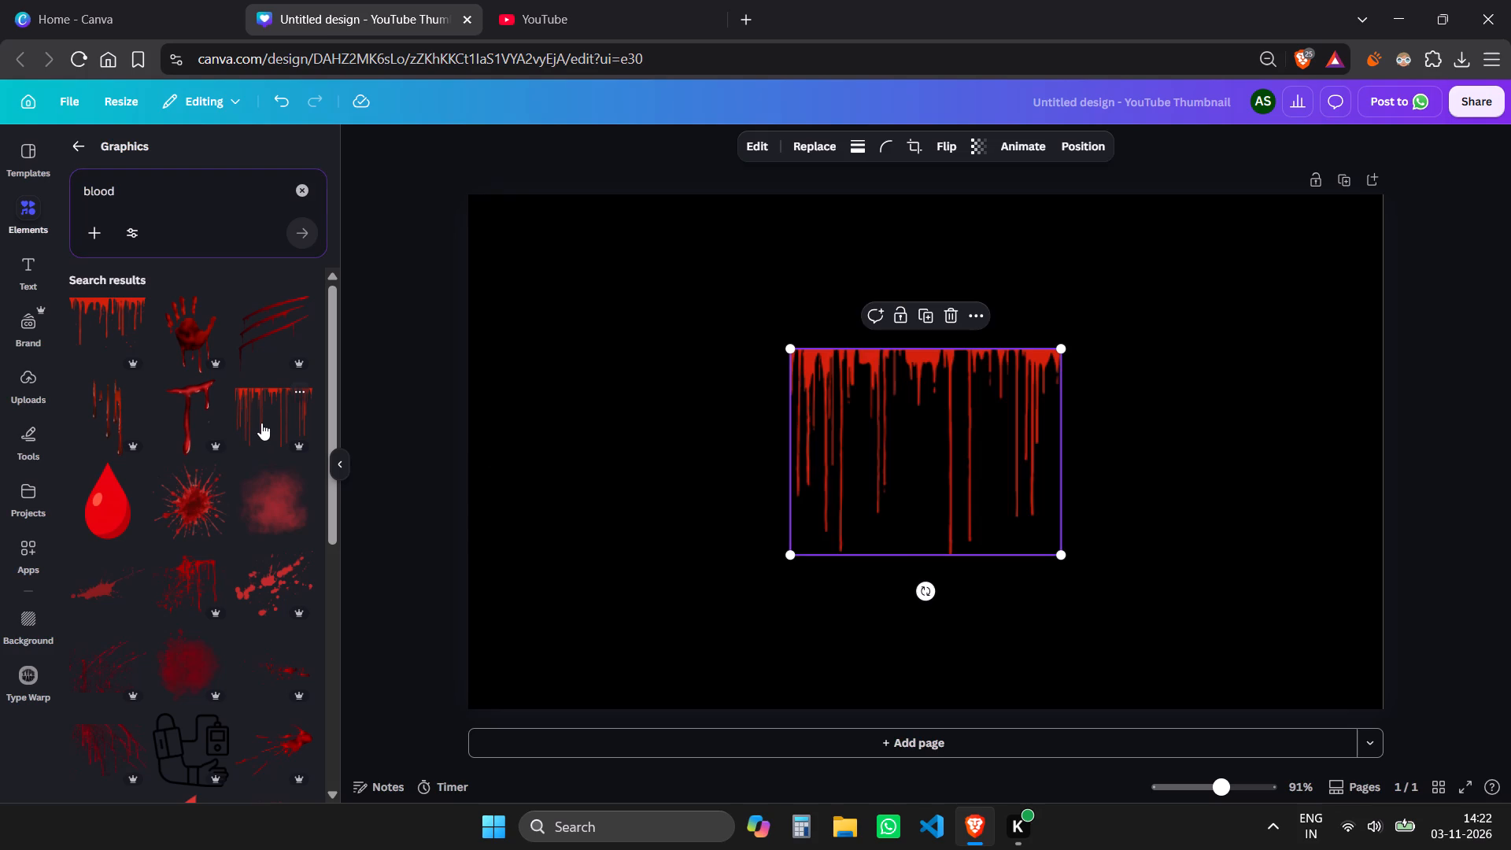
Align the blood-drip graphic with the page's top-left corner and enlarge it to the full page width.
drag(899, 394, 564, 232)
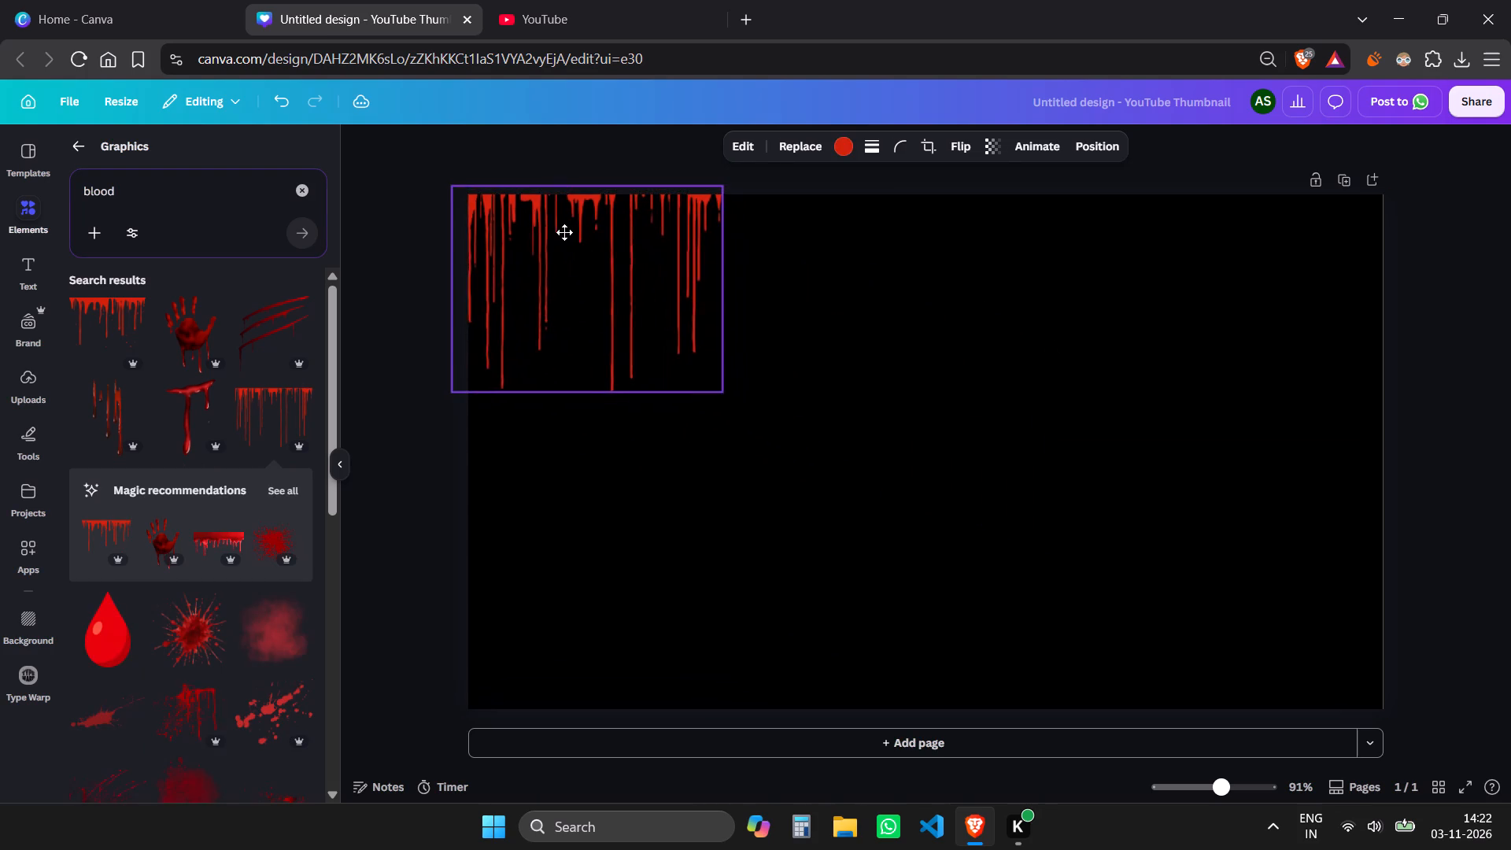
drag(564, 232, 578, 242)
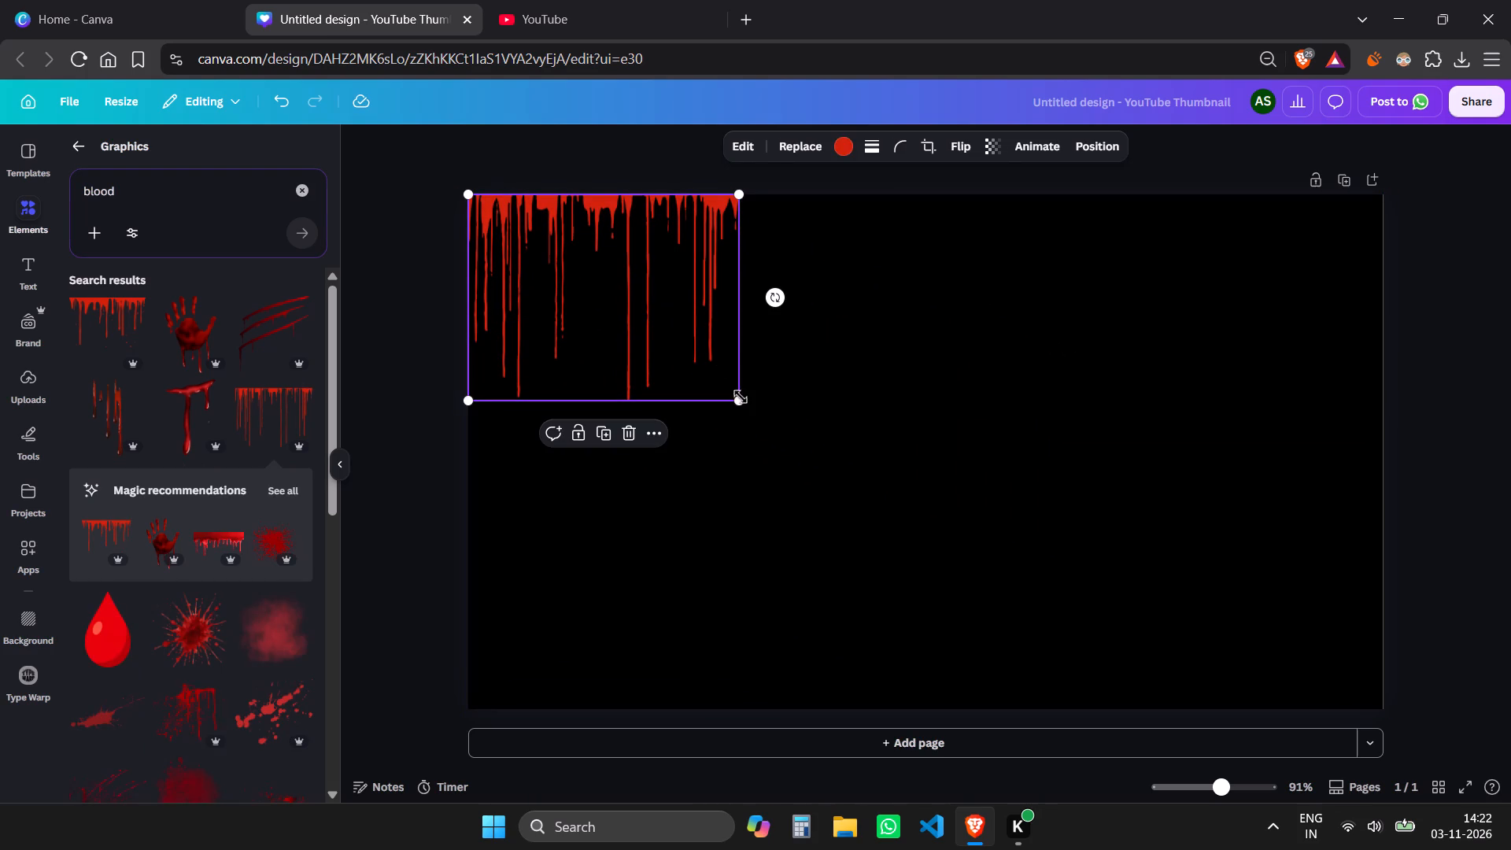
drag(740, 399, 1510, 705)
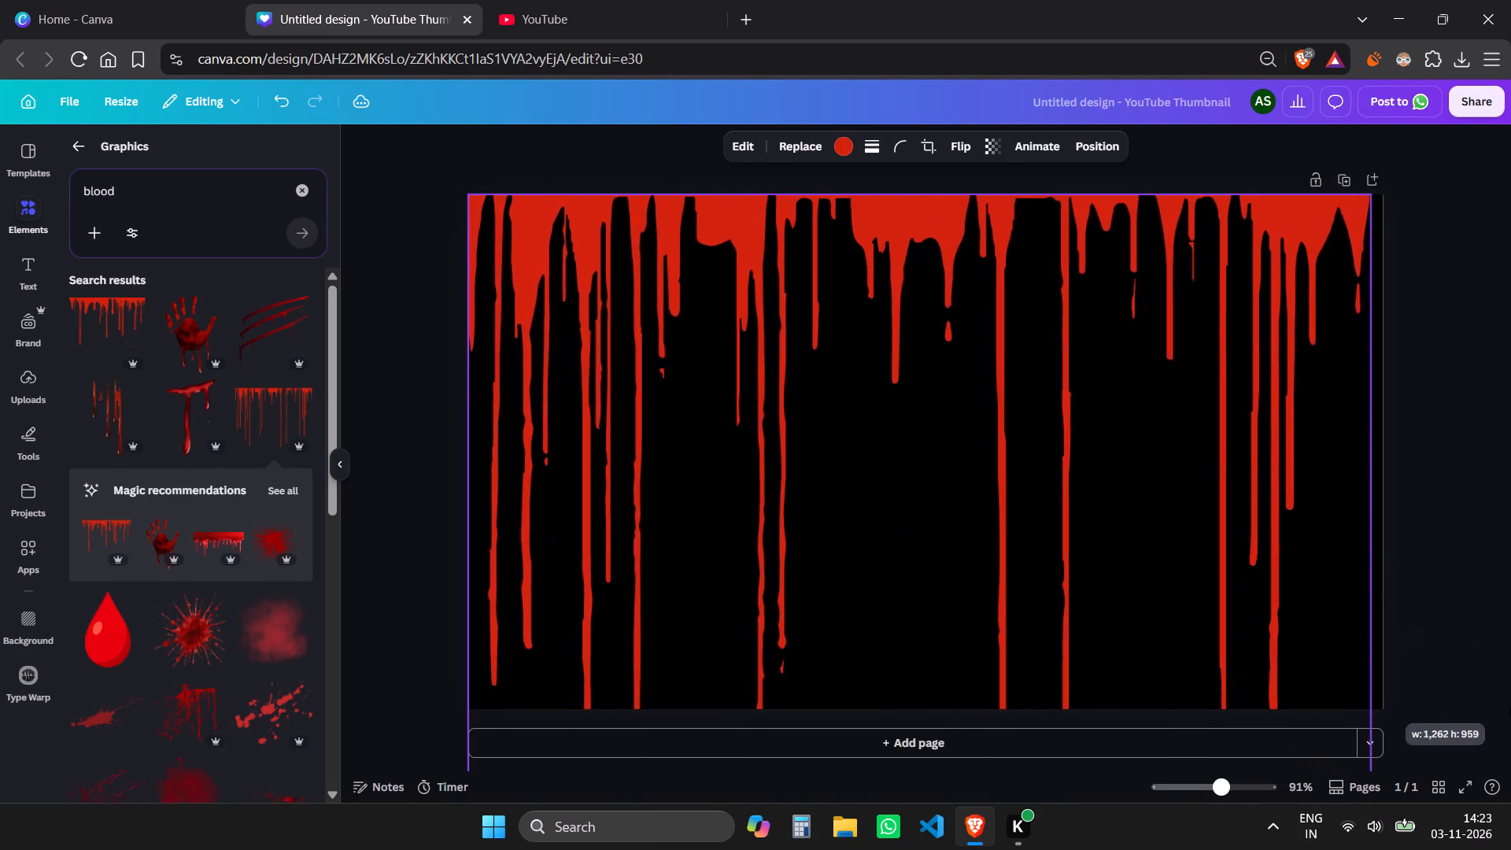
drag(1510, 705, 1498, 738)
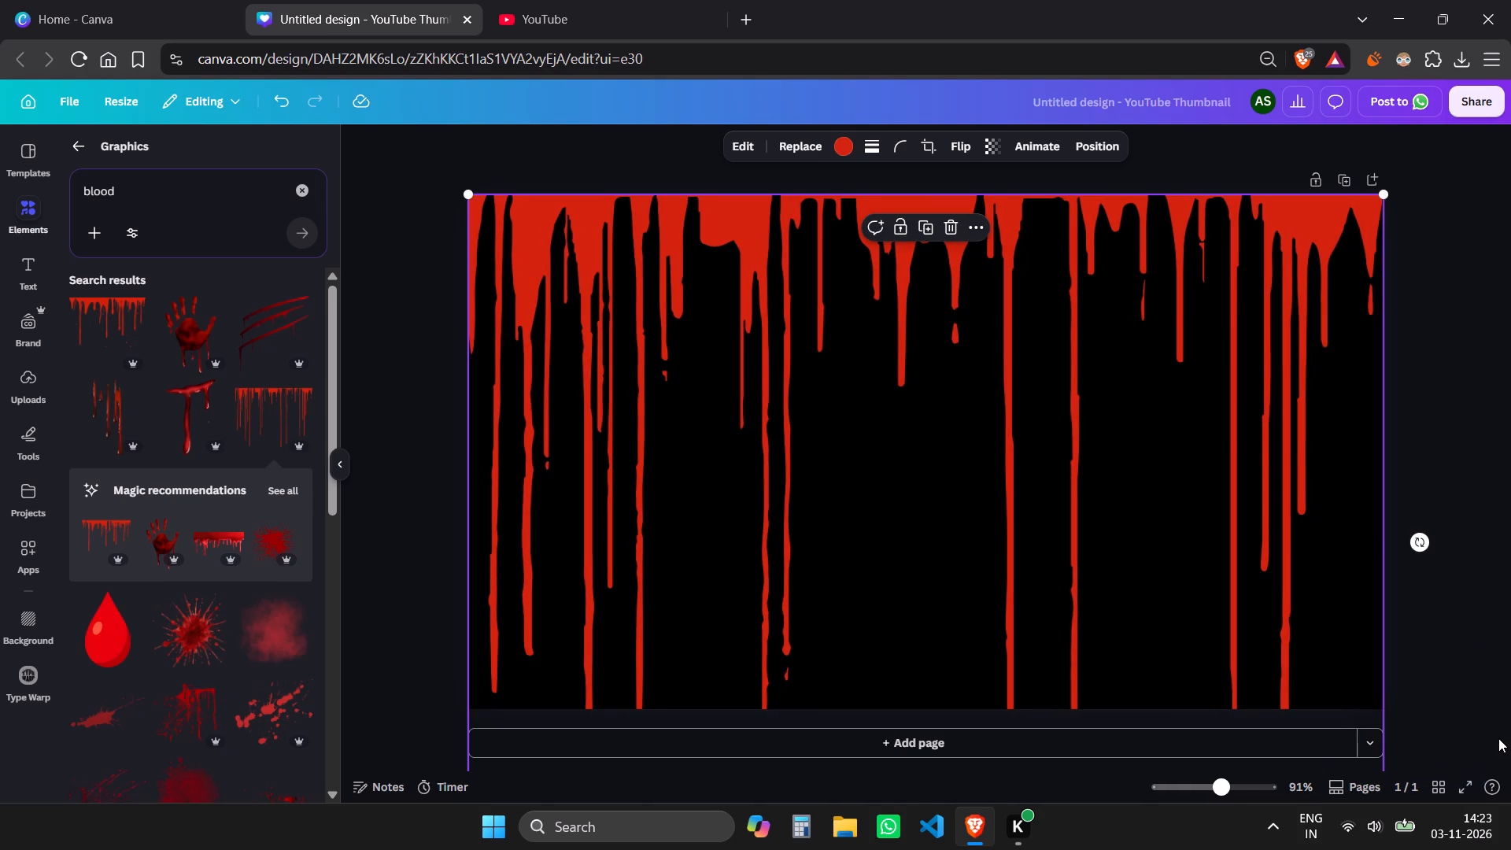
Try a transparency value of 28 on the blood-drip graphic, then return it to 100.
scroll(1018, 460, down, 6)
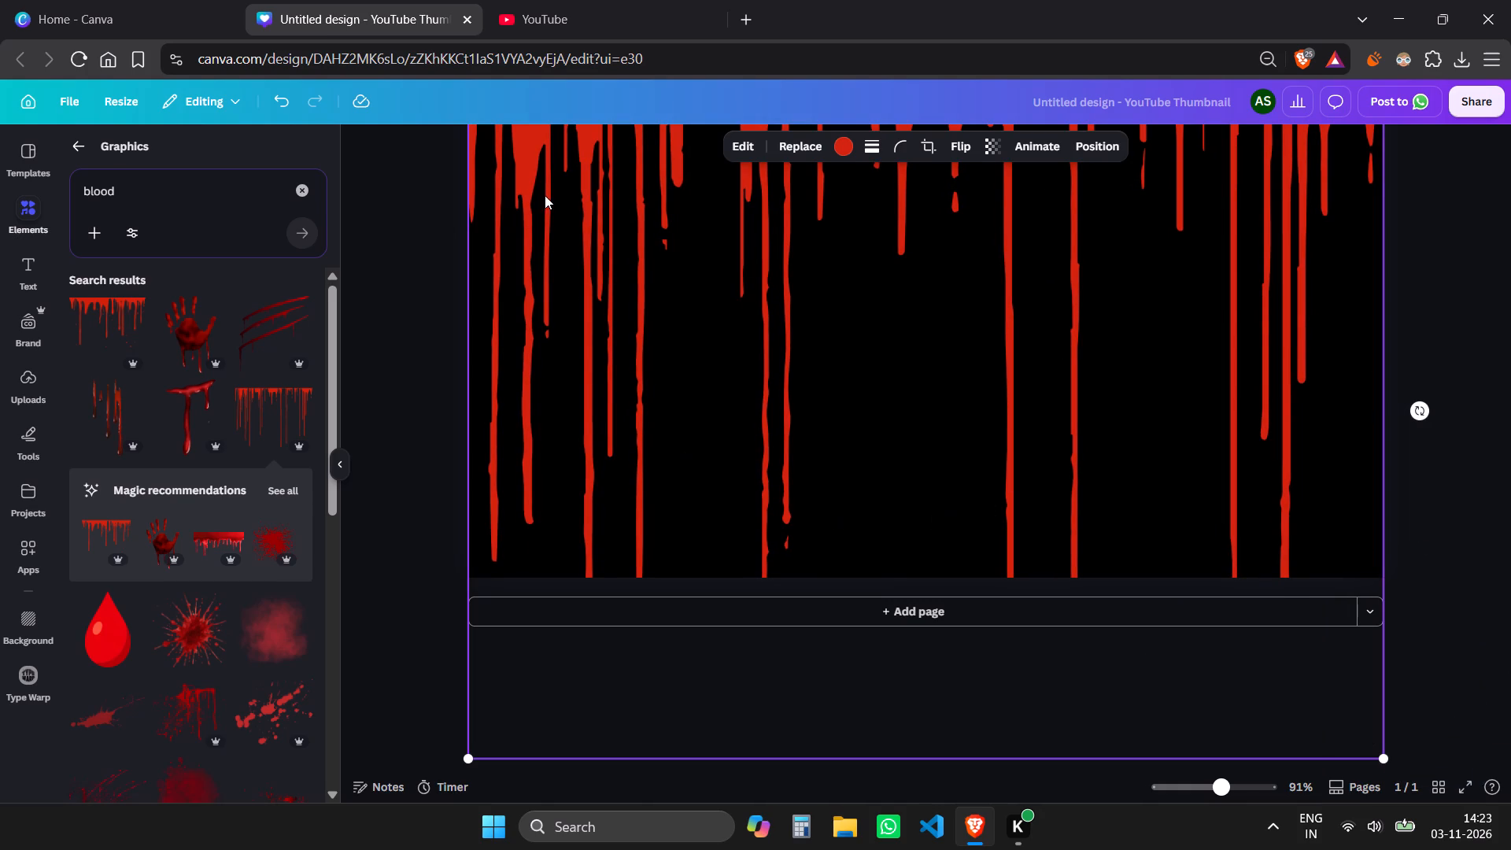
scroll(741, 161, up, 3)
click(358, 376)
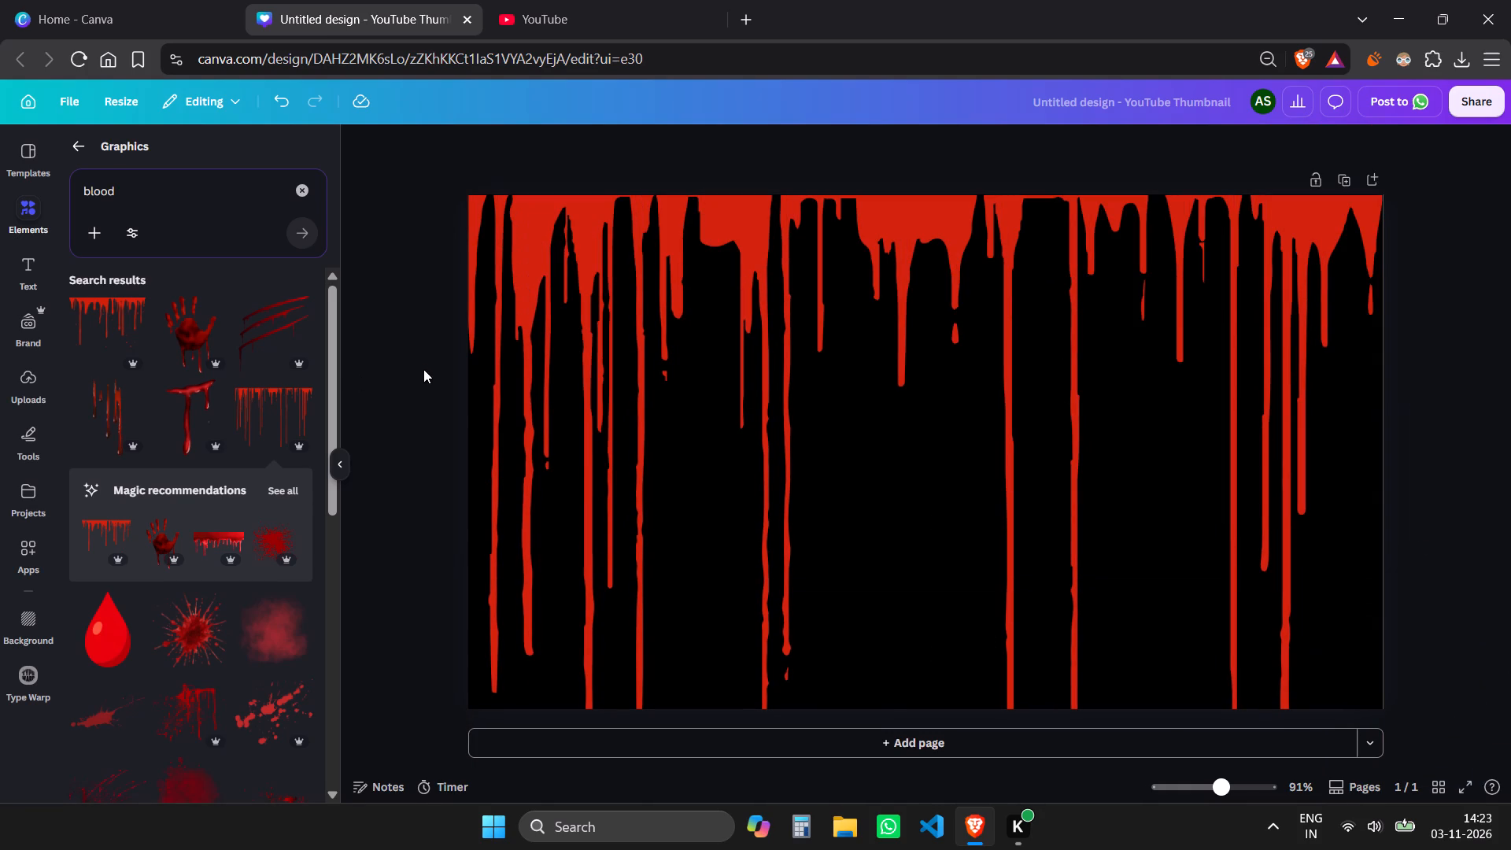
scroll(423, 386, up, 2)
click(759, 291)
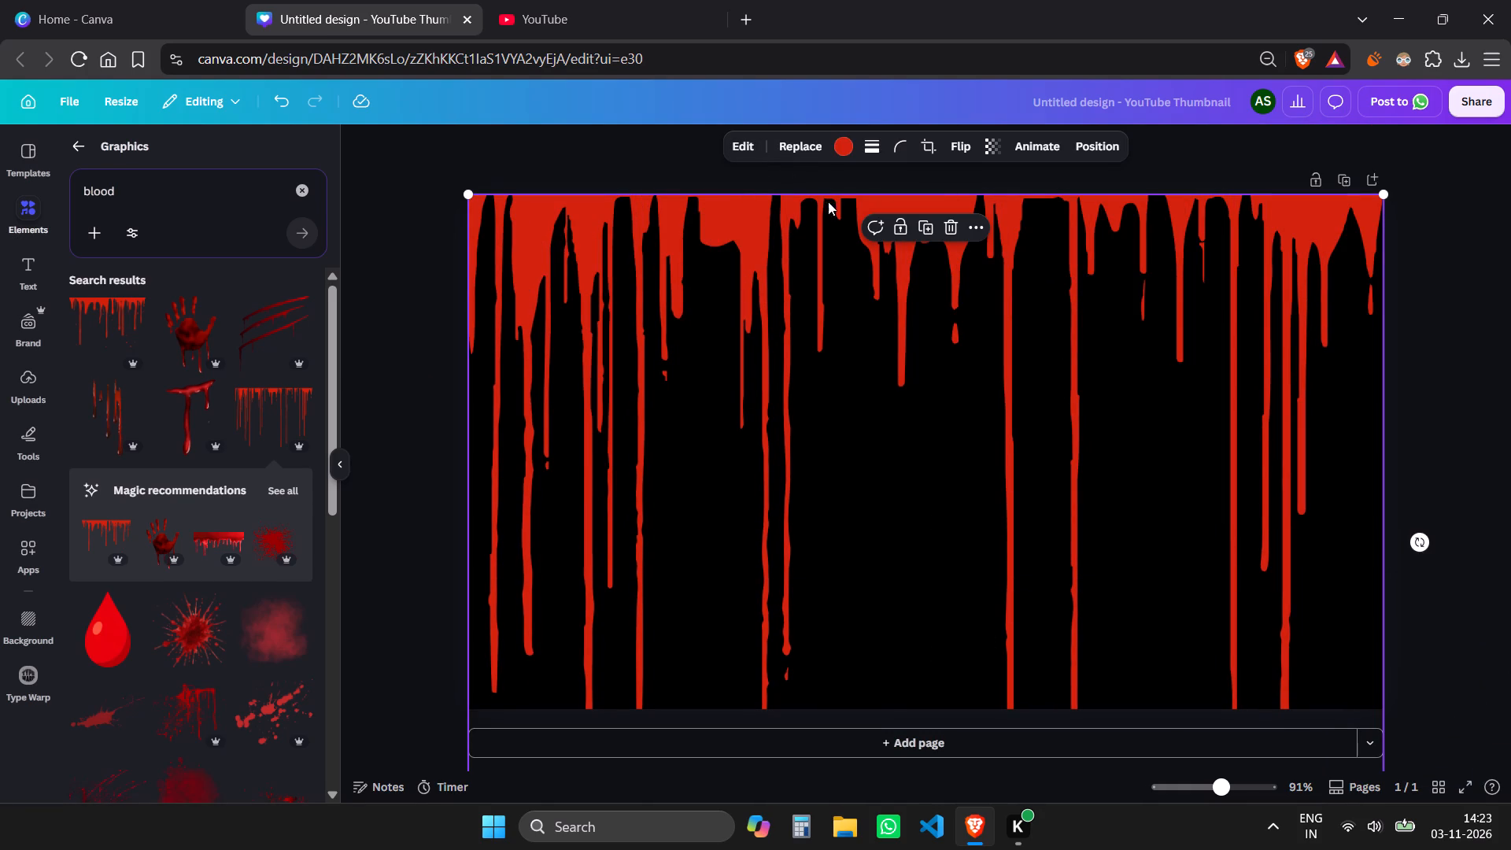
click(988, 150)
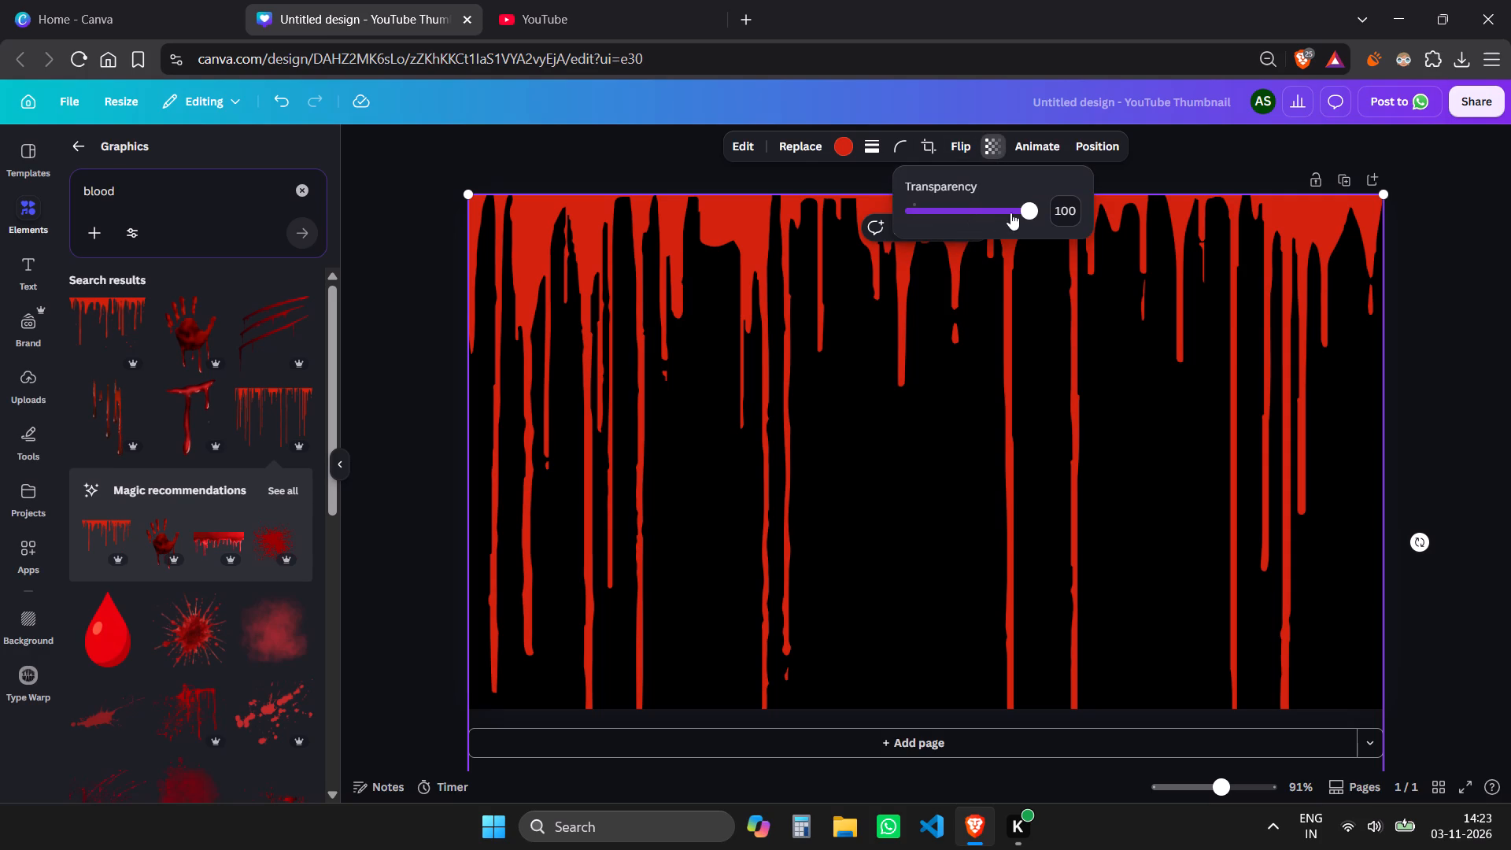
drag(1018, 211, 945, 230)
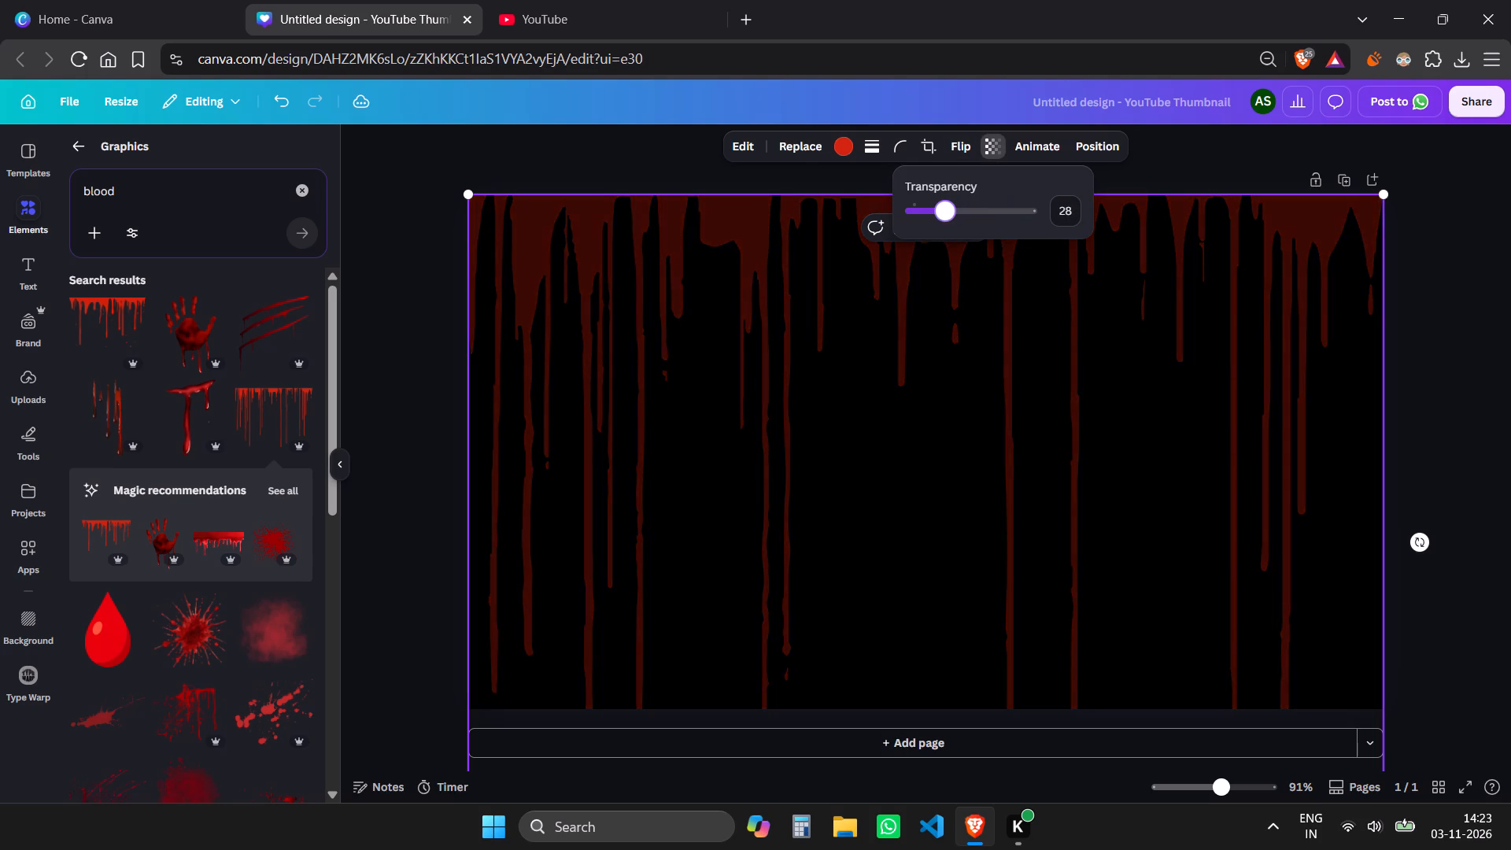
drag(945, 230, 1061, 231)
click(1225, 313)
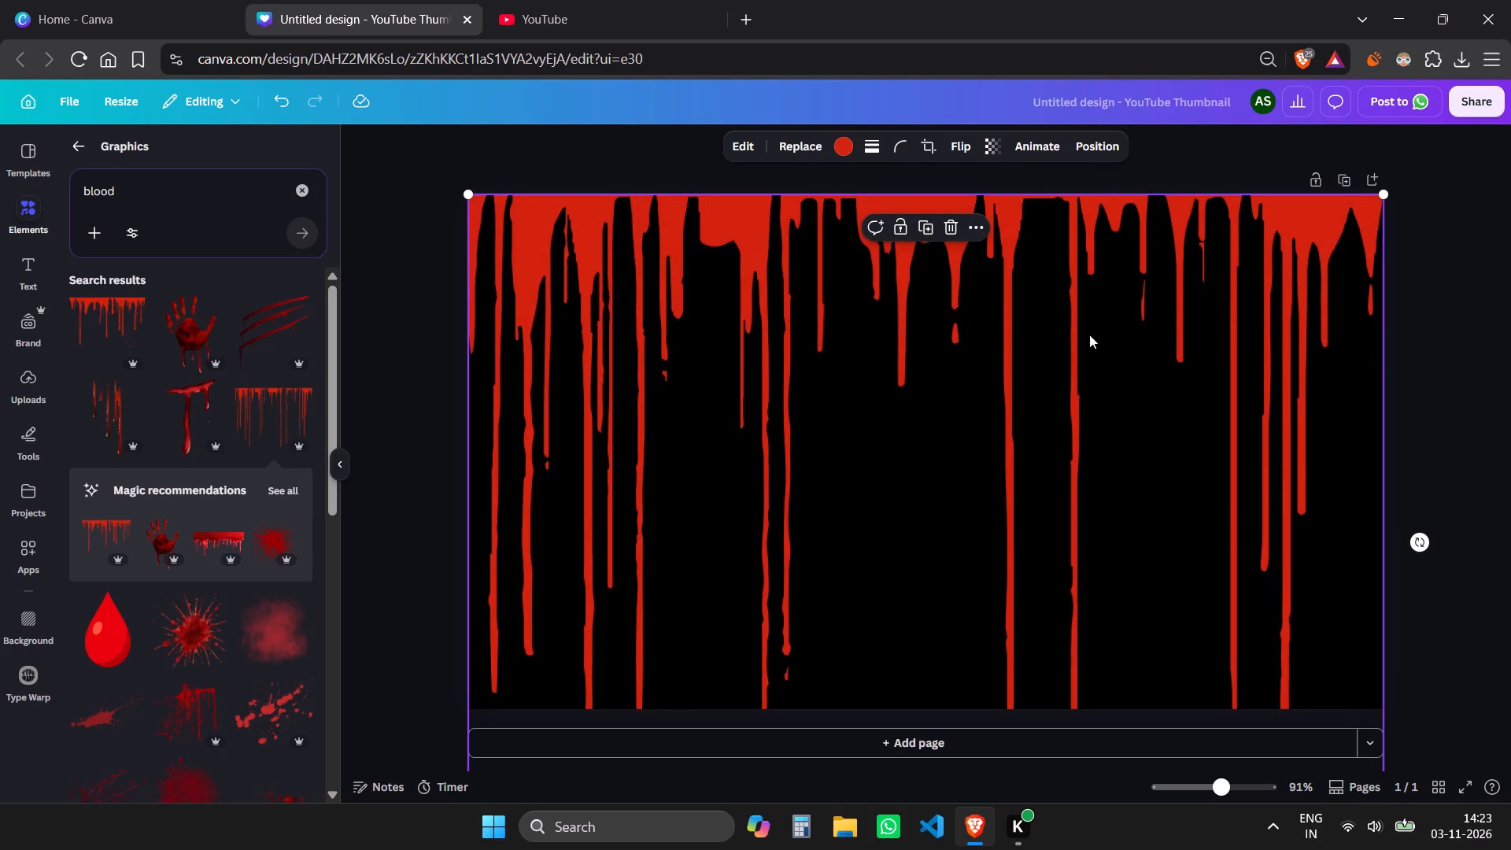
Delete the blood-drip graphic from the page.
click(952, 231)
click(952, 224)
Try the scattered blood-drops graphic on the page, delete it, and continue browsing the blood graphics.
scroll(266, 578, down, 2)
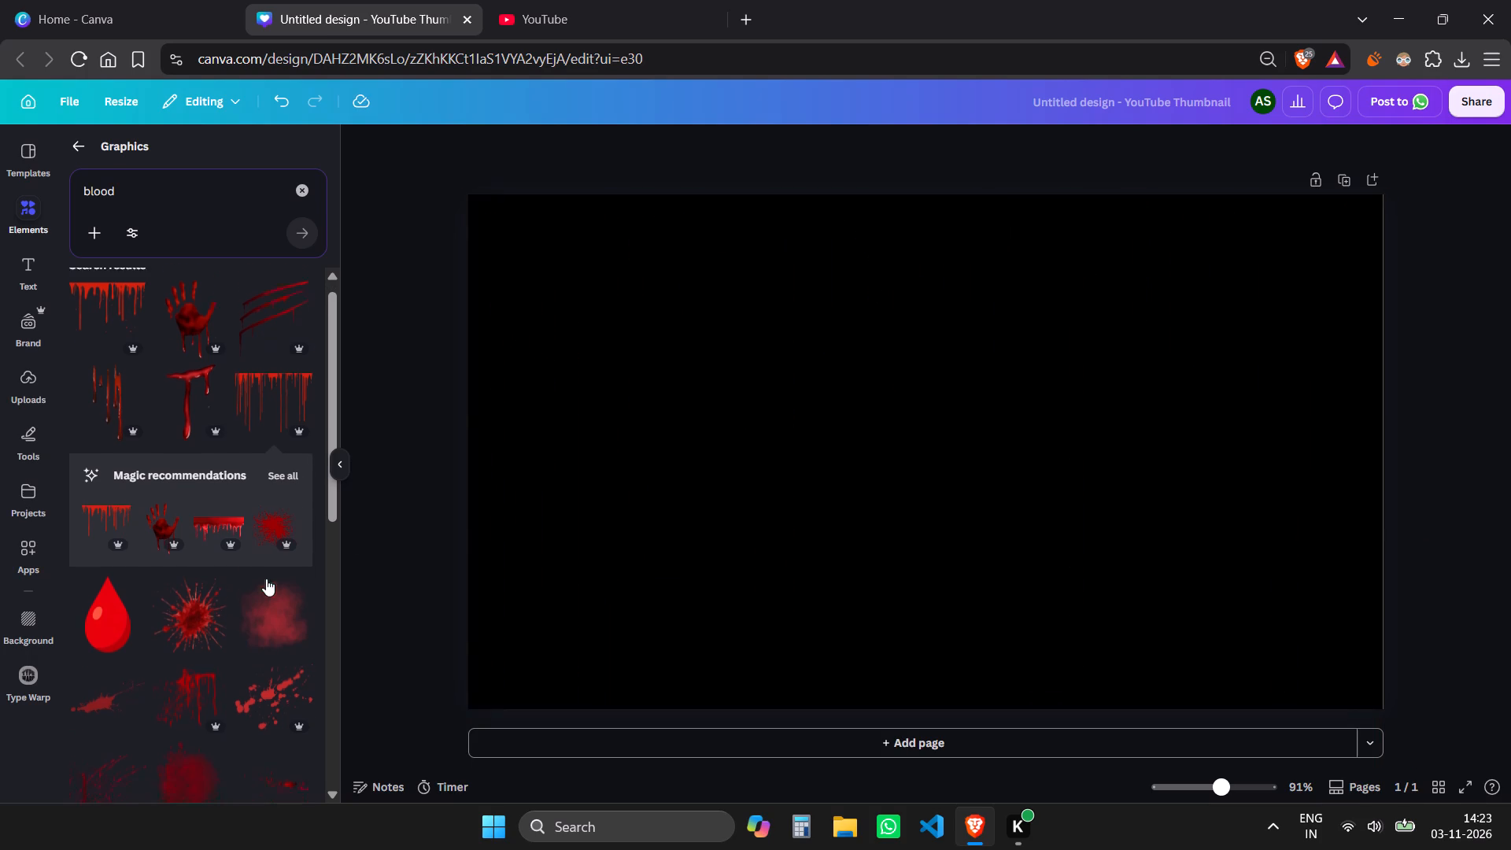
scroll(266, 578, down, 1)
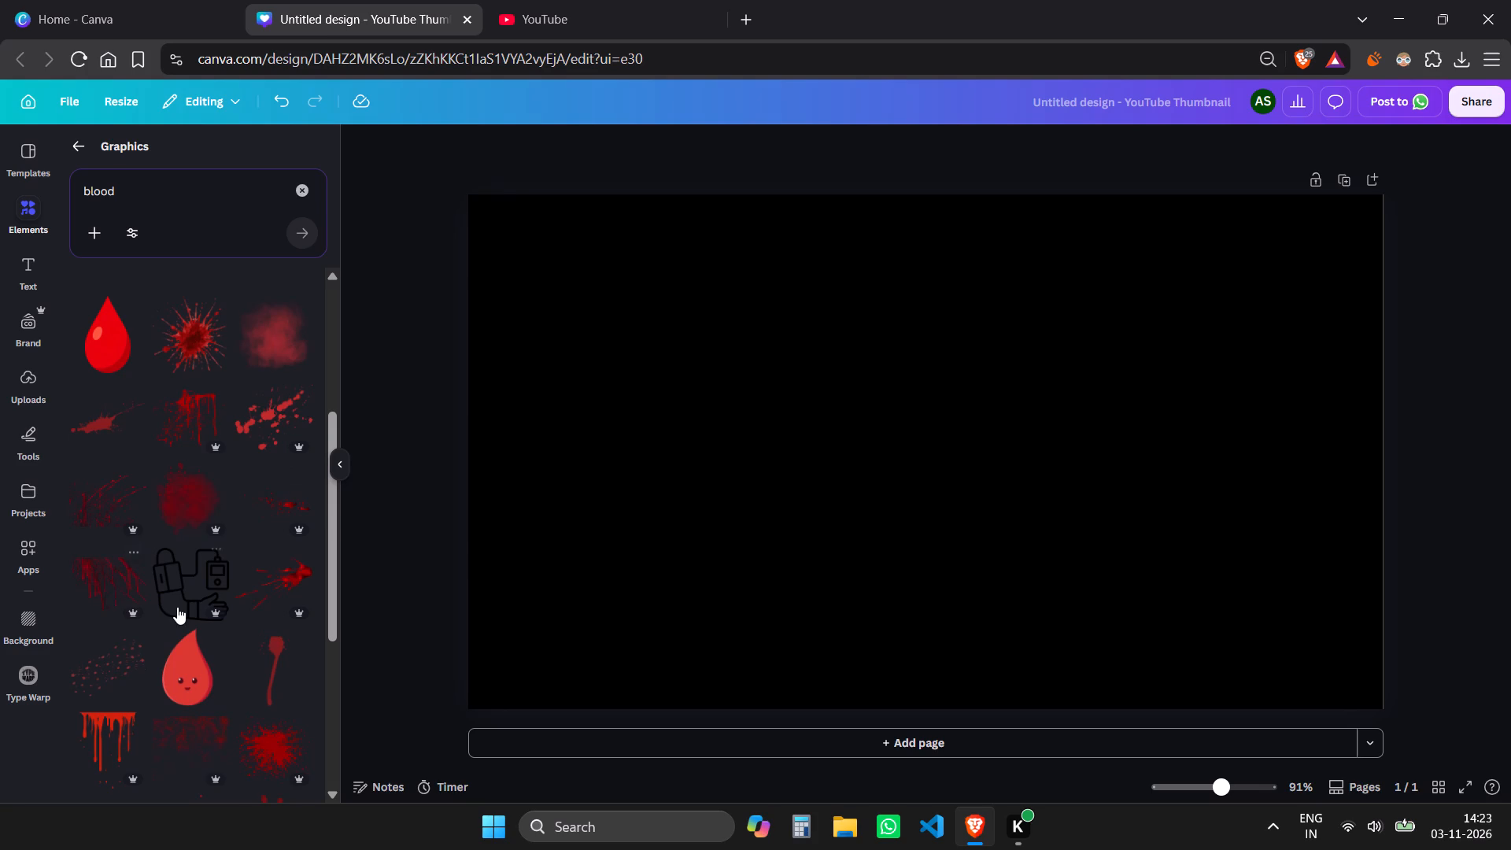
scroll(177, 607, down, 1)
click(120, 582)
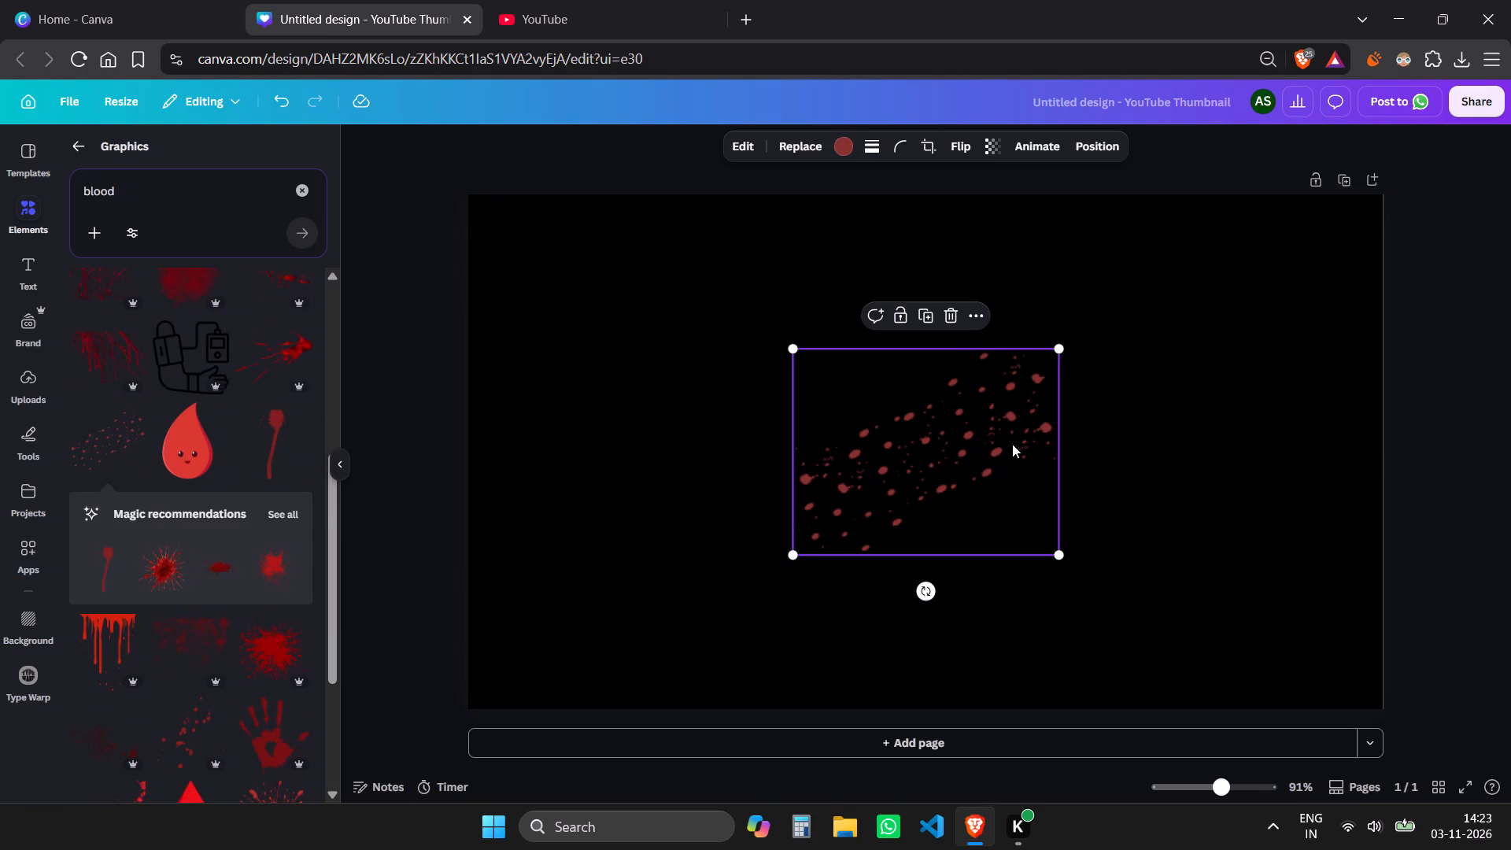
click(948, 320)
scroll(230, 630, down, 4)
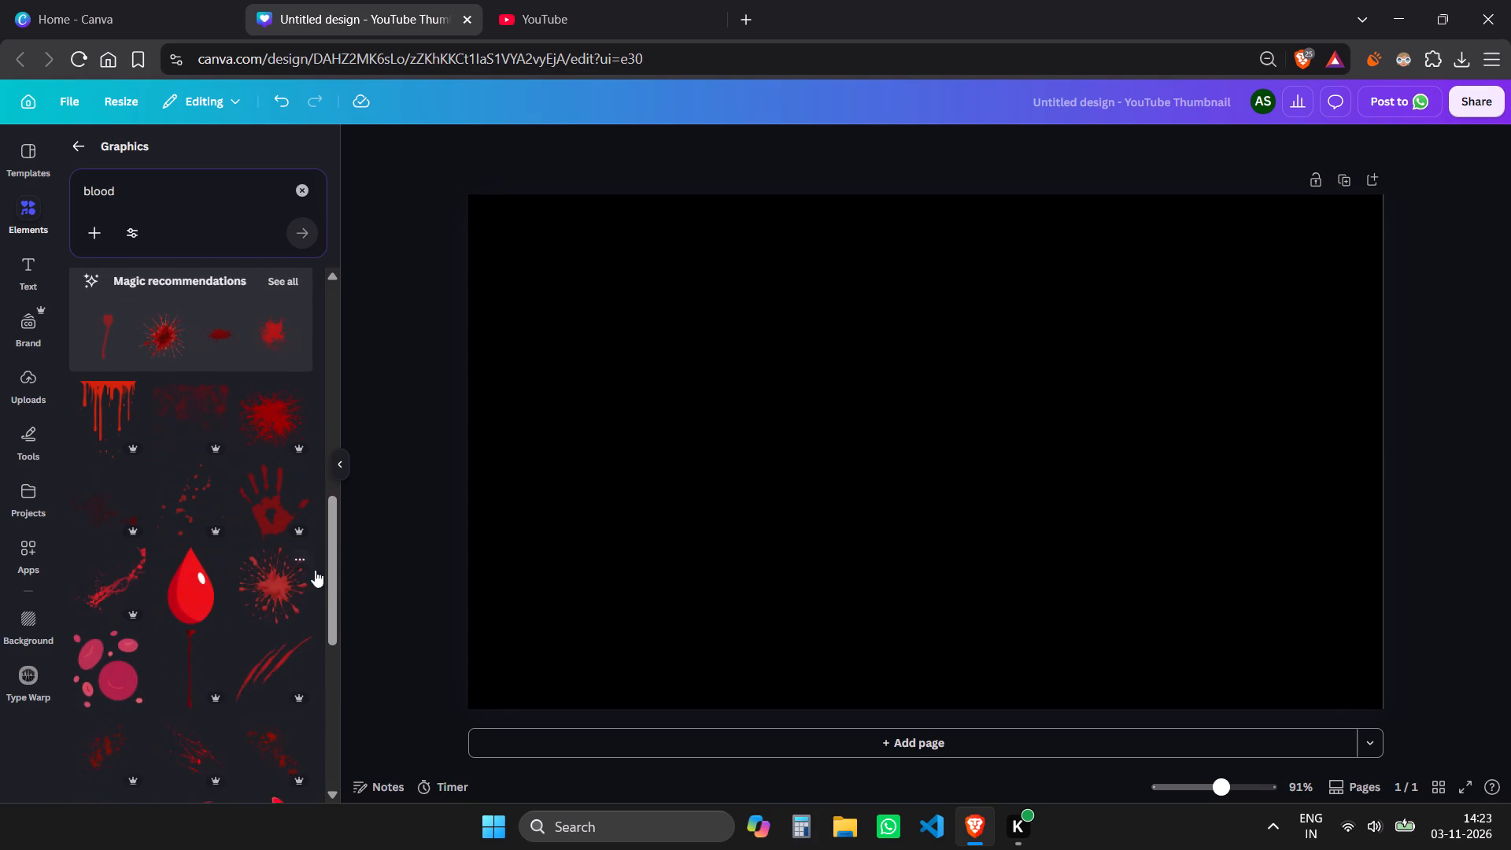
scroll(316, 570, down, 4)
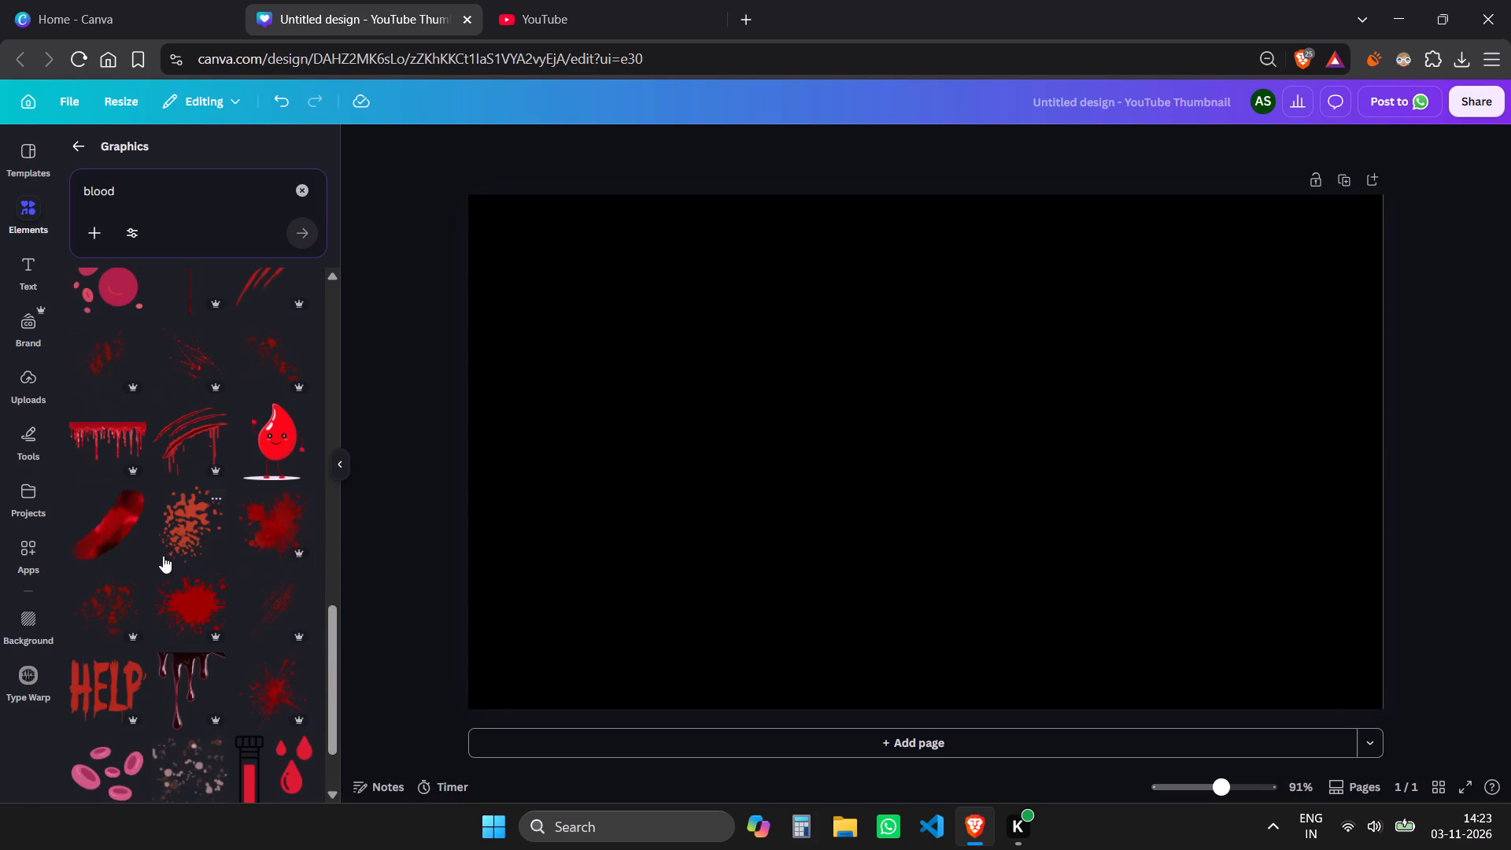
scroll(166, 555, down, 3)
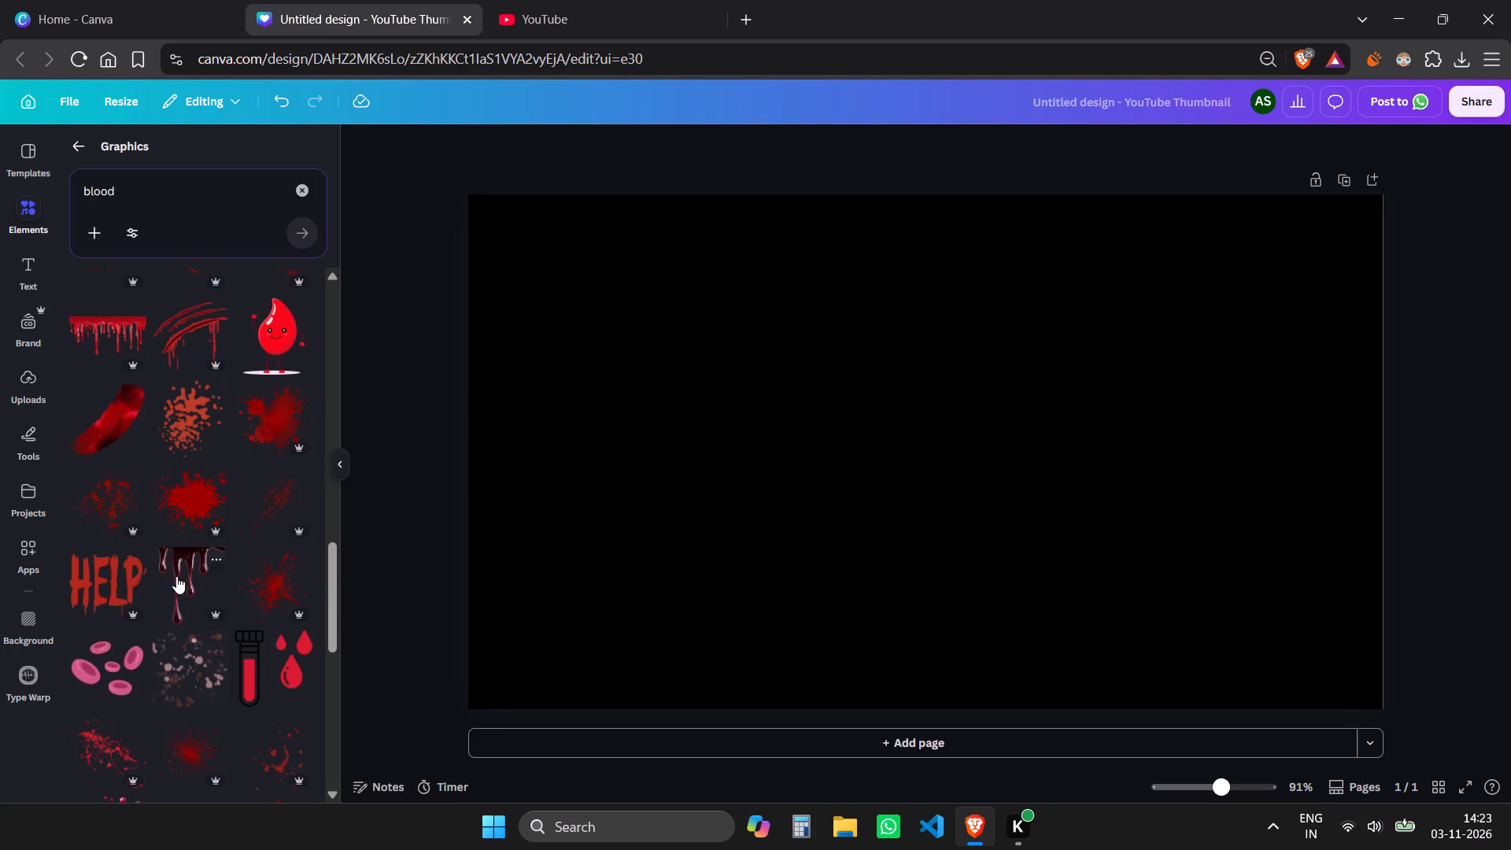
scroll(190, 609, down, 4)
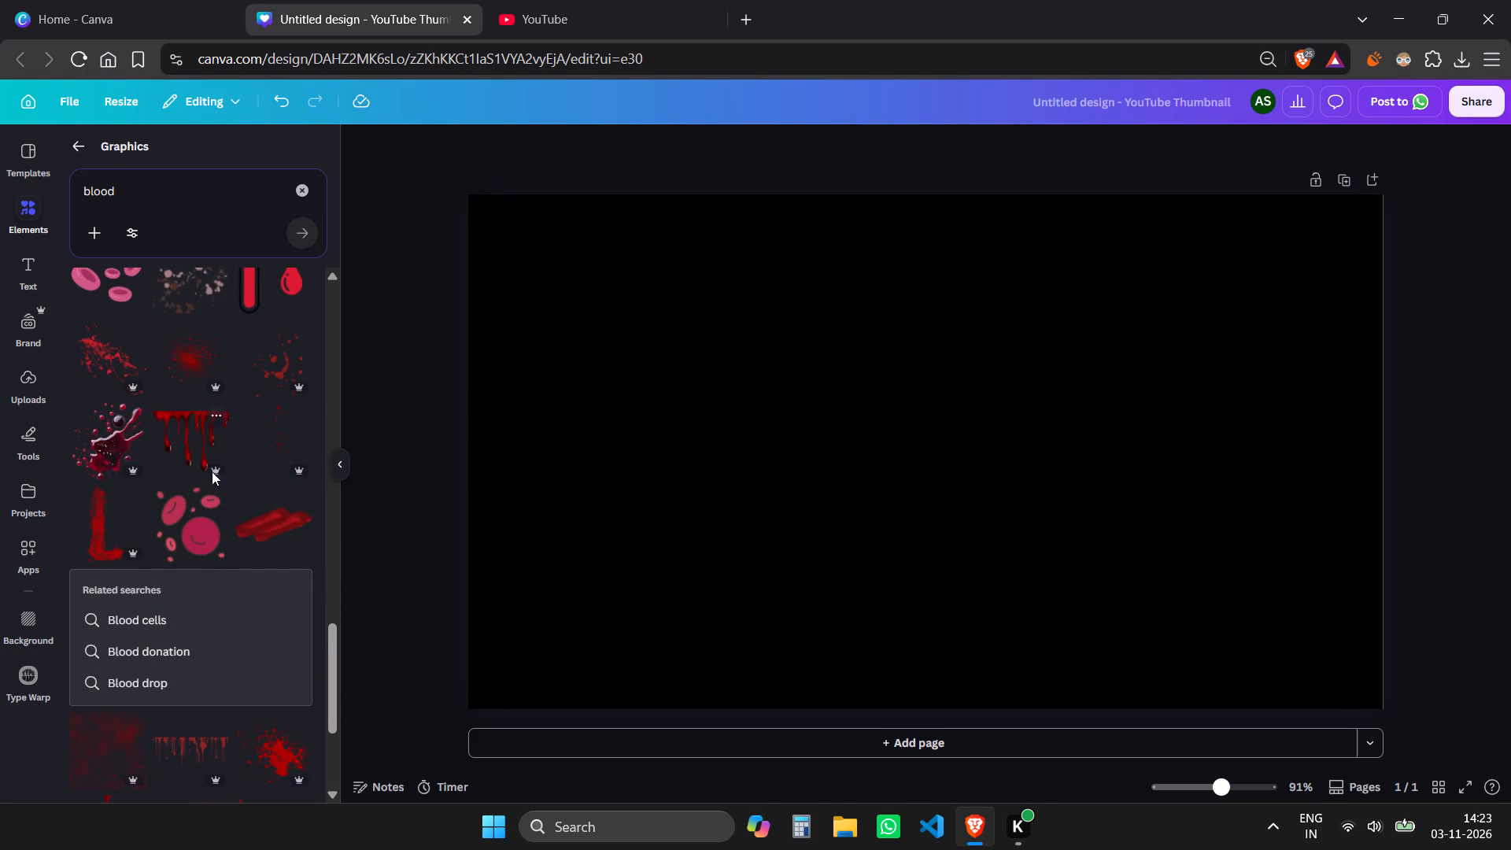
Search the graphics for "red jhon" and look through the results for a fitting element.
click(304, 193)
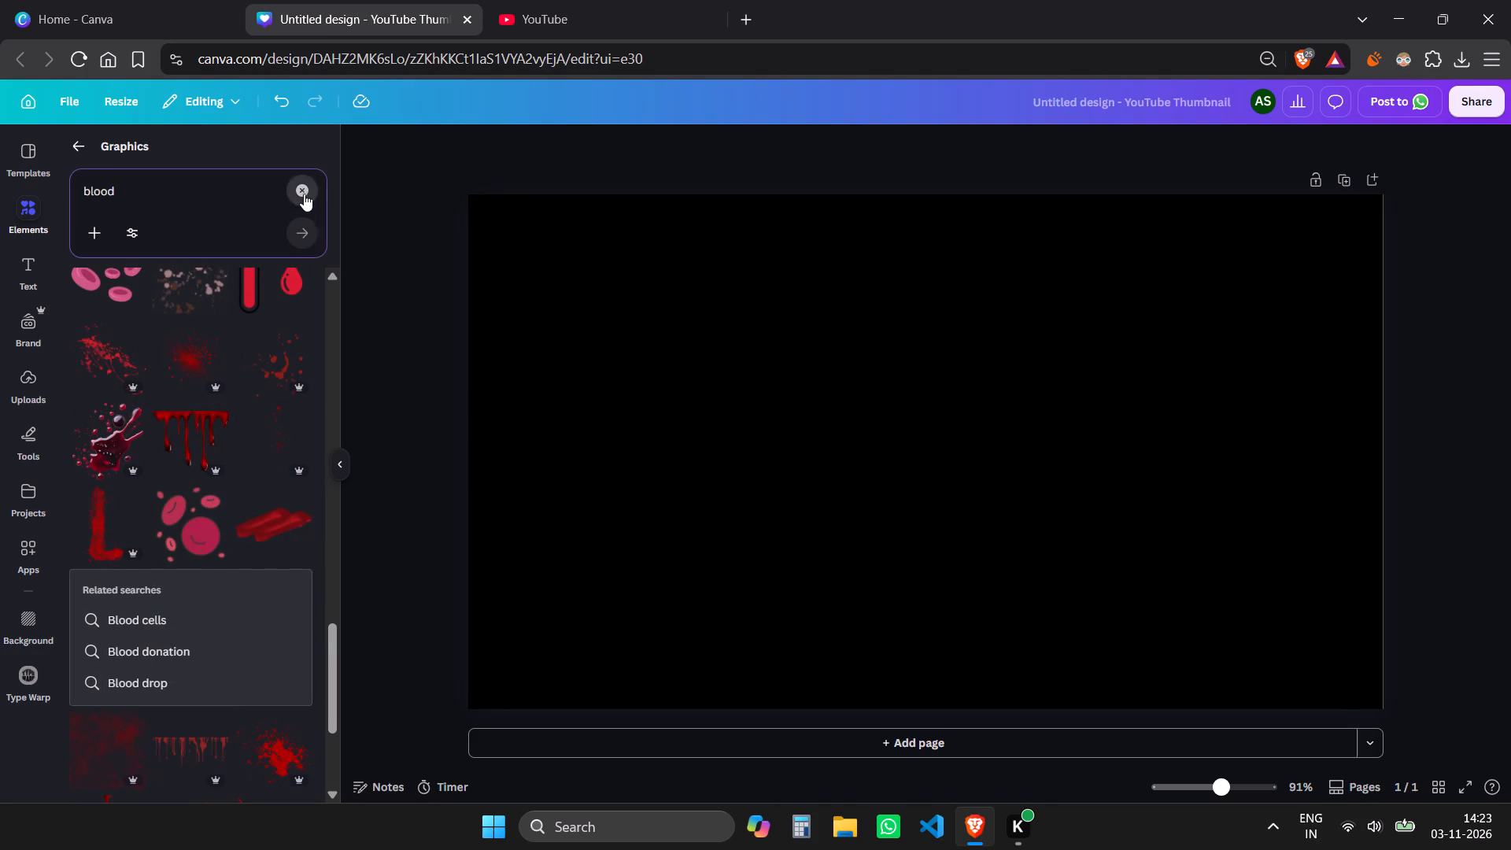
text(rd)
key(BackSpace)
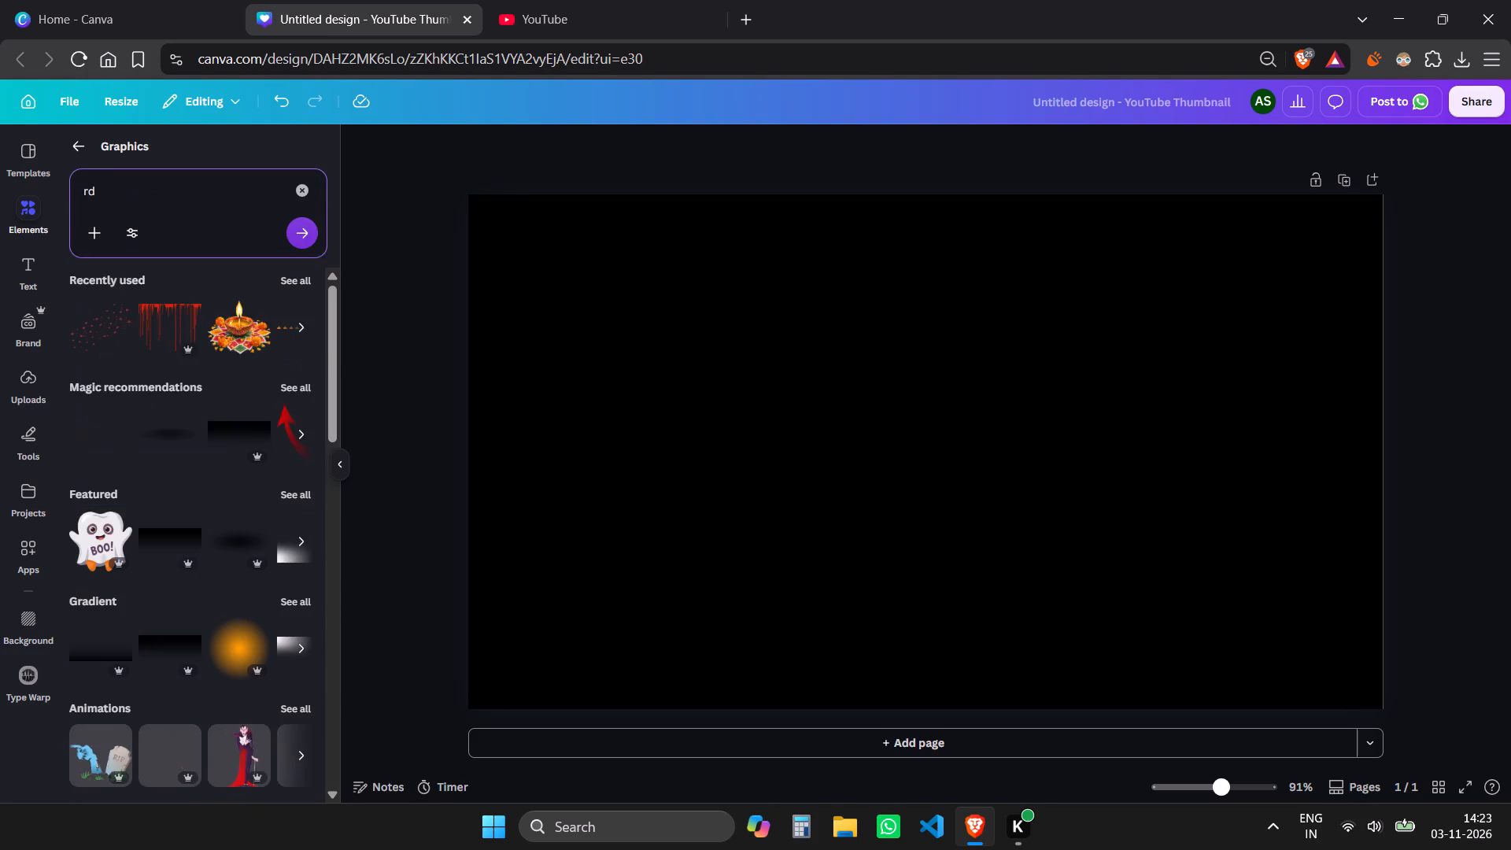
key(w)
key(BackSpace)
text(ed)
key(space)
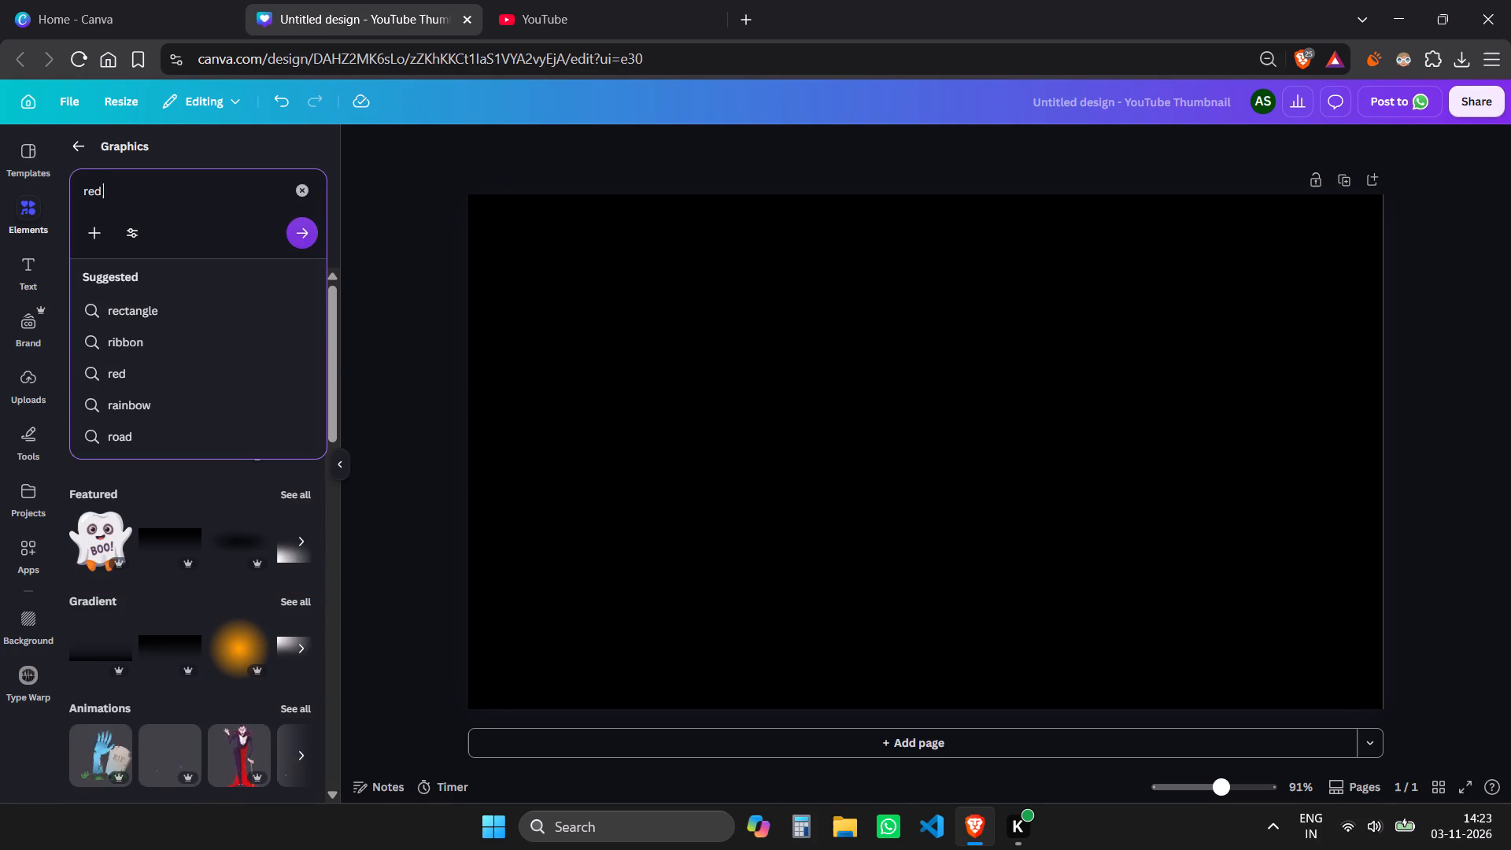
text(jhon)
key(Return)
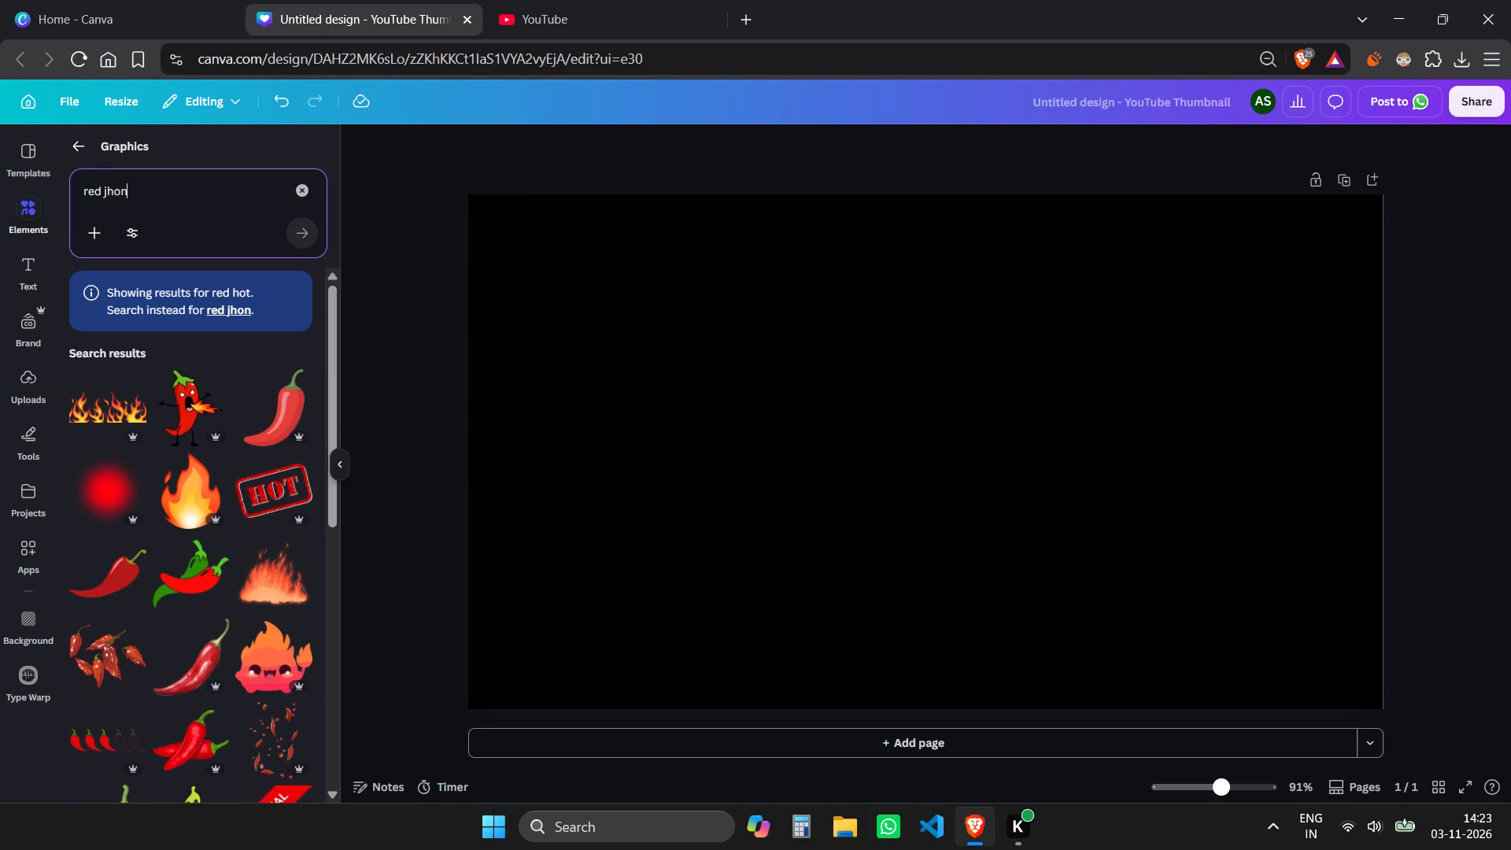
scroll(162, 442, down, 5)
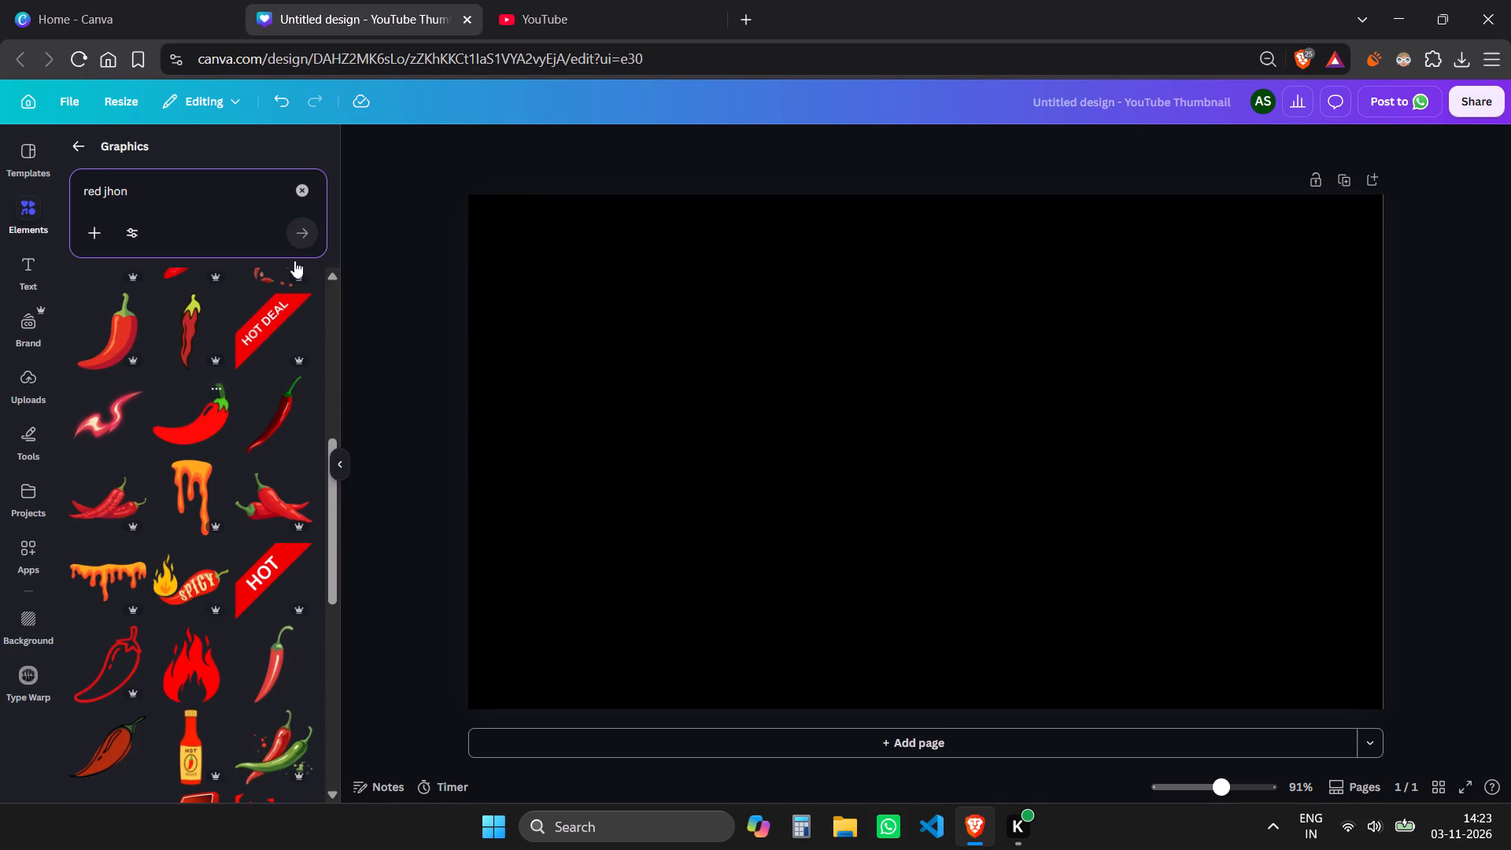
Search the graphics for "mentalist" and add the pink open-head face with blue scribbles to the page.
click(309, 197)
text(mentalisy)
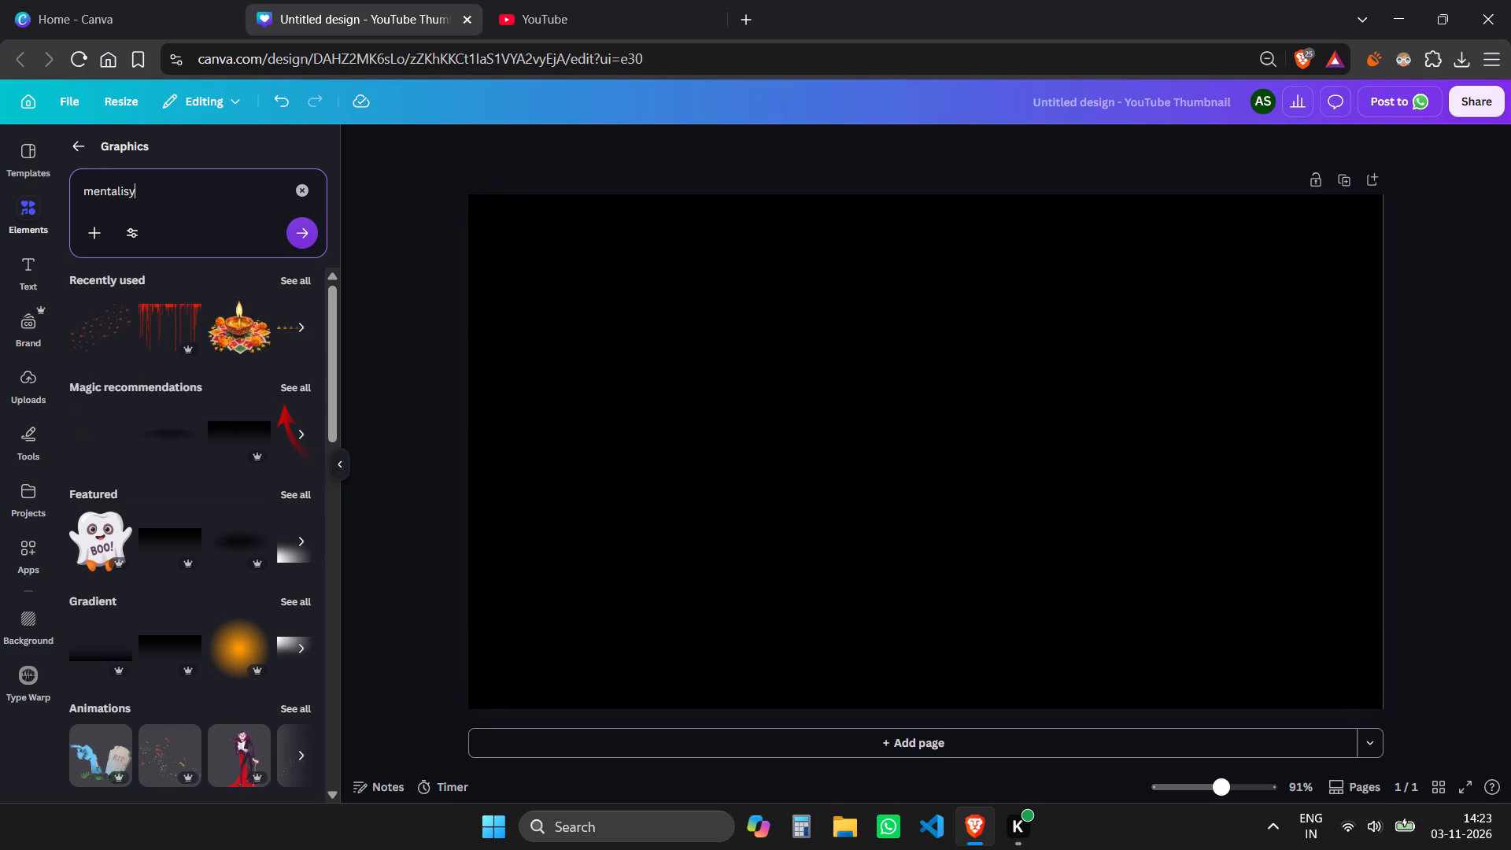
key(BackSpace)
key(t)
key(Return)
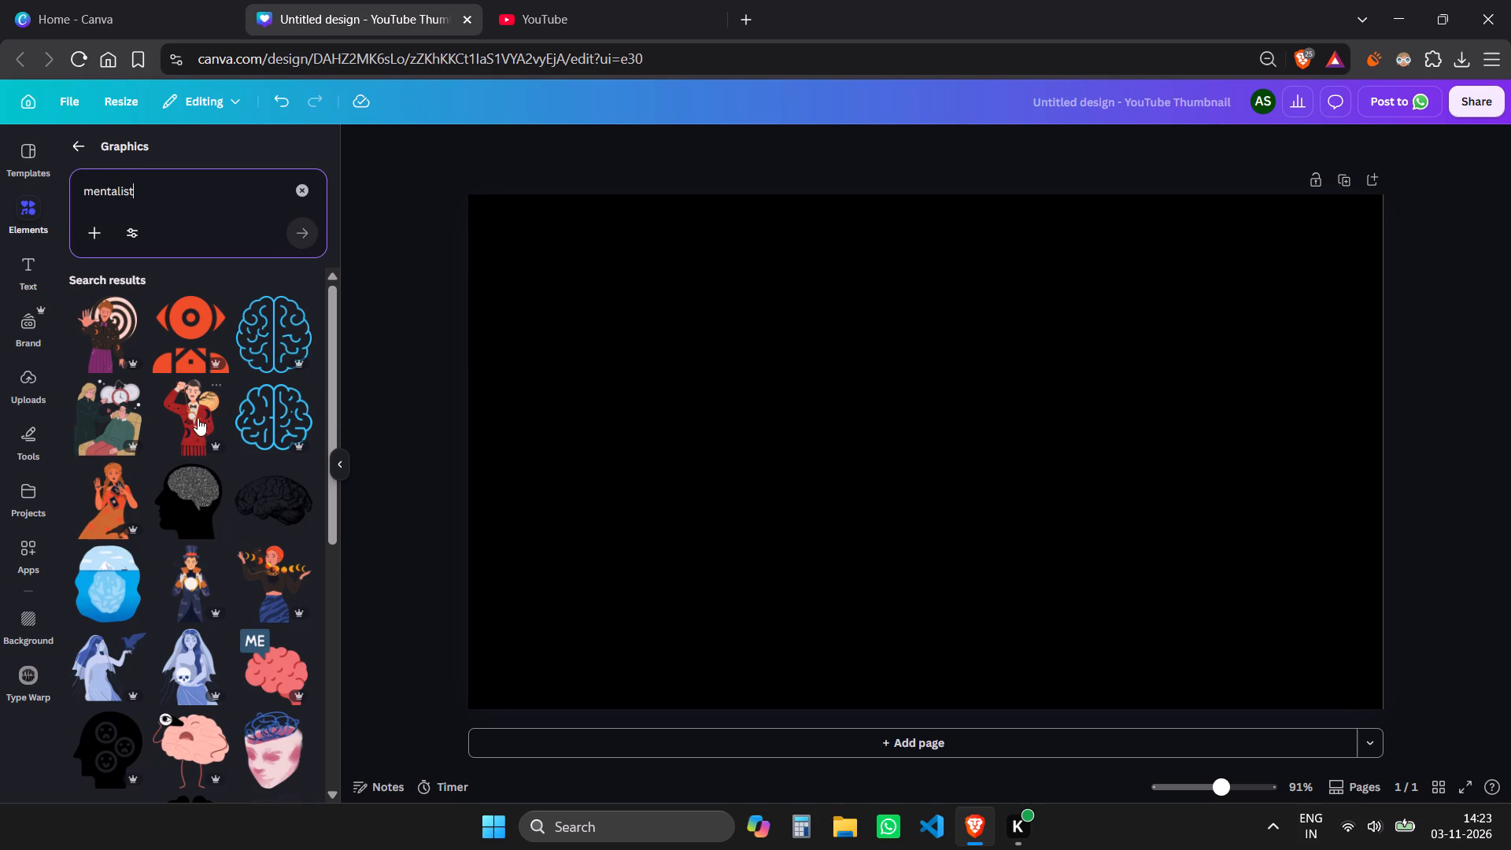
scroll(198, 419, down, 3)
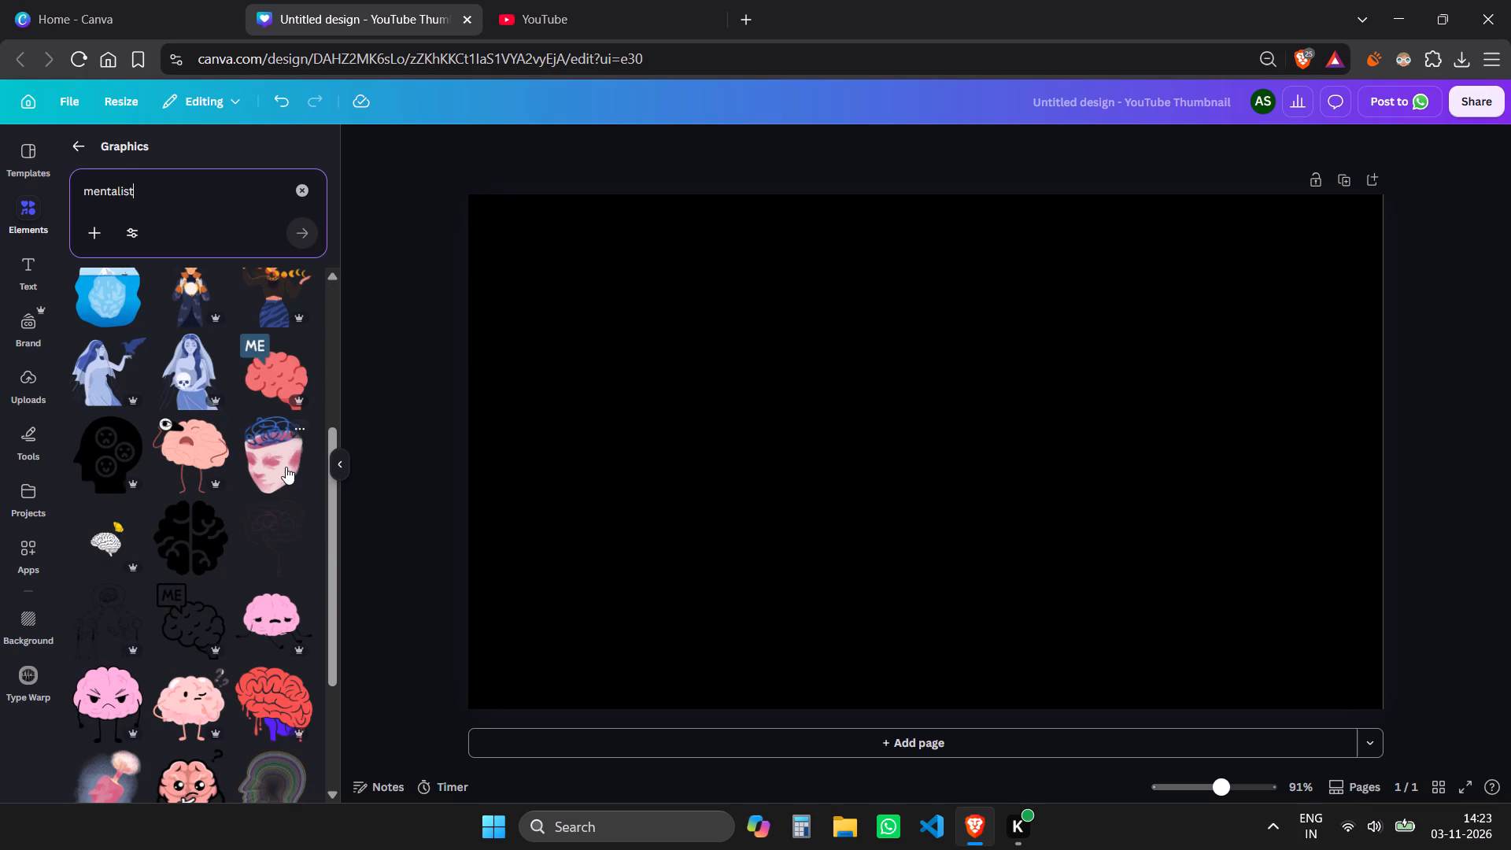
click(286, 467)
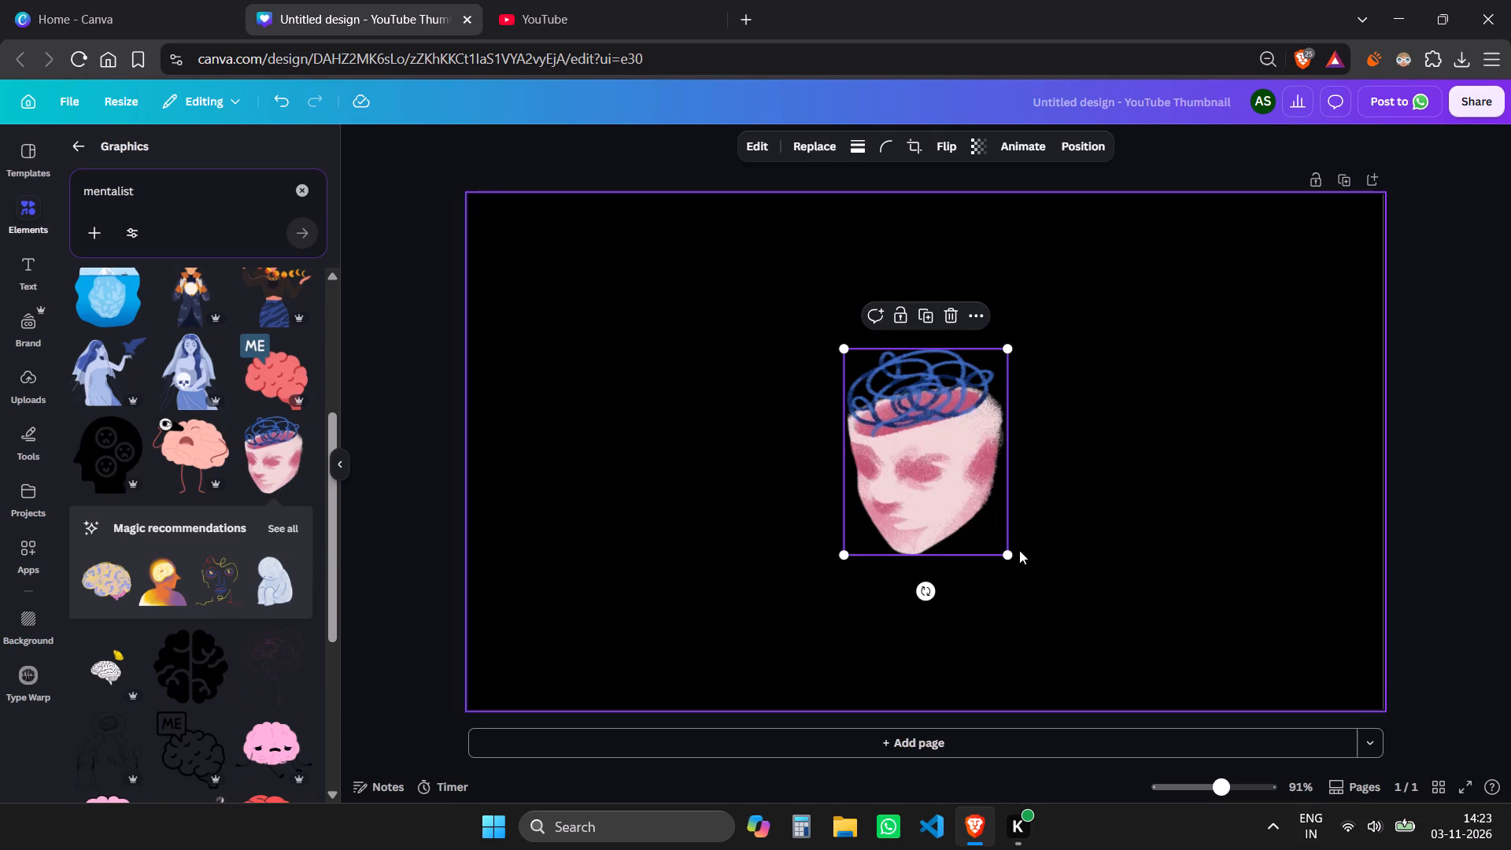
Enlarge the open-head graphic to about 70% of the page height and centre it on the thumbnail.
drag(1003, 557, 1195, 660)
drag(1050, 578, 991, 500)
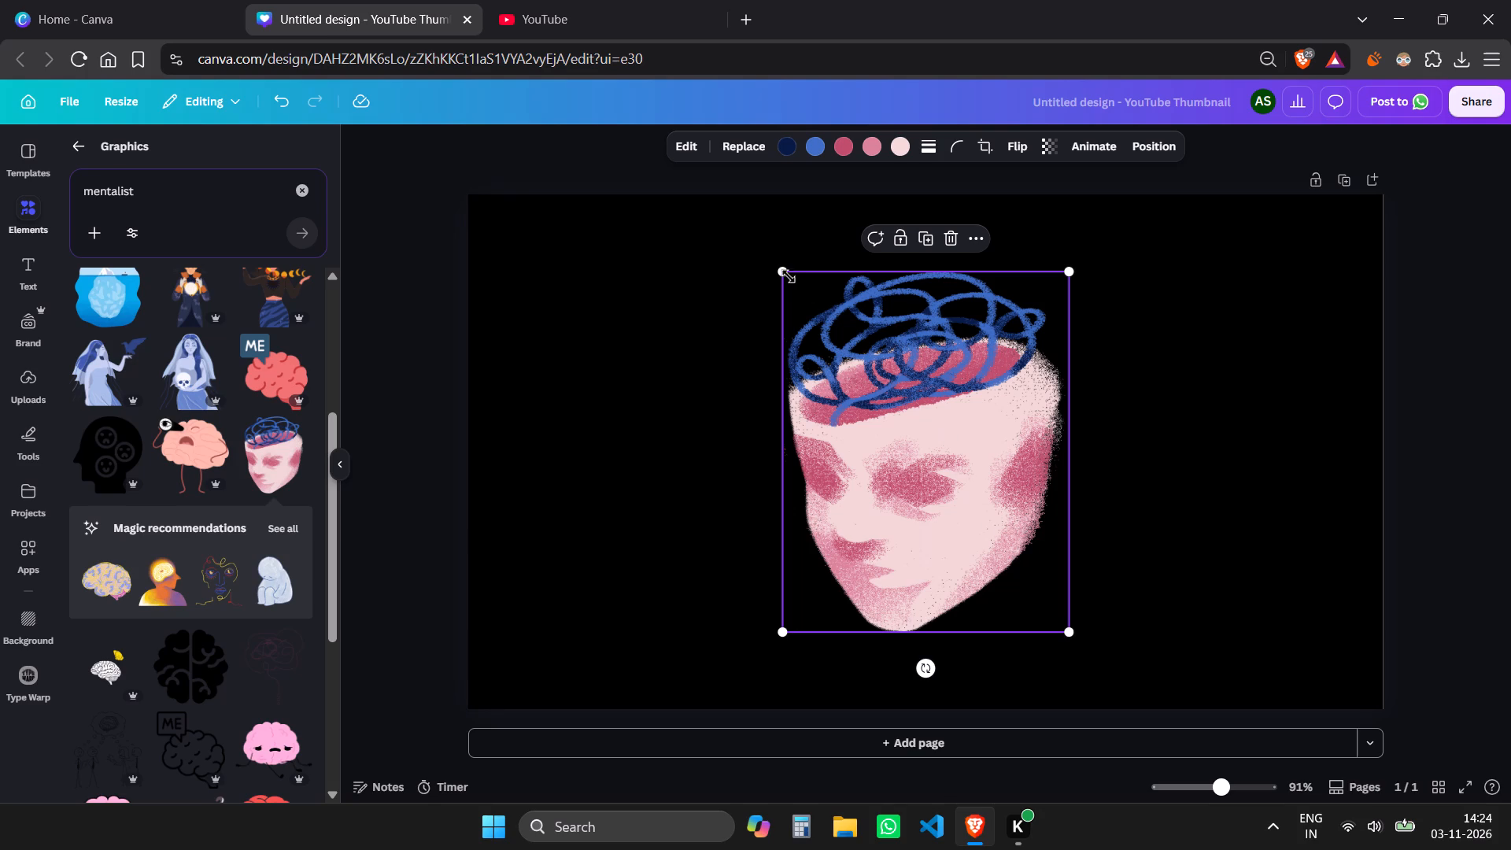
Create a resized copy of the design as a Poster (A2, Portrait) and open that copy.
click(131, 97)
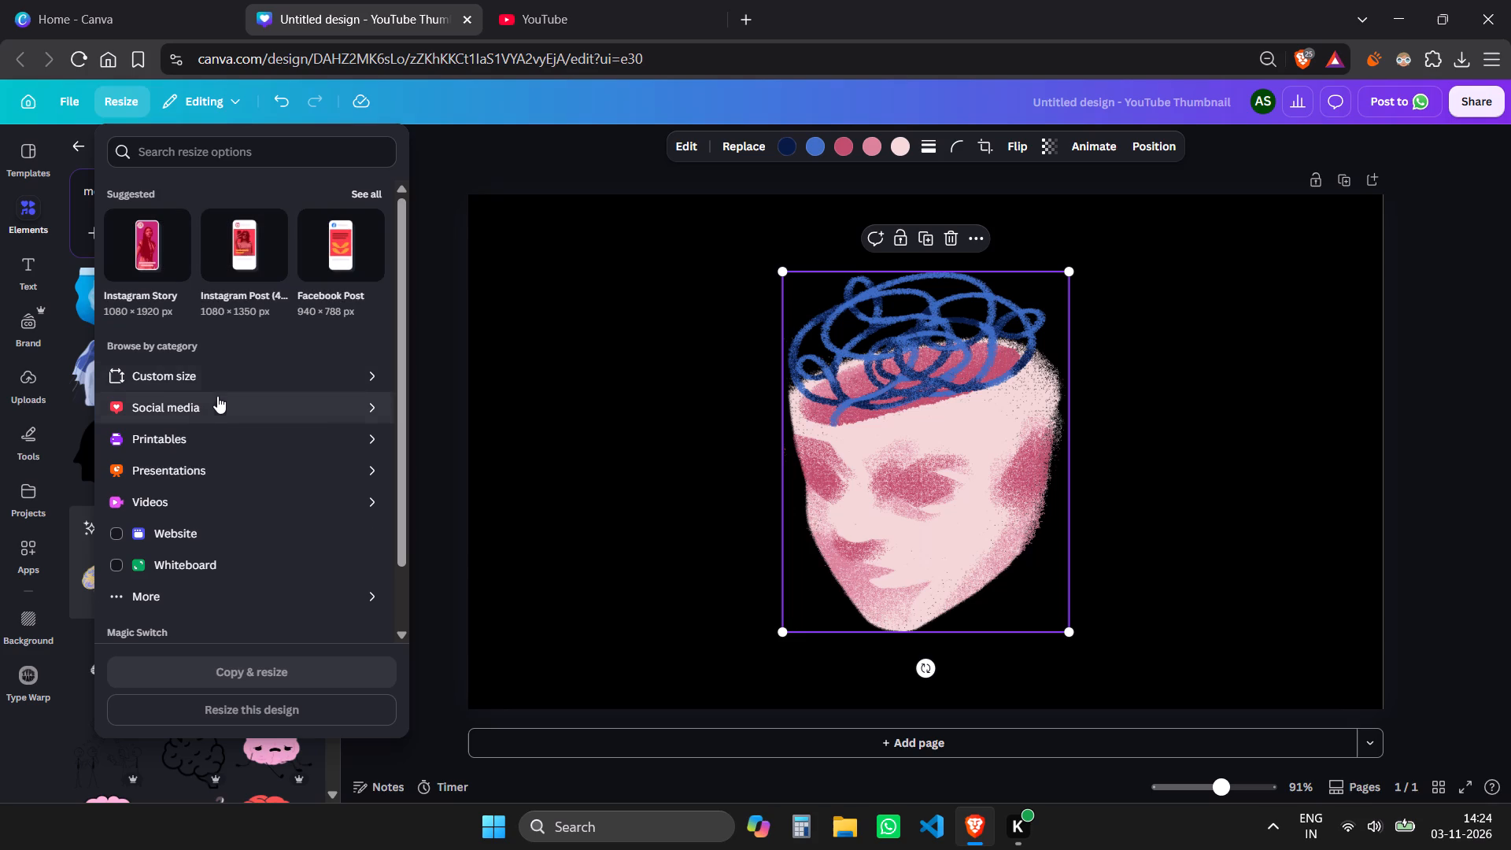
click(374, 381)
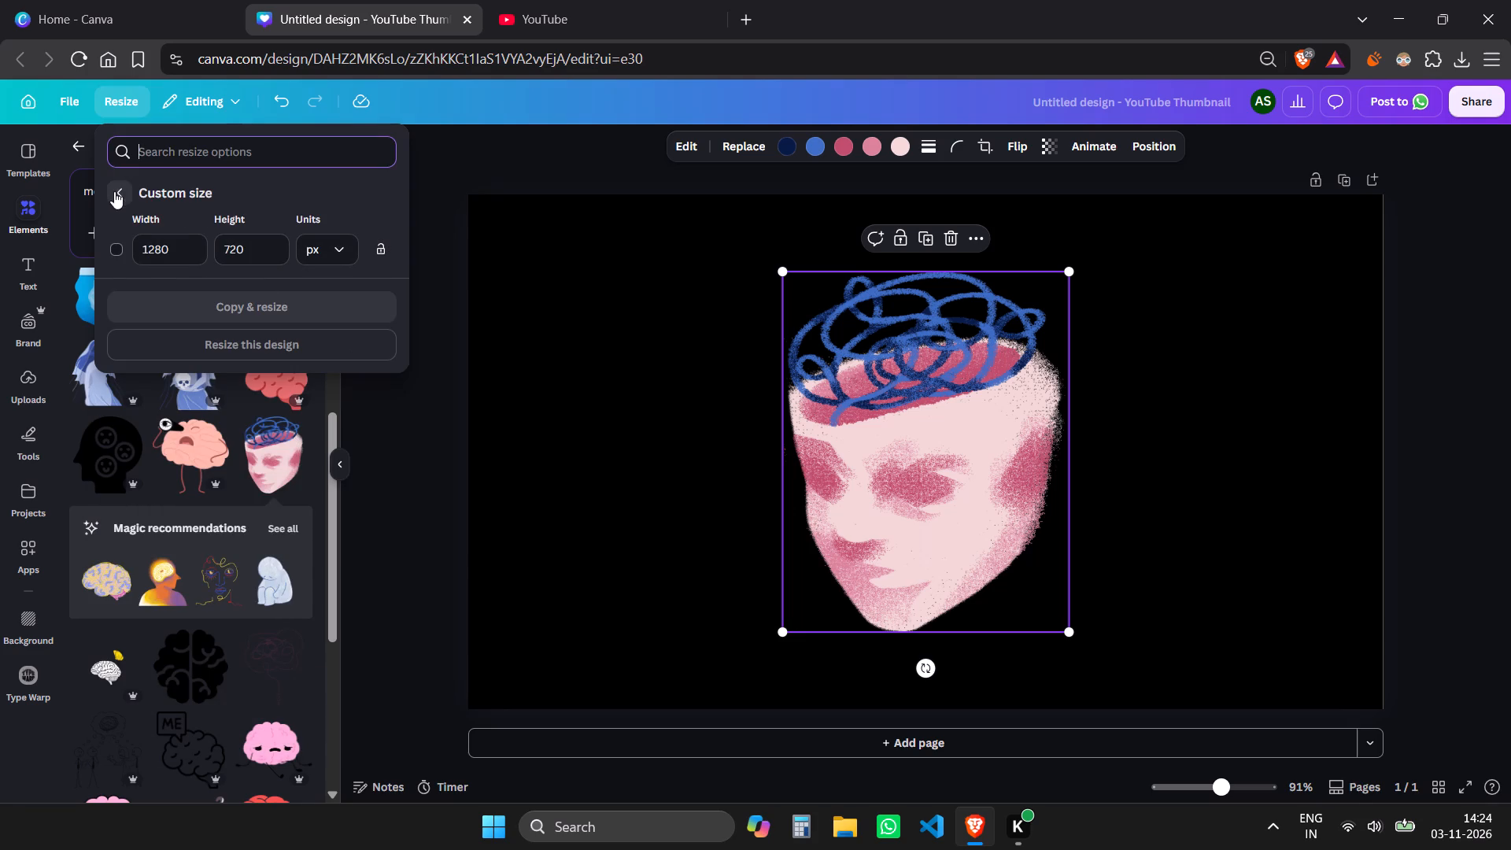
click(116, 195)
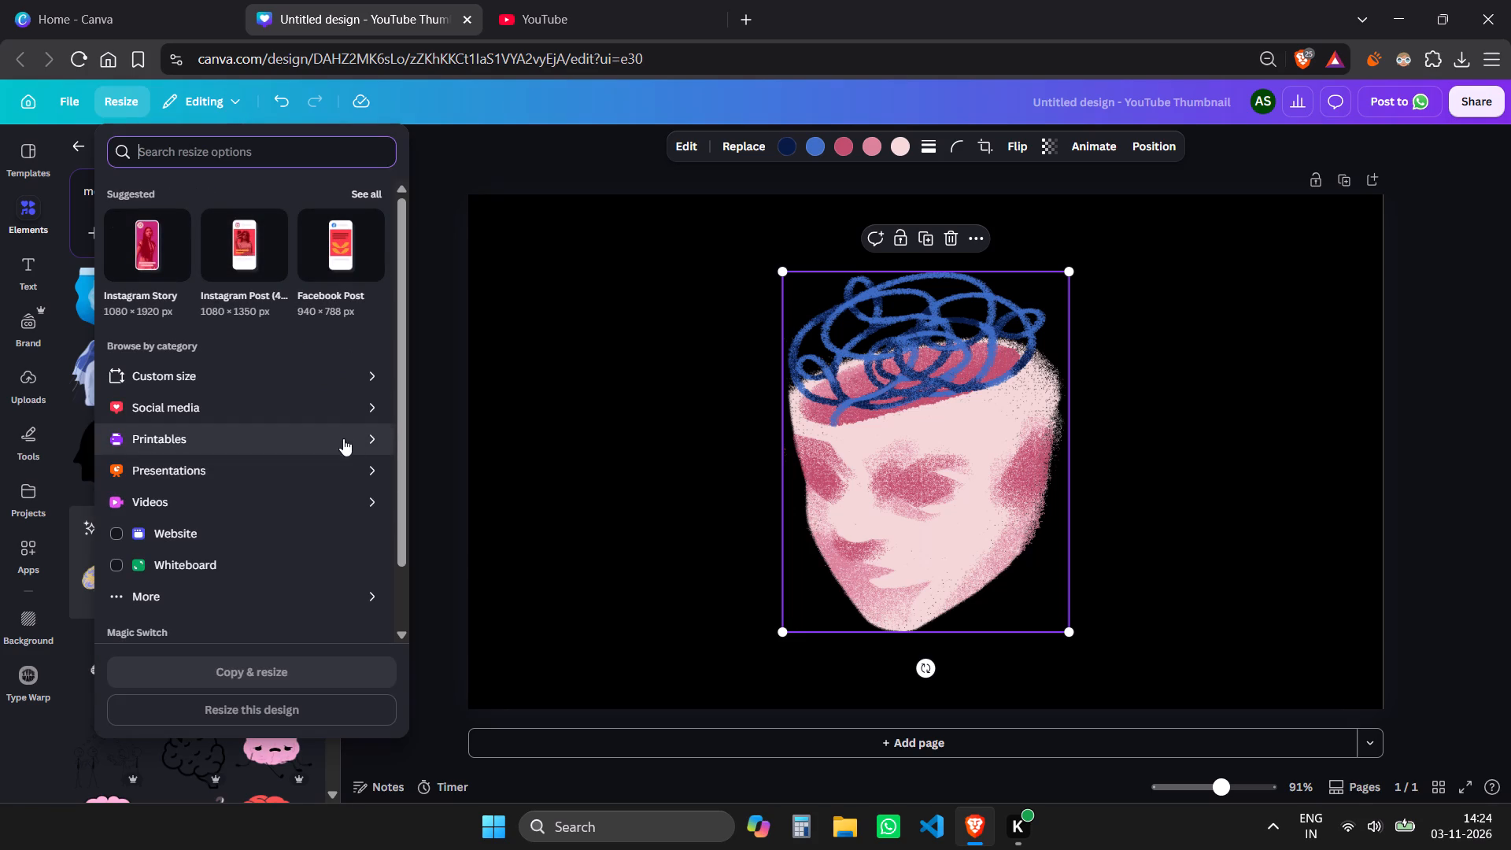
click(373, 437)
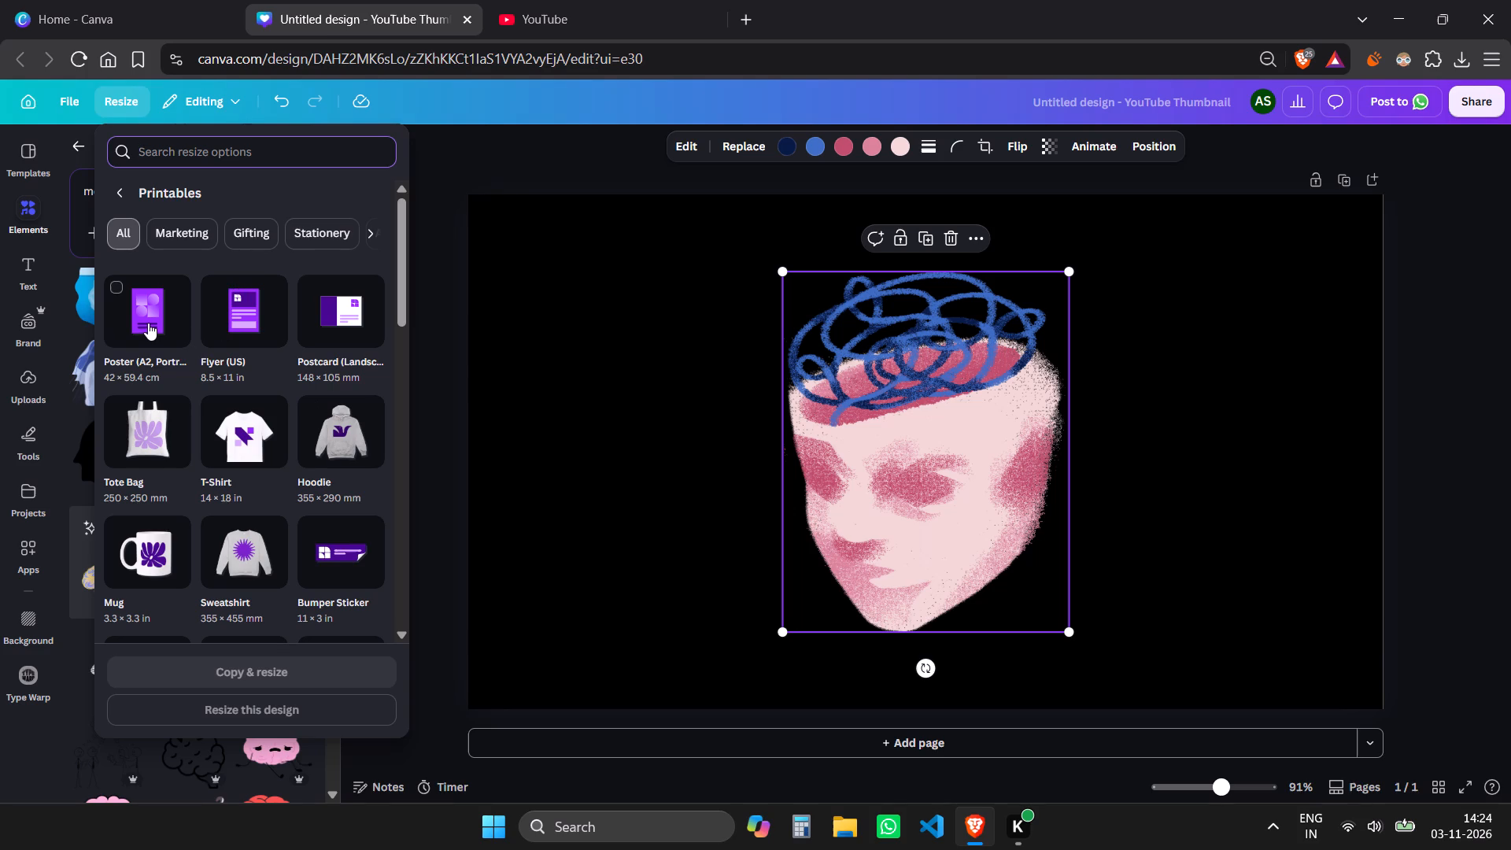
scroll(187, 469, down, 1)
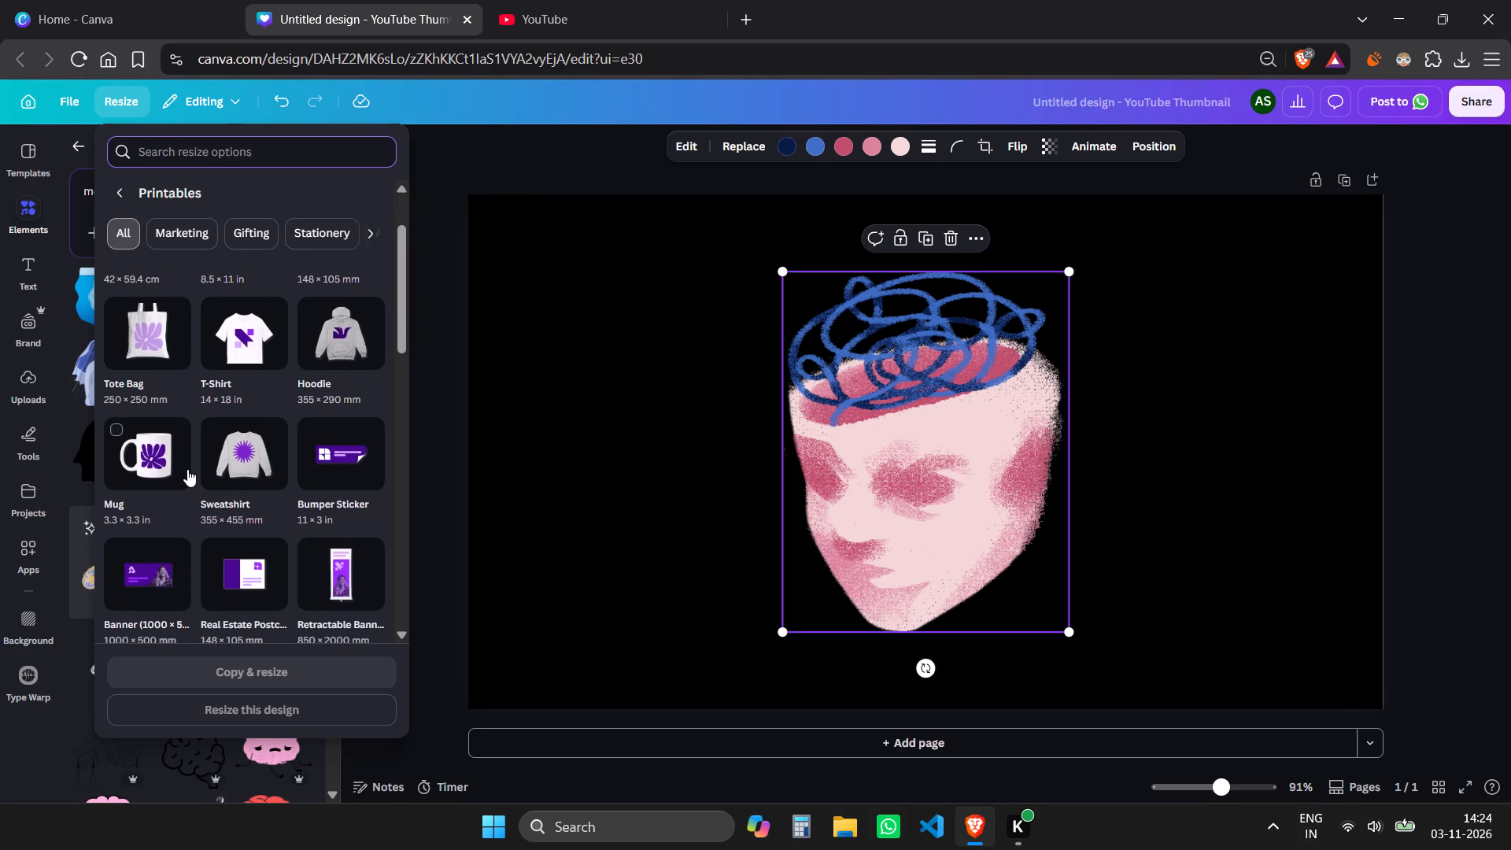
scroll(187, 469, up, 1)
click(139, 311)
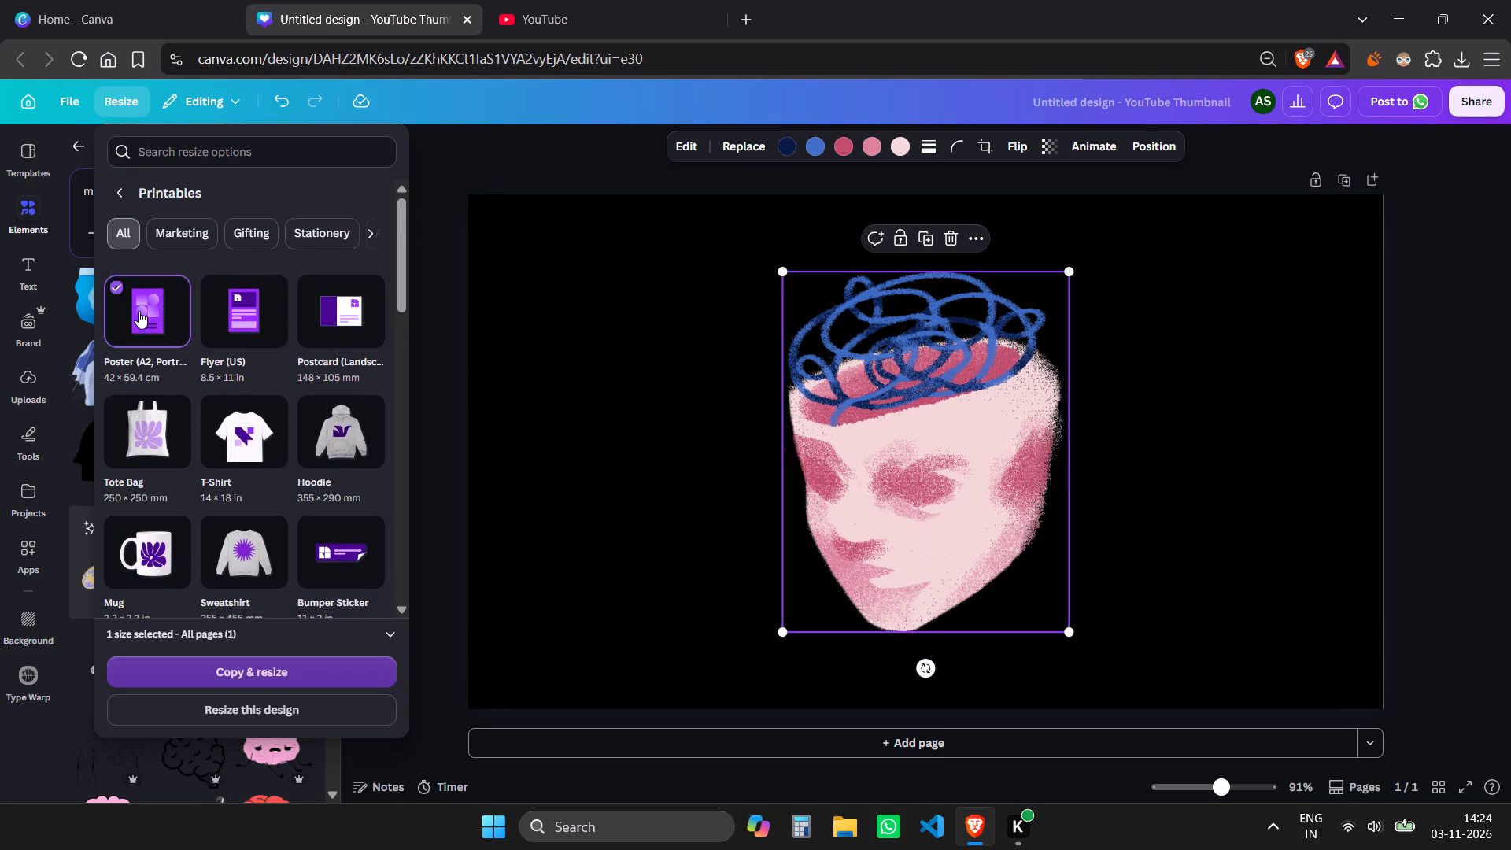
click(257, 678)
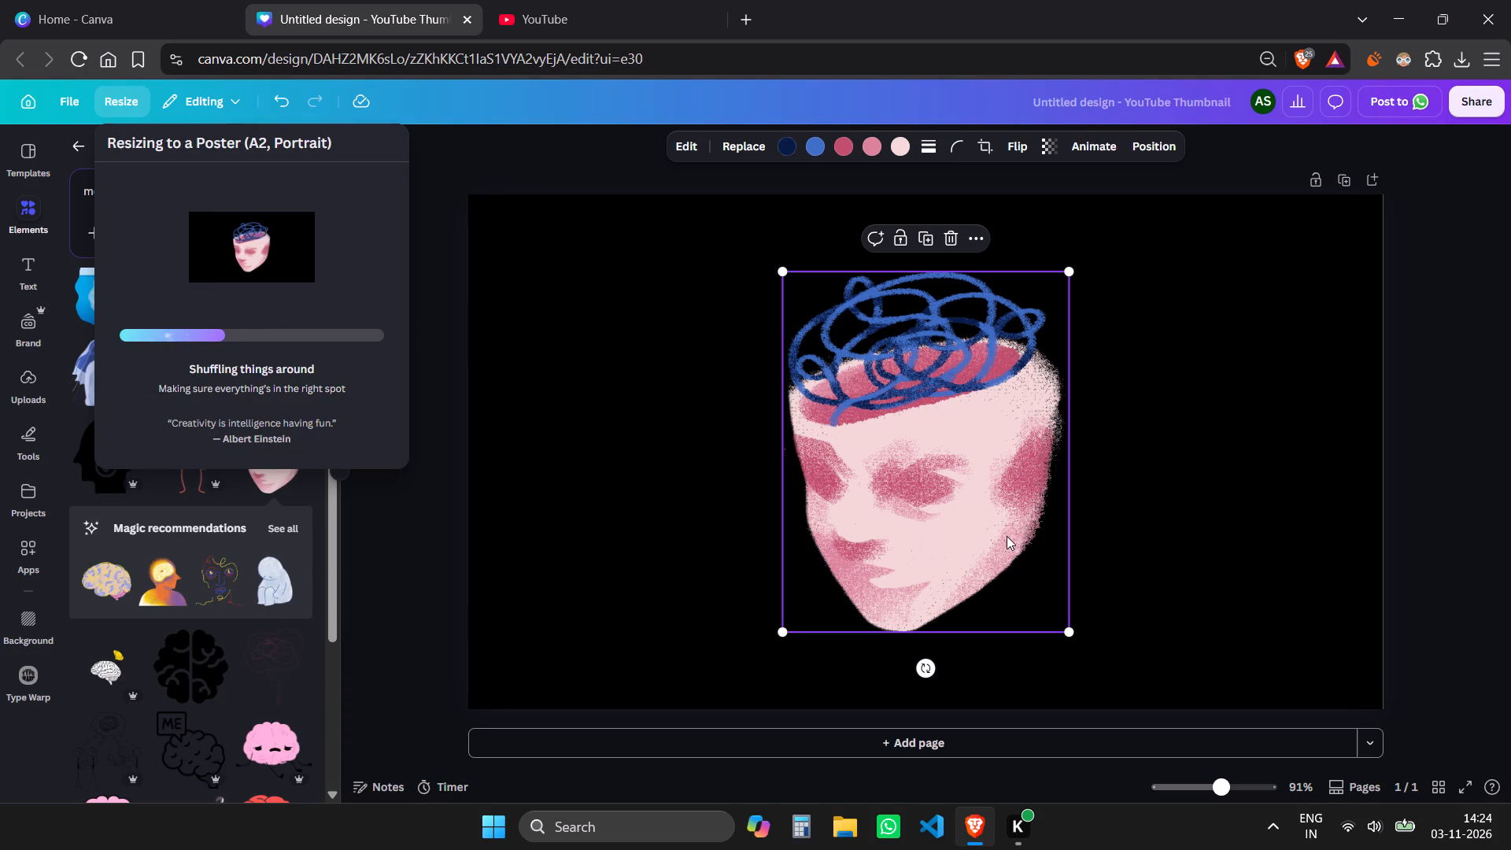
click(356, 269)
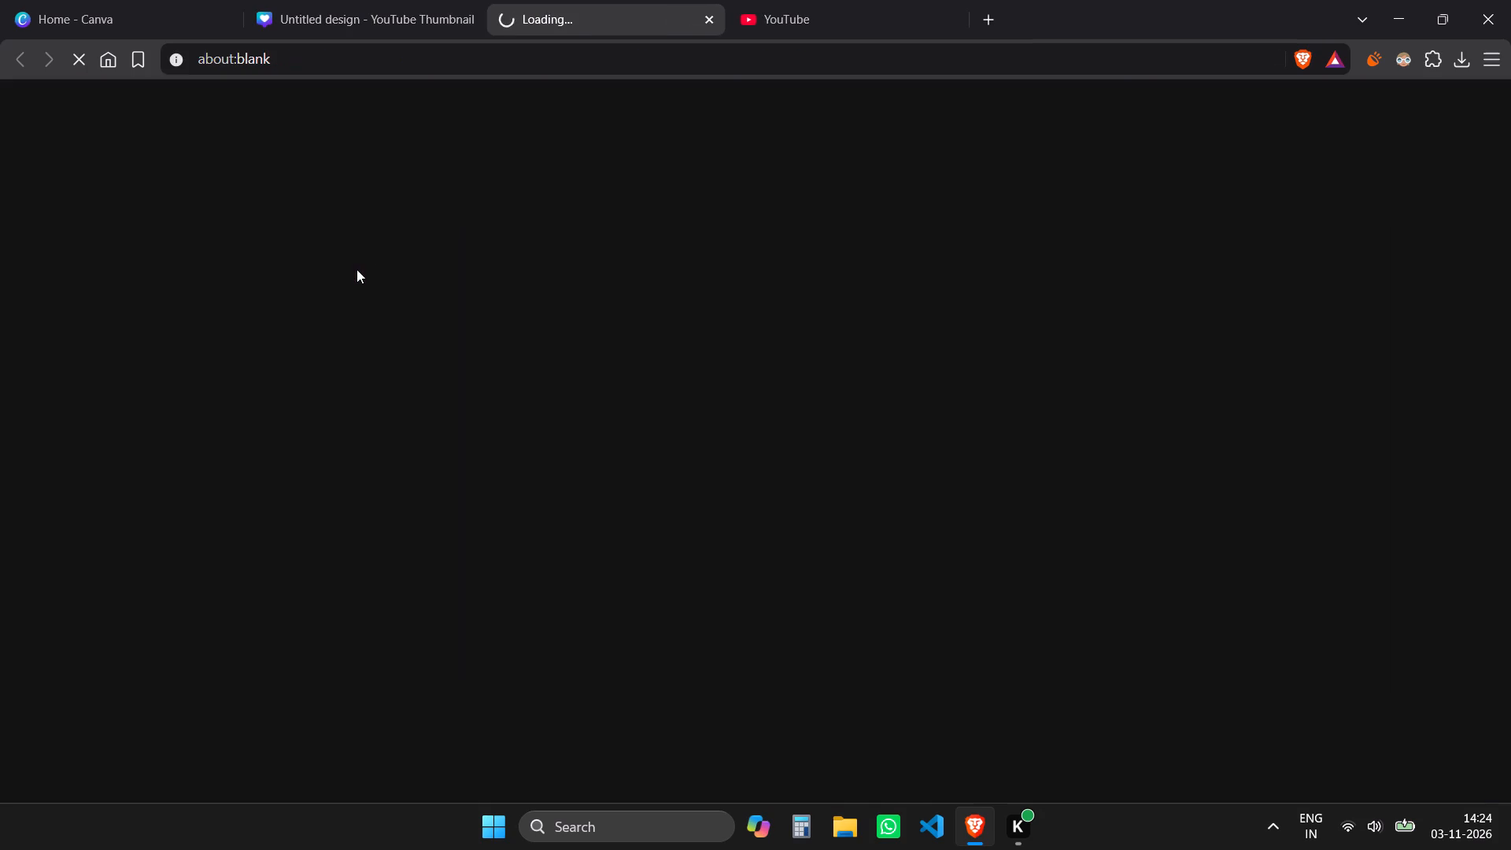
click(388, 0)
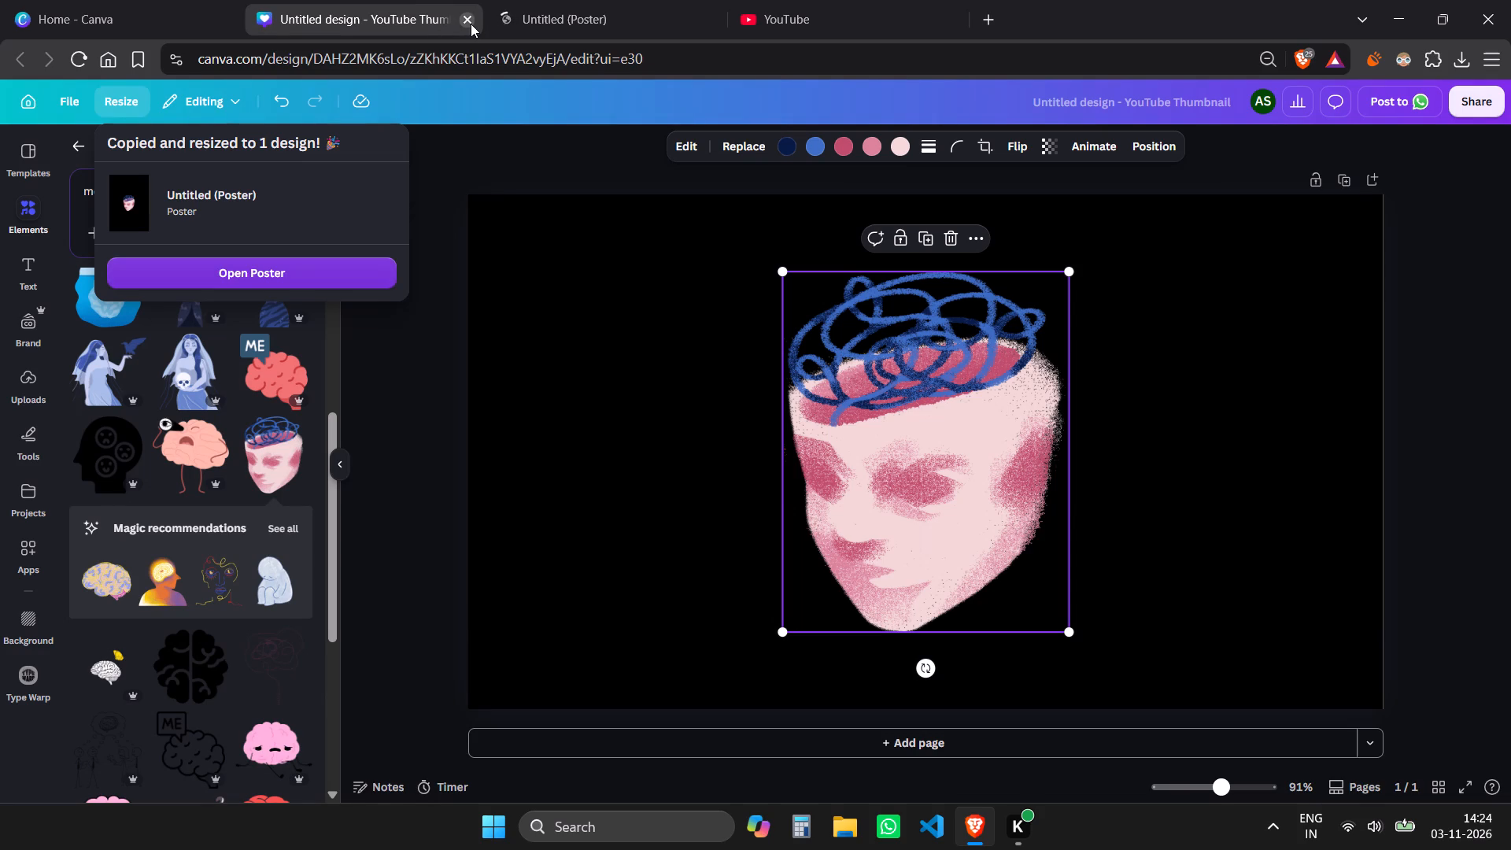
click(592, 0)
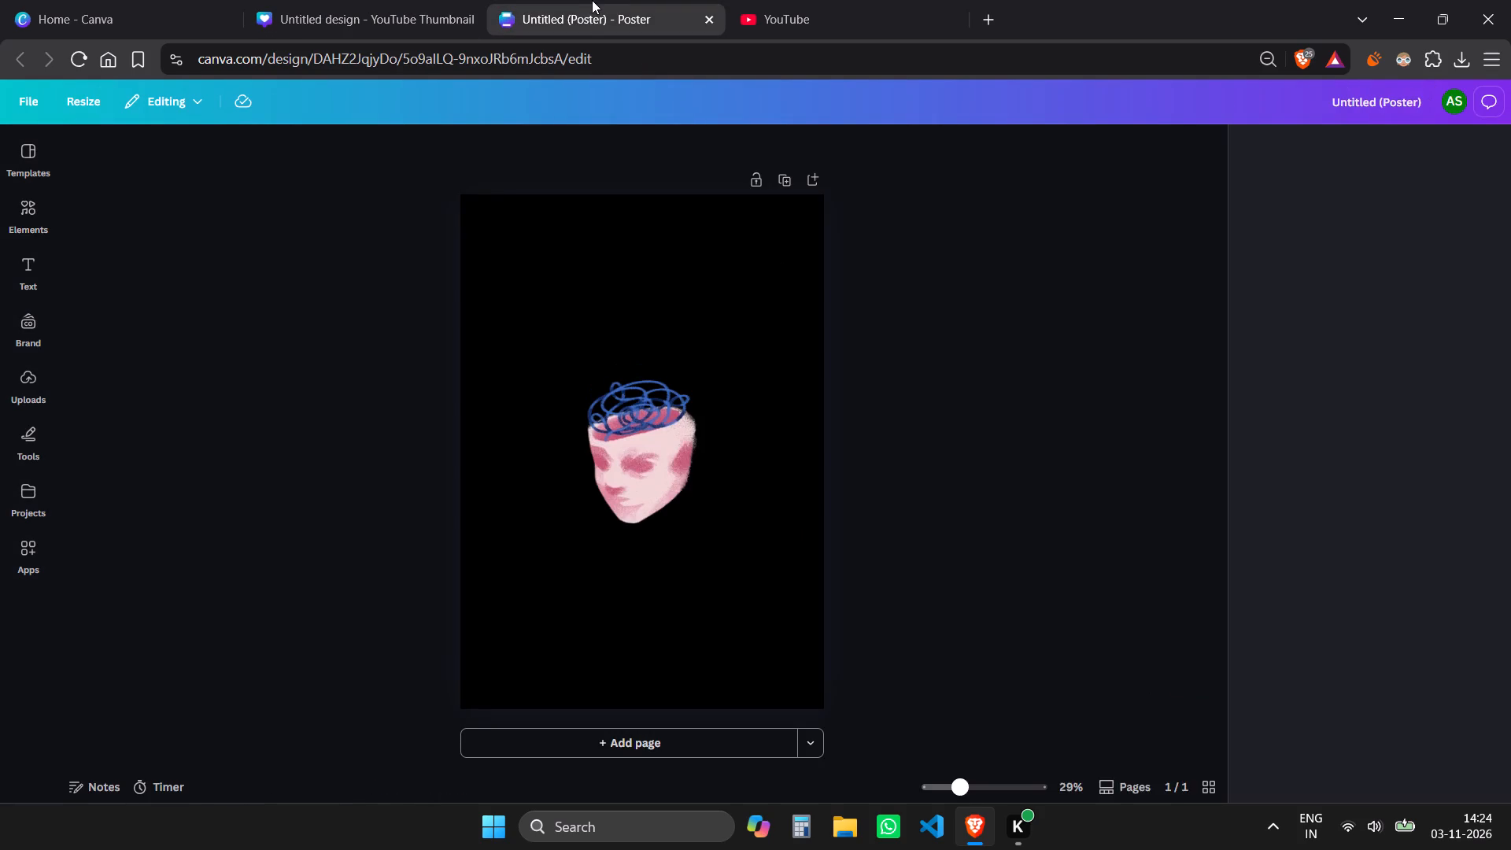
Close the poster print options, enlarge the open-head graphic to about four-fifths of the page width, and centre it on the poster.
click(614, 439)
drag(703, 525, 712, 539)
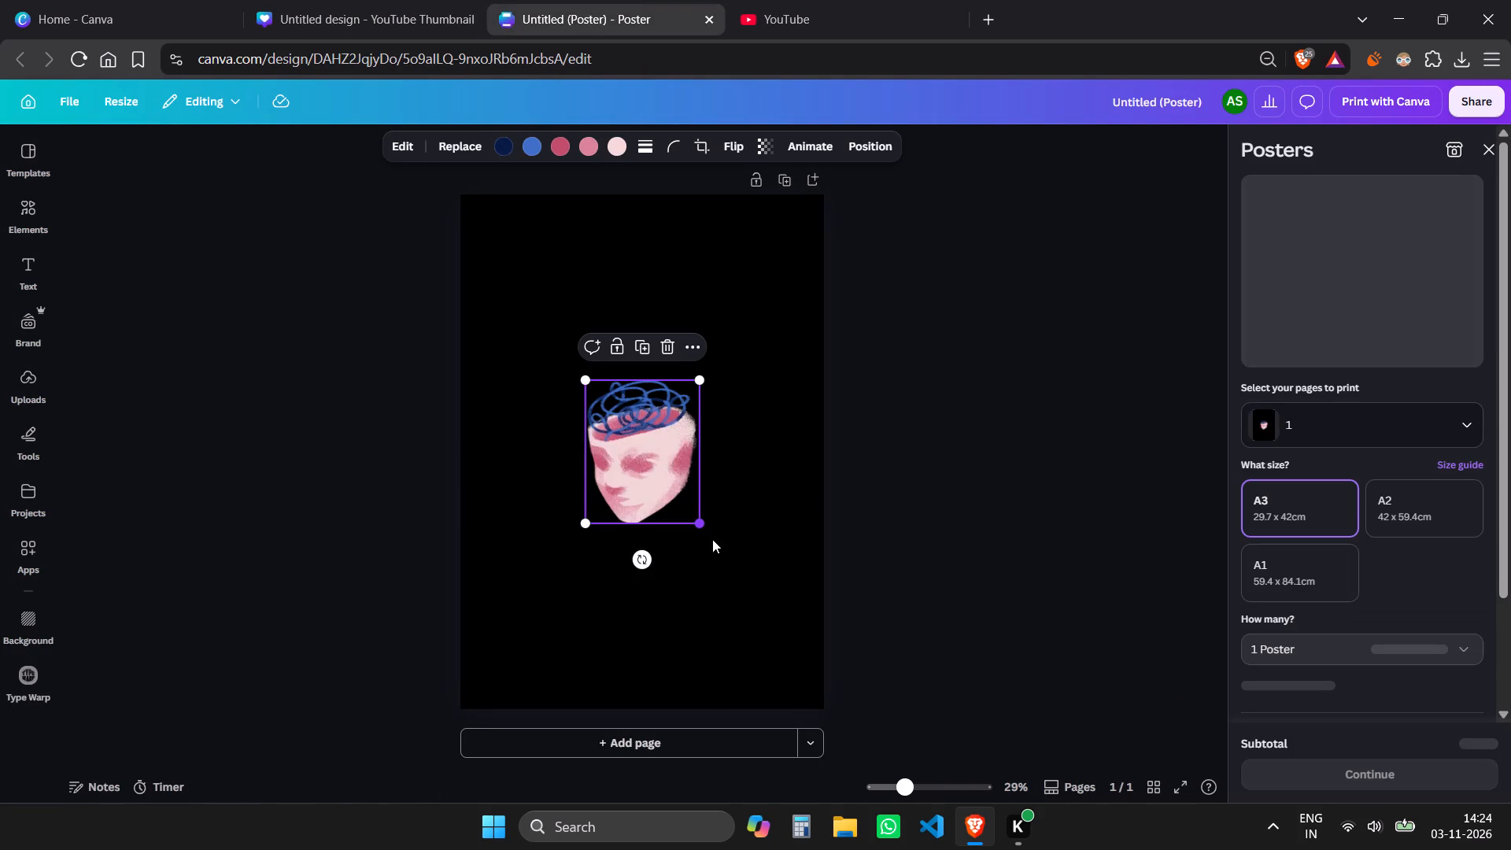
drag(712, 539, 829, 623)
drag(722, 530, 627, 474)
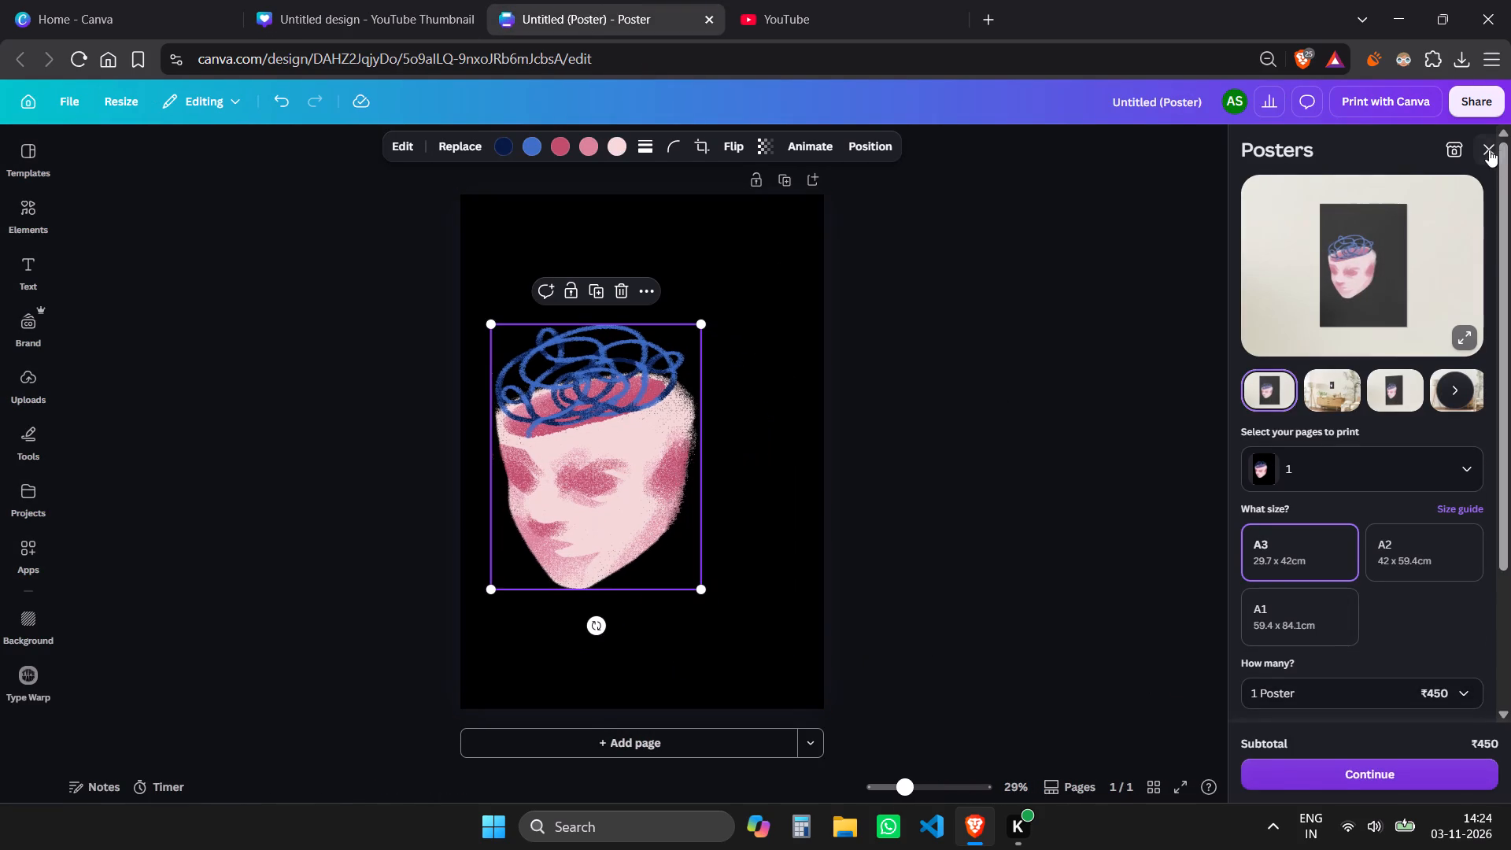
click(1489, 150)
drag(778, 492, 816, 487)
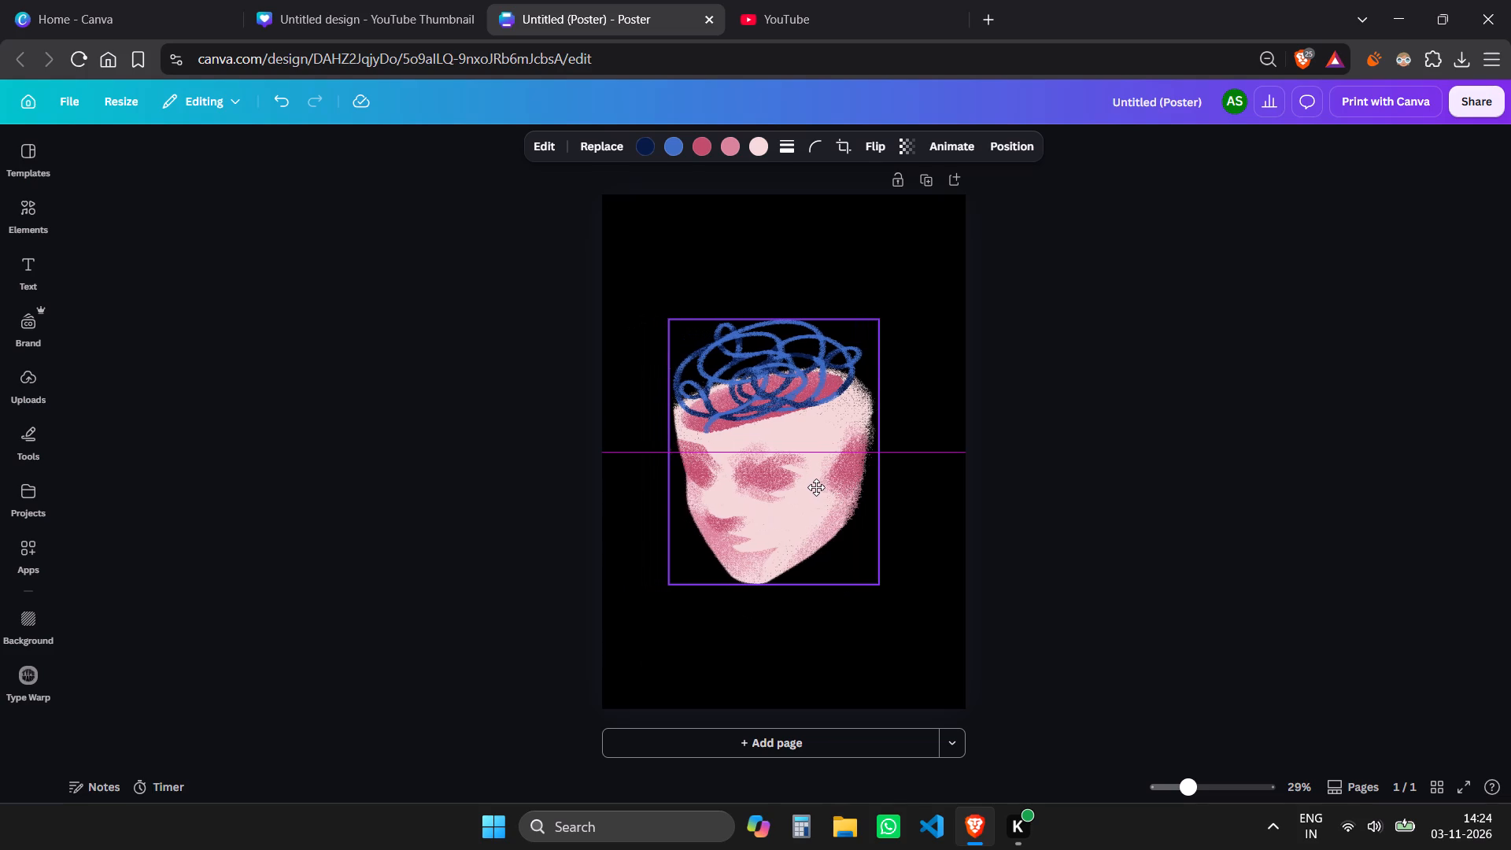
drag(816, 487, 826, 487)
drag(893, 586, 974, 658)
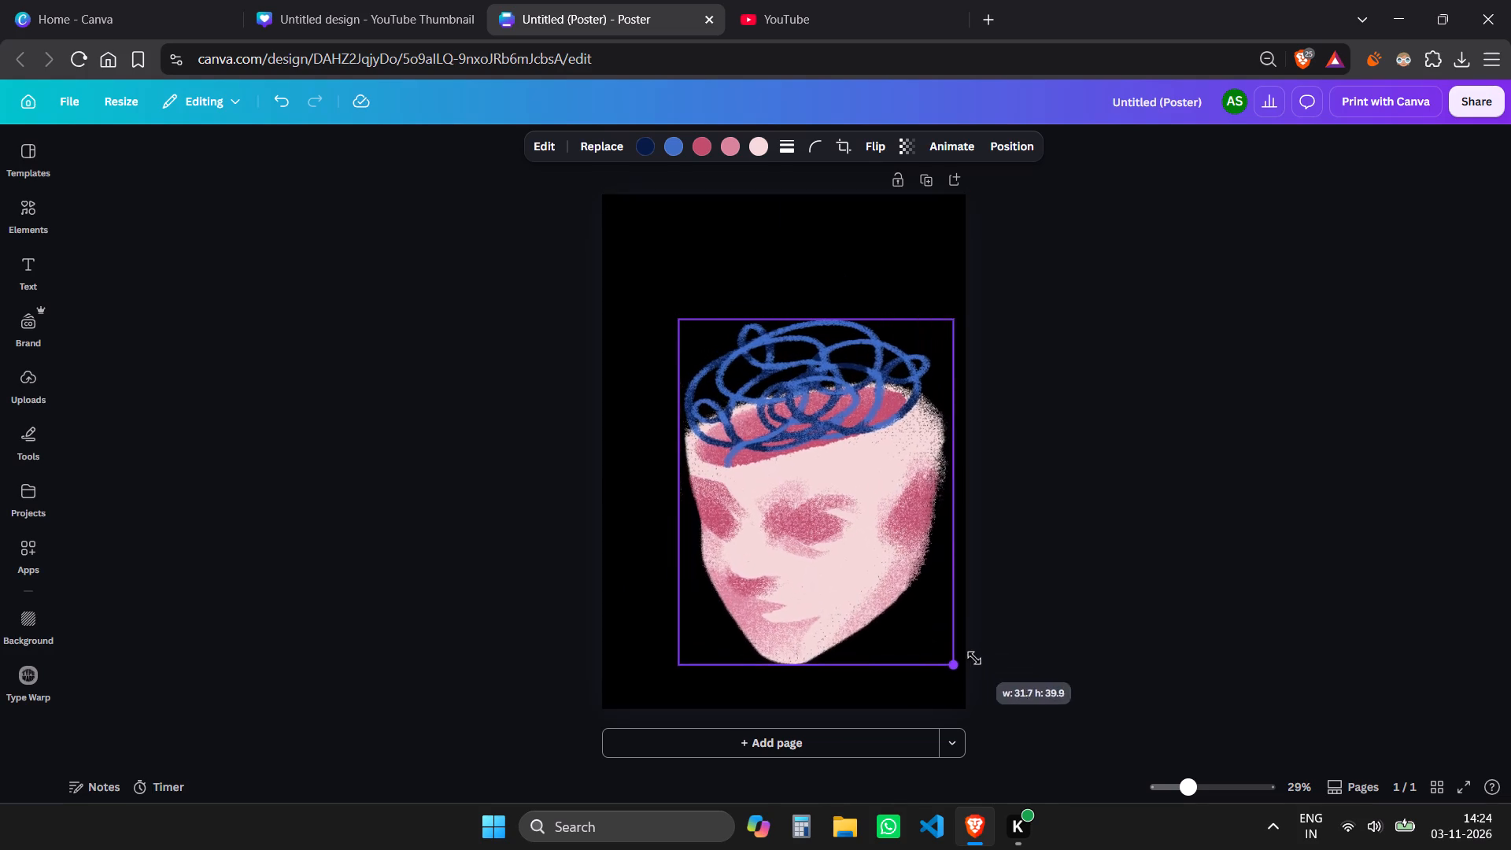
drag(974, 658, 988, 667)
drag(876, 566, 836, 516)
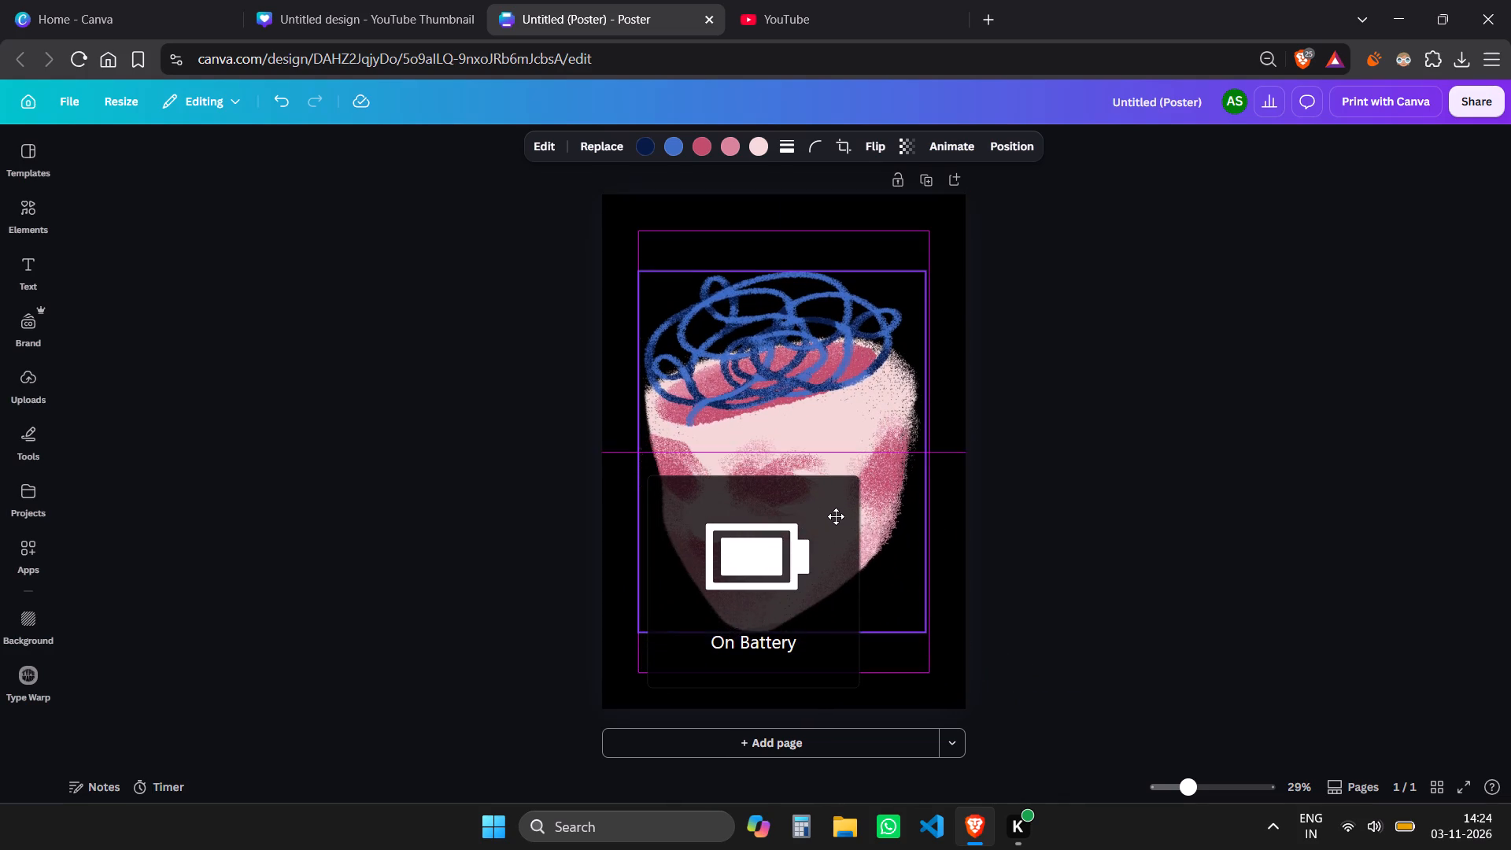
drag(836, 516, 837, 518)
click(1036, 530)
Examine the image filters available for the open-head graphic, from Natural through the Color Pop and Duotone groups.
click(798, 397)
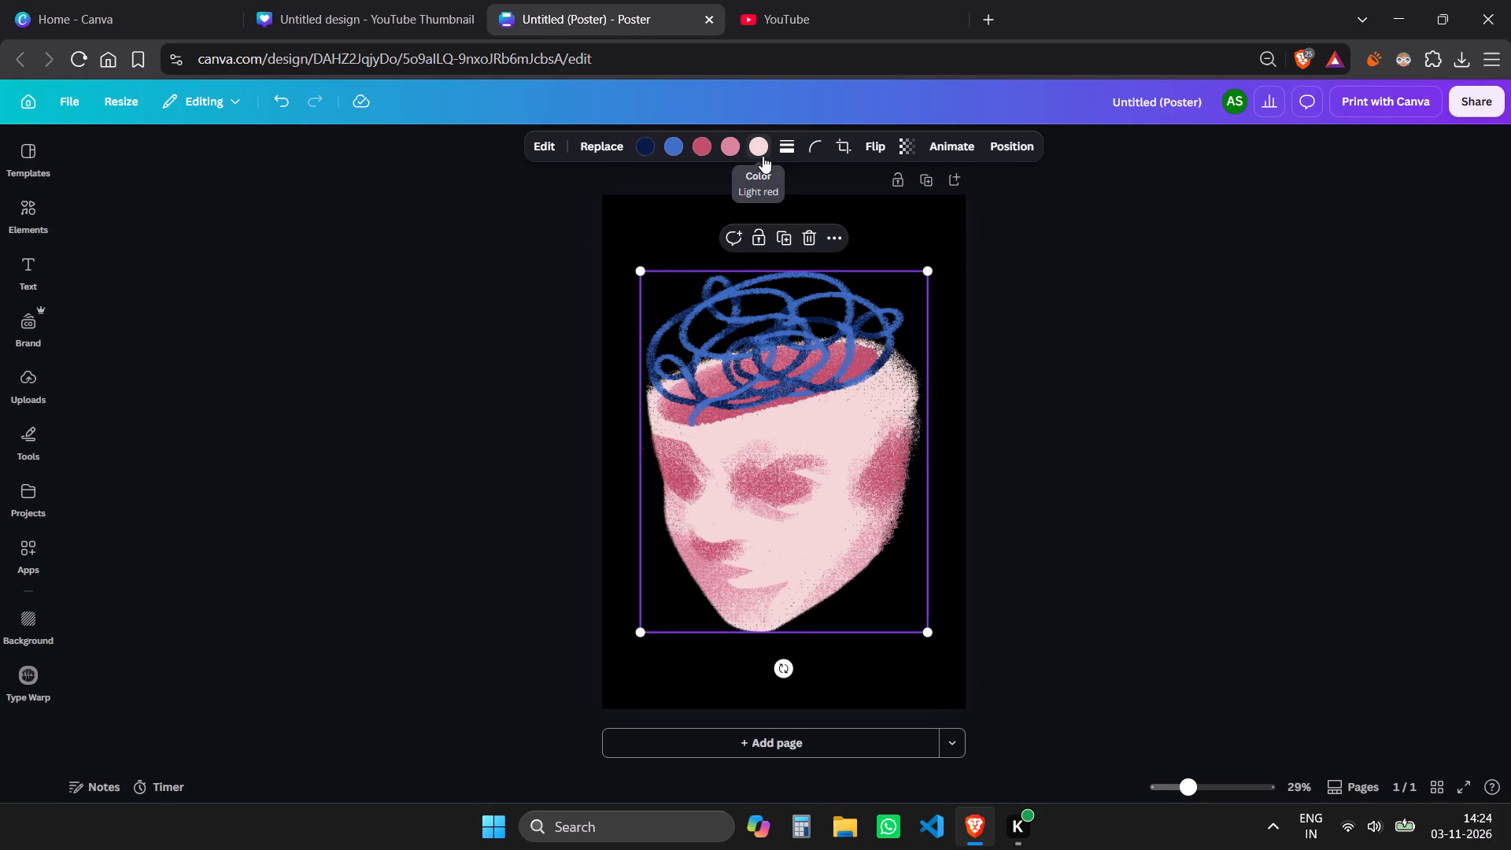
click(554, 153)
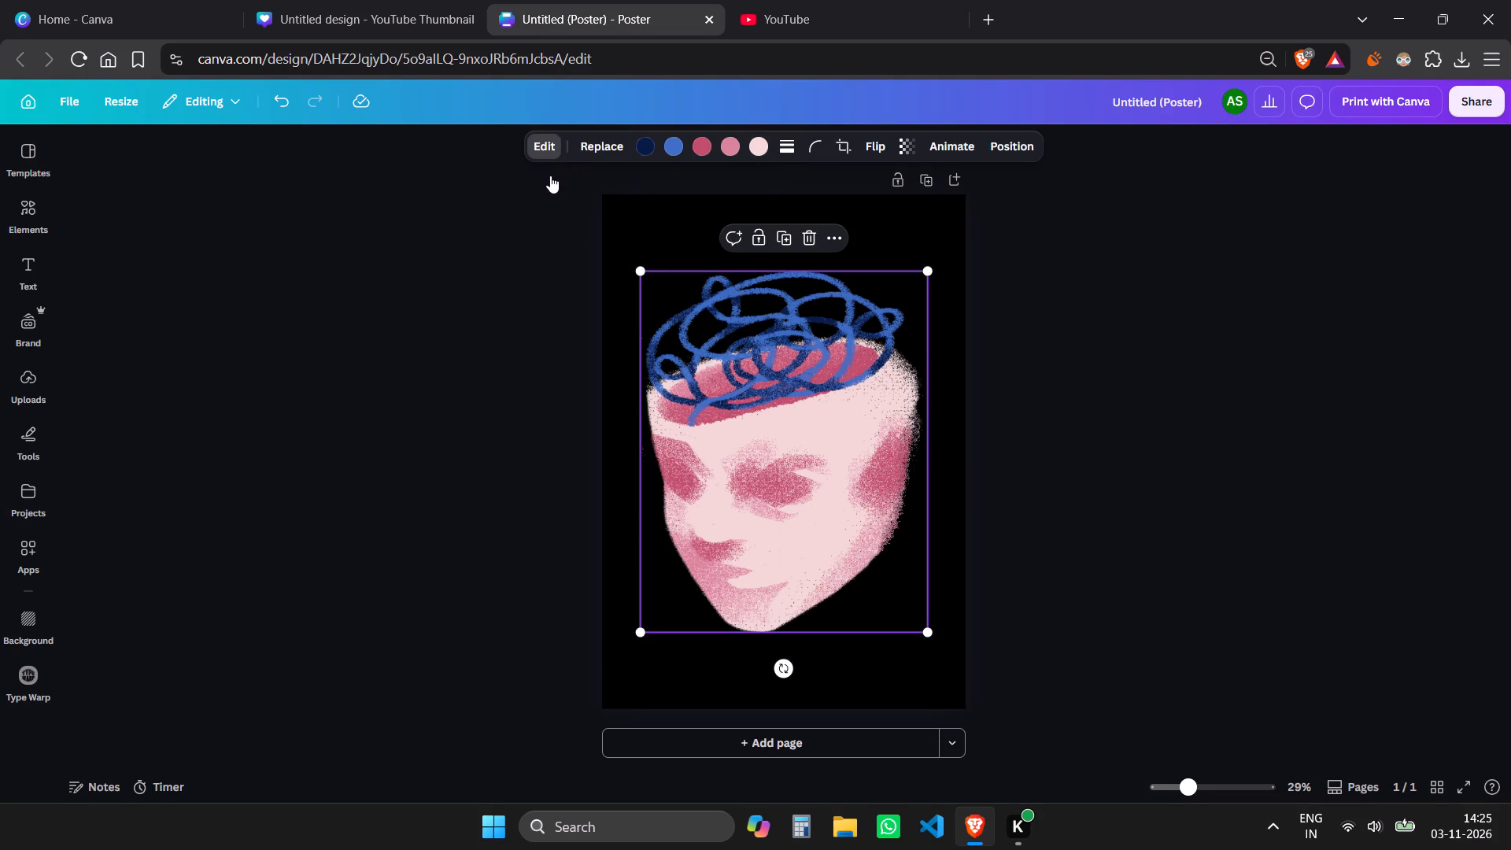
click(549, 152)
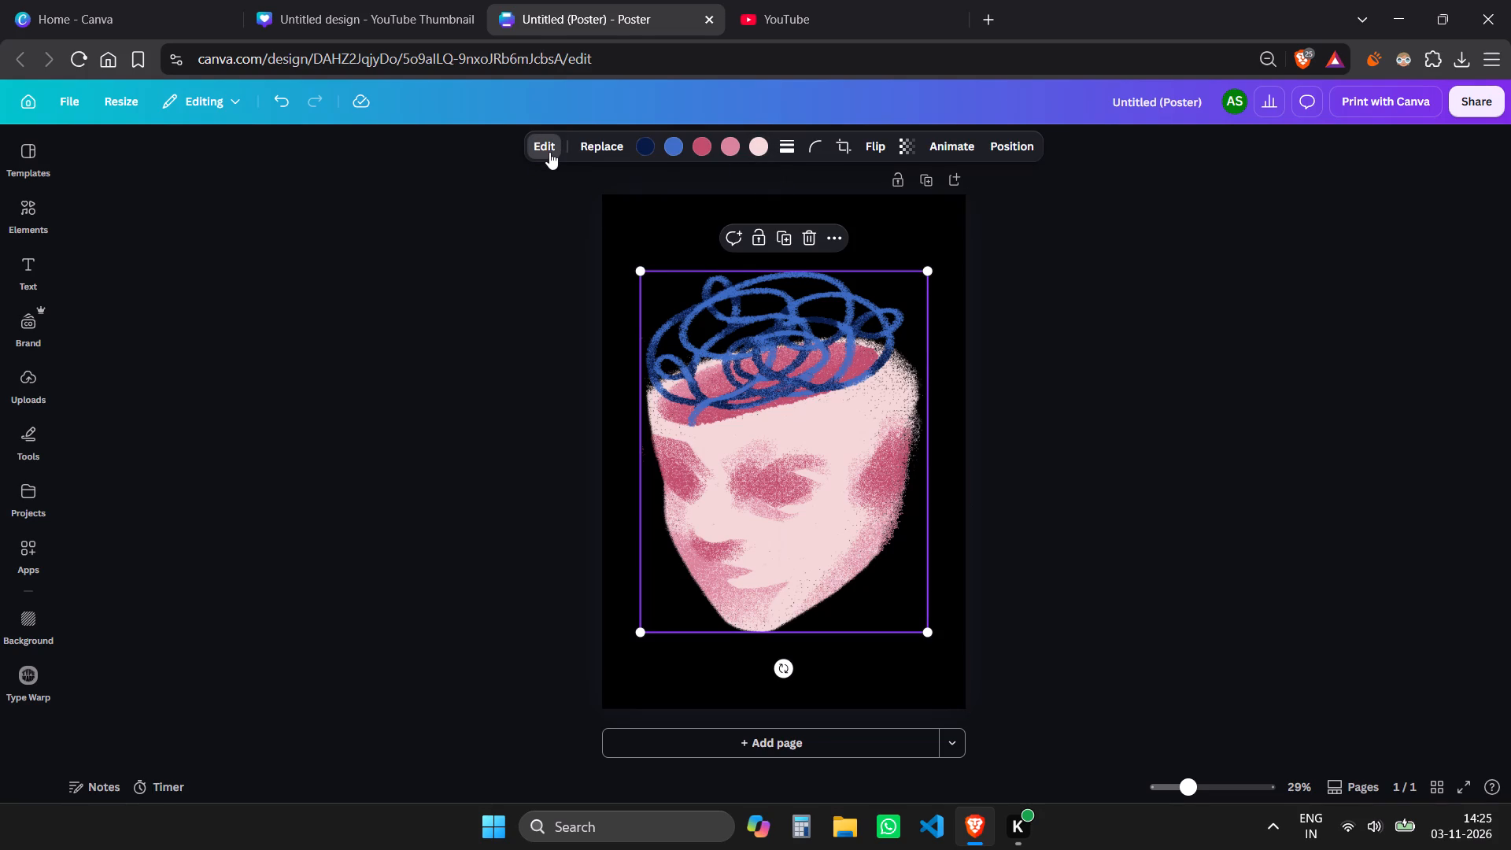
click(549, 152)
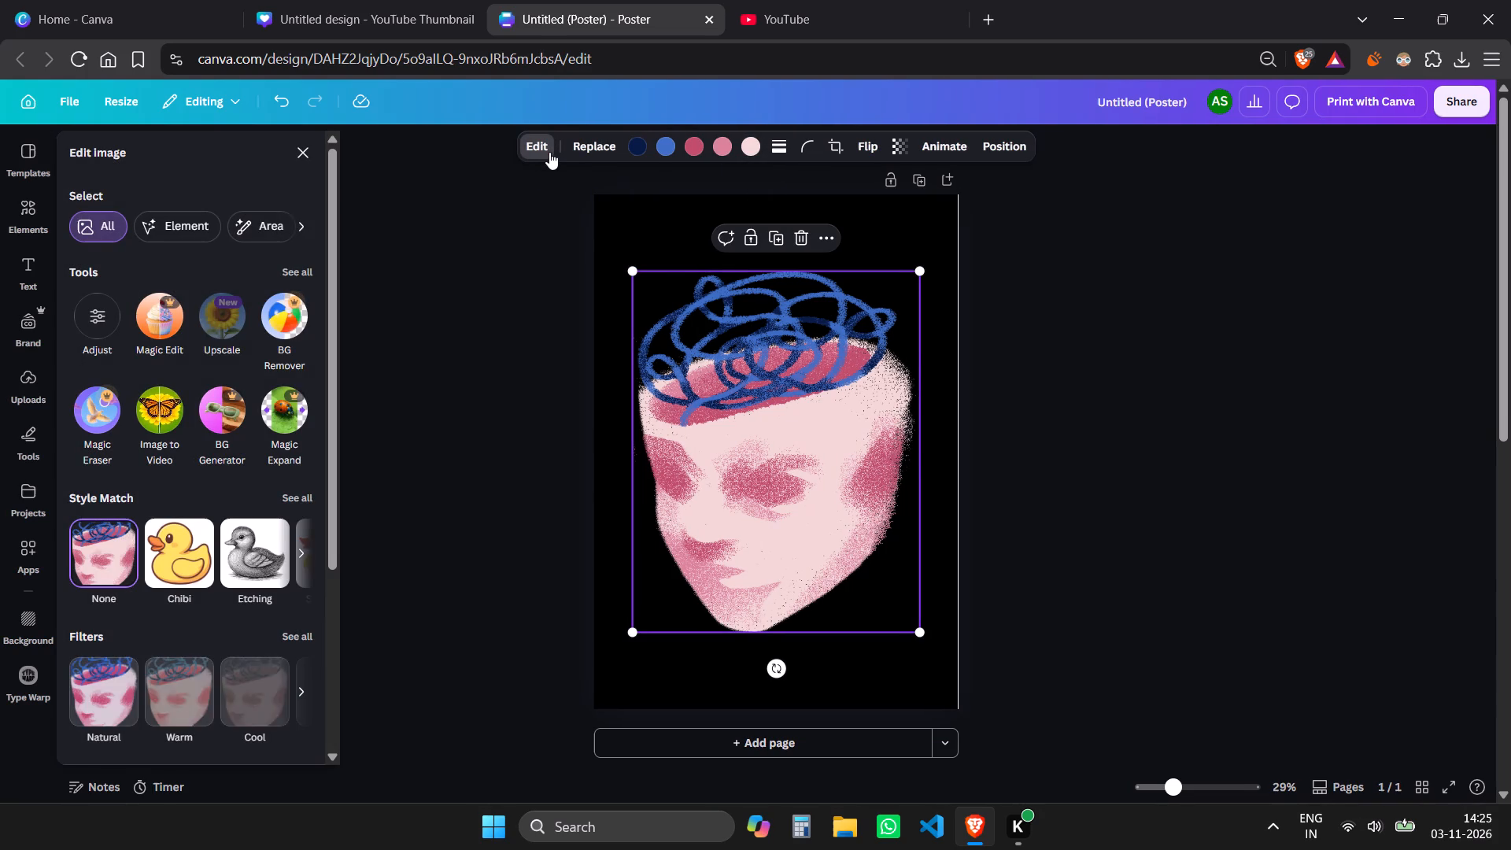
click(296, 637)
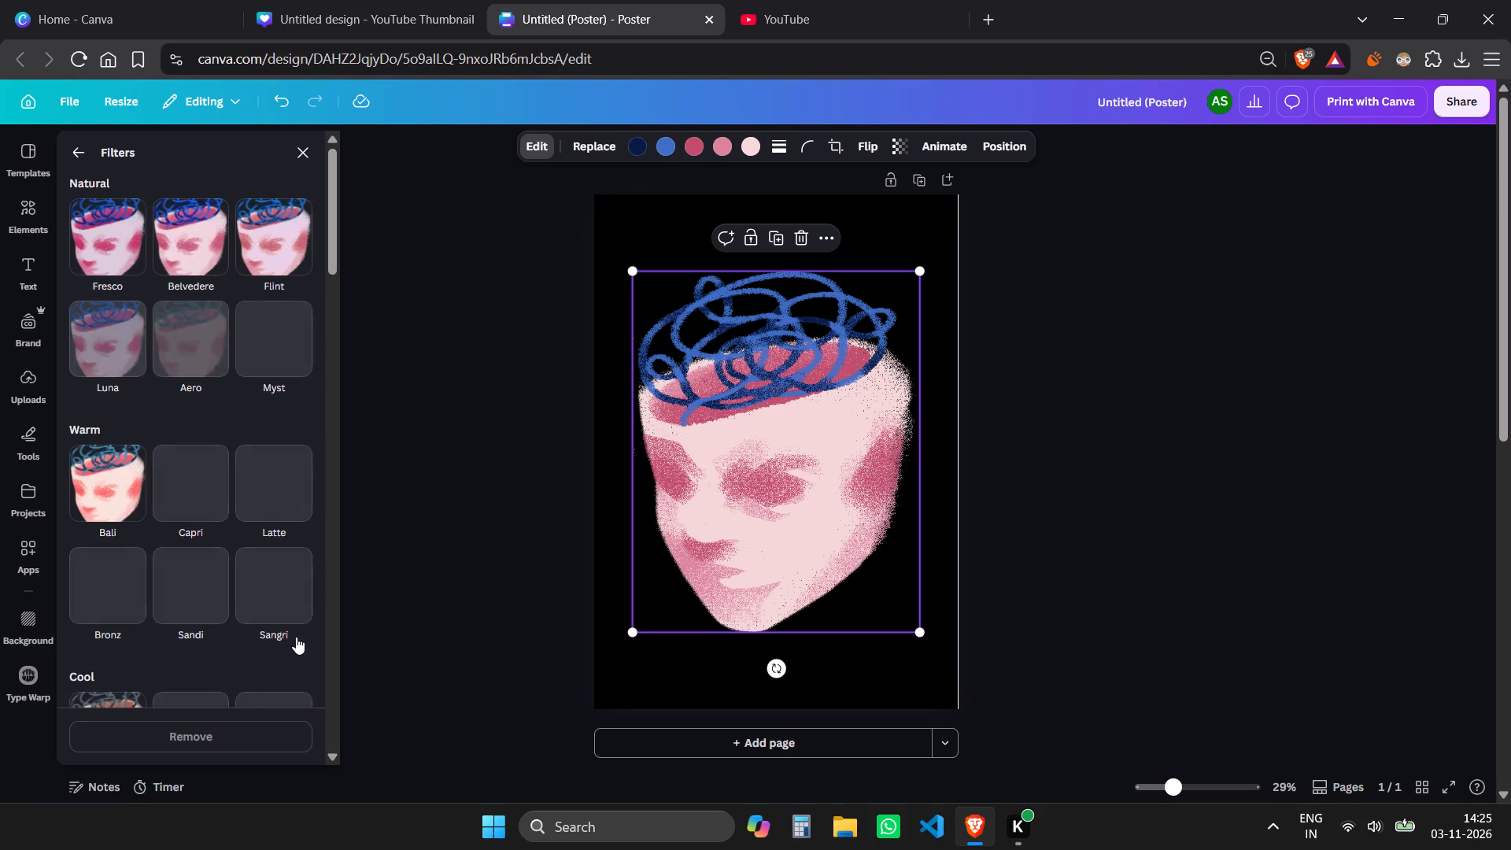
scroll(257, 508, down, 13)
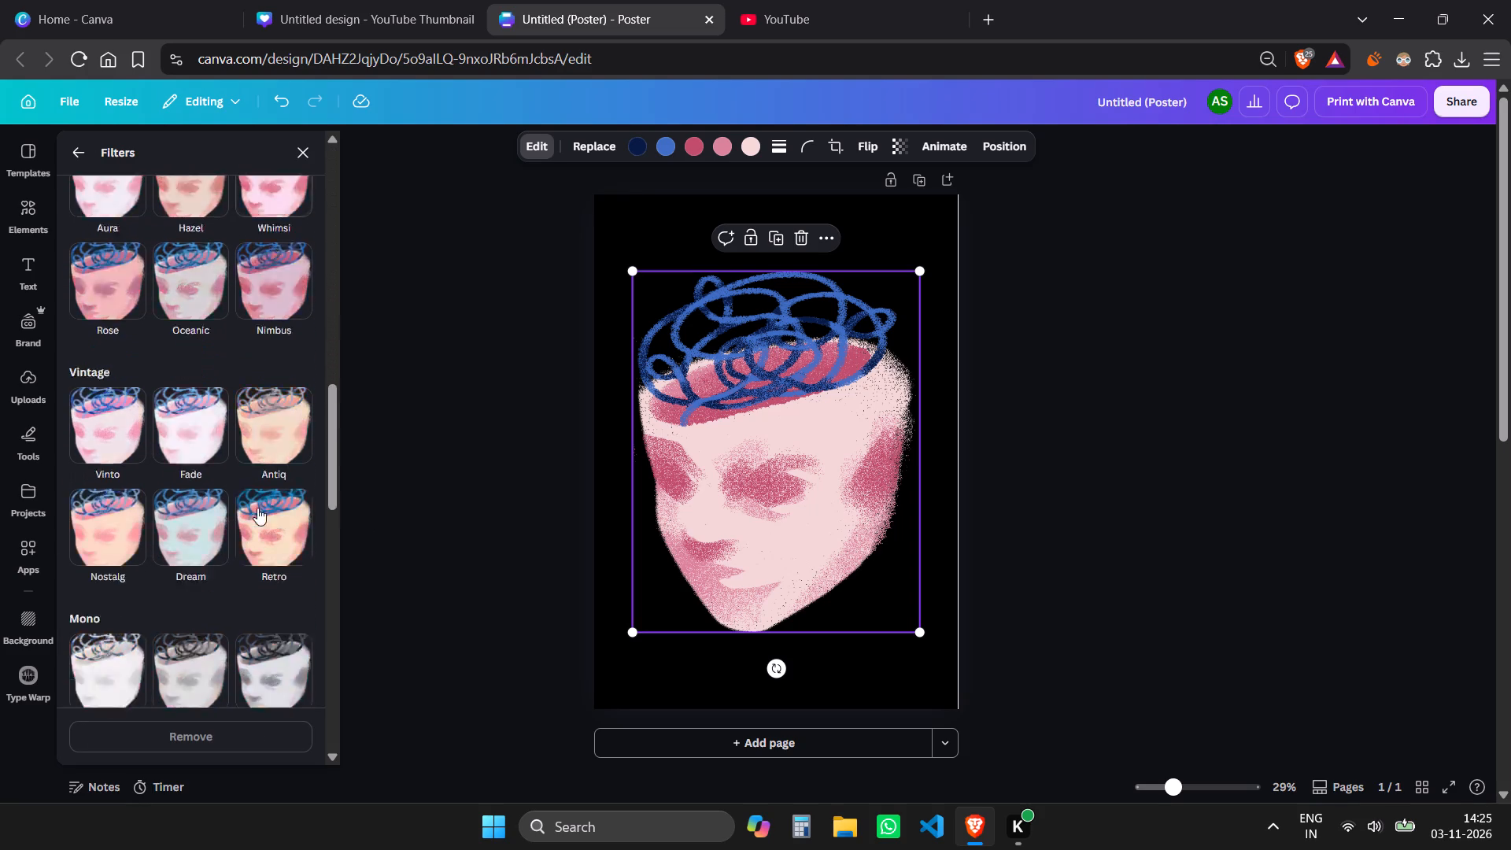
scroll(257, 508, down, 4)
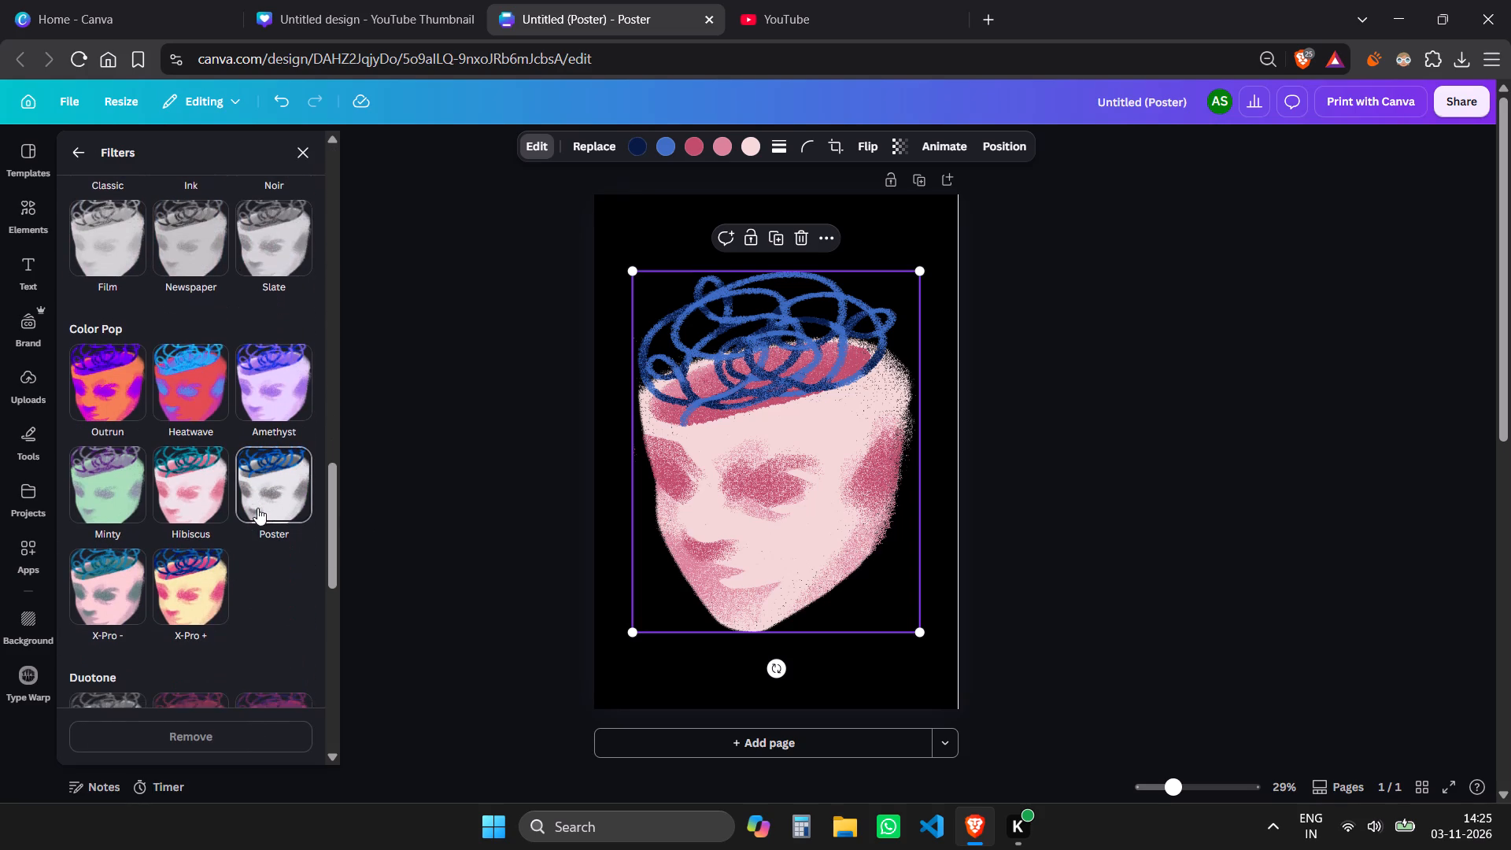
scroll(257, 508, down, 1)
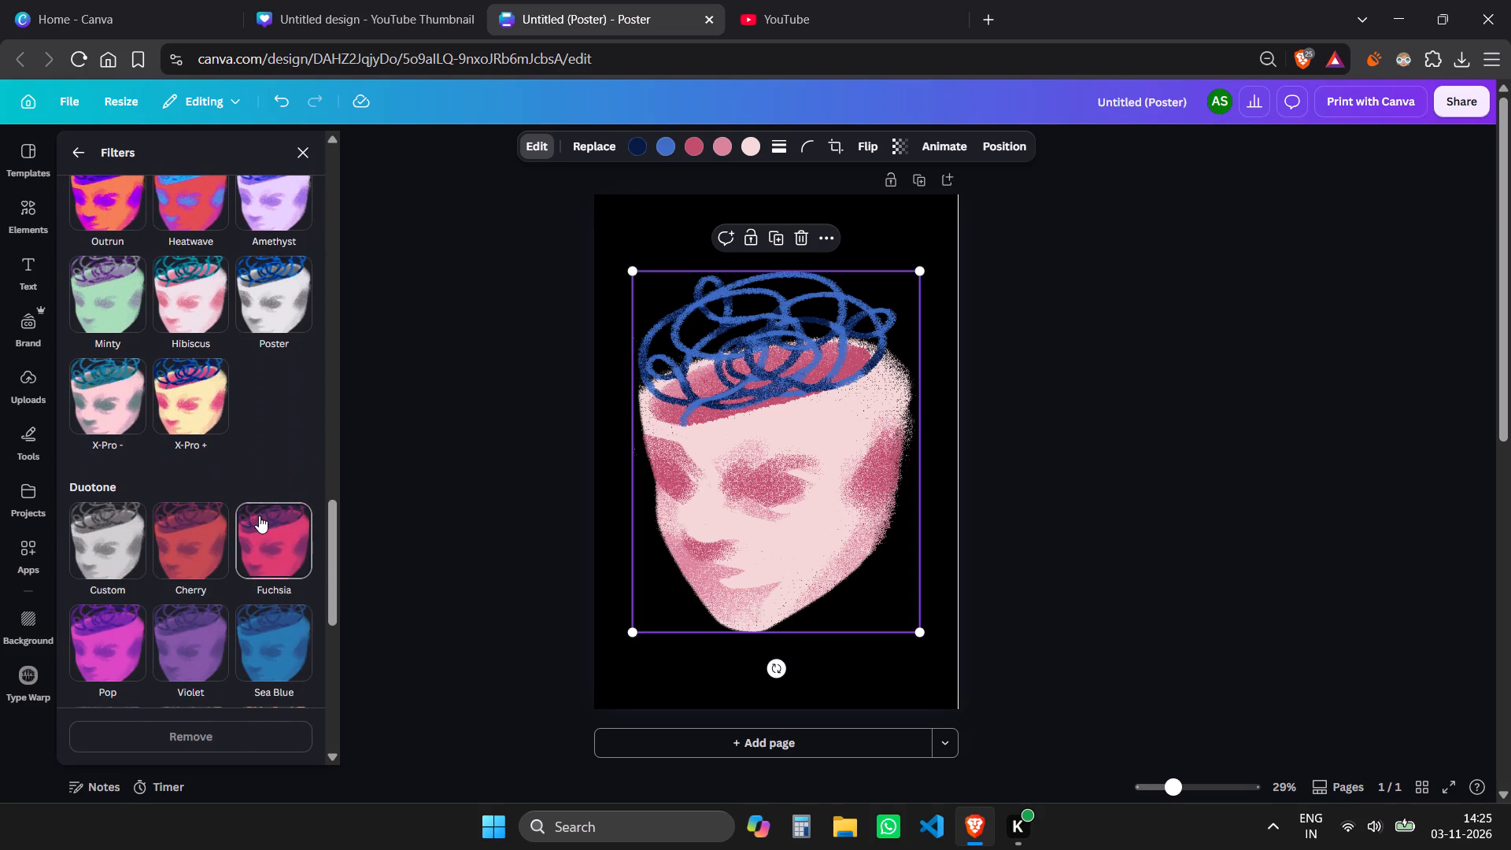
scroll(279, 633, down, 9)
click(202, 661)
click(204, 742)
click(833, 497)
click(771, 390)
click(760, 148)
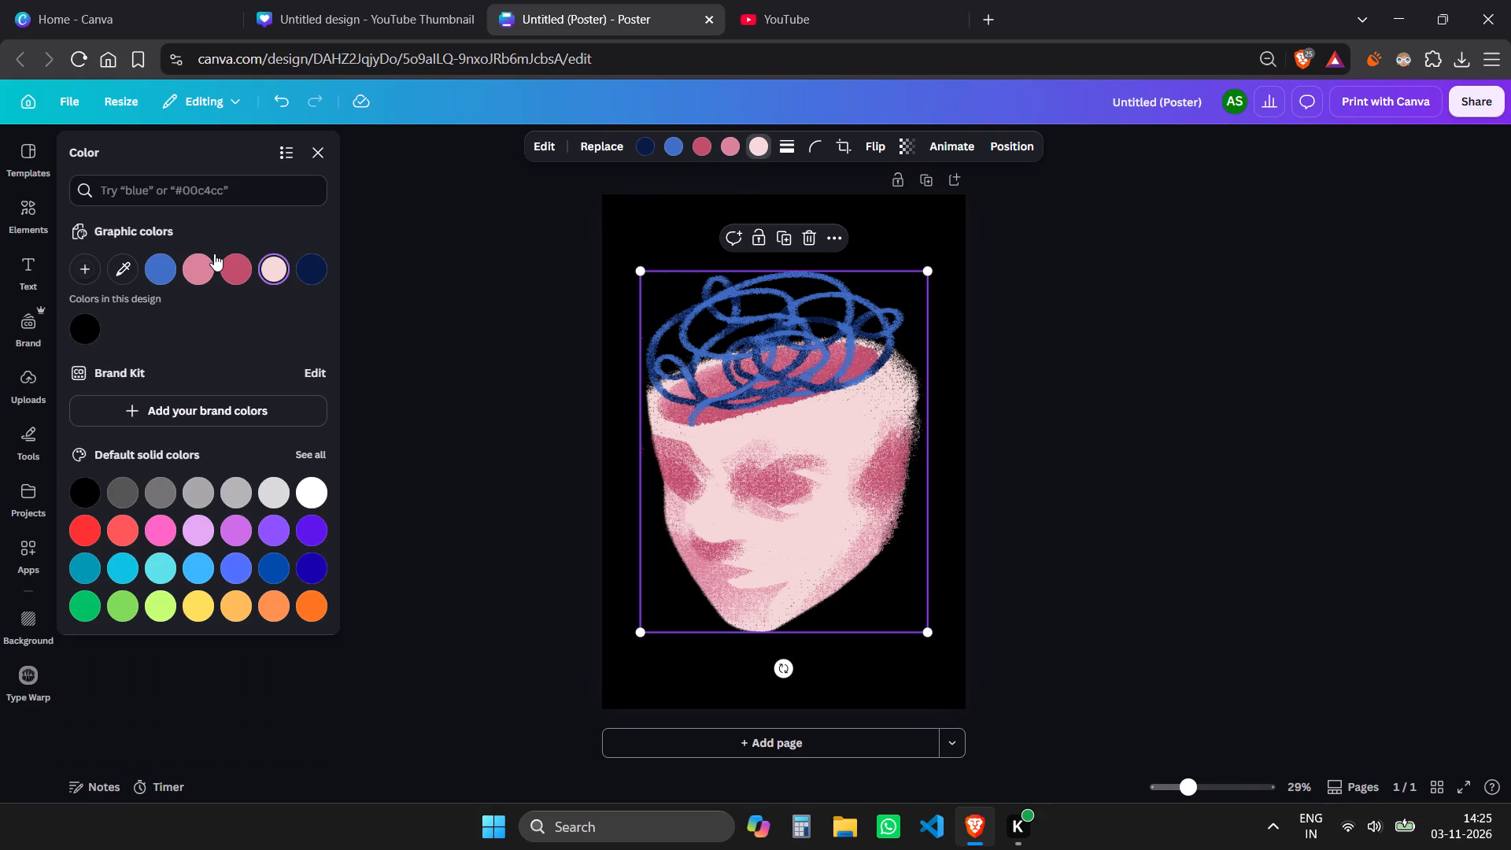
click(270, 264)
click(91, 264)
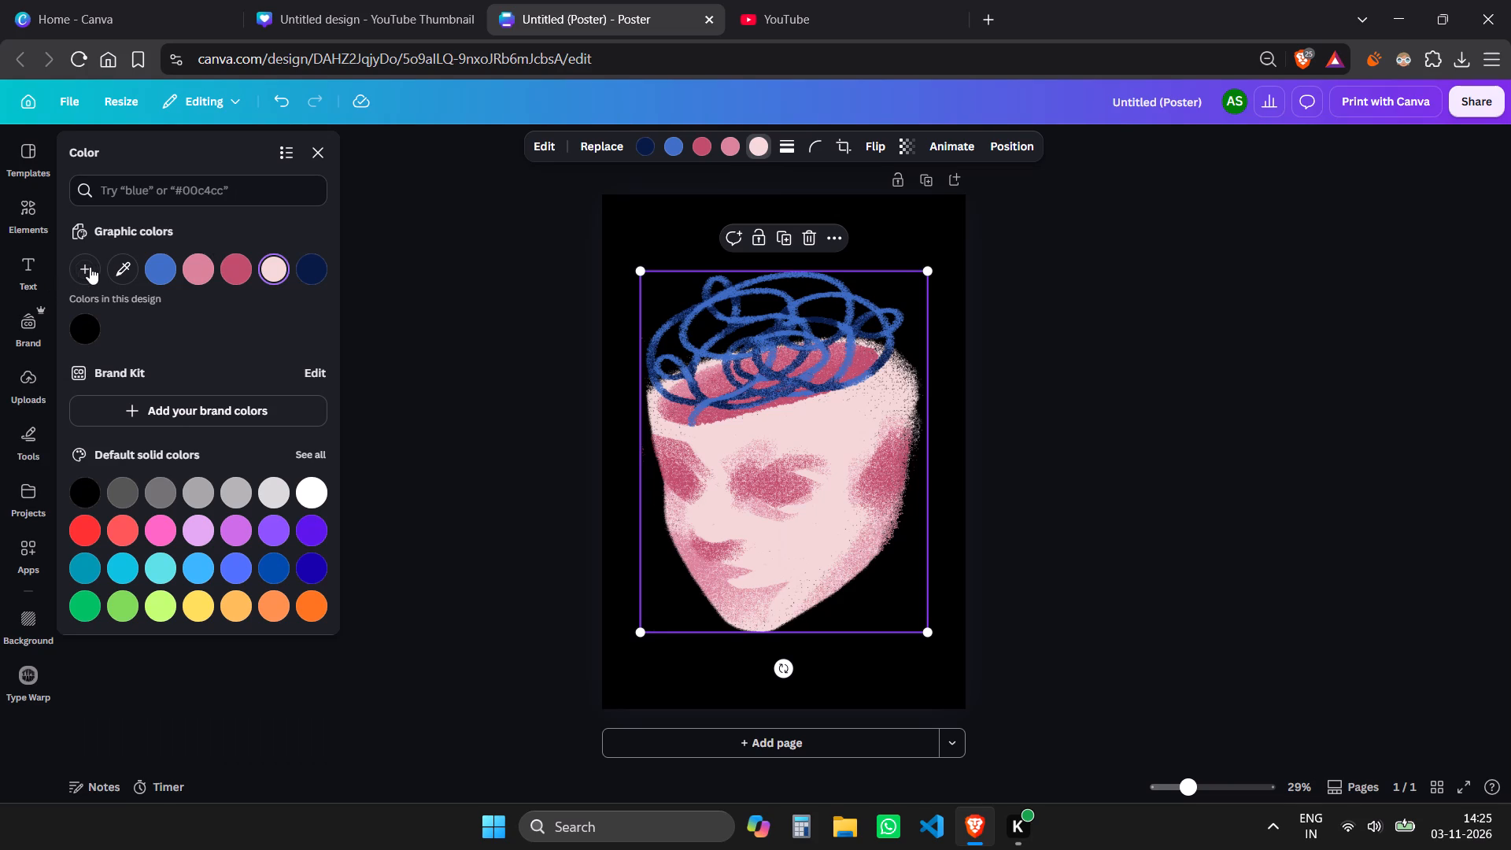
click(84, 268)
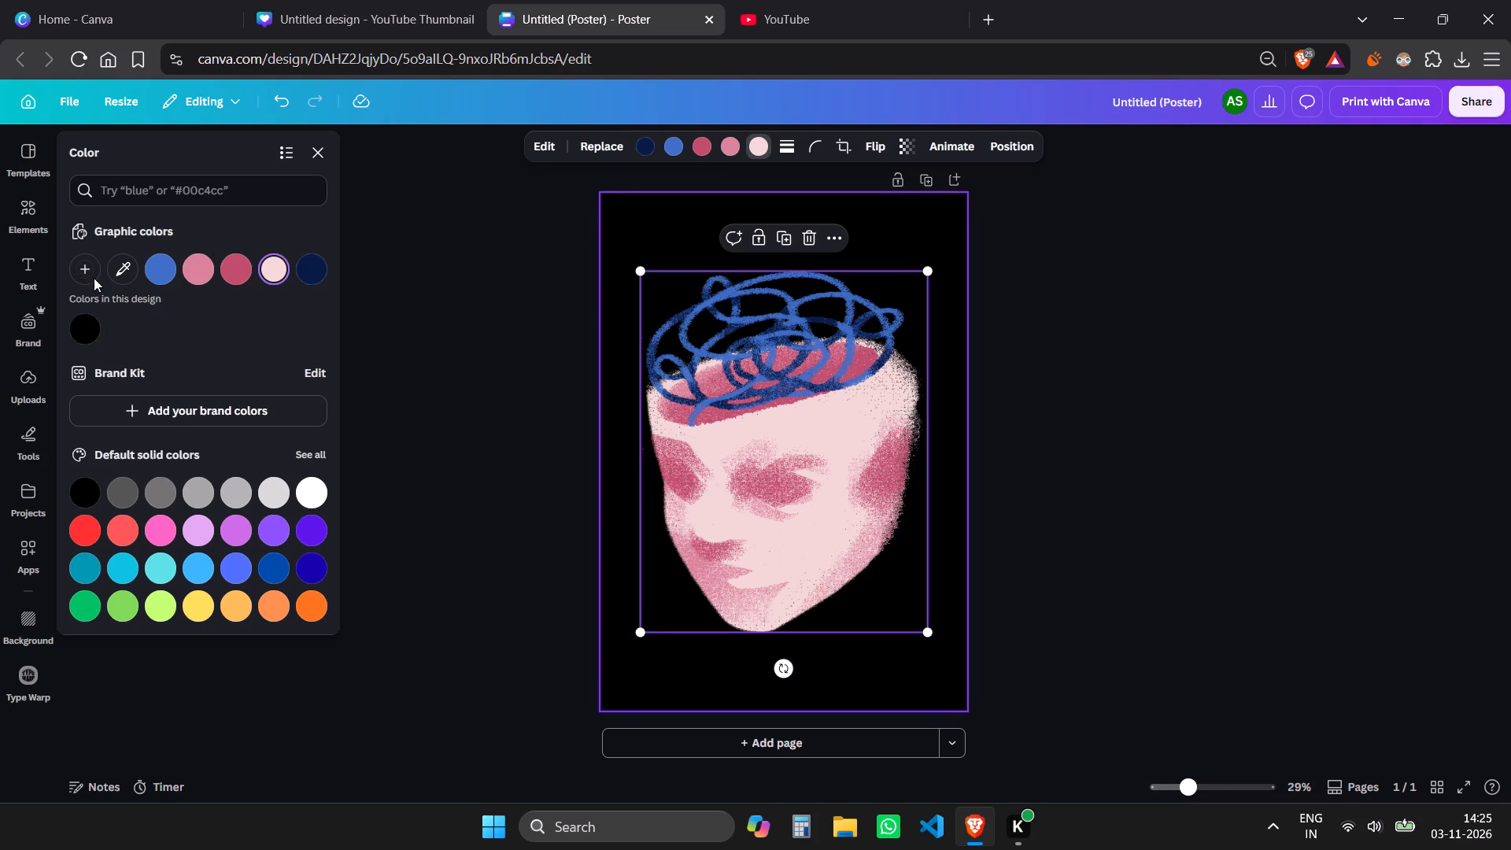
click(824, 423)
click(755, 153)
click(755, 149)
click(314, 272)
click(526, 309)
Recolour the pink shading of the open-head graphic to a custom dark crimson.
click(719, 372)
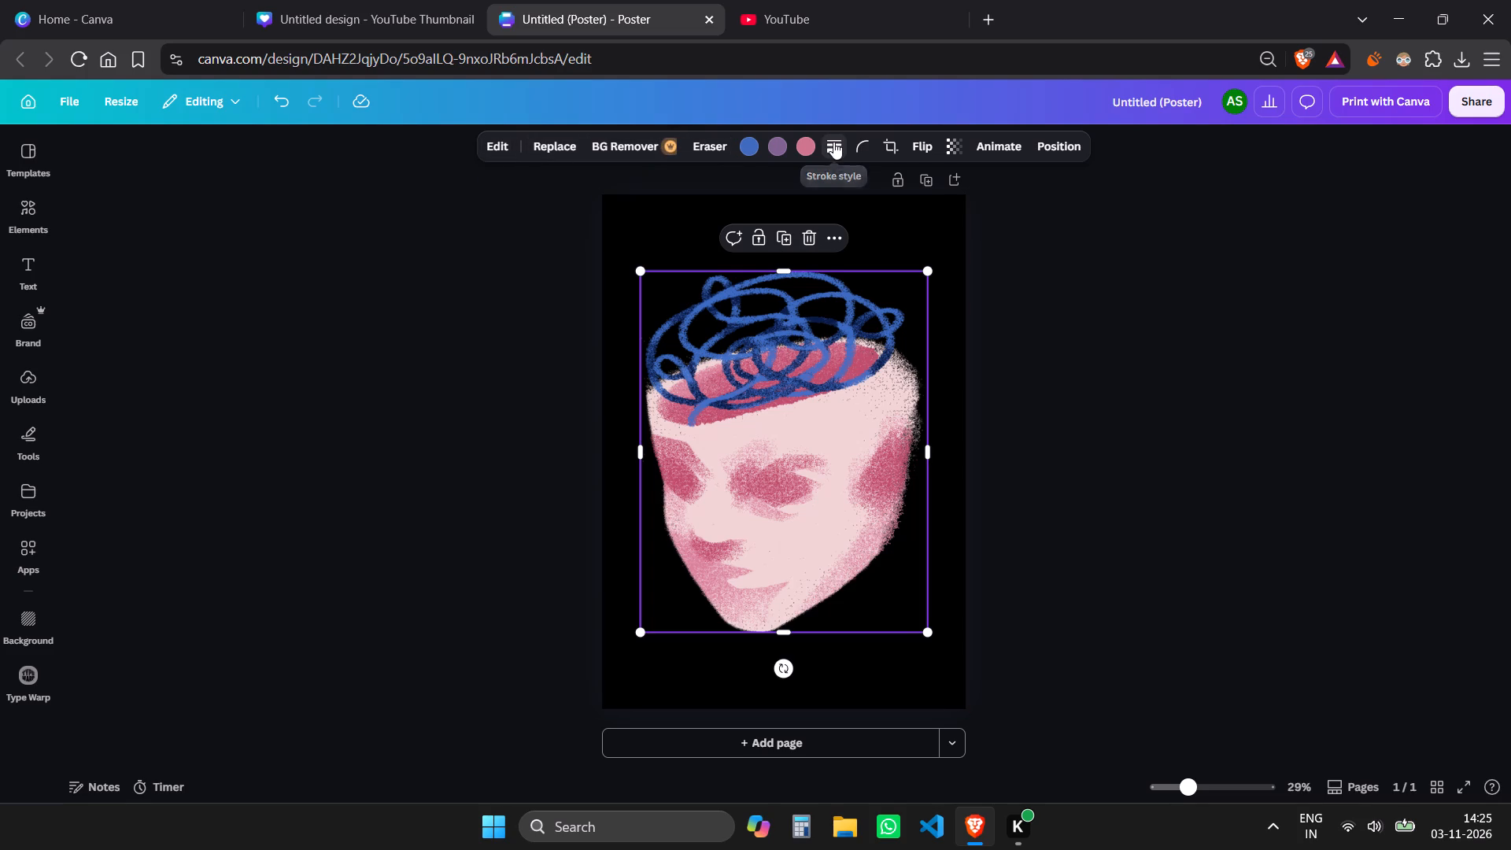
click(807, 151)
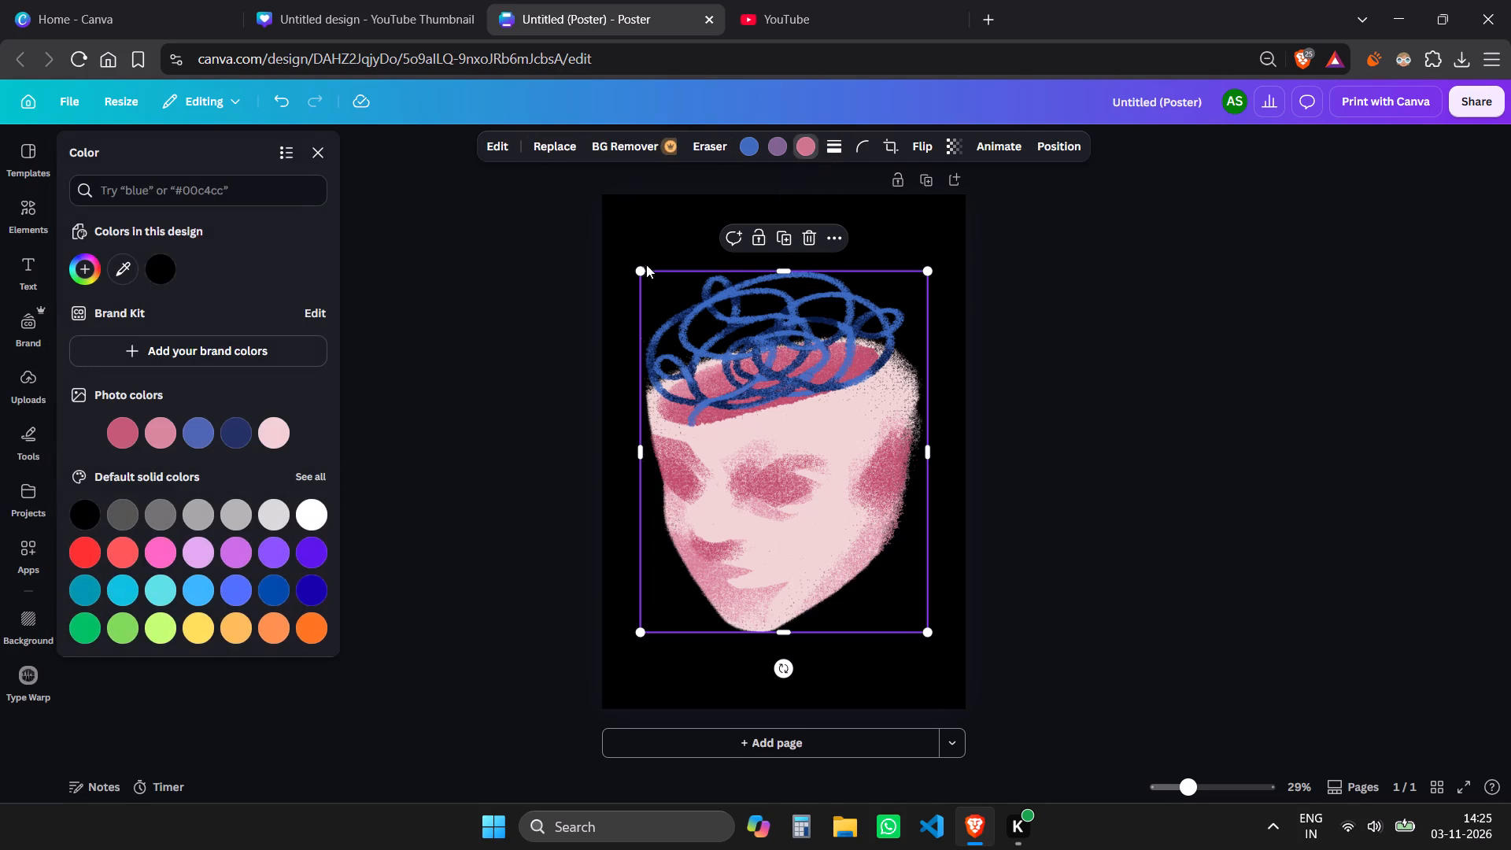
click(87, 270)
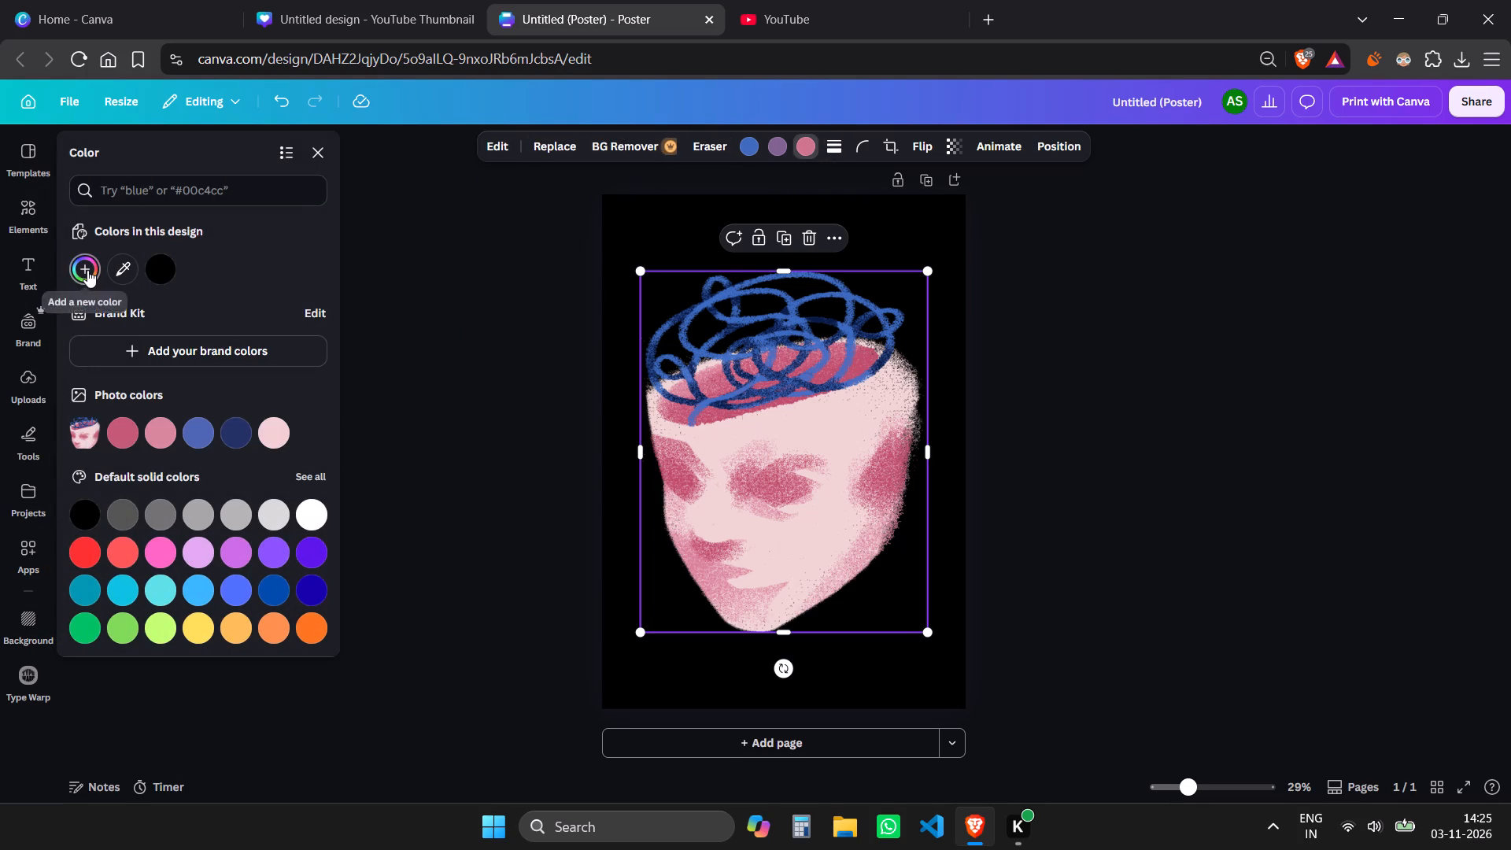
drag(181, 324, 191, 394)
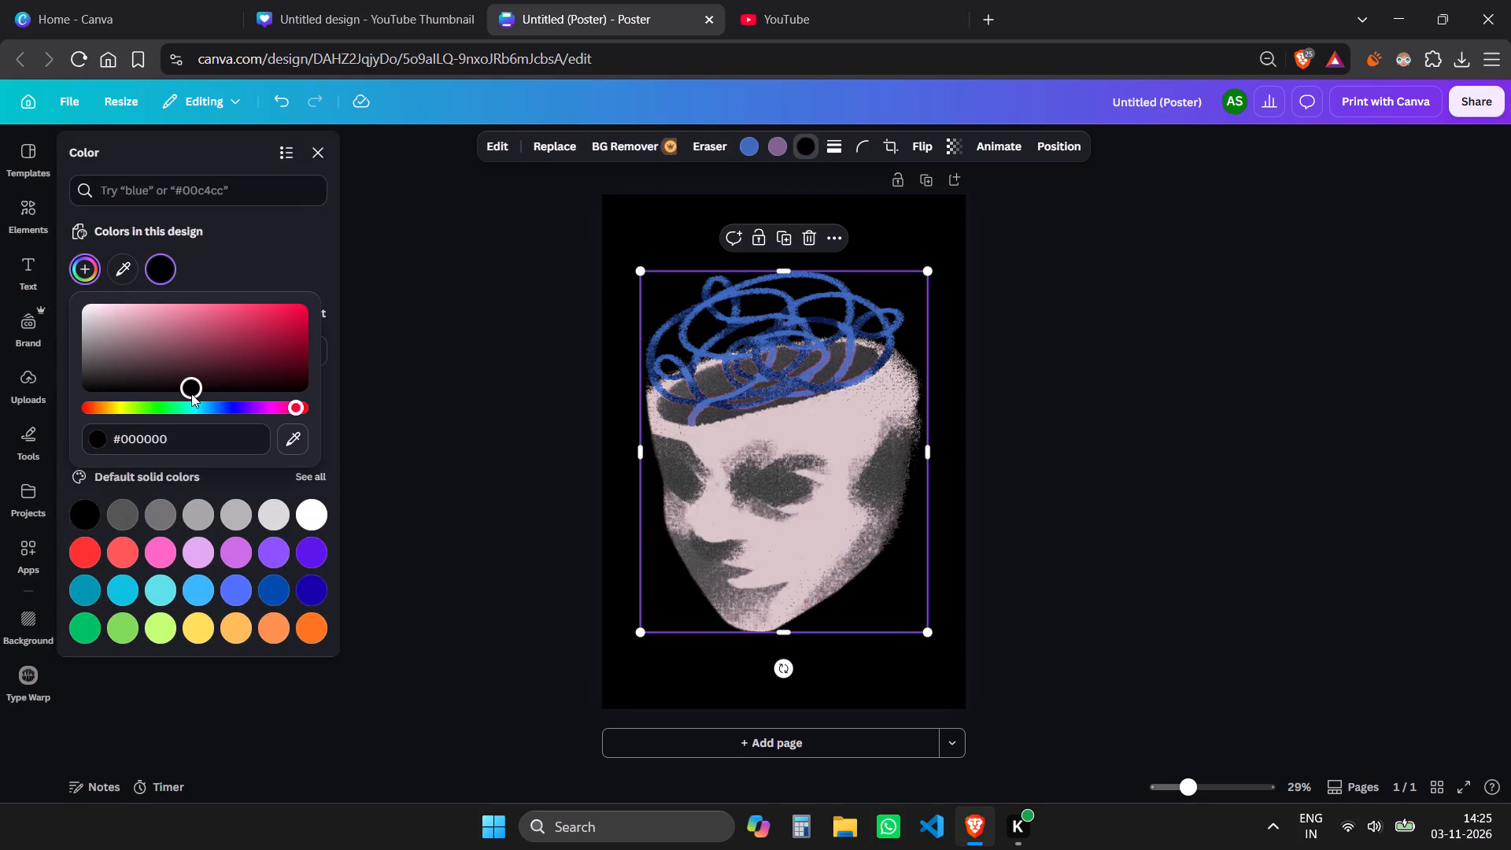
drag(191, 394, 119, 338)
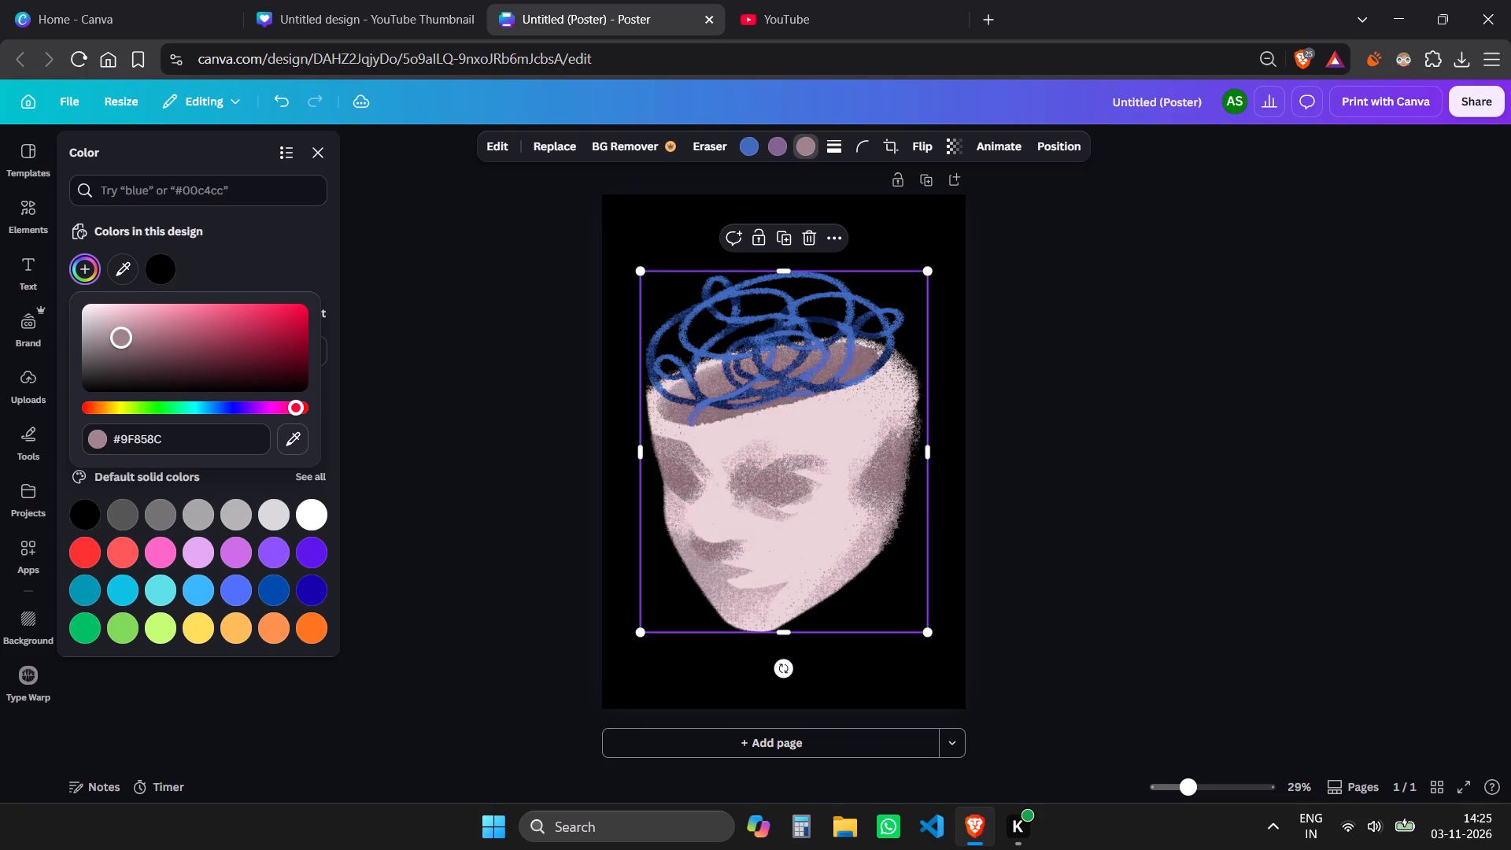
drag(119, 338, 365, 351)
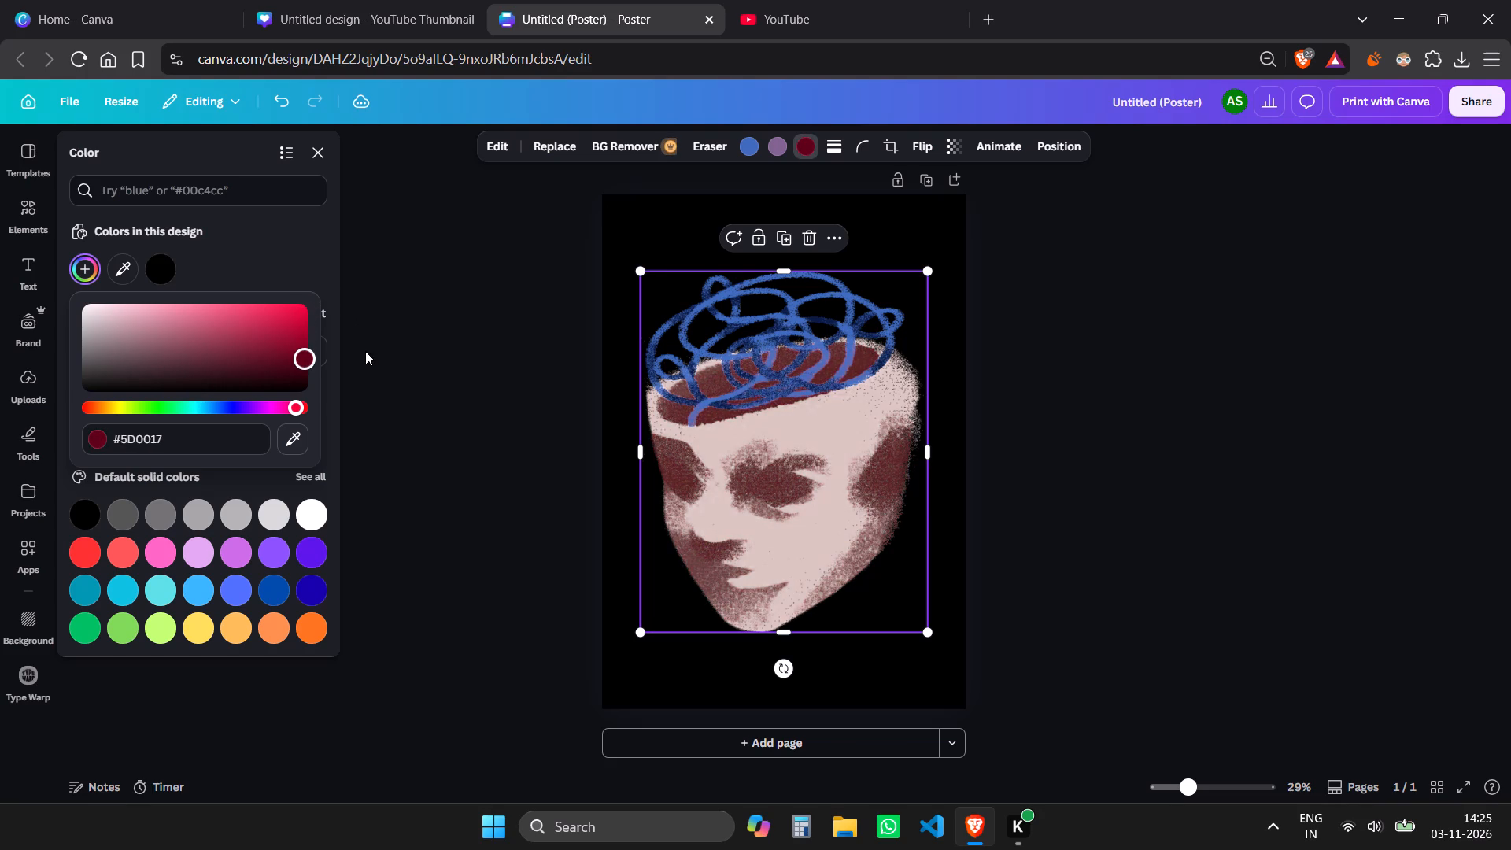
drag(365, 351, 368, 342)
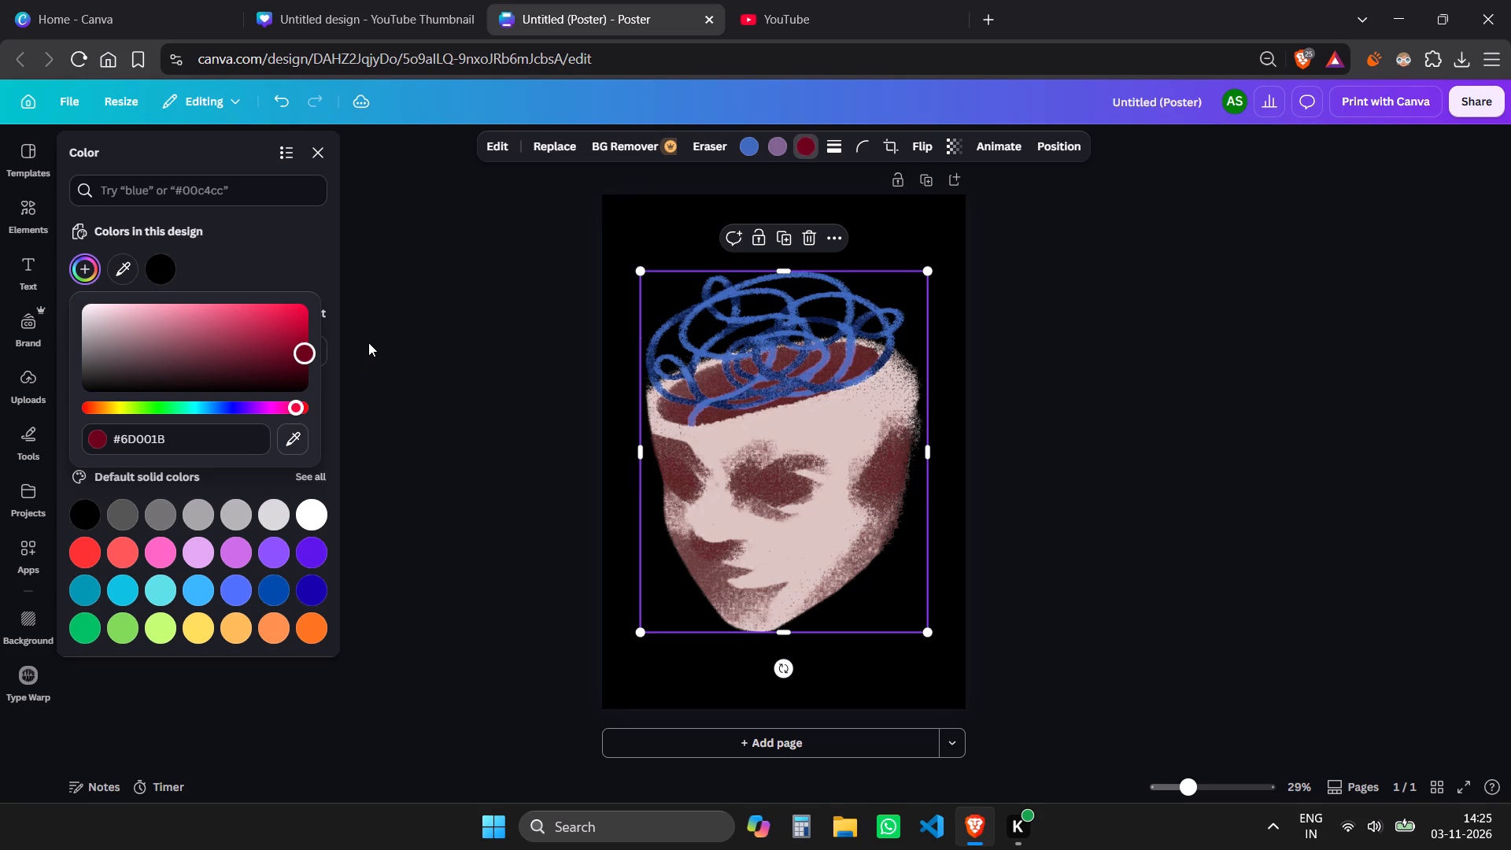
drag(368, 342, 245, 343)
click(382, 423)
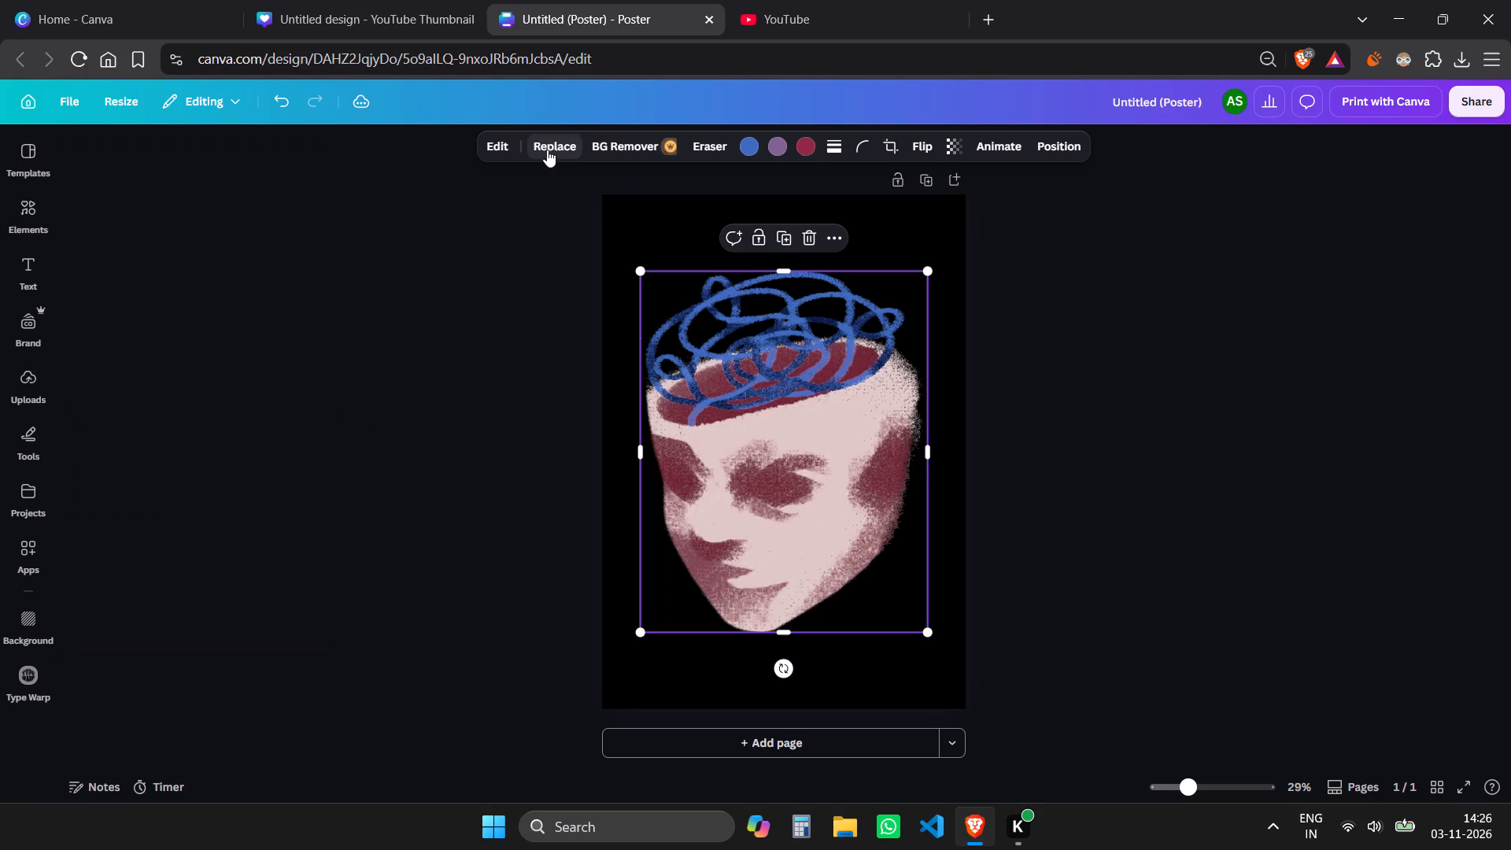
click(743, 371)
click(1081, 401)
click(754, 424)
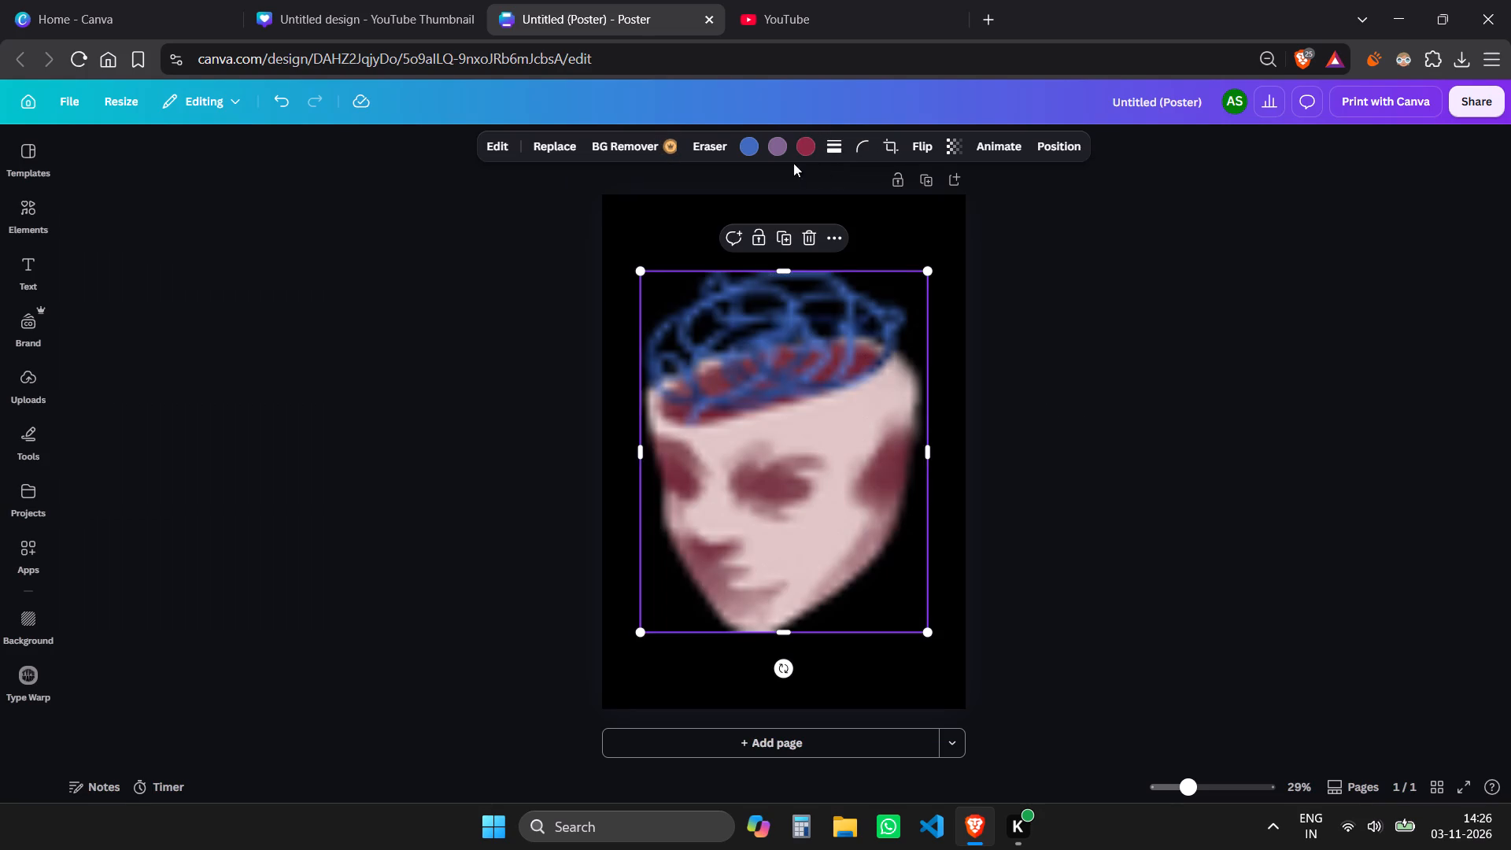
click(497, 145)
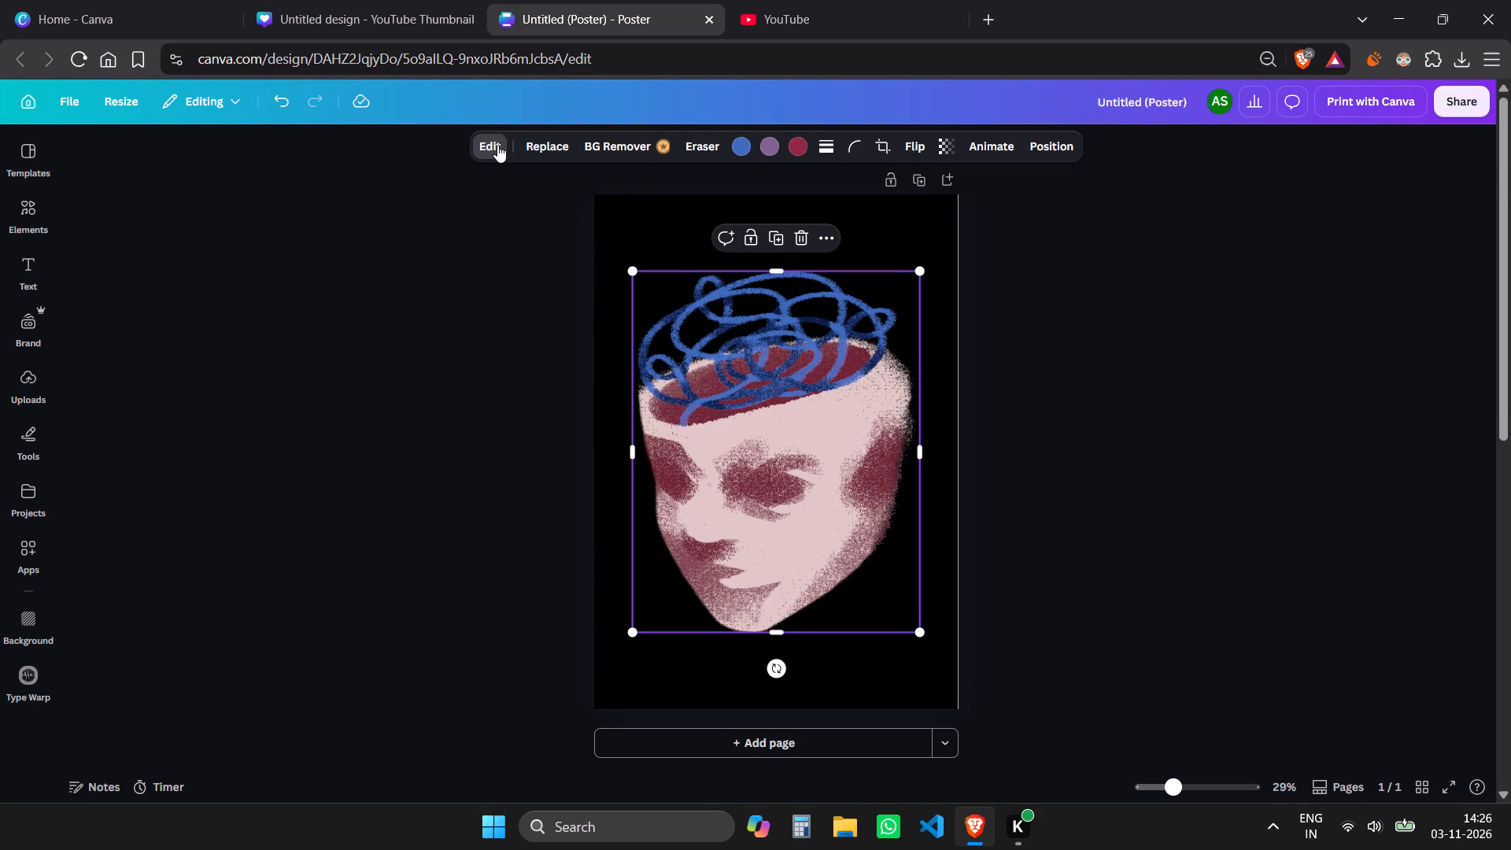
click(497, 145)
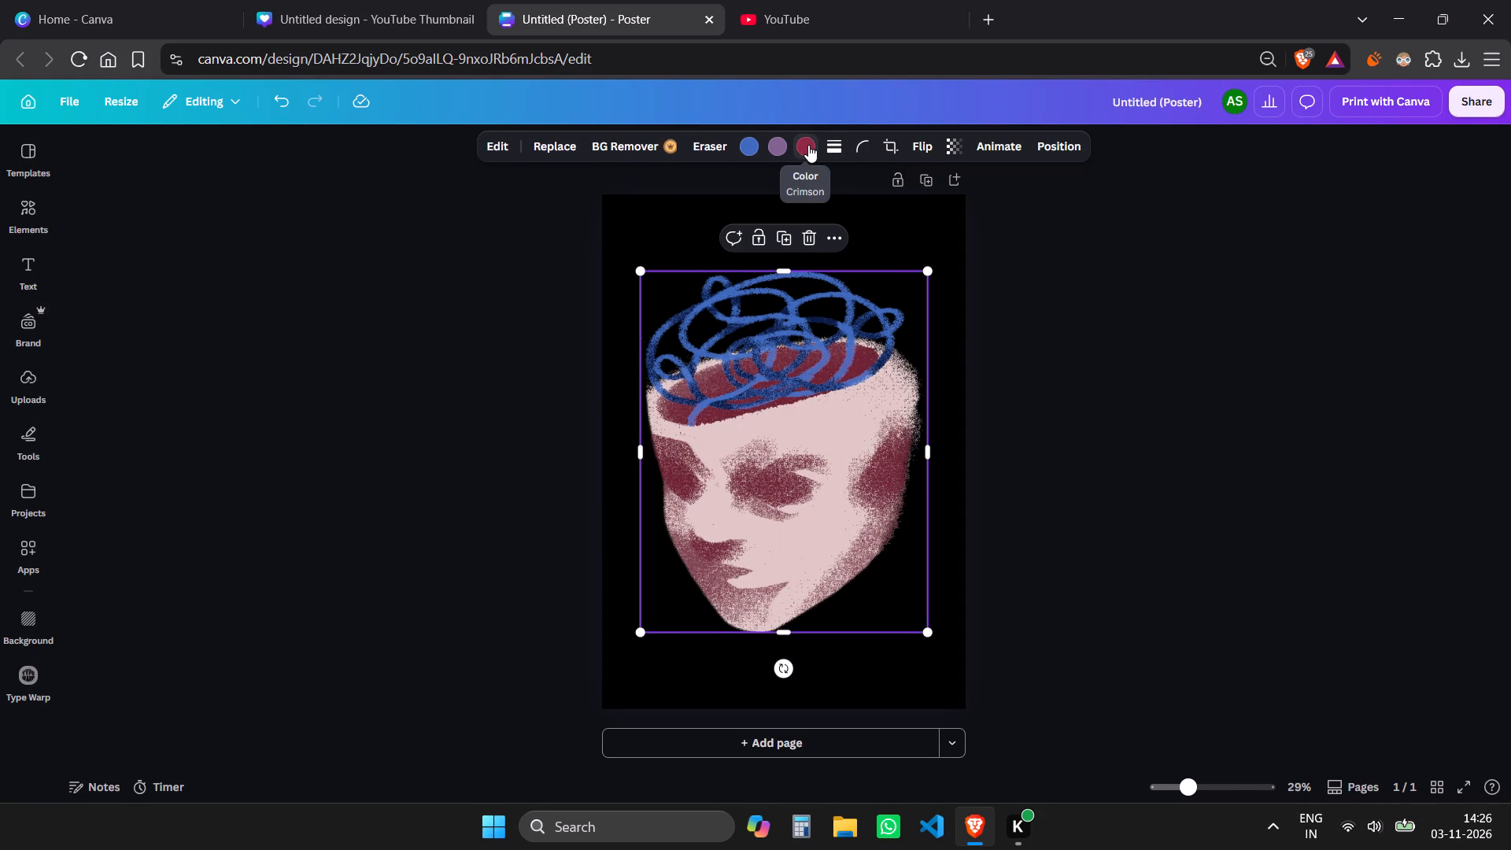
Replace the graphic's muted purple tone with the medium blue from its photo colours, after trying the light pink and navy.
click(781, 150)
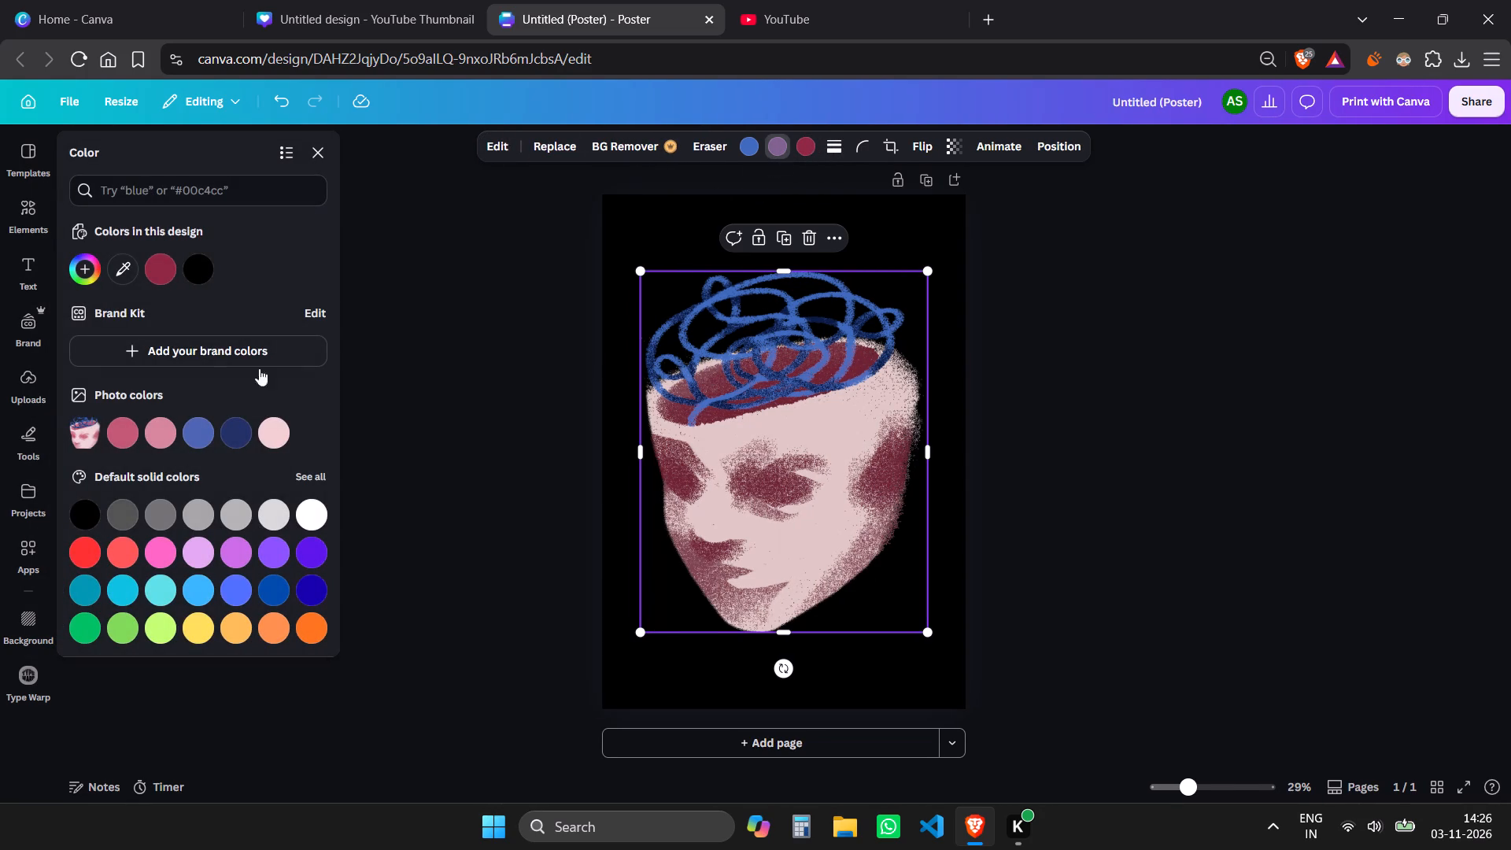
click(276, 431)
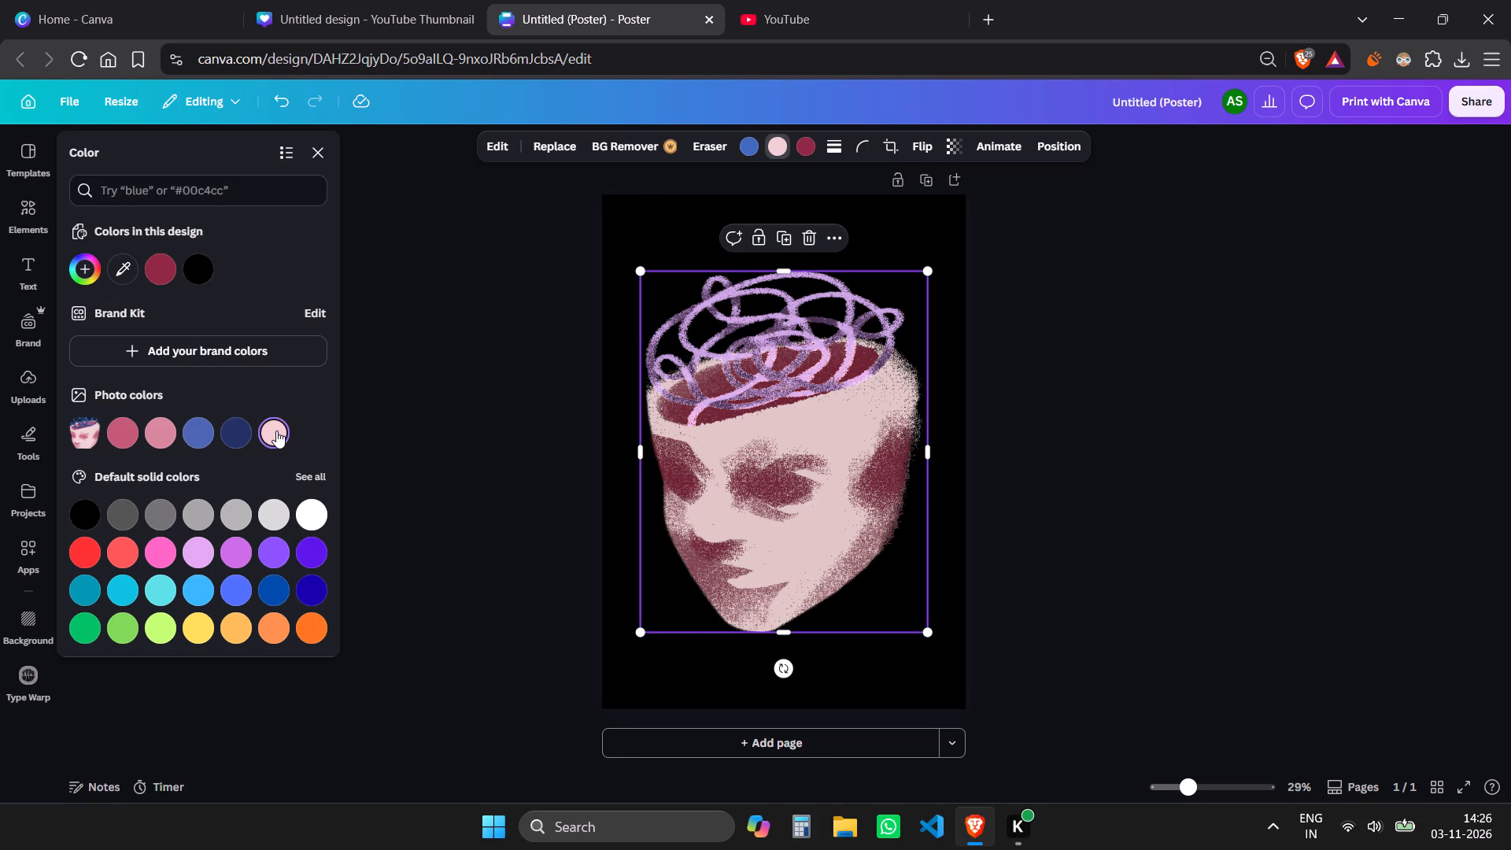
click(276, 431)
click(238, 427)
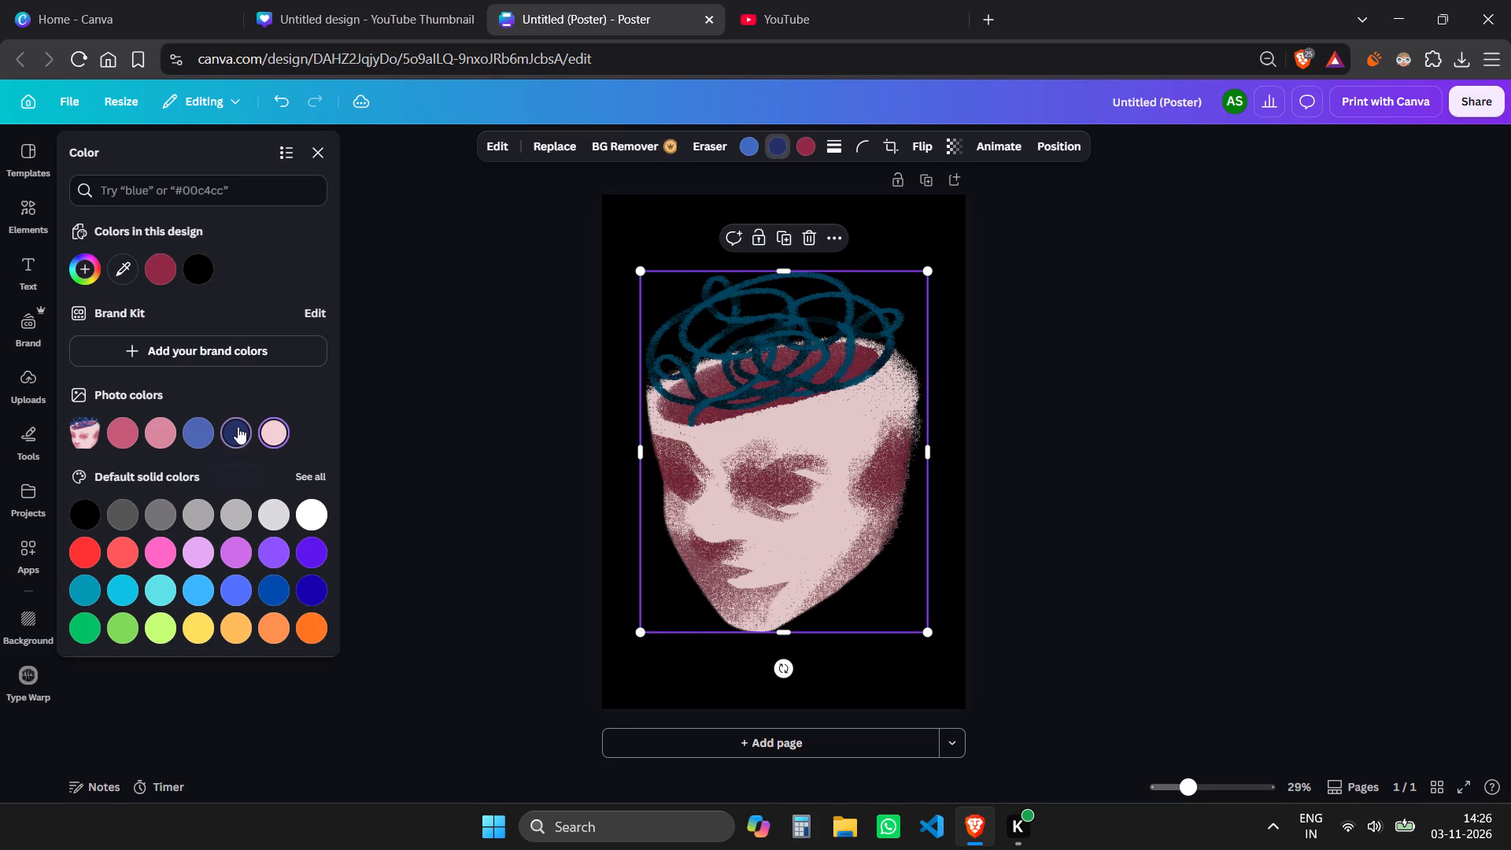
click(195, 439)
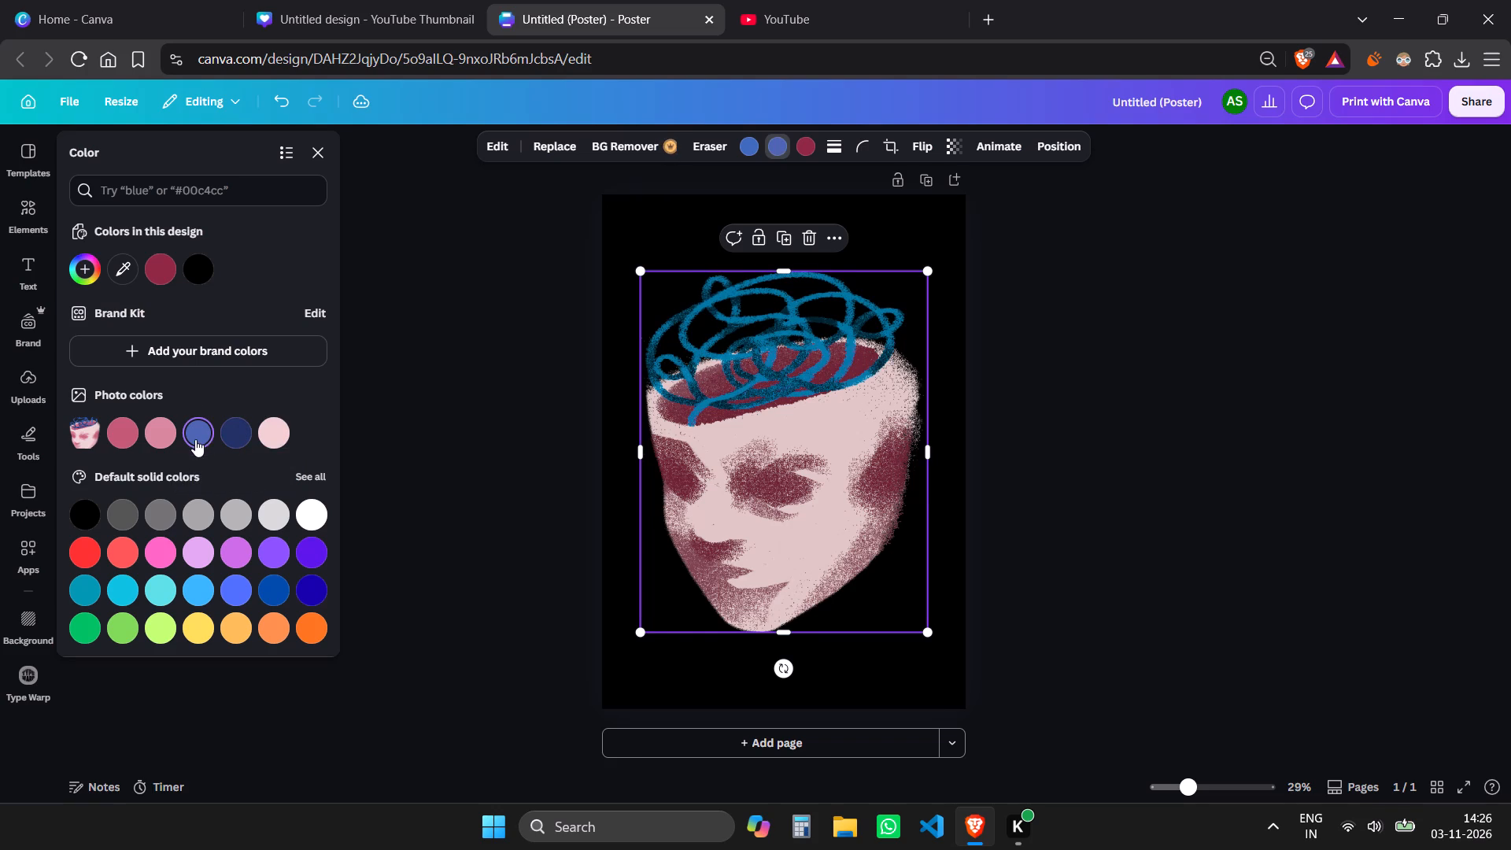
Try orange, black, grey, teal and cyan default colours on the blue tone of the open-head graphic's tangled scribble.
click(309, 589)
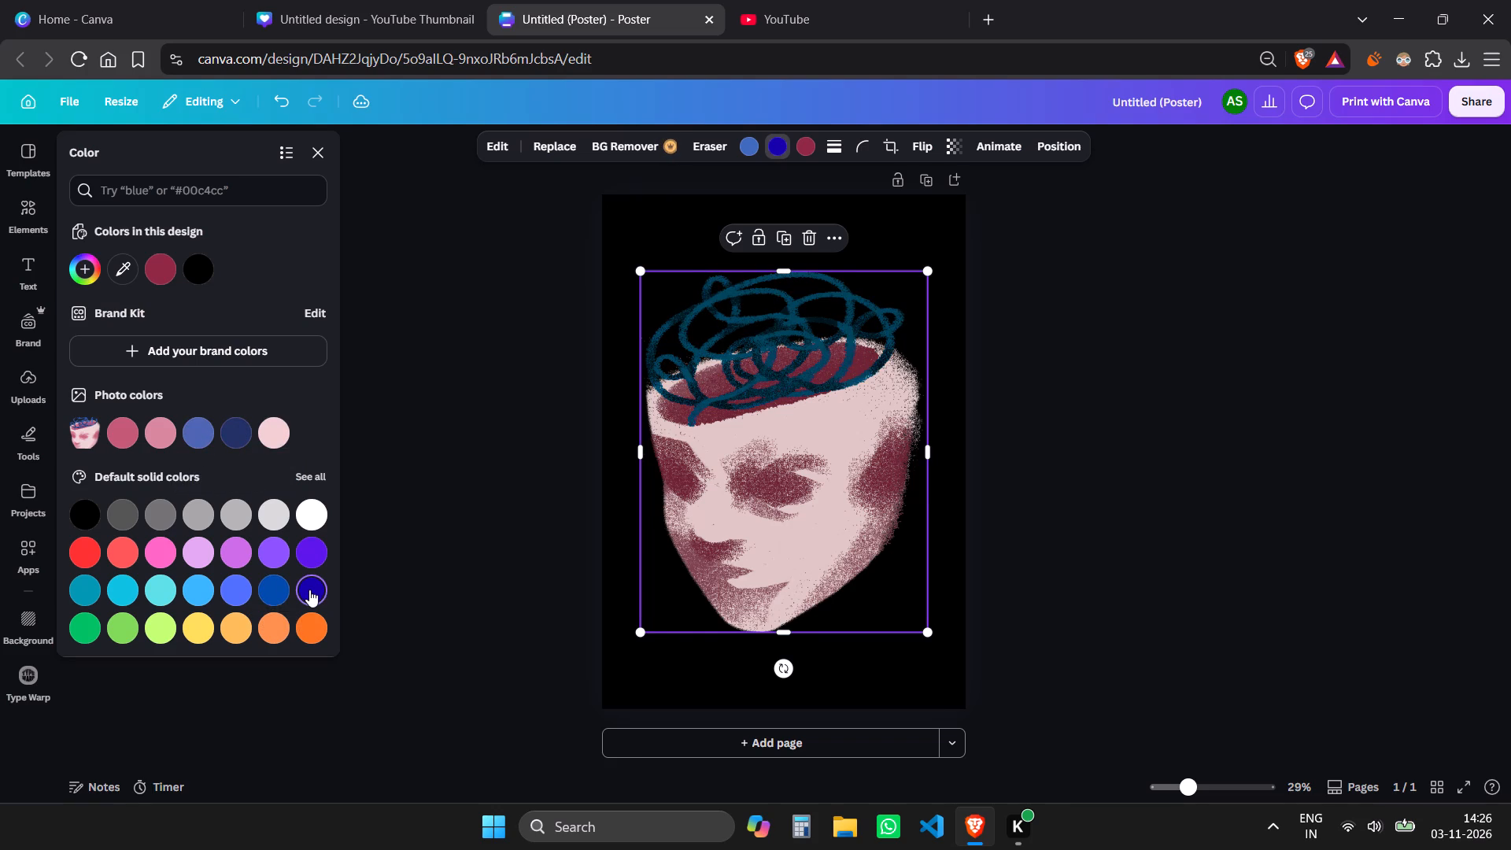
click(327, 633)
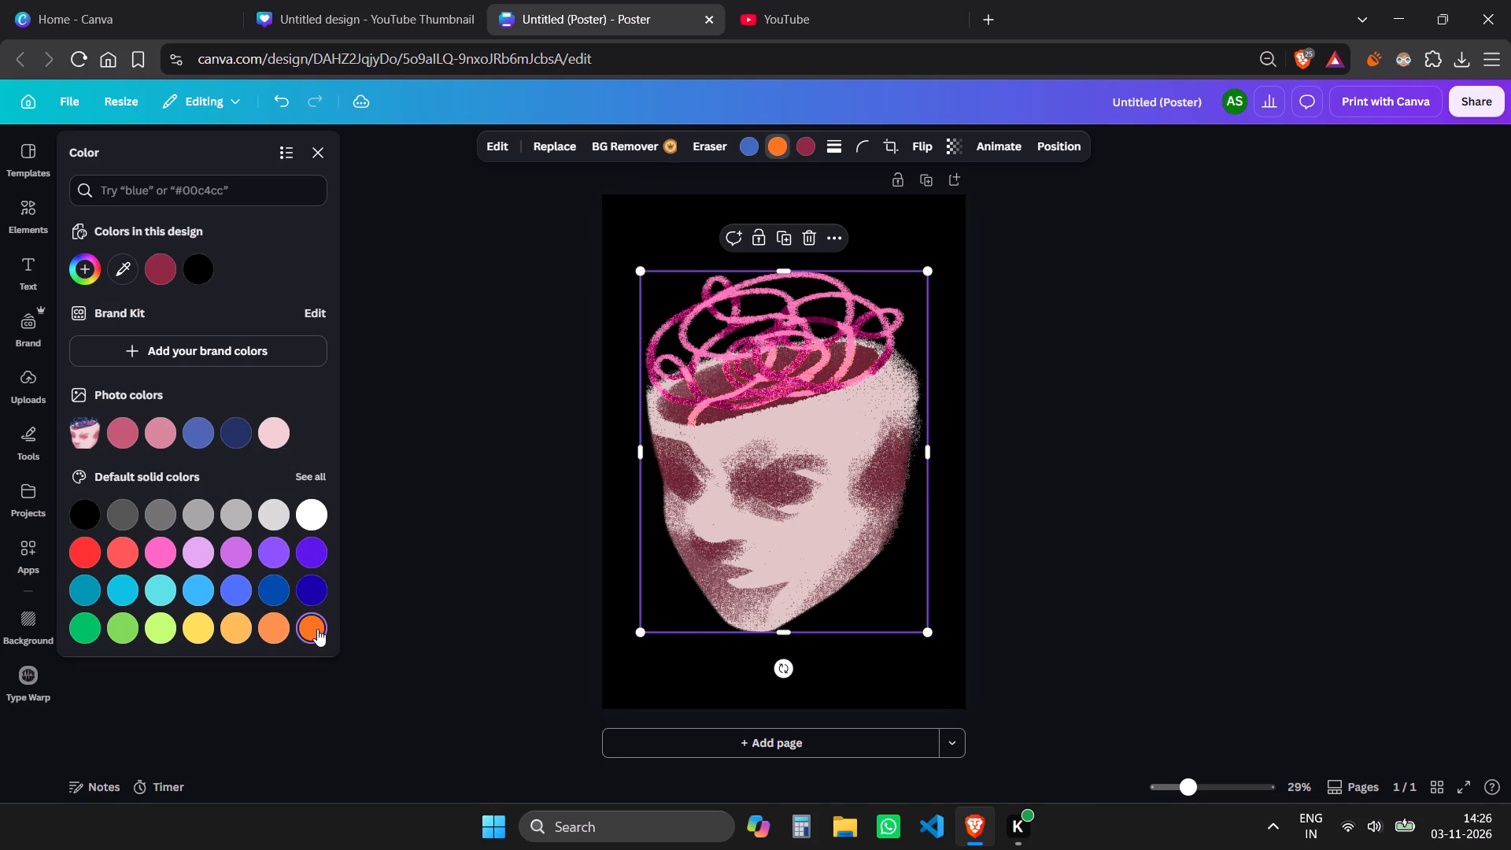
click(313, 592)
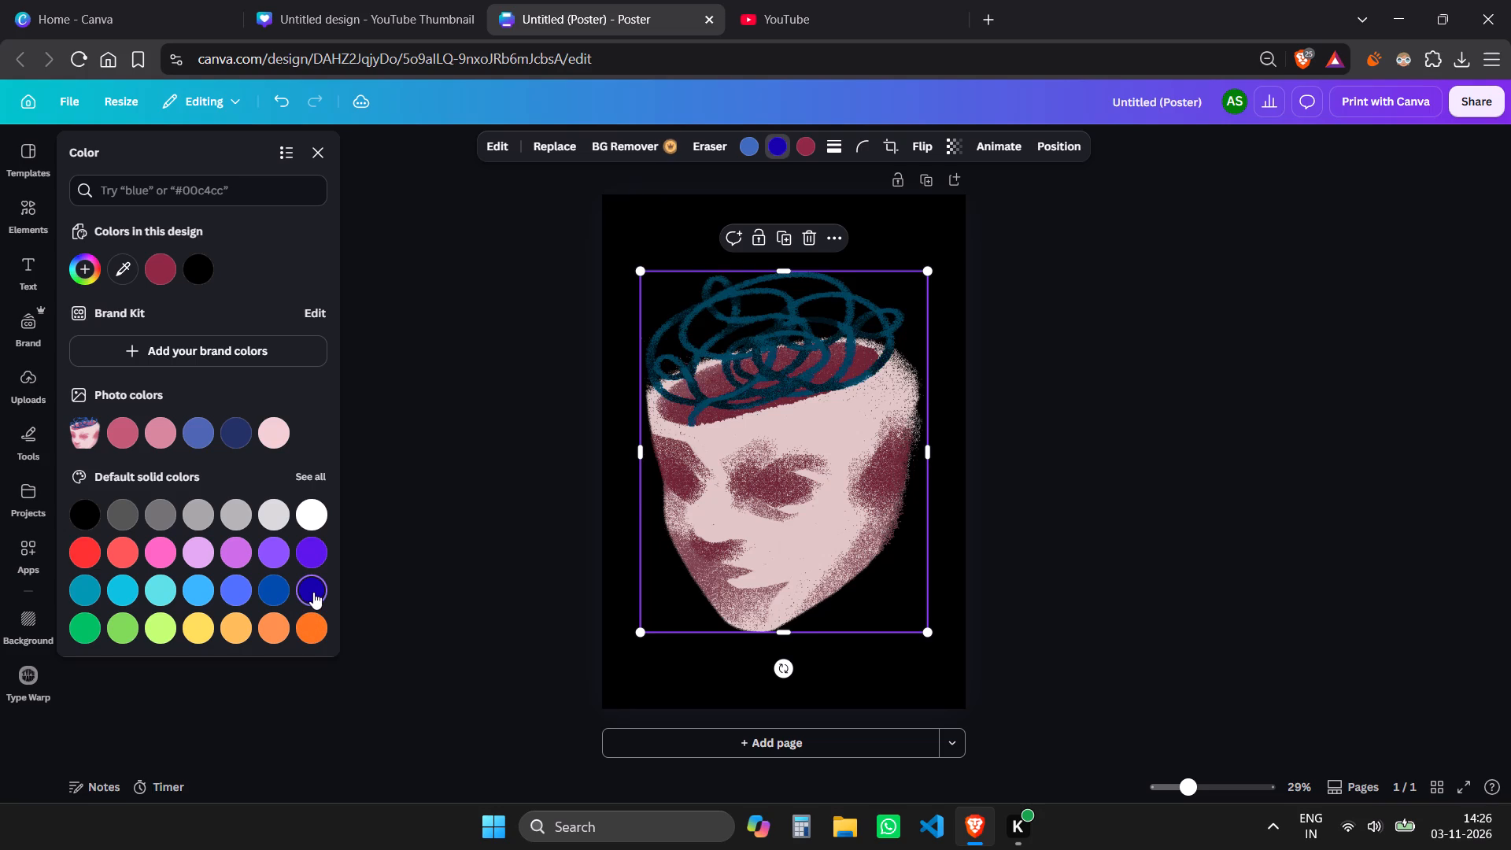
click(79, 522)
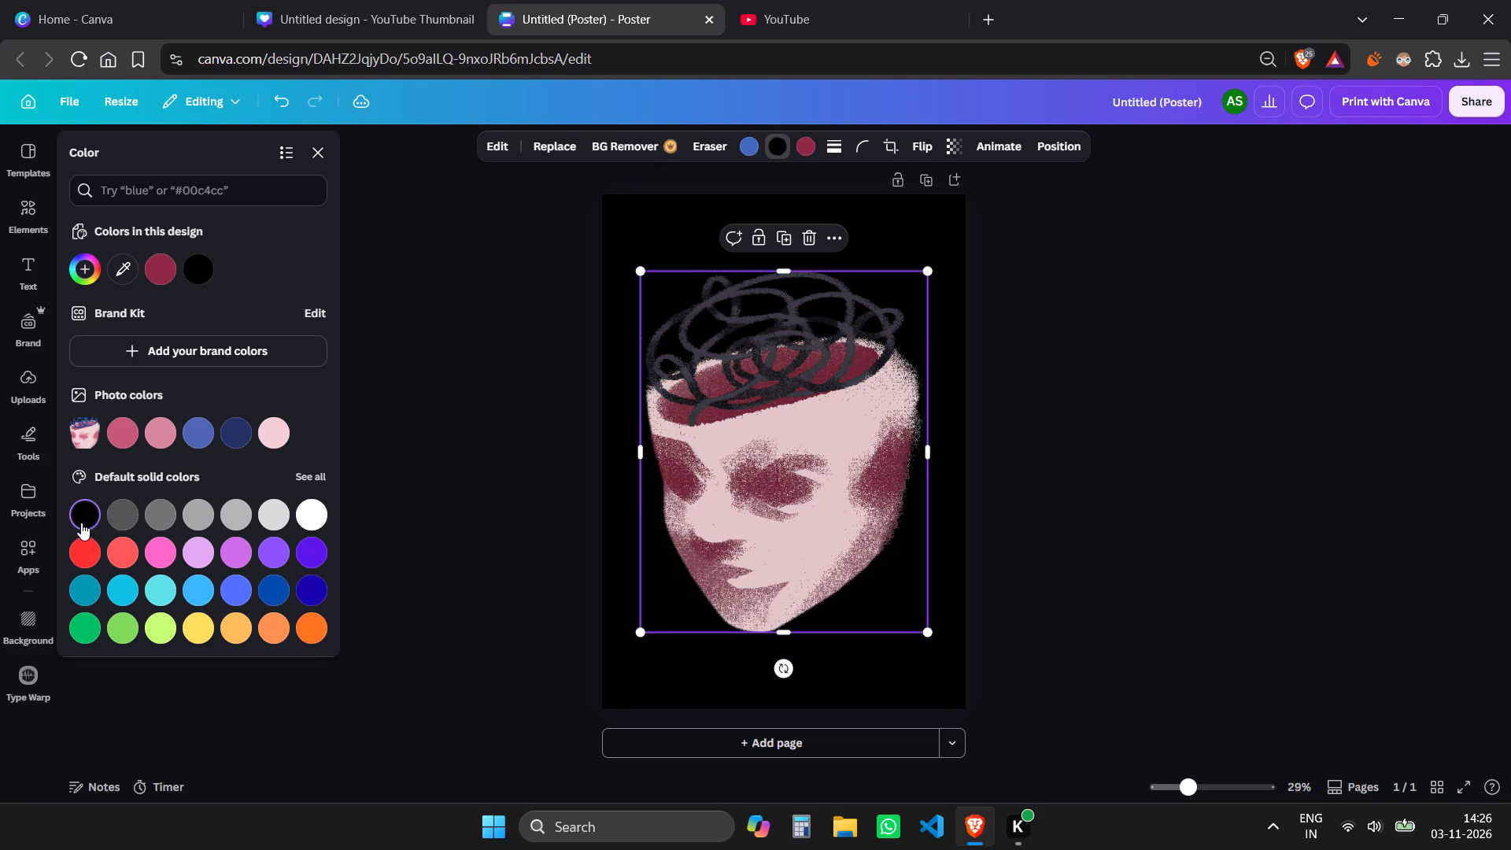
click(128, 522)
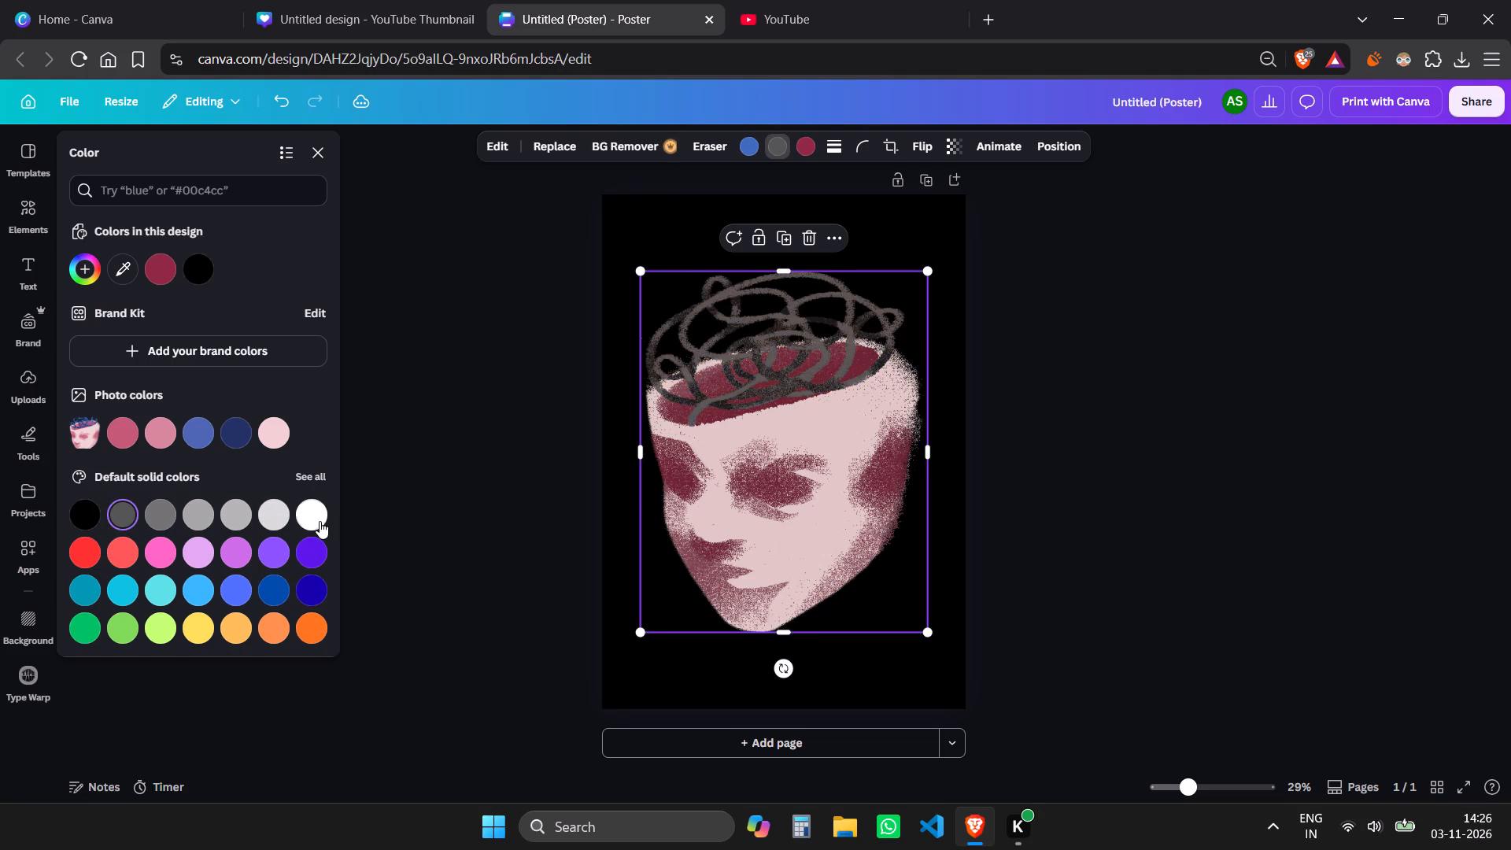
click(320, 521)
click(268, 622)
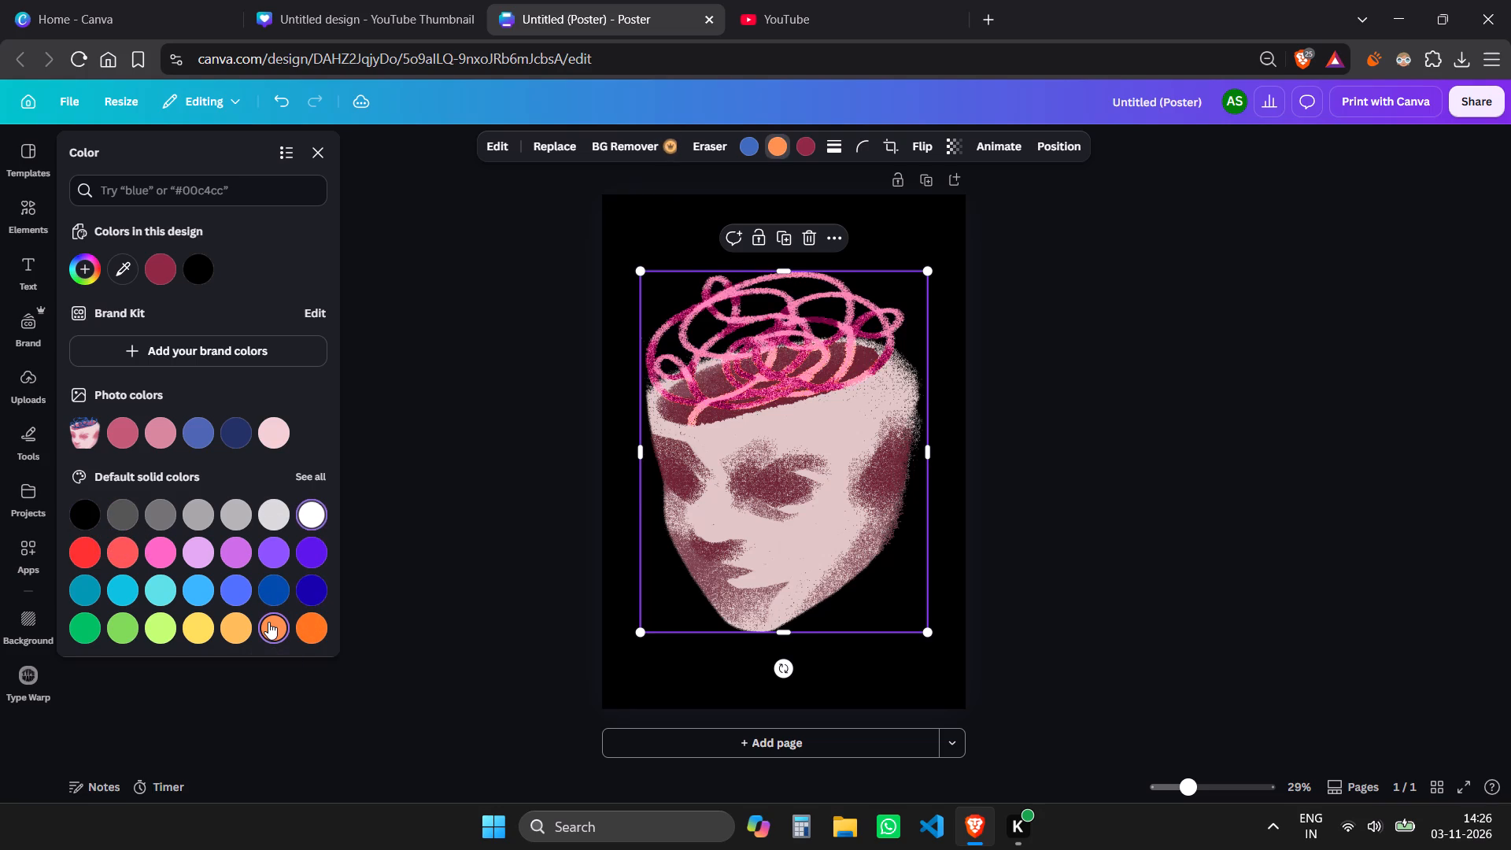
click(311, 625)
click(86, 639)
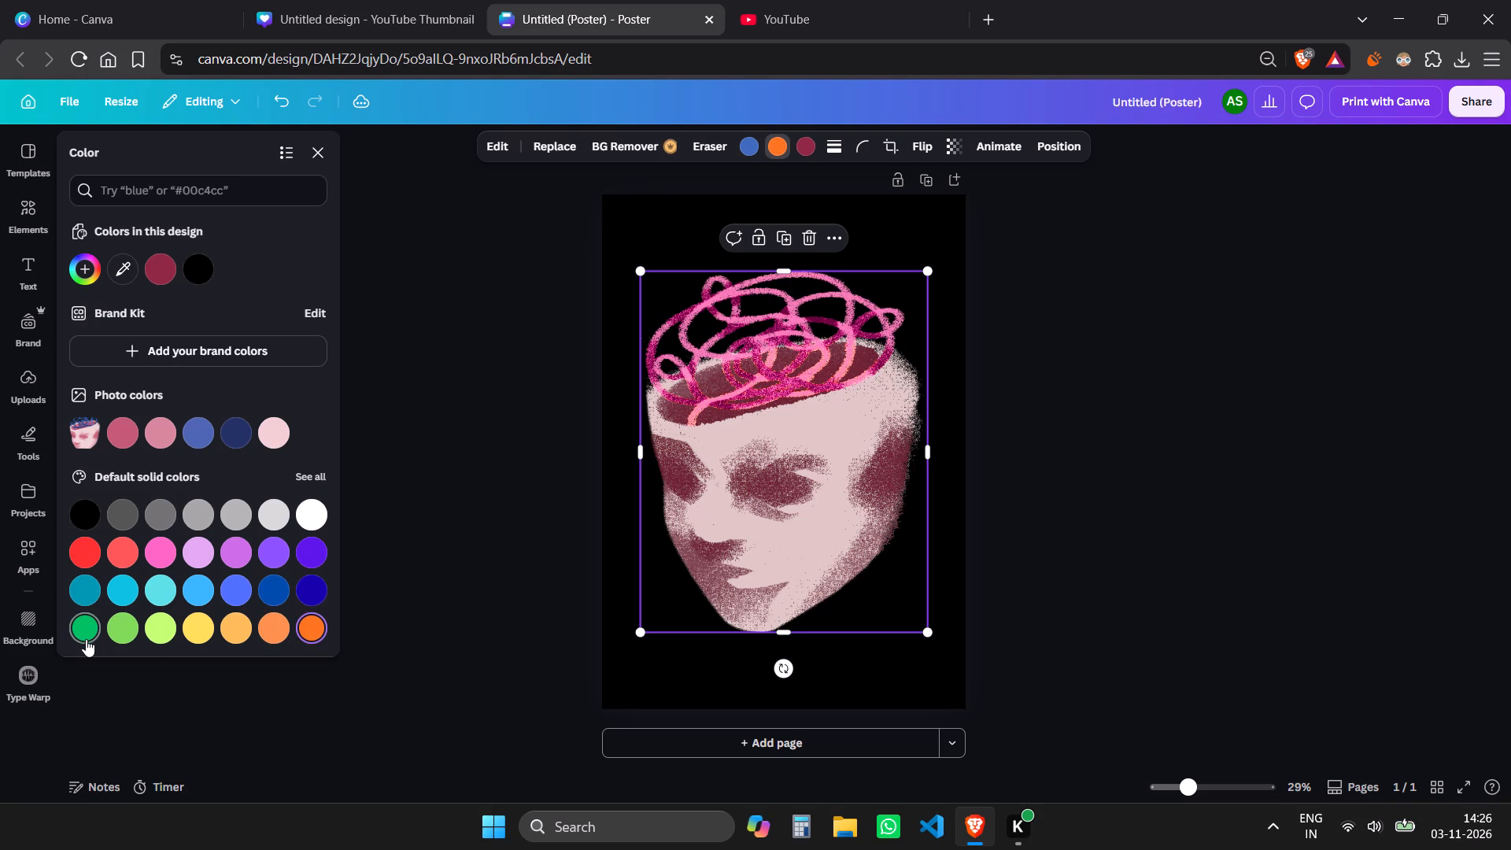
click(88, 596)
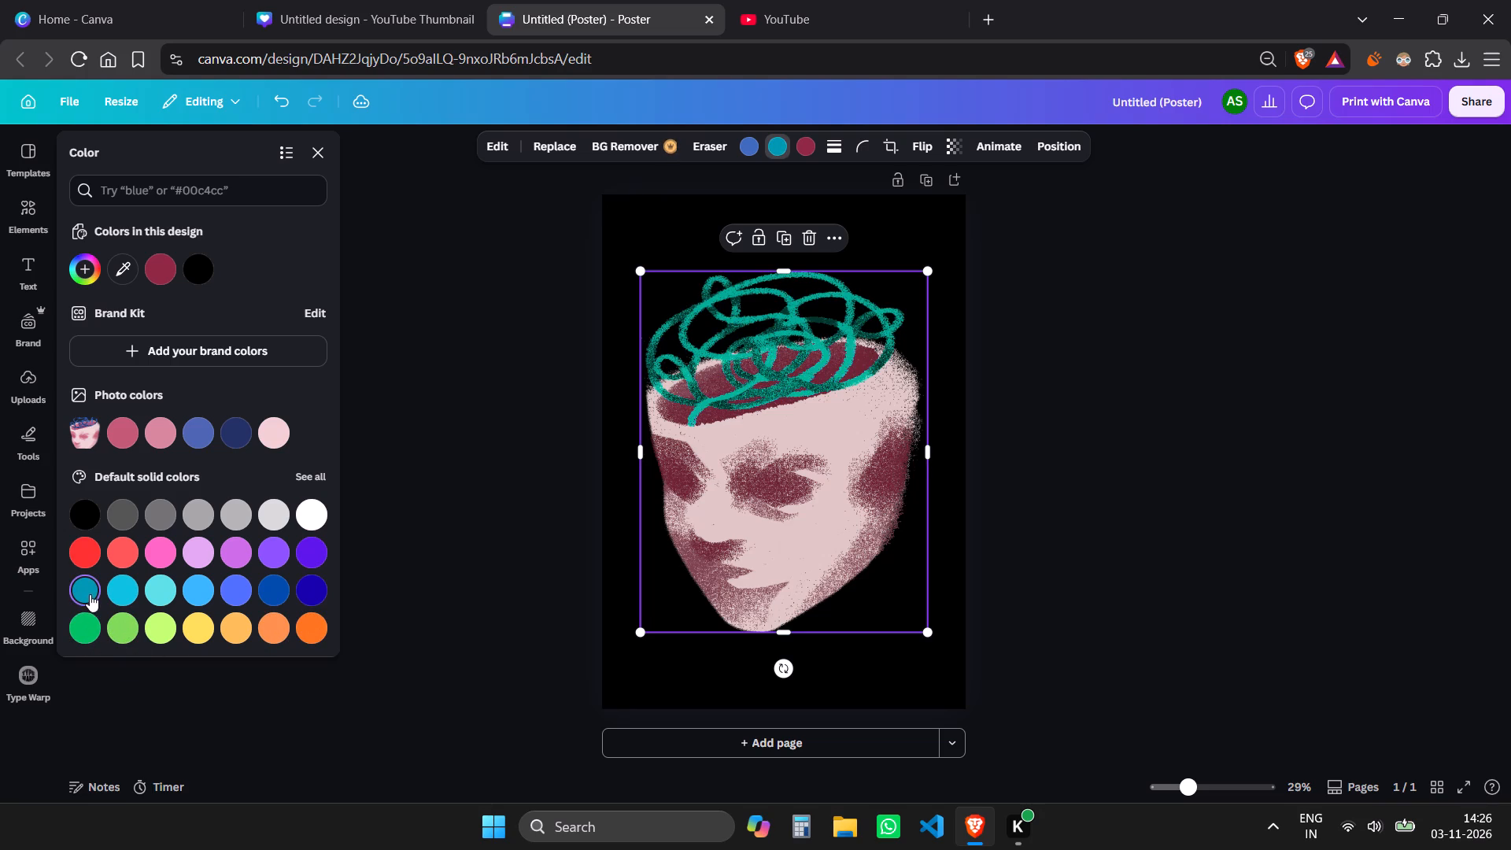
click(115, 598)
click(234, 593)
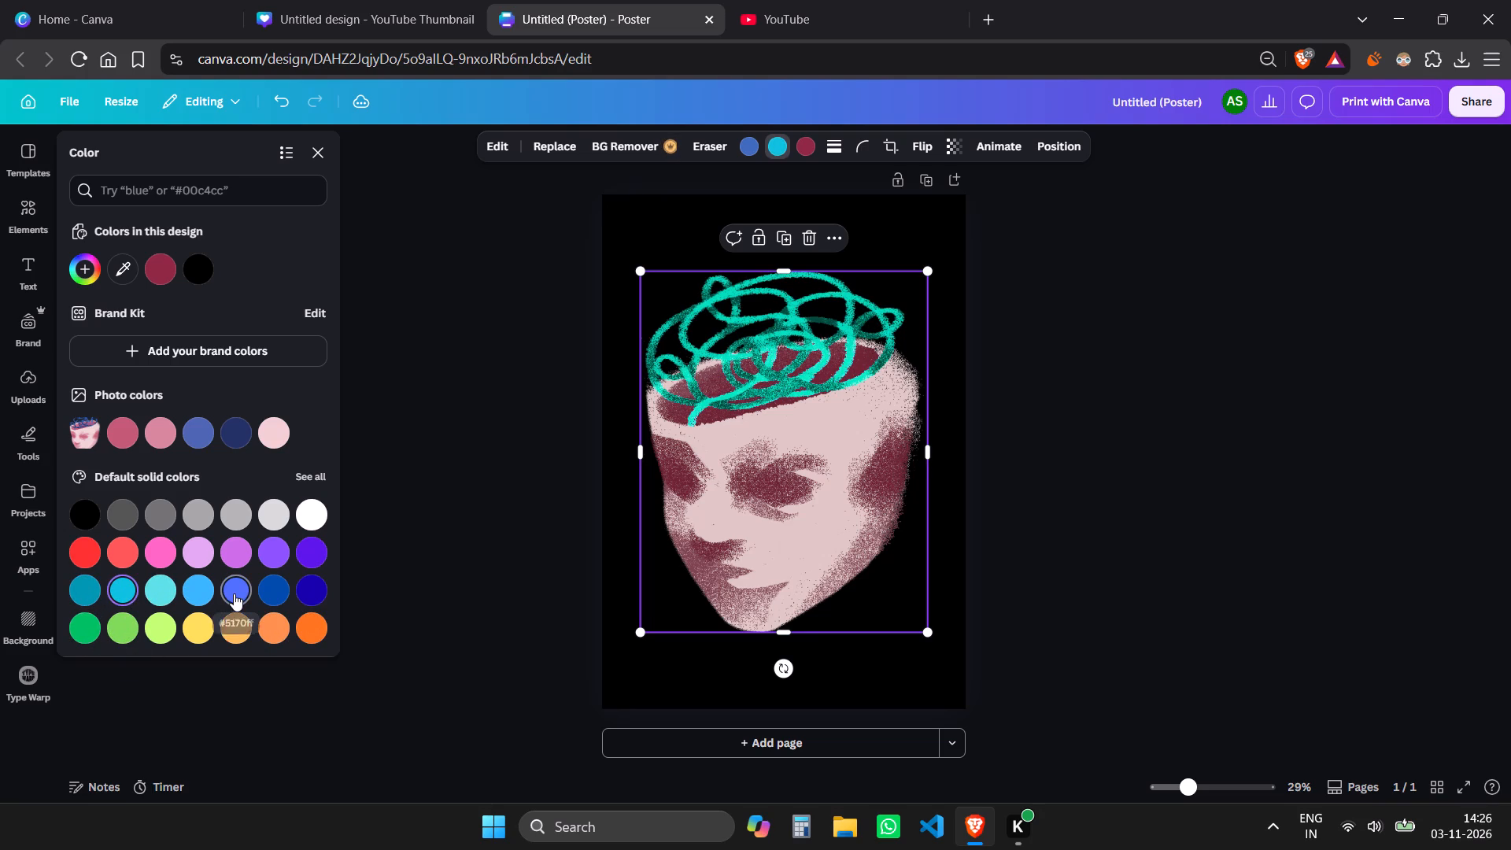
Recolour the scribble's tone to the darkest blue in the default solid colours and deselect the graphic.
click(315, 580)
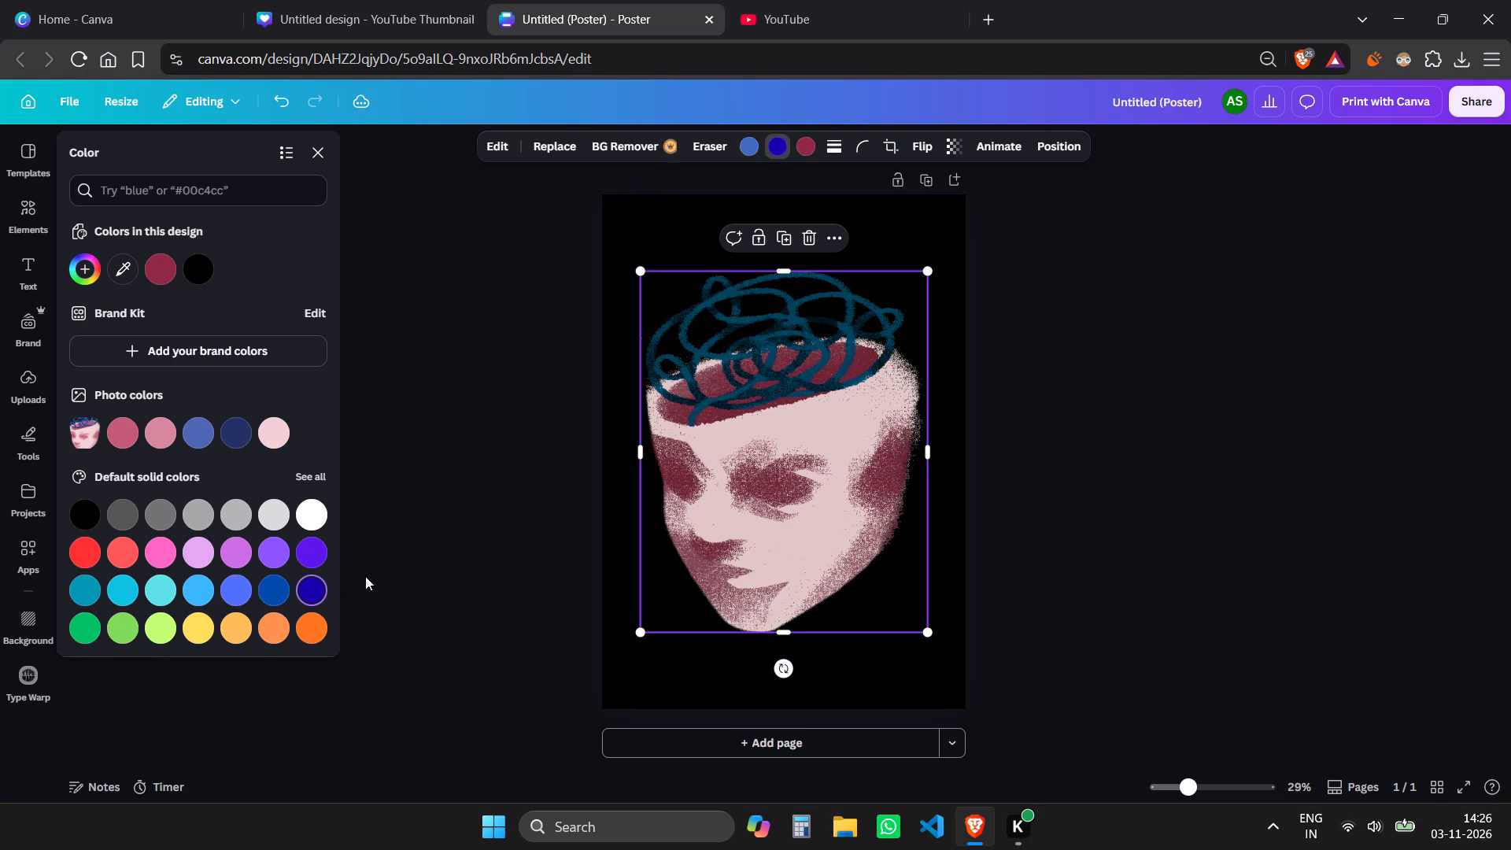
click(380, 571)
click(909, 486)
click(1042, 504)
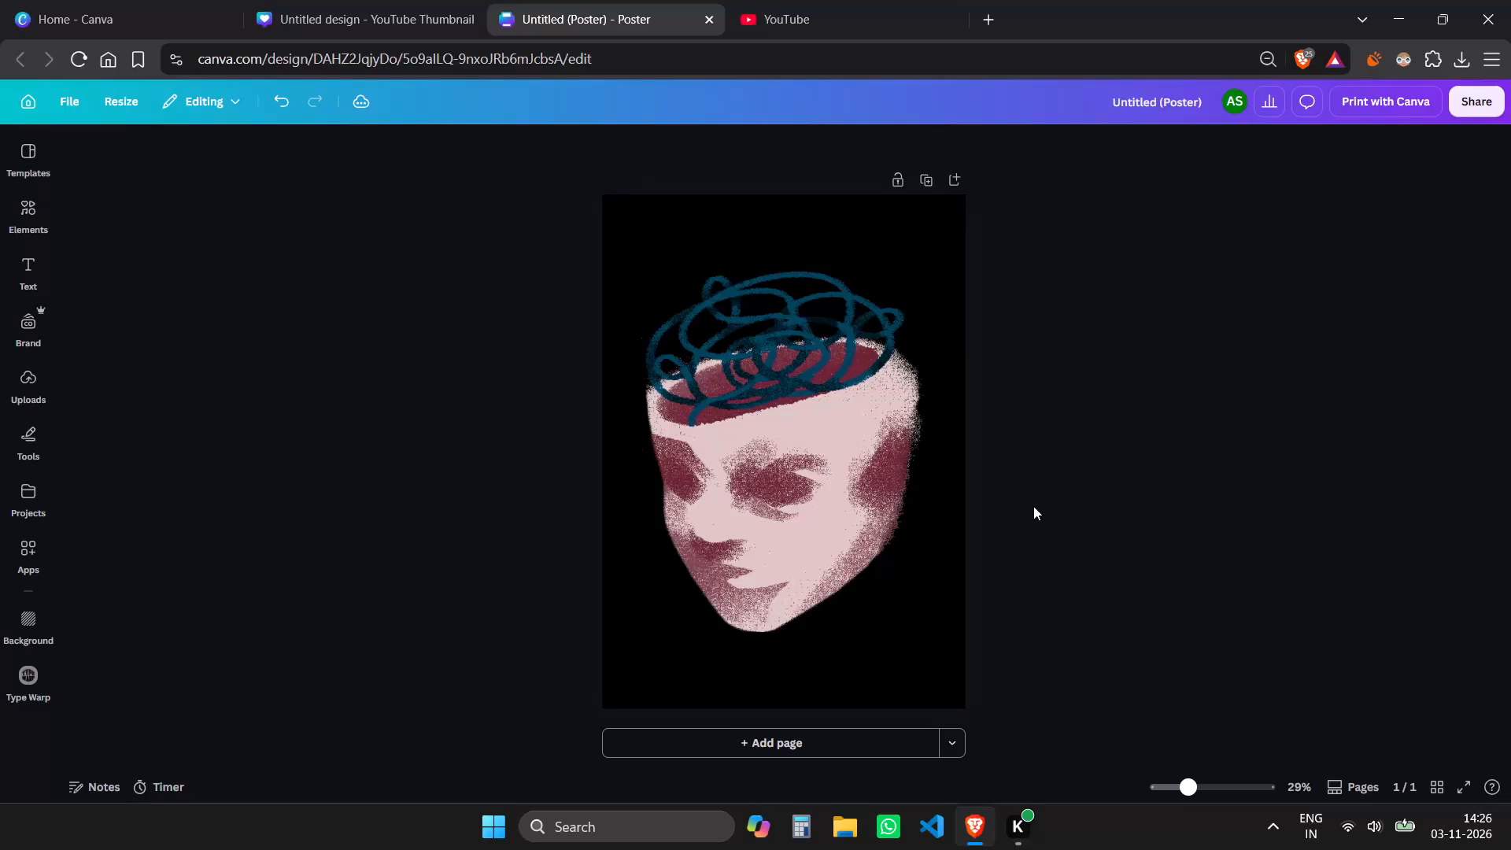
Shrink the open-head graphic to about 72% of the page width and centre it on the poster.
click(826, 493)
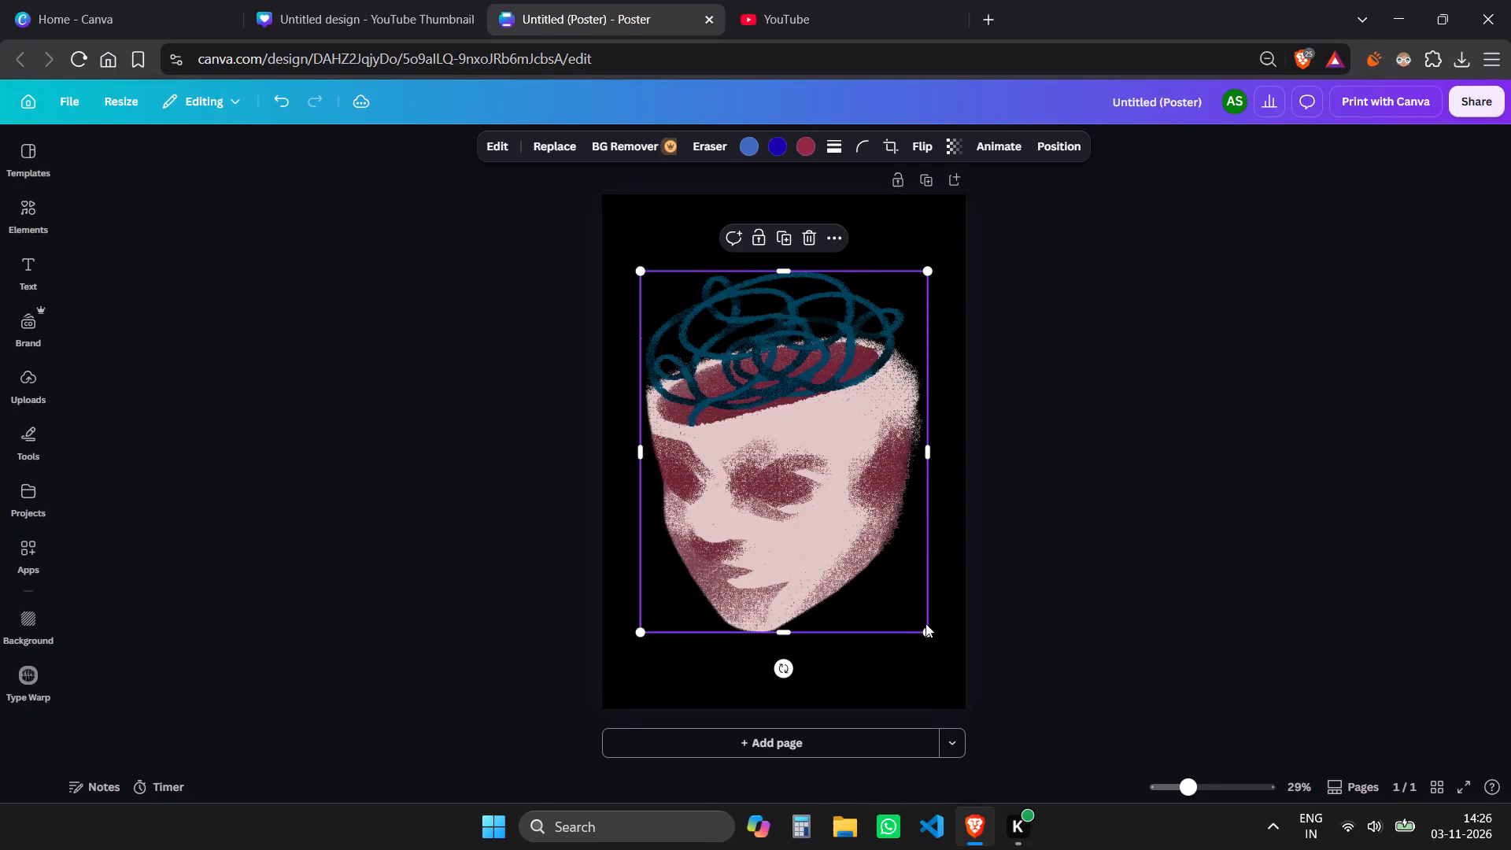
drag(929, 627, 907, 591)
drag(814, 513, 830, 525)
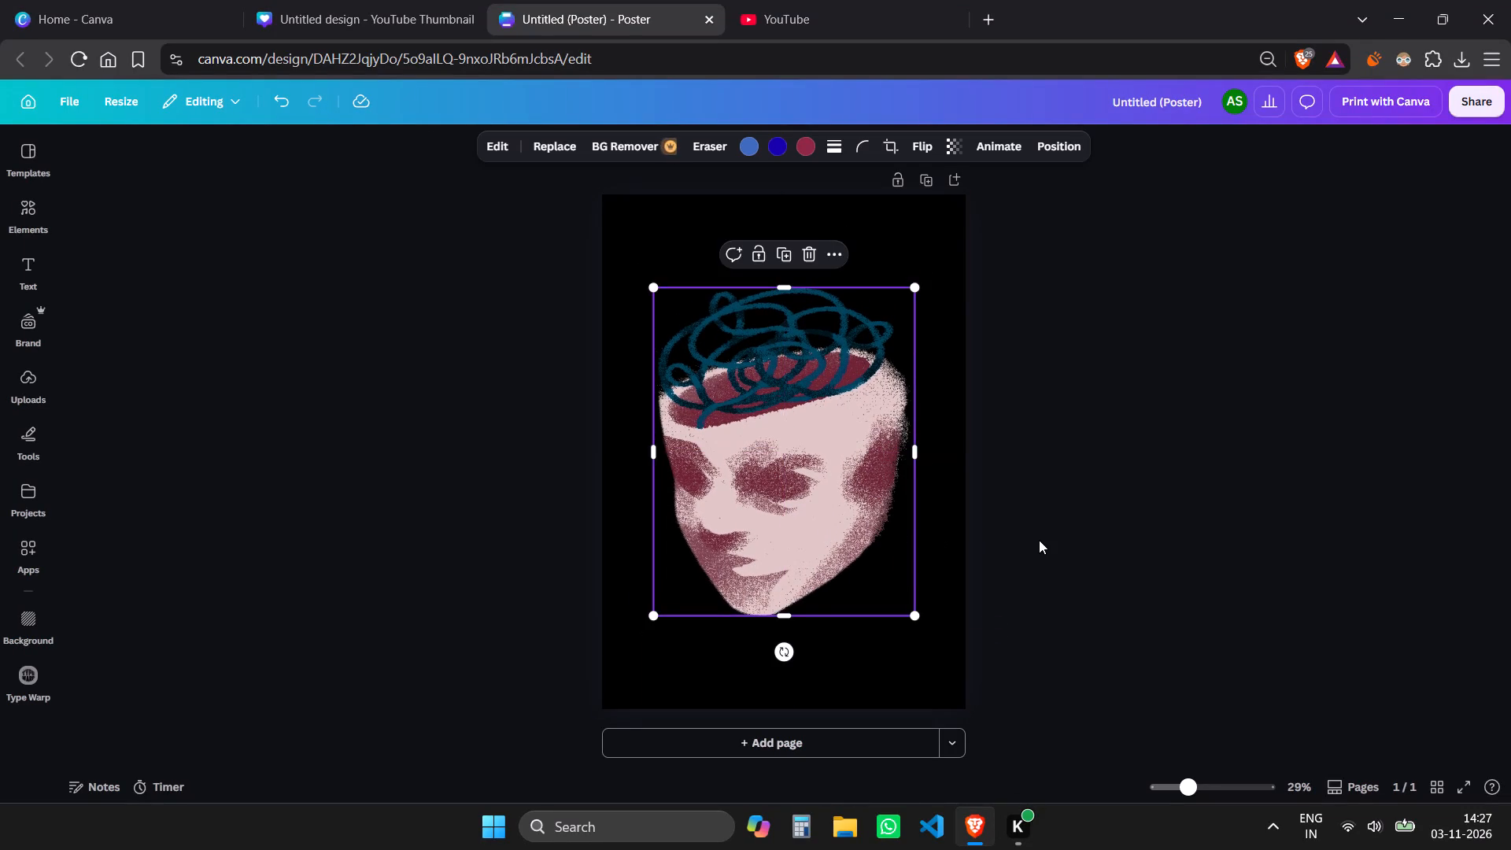
click(1039, 540)
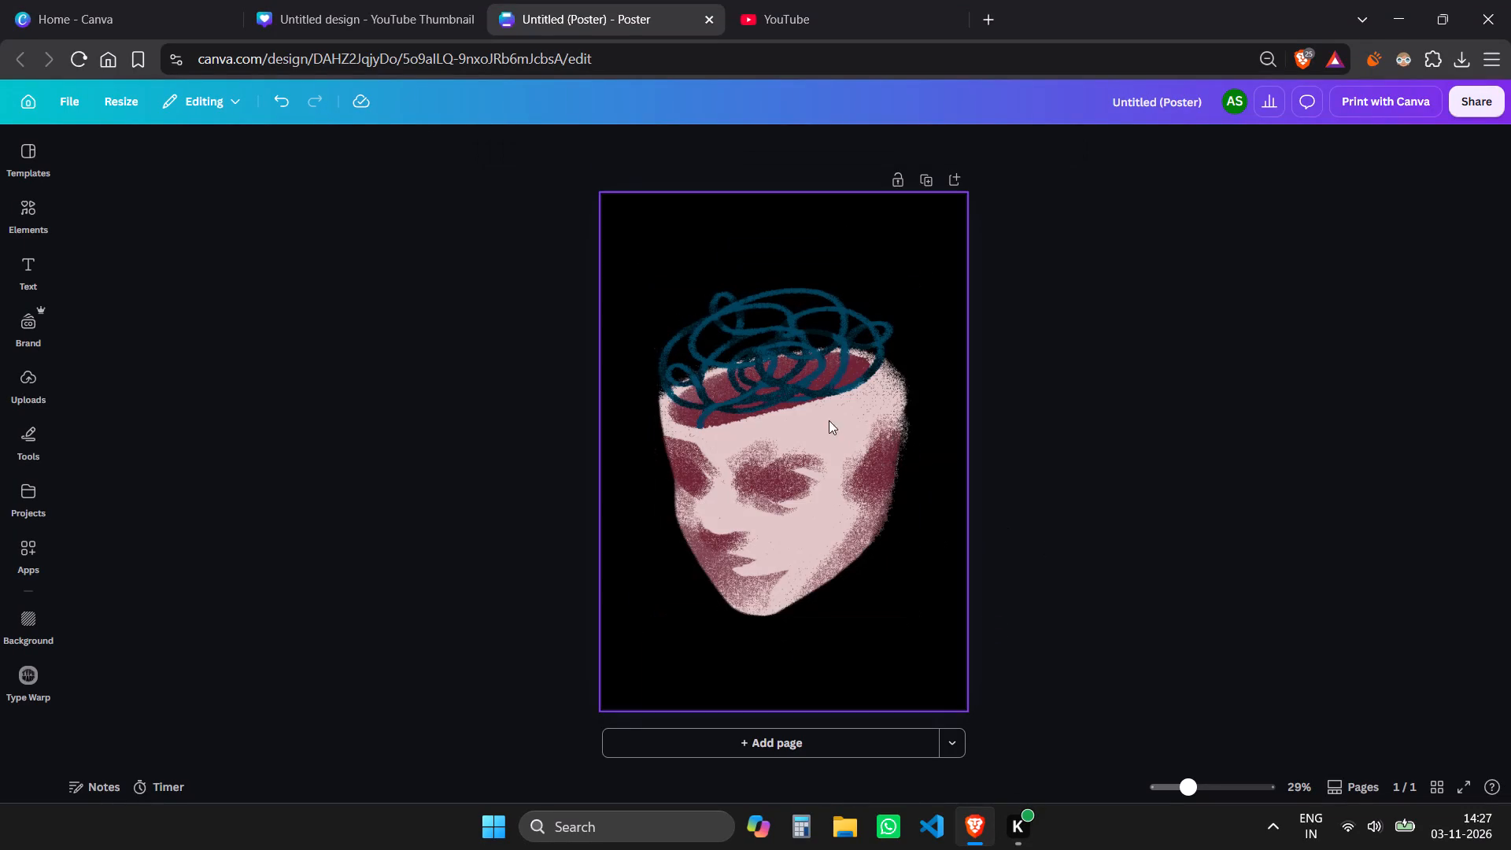
click(826, 213)
click(808, 386)
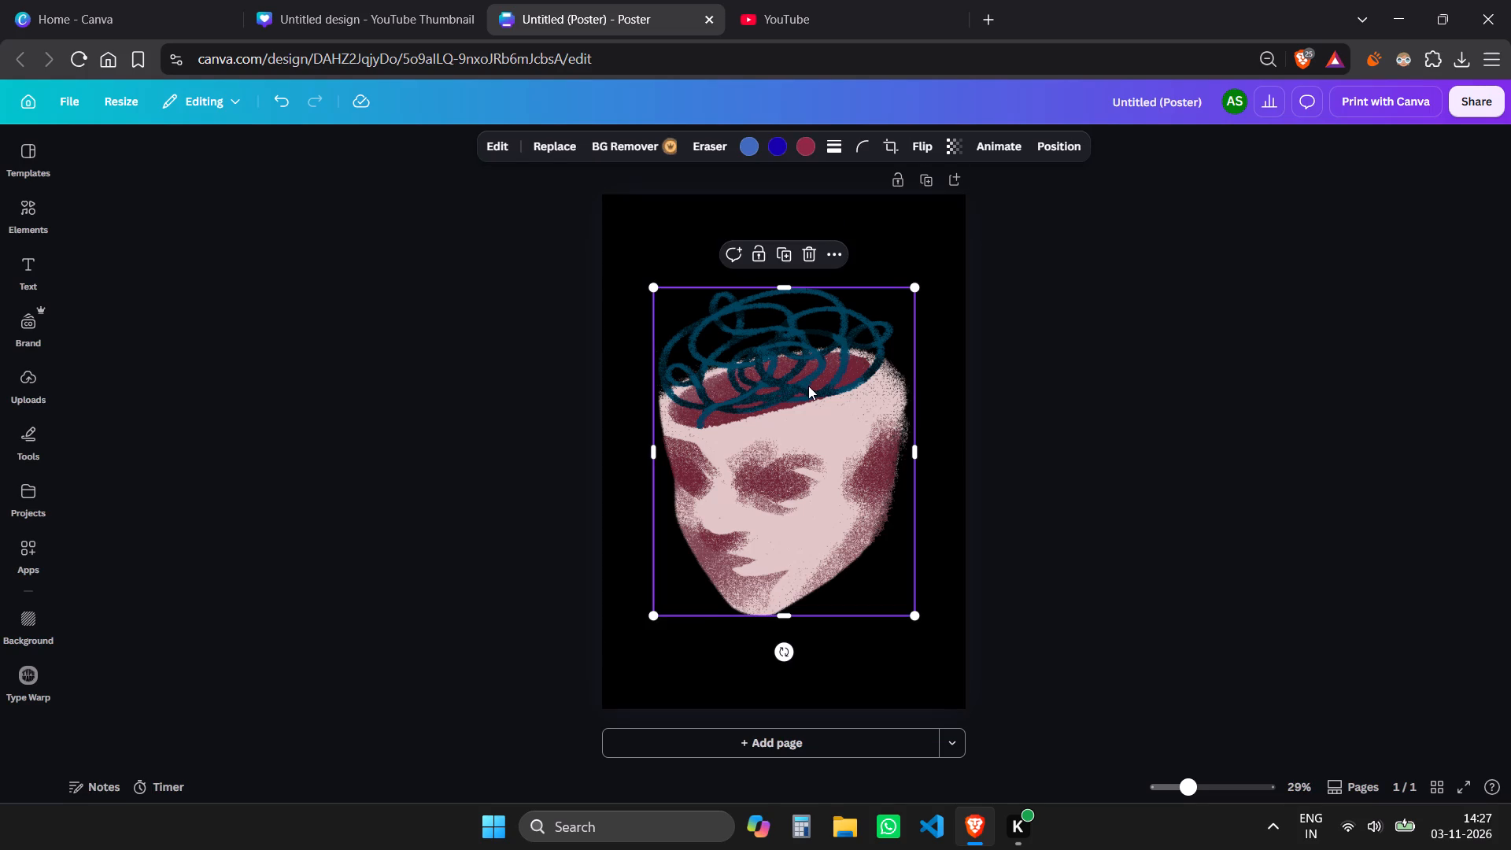
click(1008, 421)
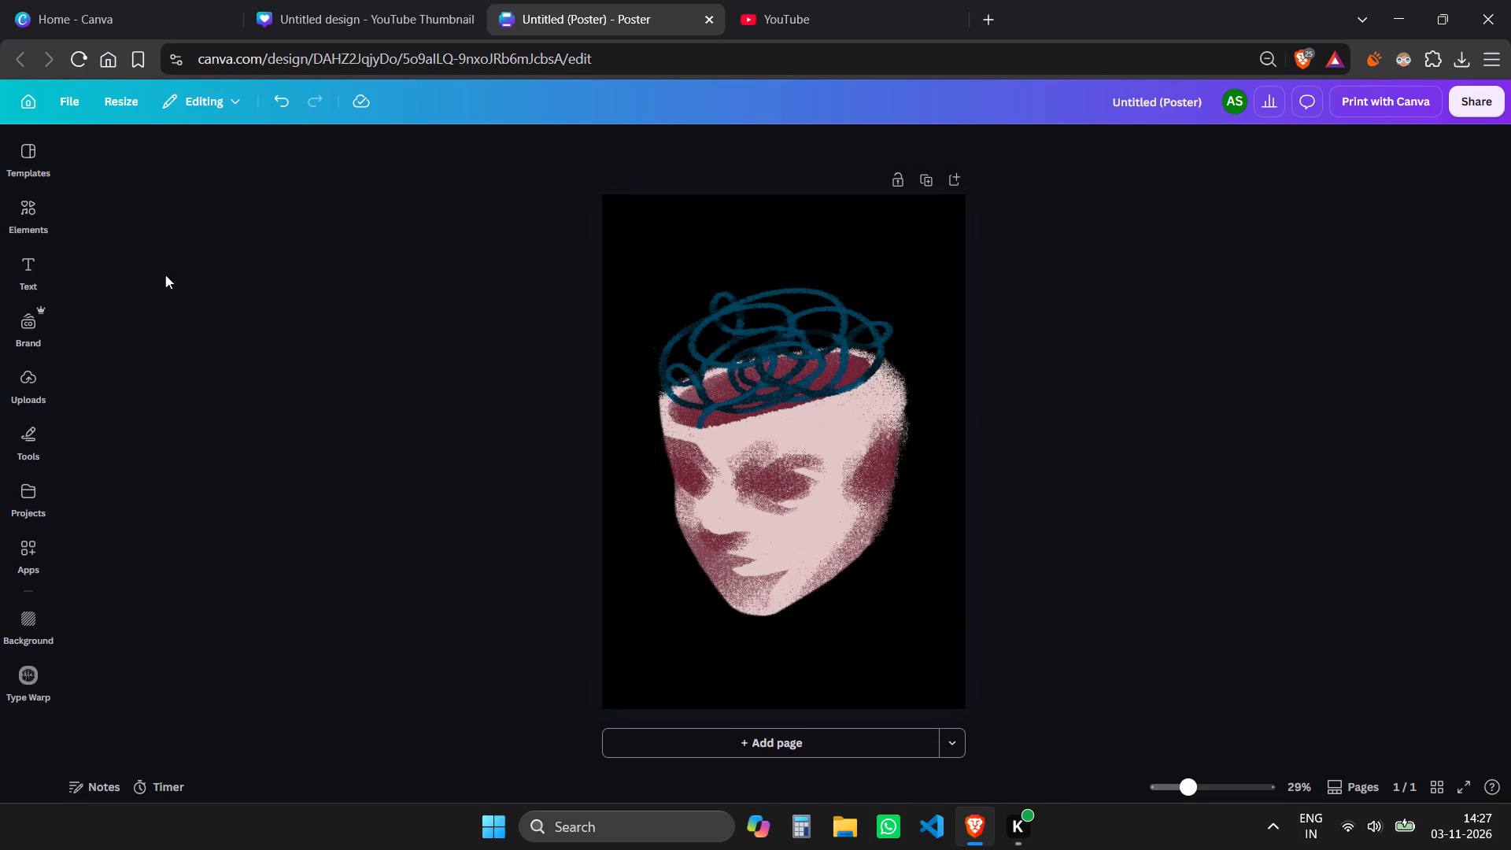
Search the graphics for "mental" and look through the results for artwork that suits the poster.
click(39, 158)
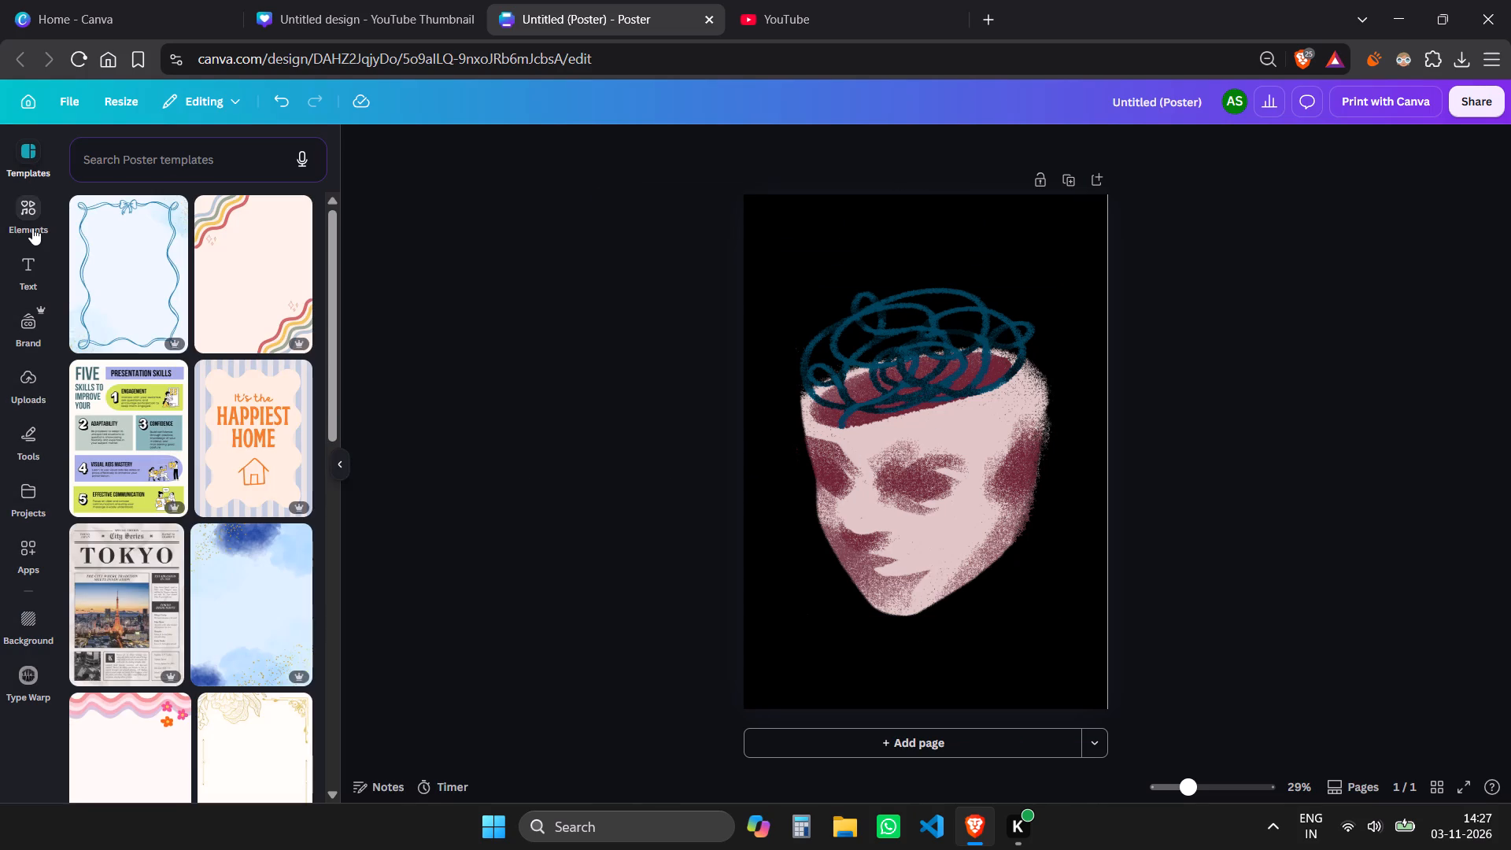
click(32, 227)
click(201, 501)
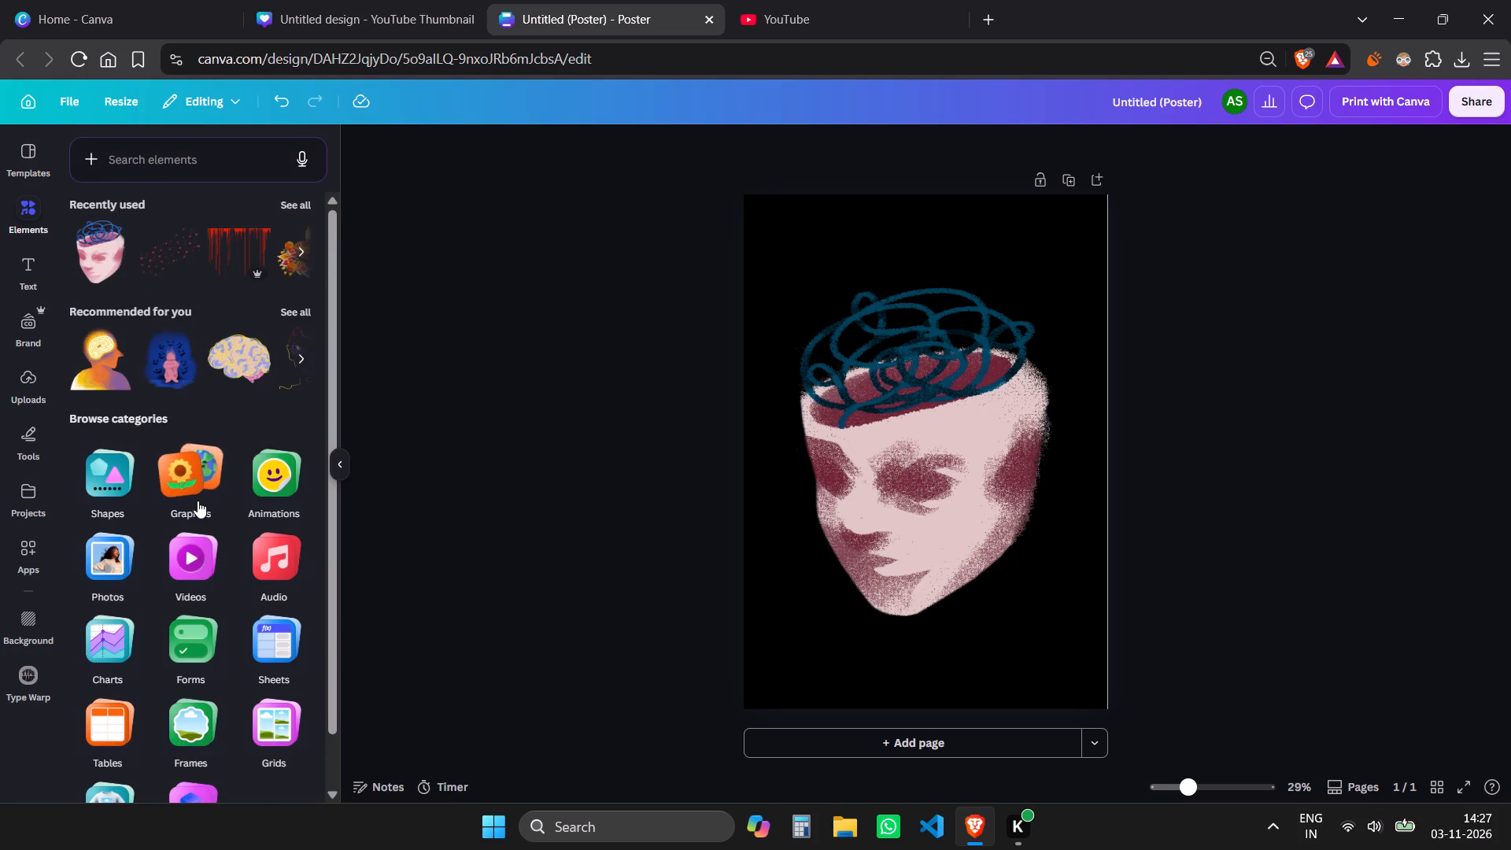
click(188, 186)
text(mental)
key(Return)
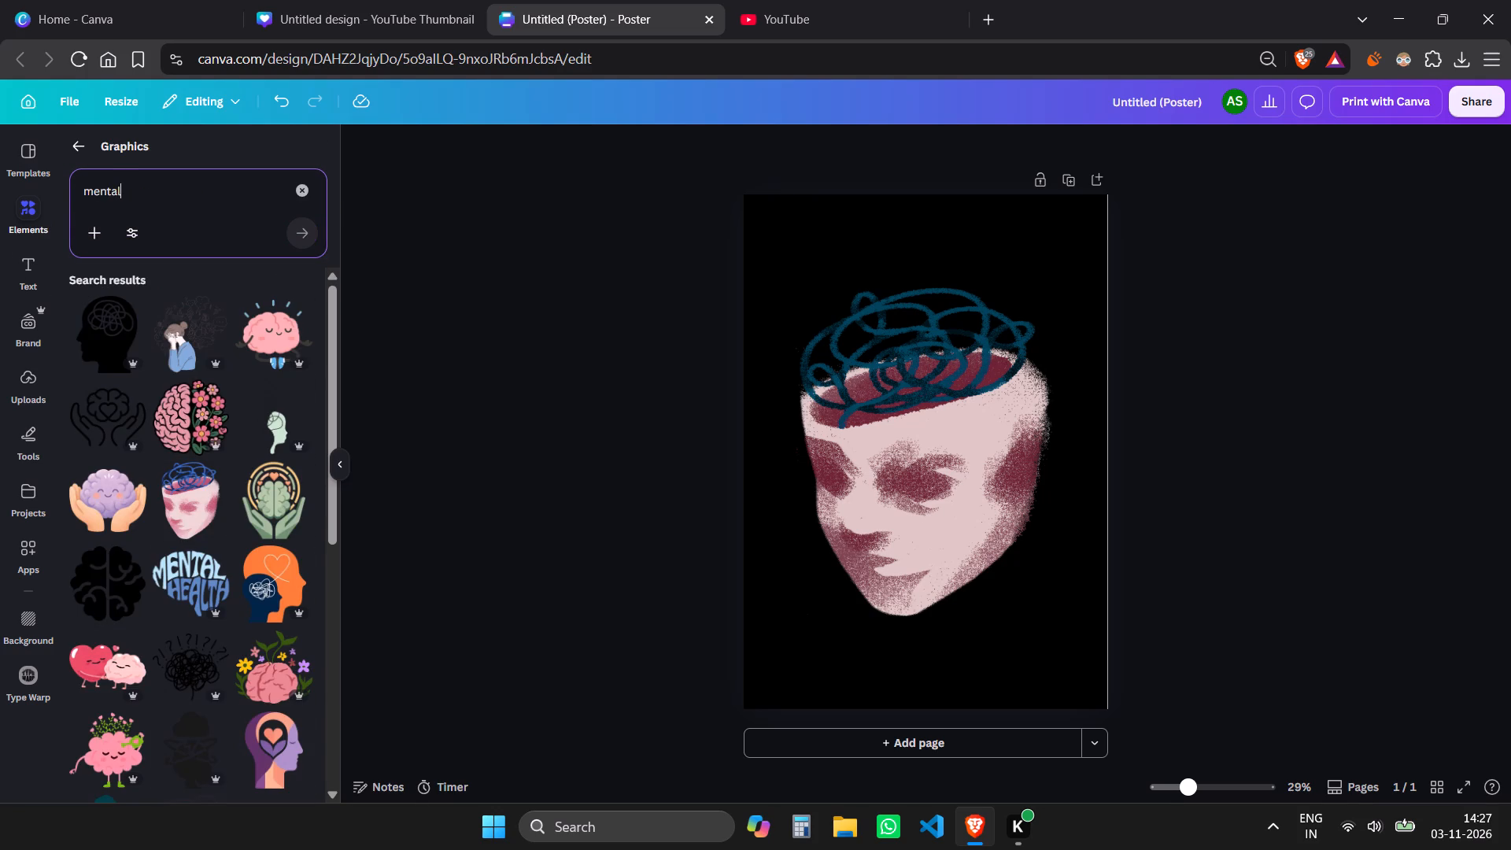
scroll(238, 678, down, 3)
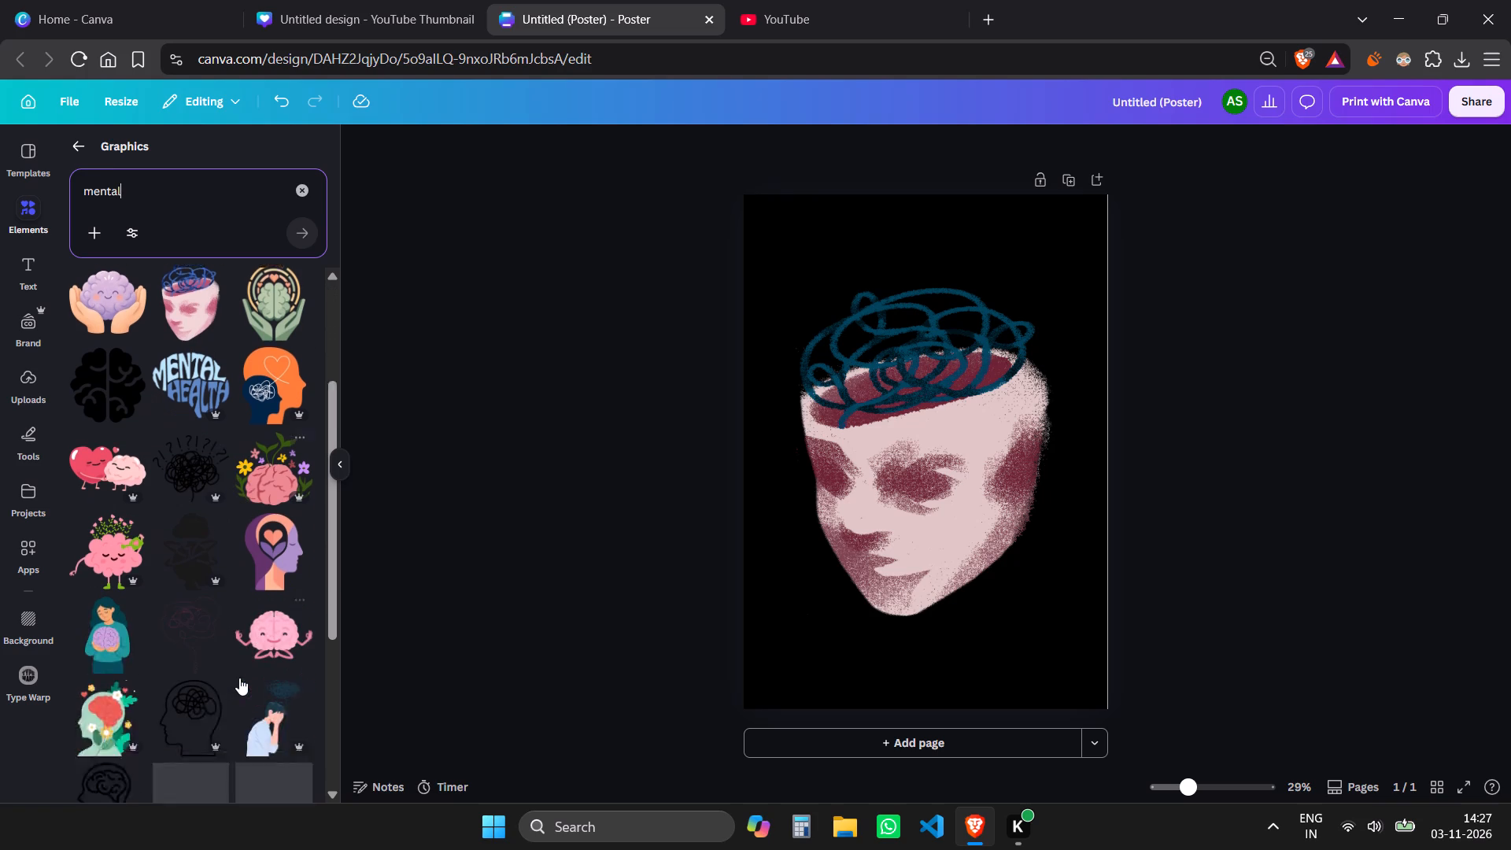
scroll(241, 677, down, 3)
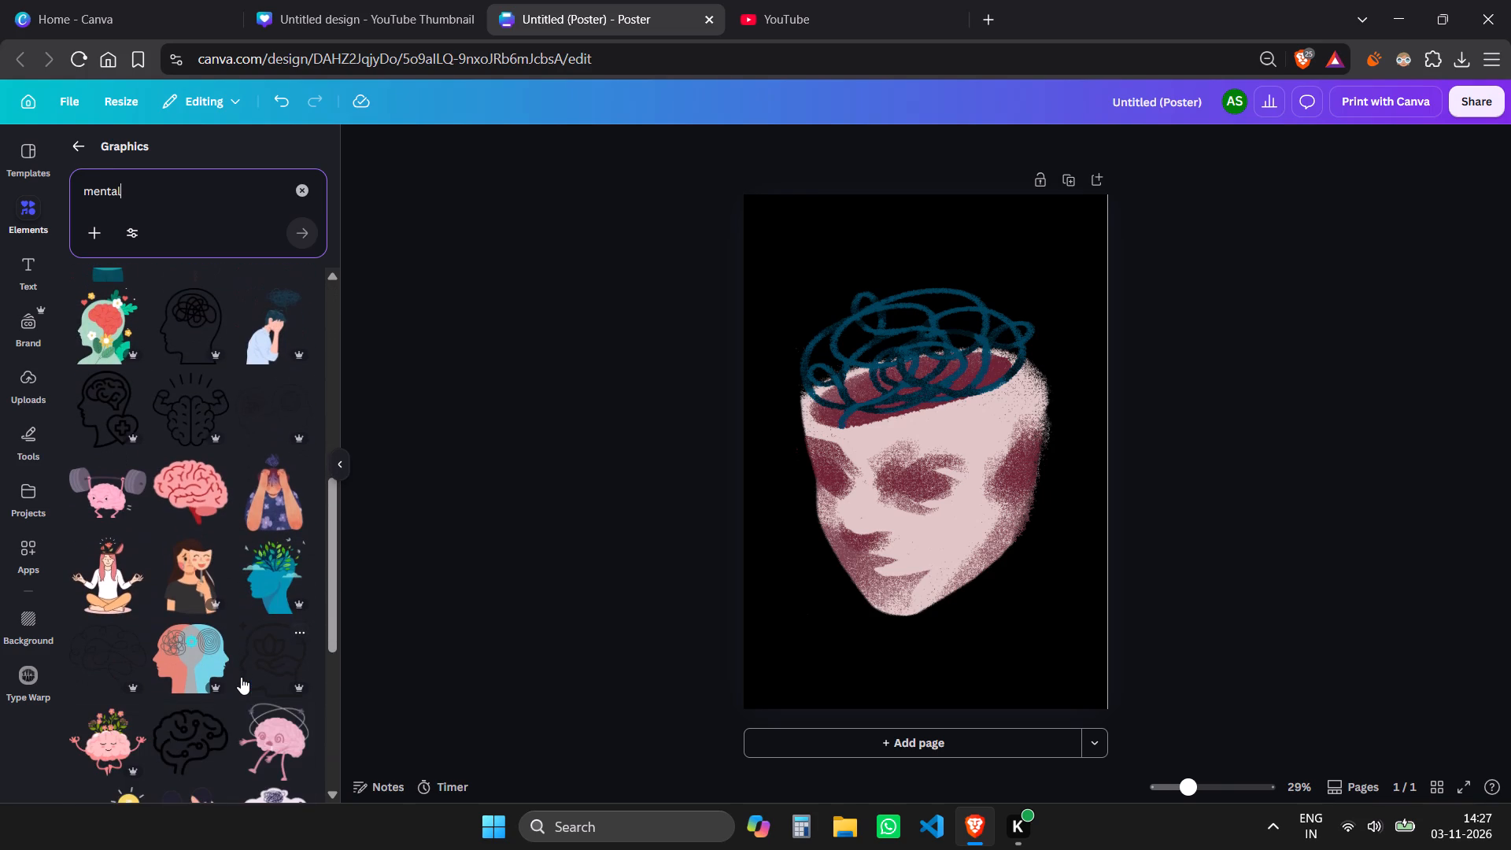
scroll(241, 677, down, 4)
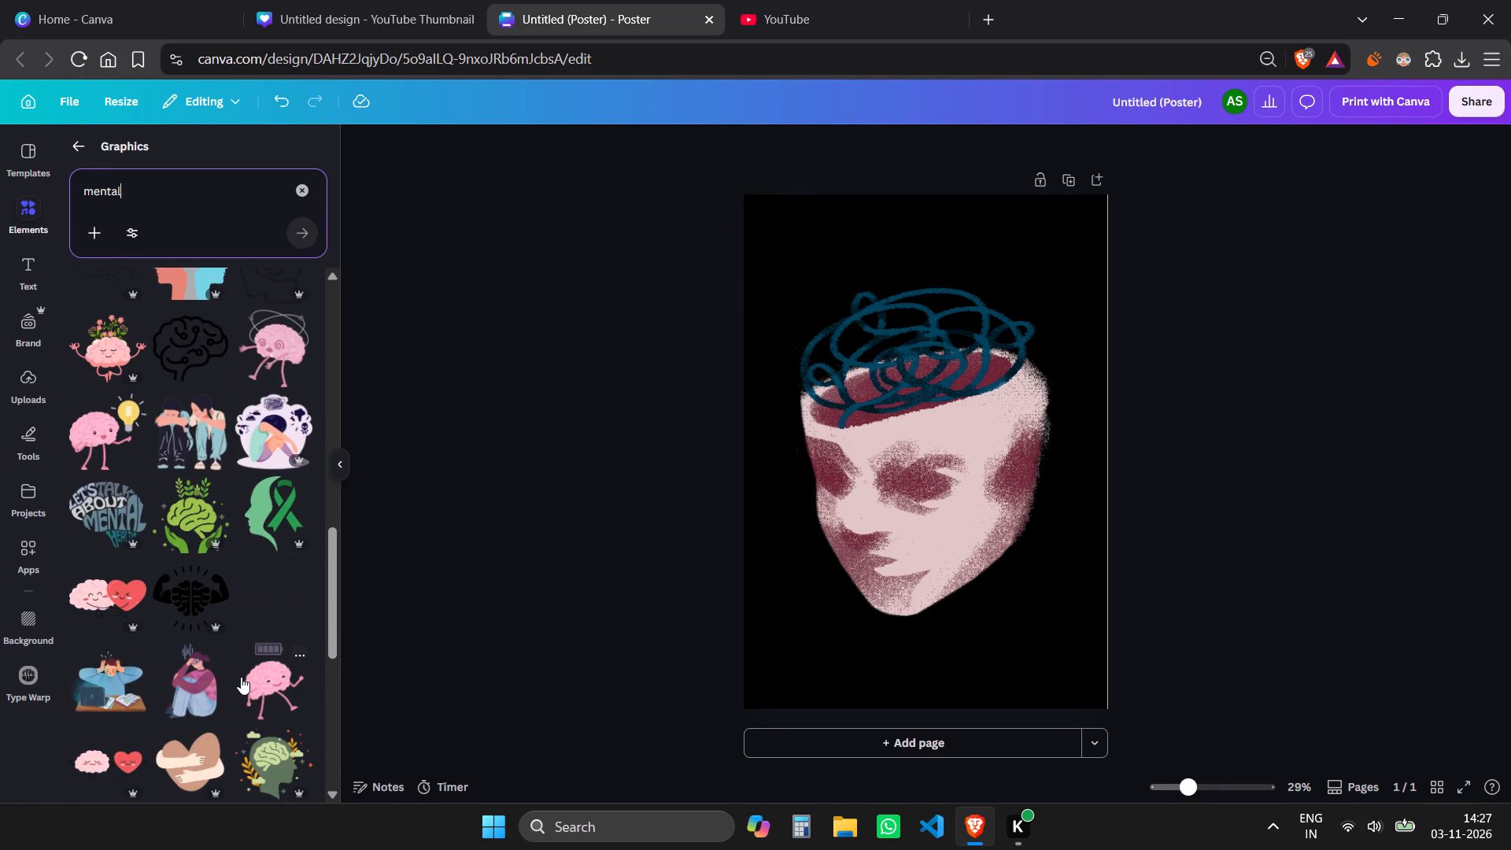
Replace the graphics search with "neurons".
click(302, 190)
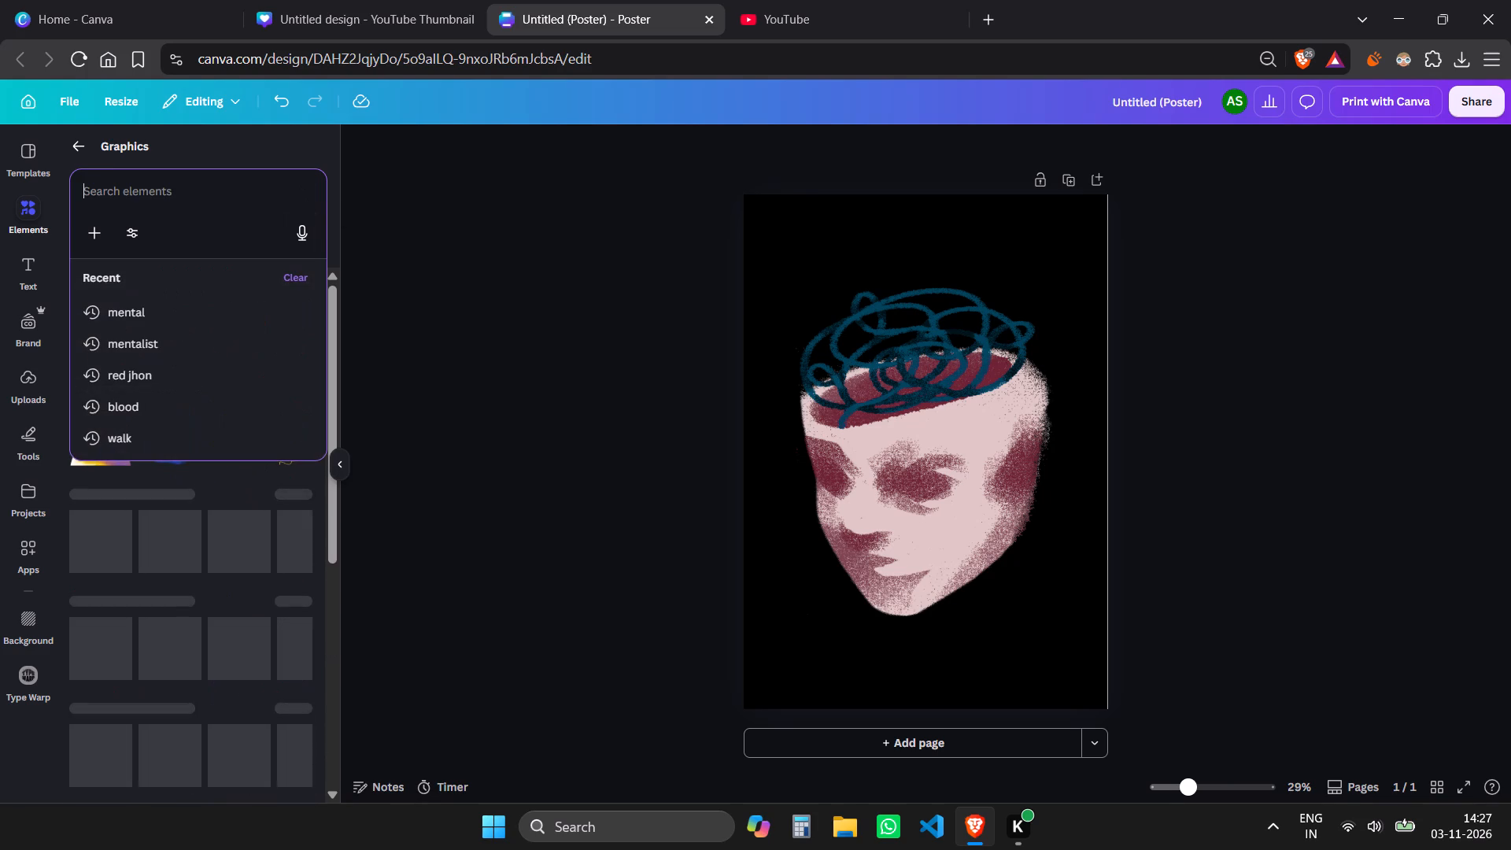
text(neurons)
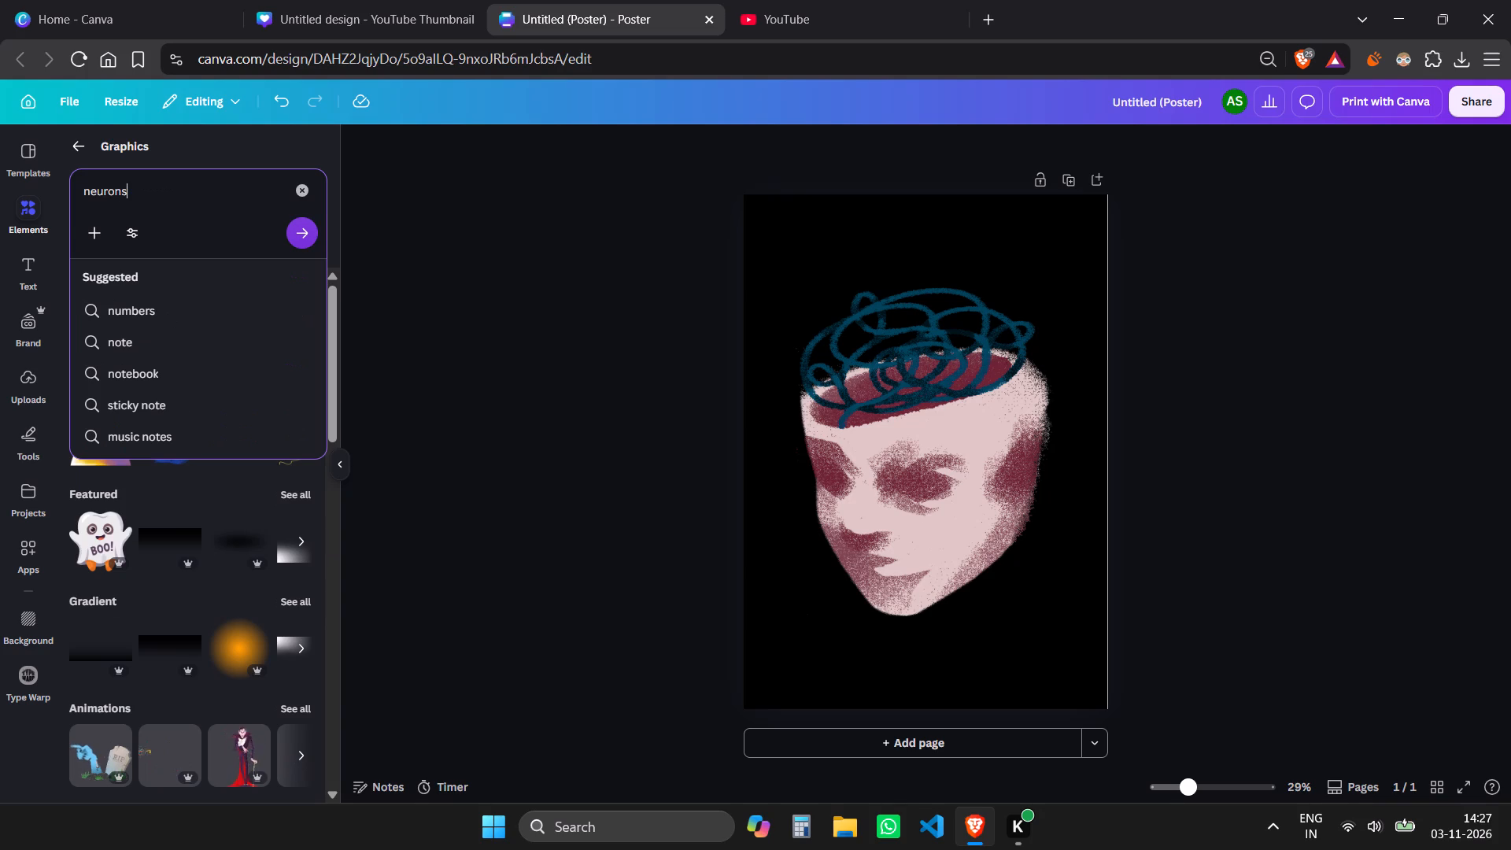
key(Return)
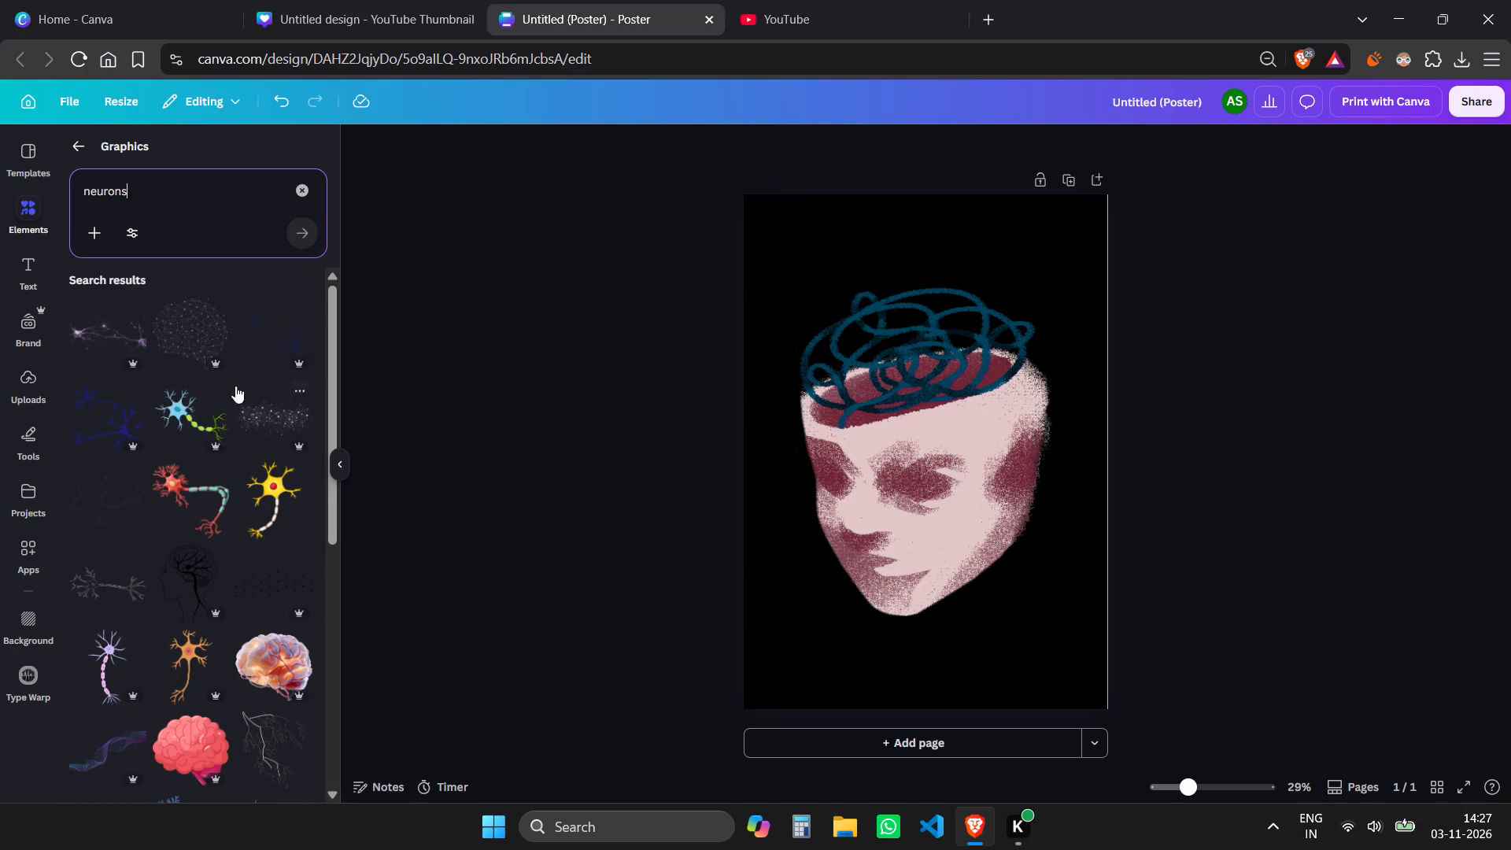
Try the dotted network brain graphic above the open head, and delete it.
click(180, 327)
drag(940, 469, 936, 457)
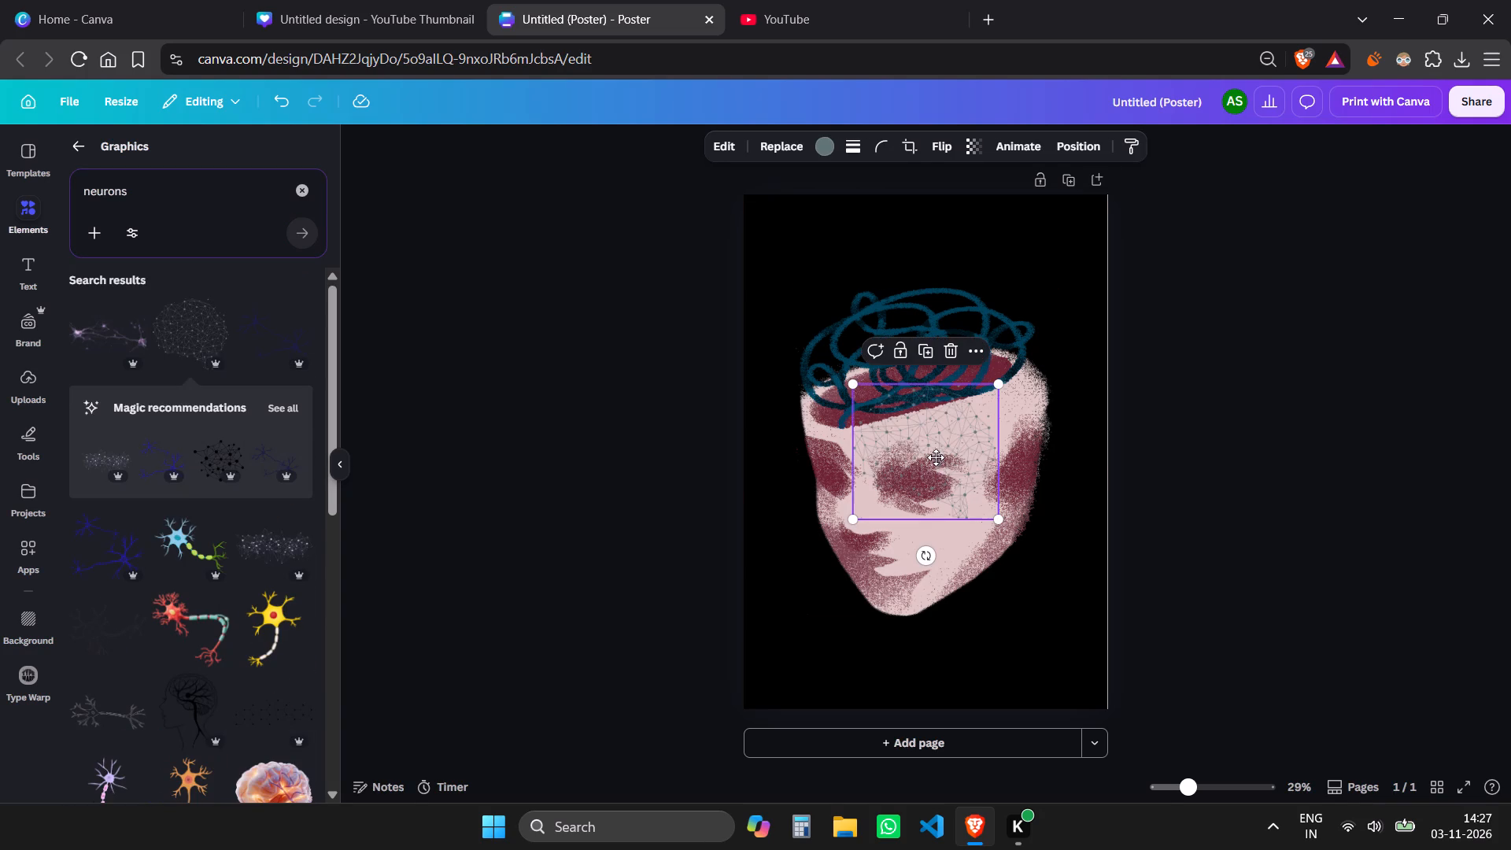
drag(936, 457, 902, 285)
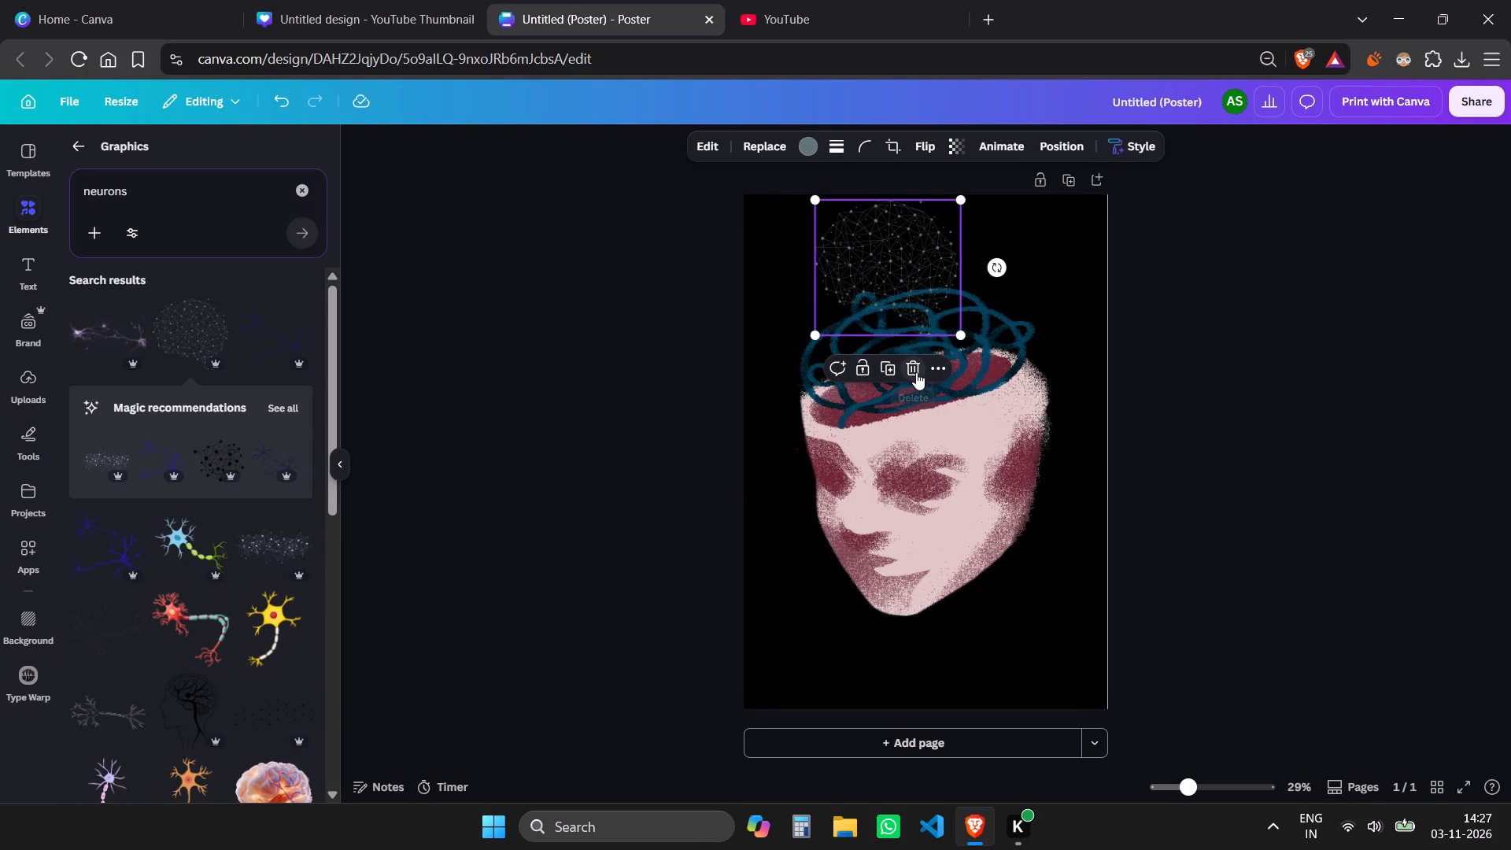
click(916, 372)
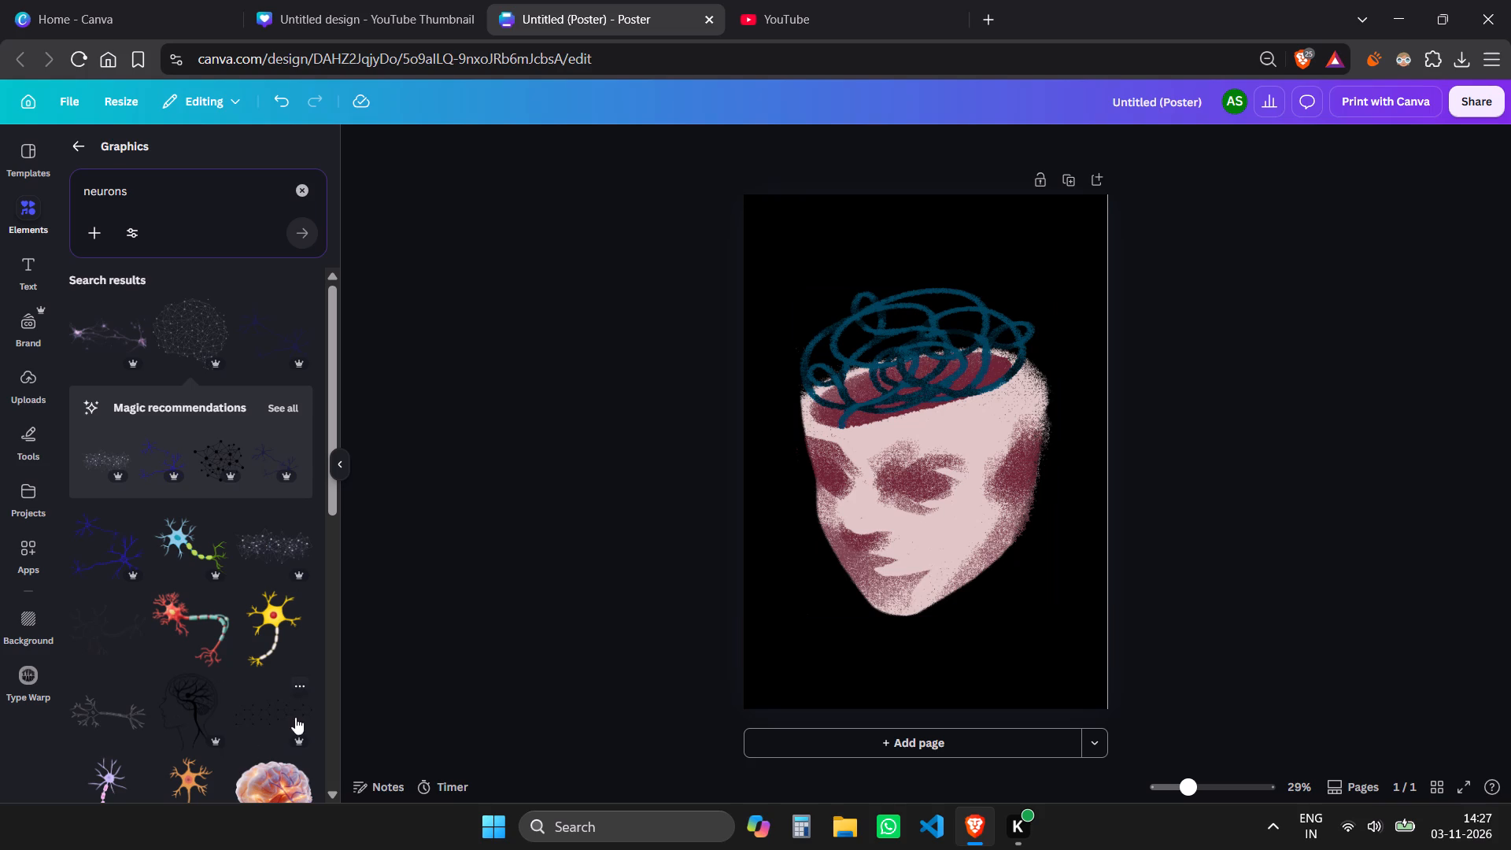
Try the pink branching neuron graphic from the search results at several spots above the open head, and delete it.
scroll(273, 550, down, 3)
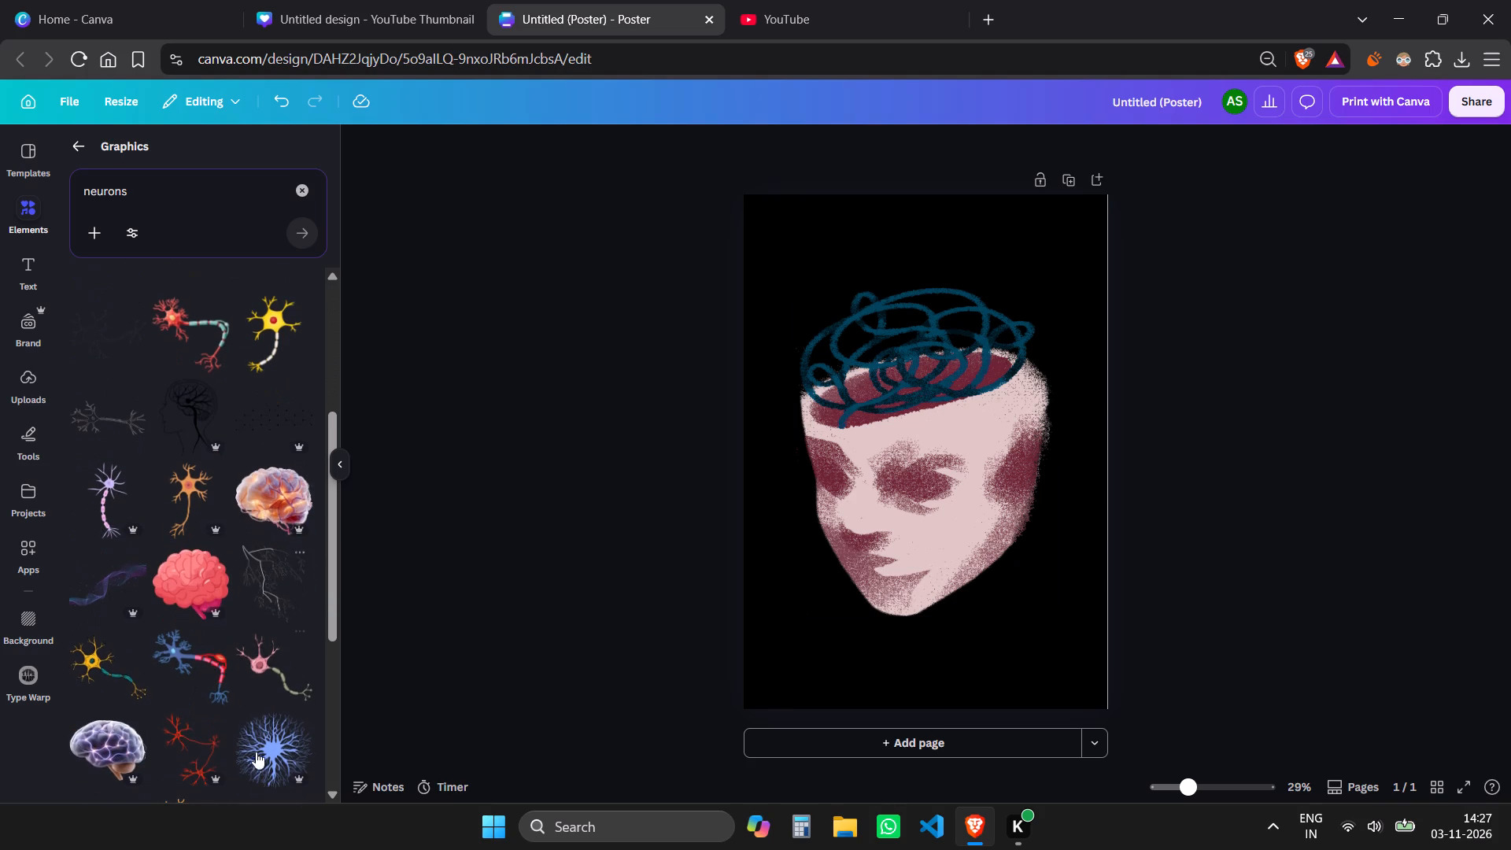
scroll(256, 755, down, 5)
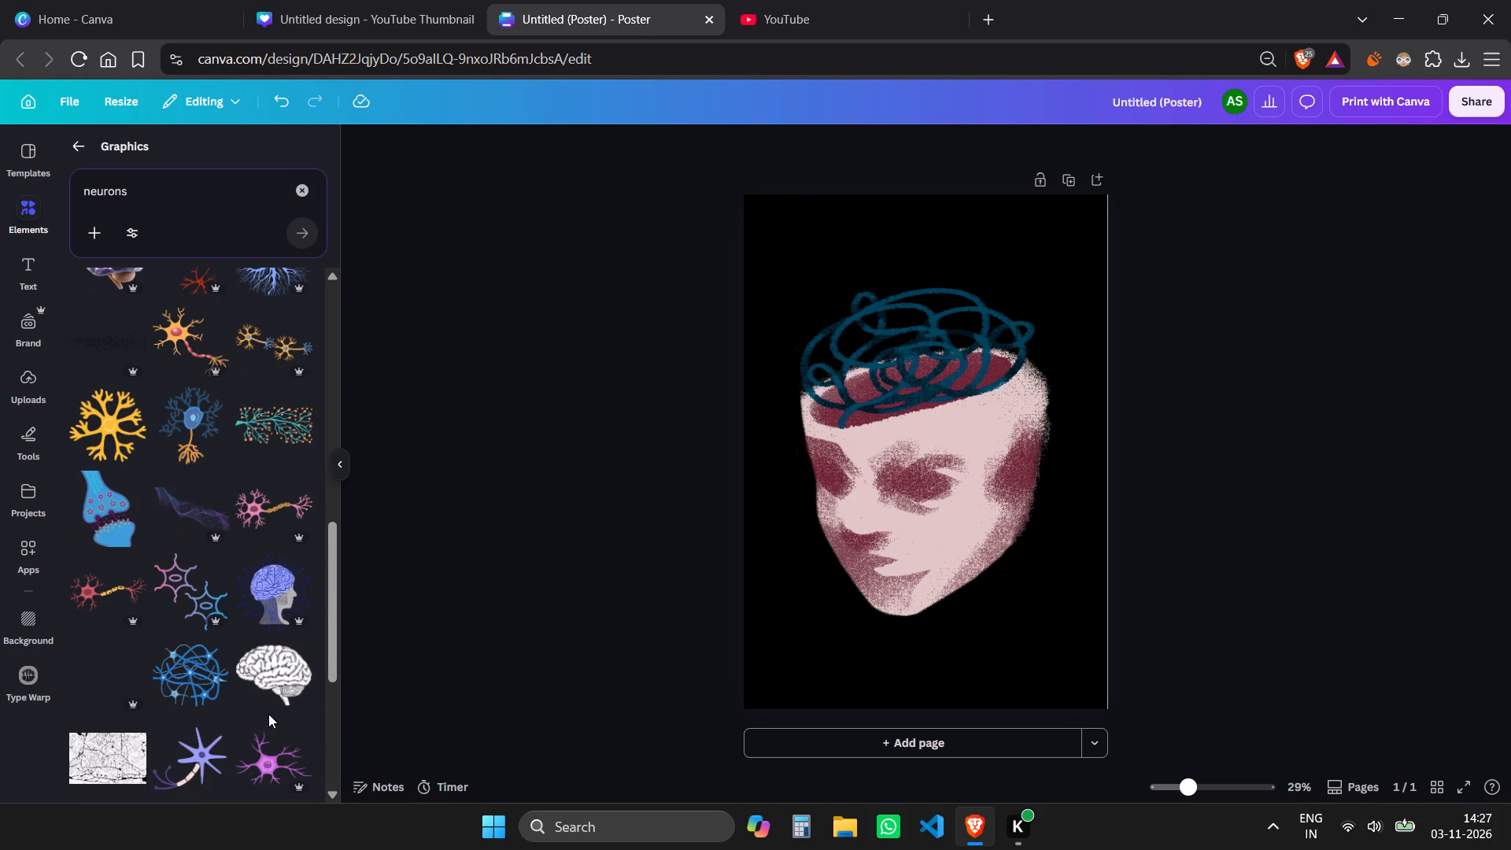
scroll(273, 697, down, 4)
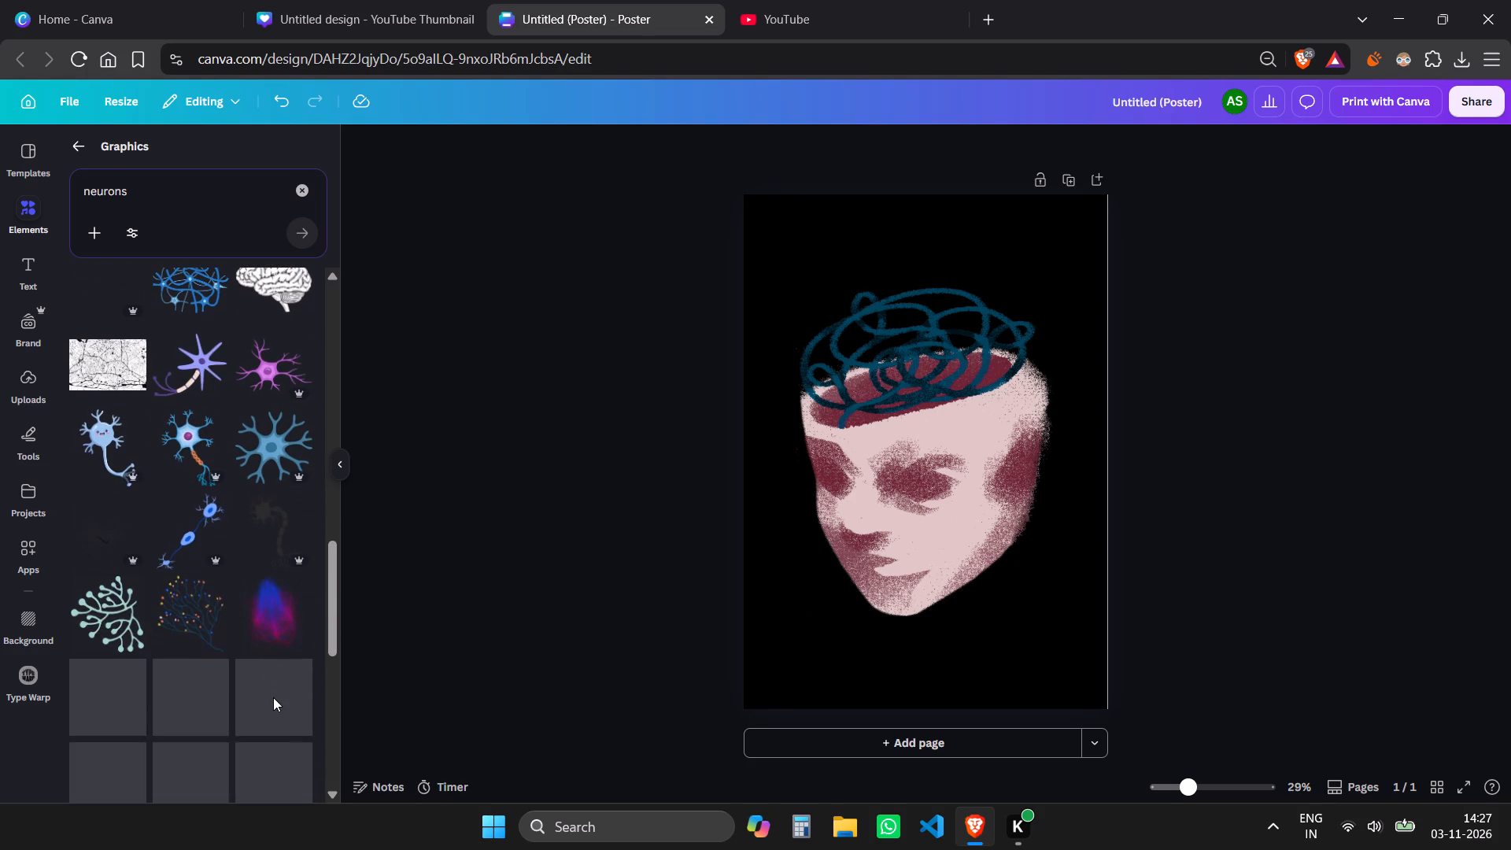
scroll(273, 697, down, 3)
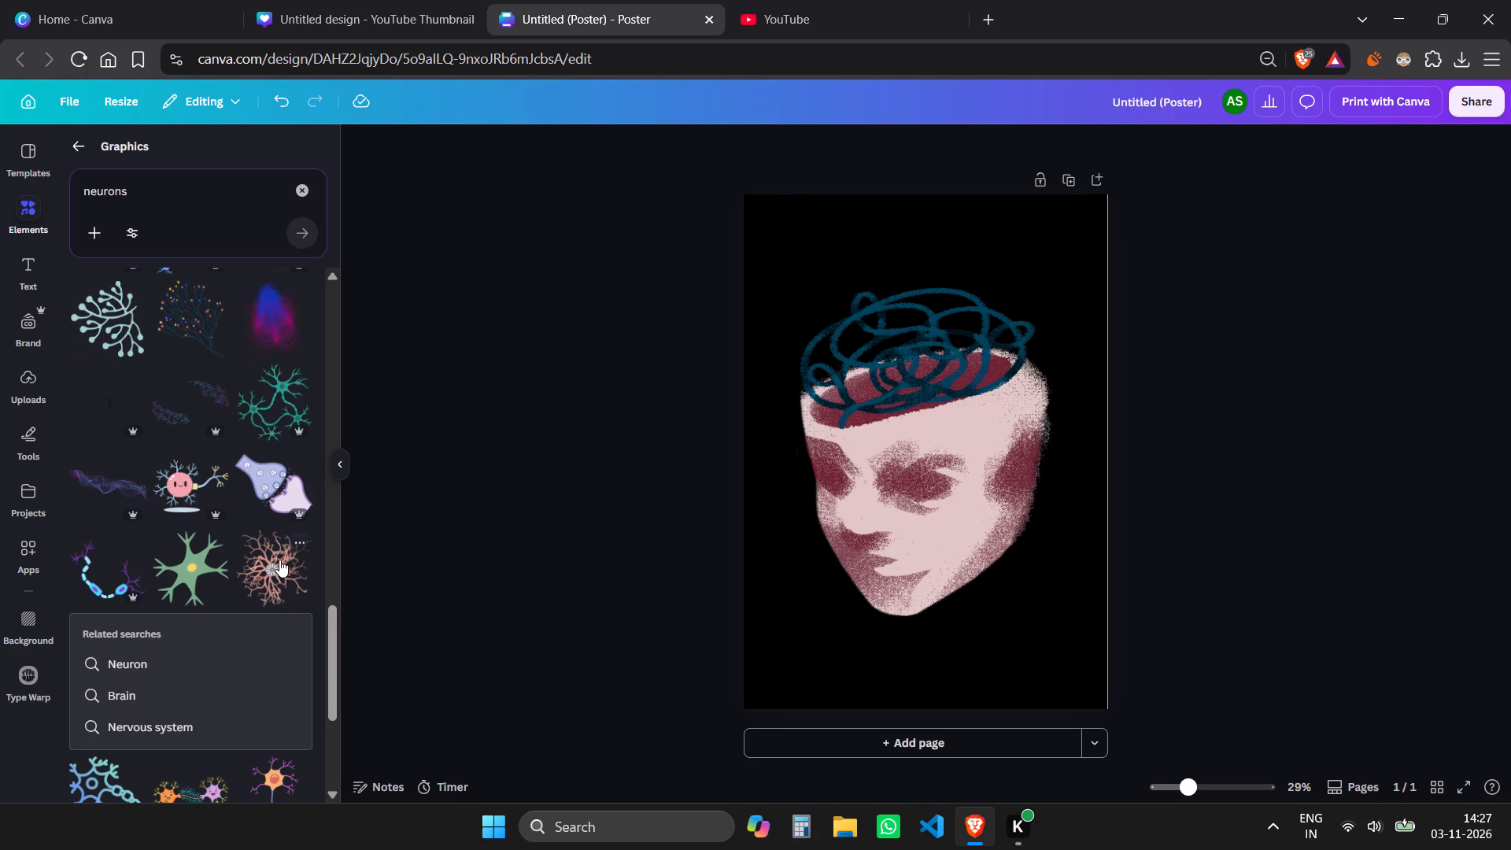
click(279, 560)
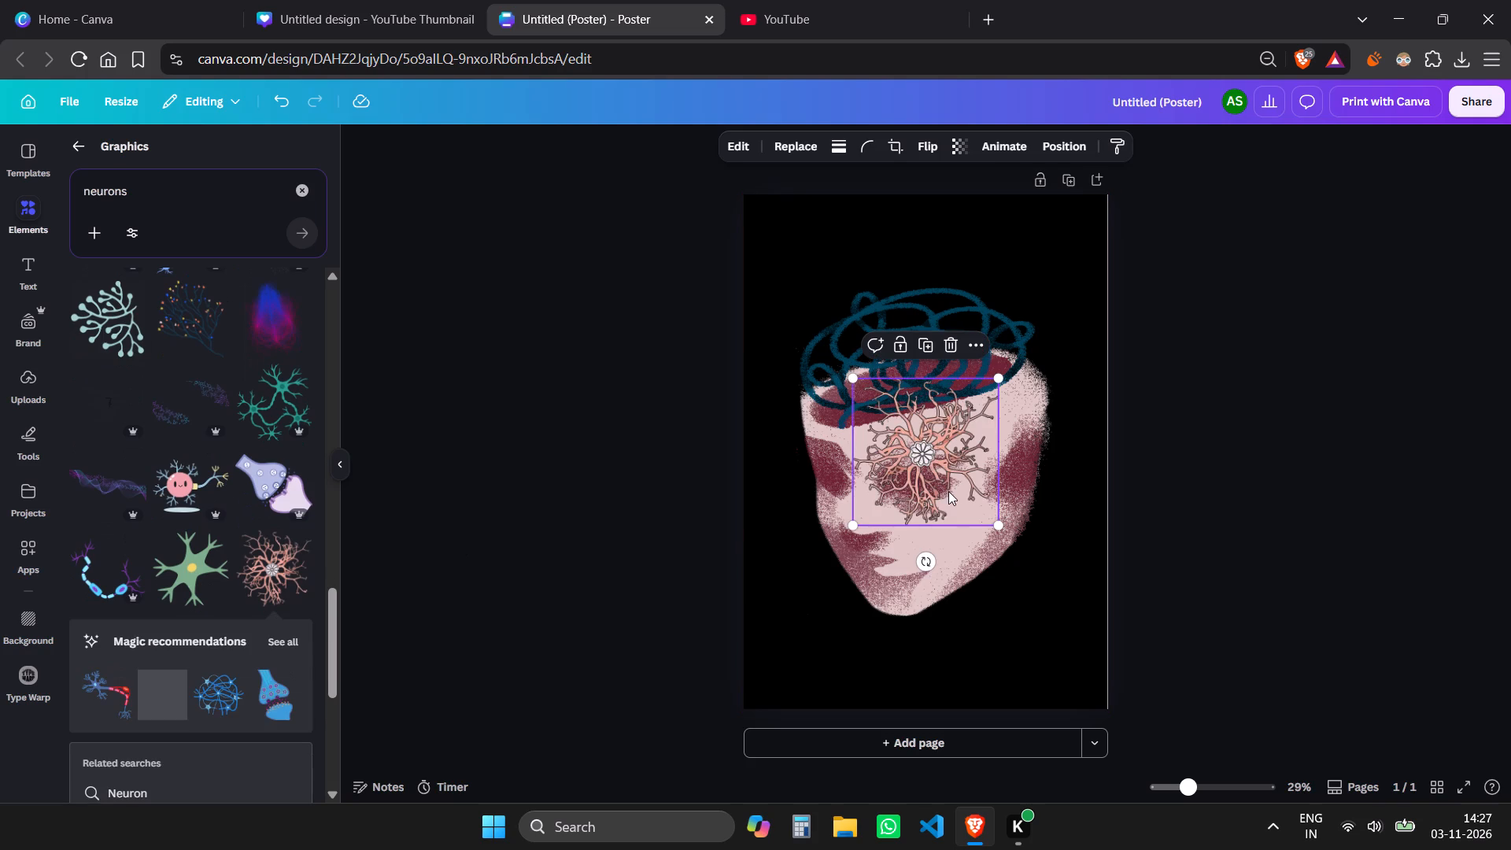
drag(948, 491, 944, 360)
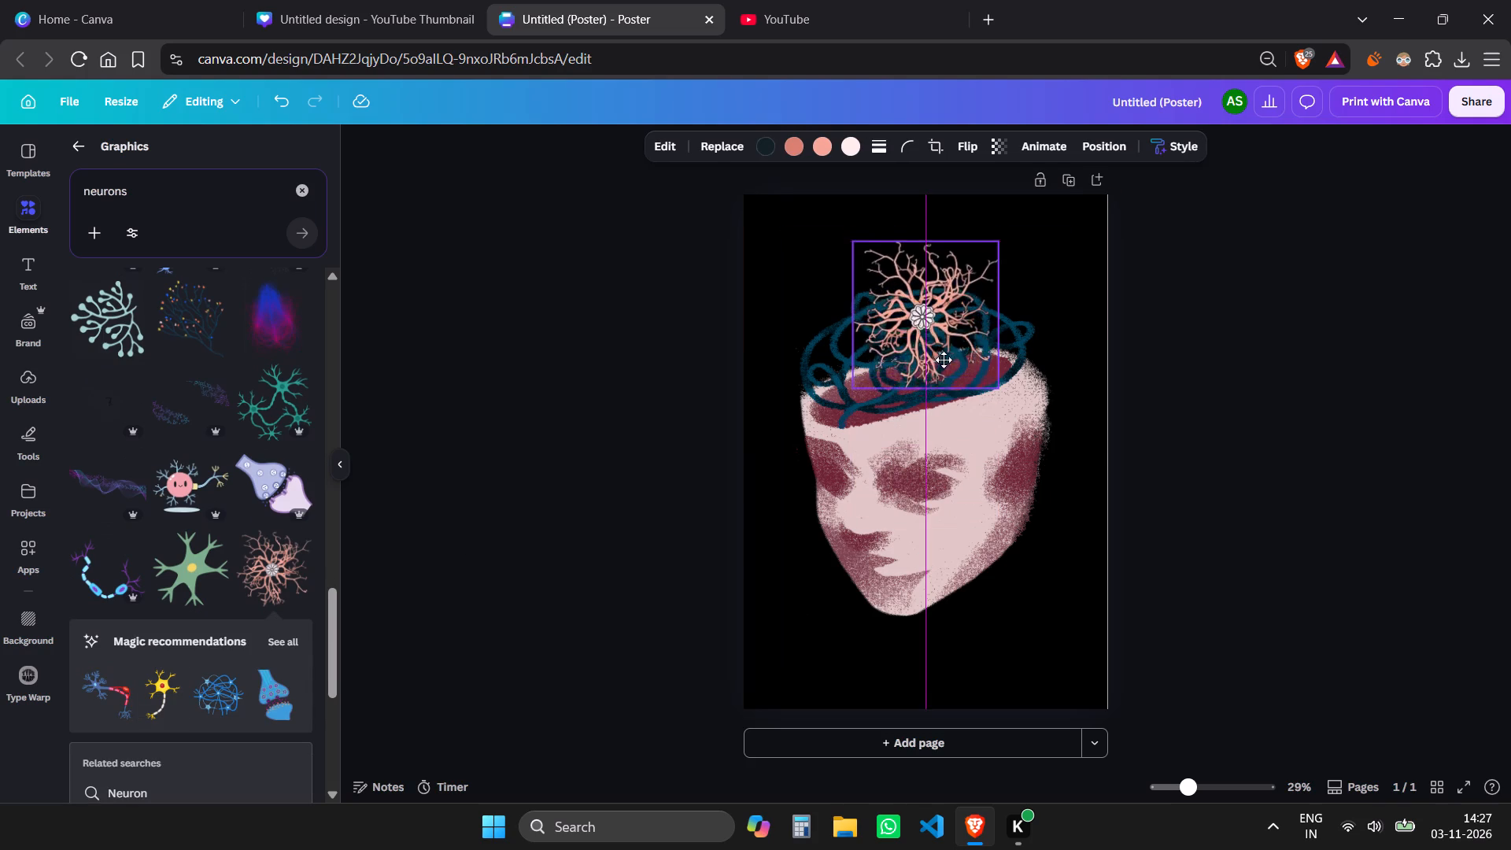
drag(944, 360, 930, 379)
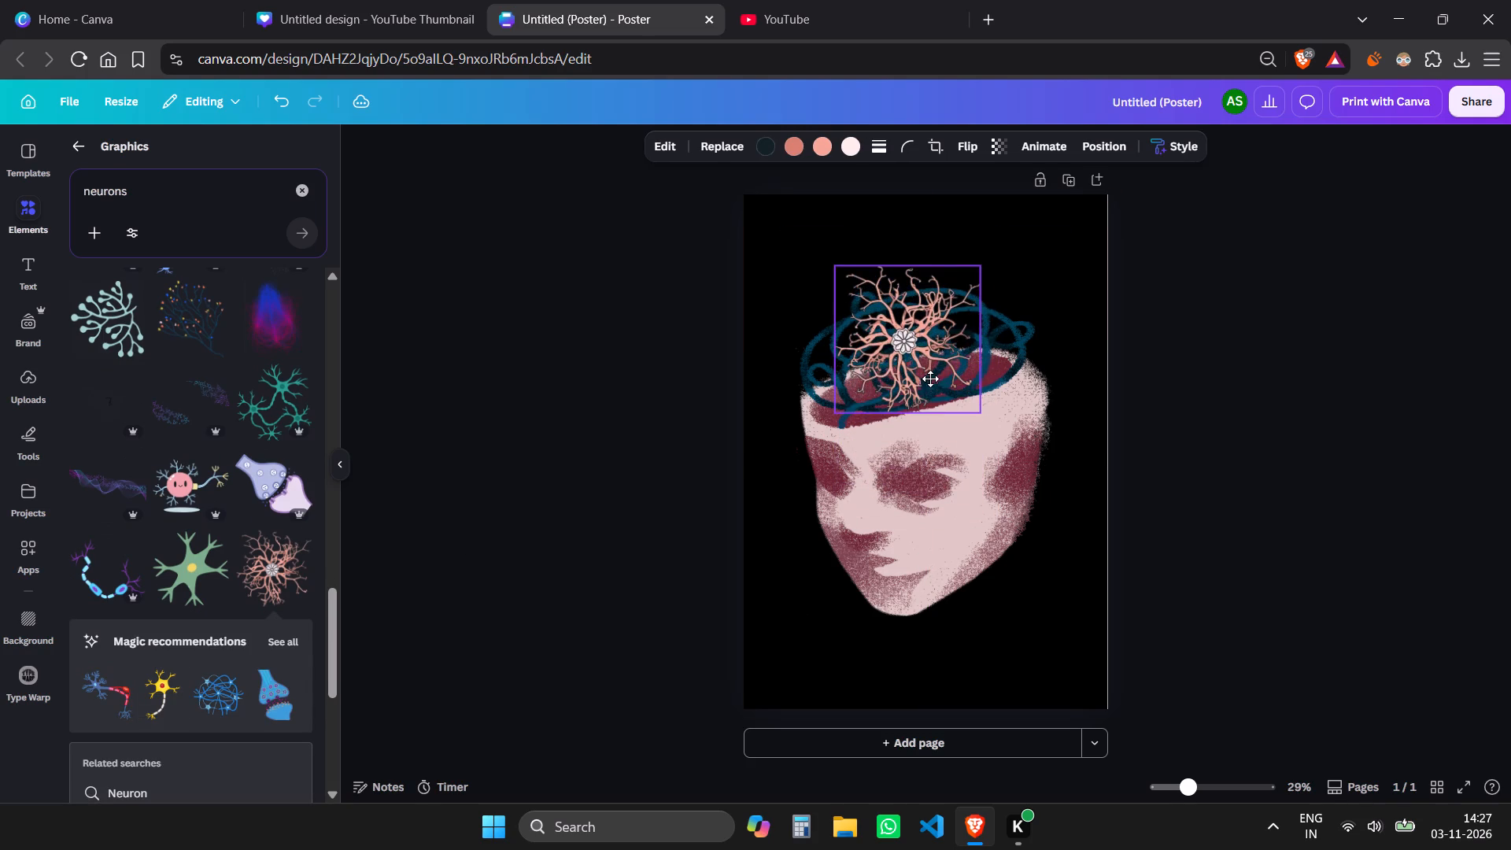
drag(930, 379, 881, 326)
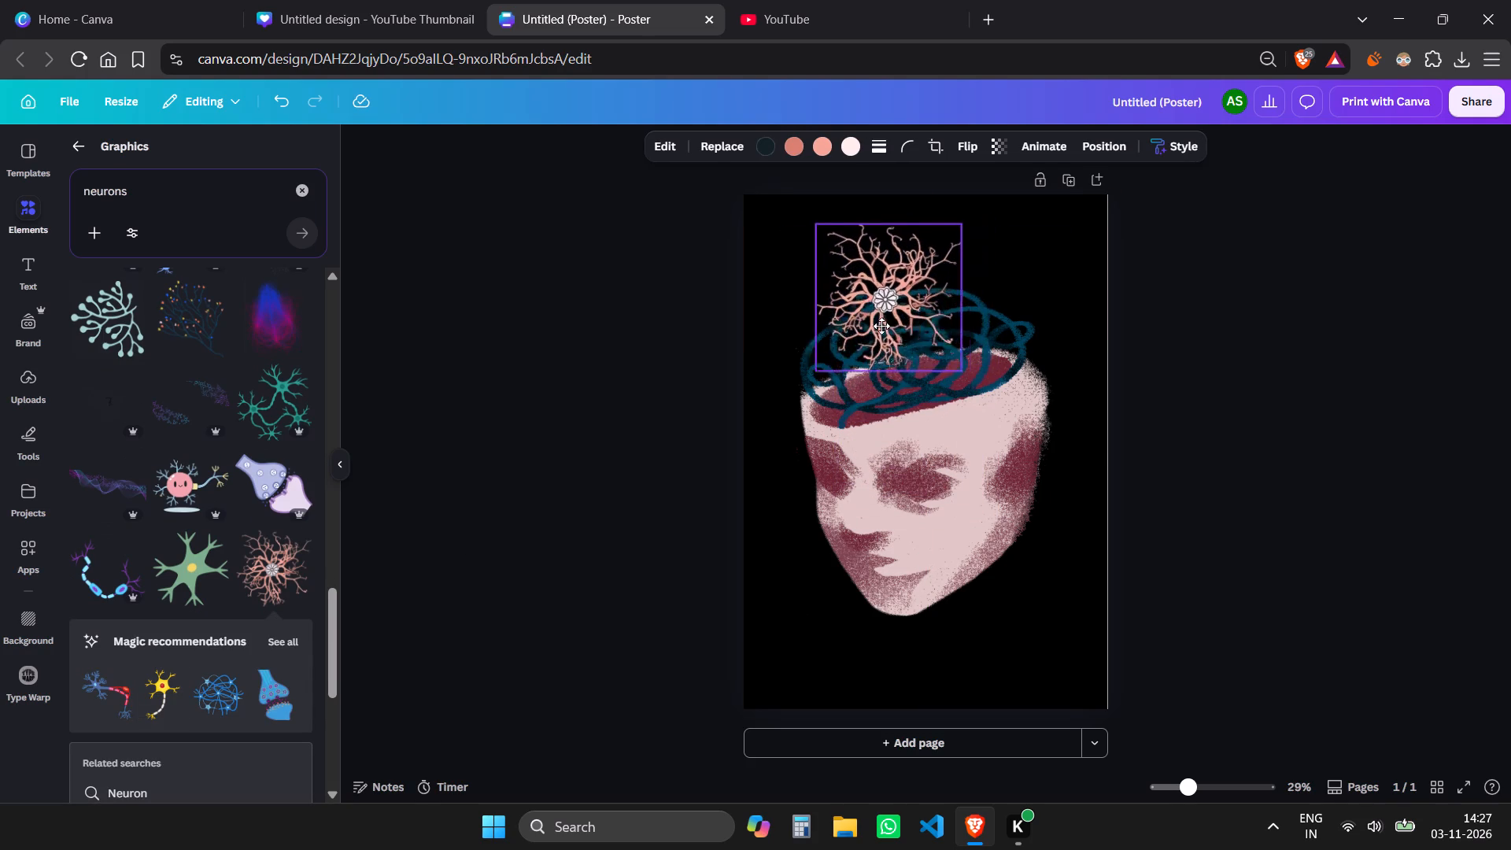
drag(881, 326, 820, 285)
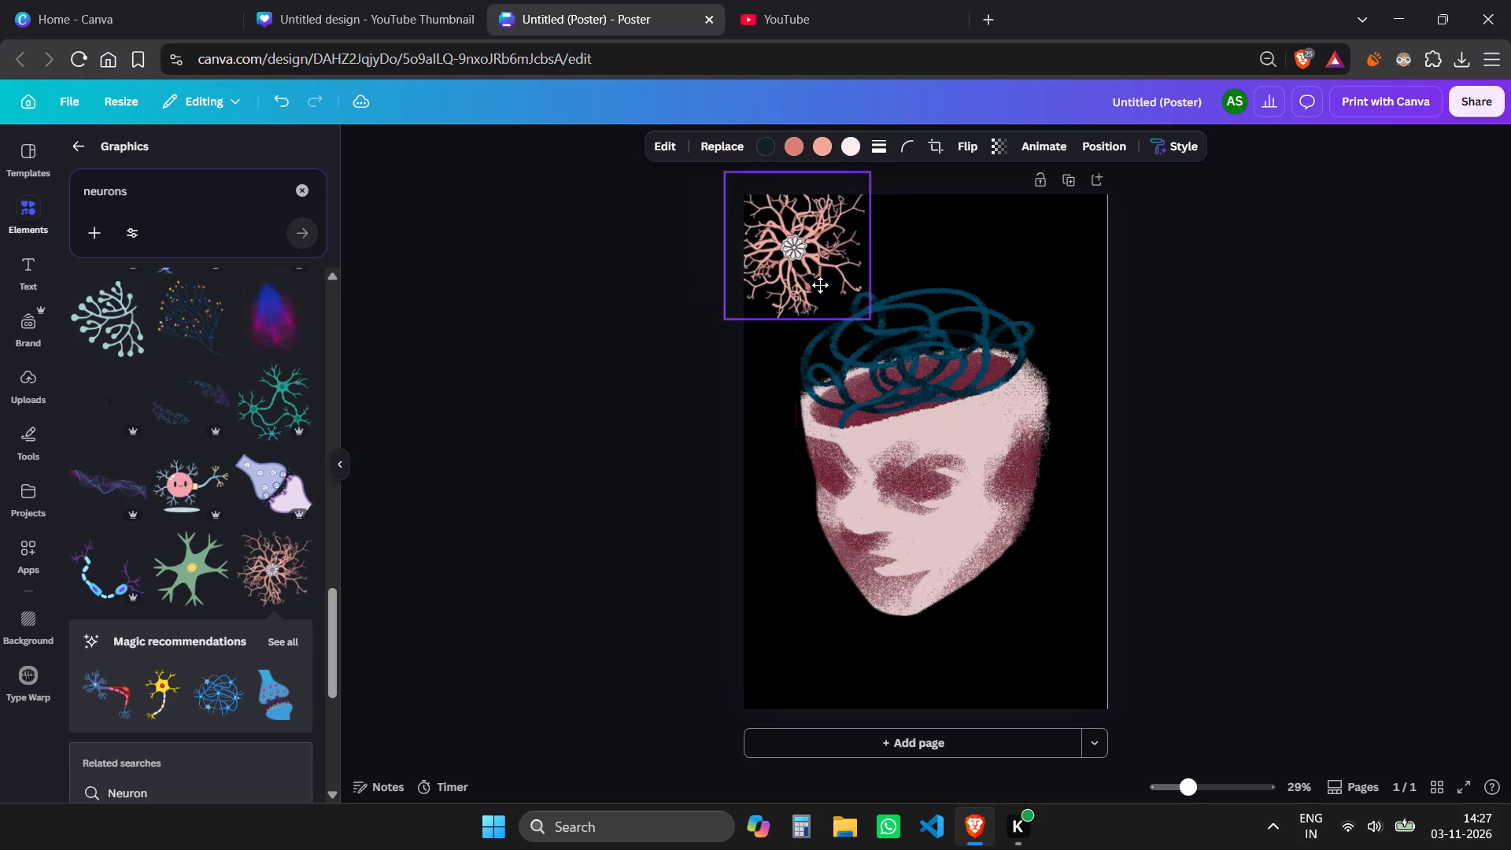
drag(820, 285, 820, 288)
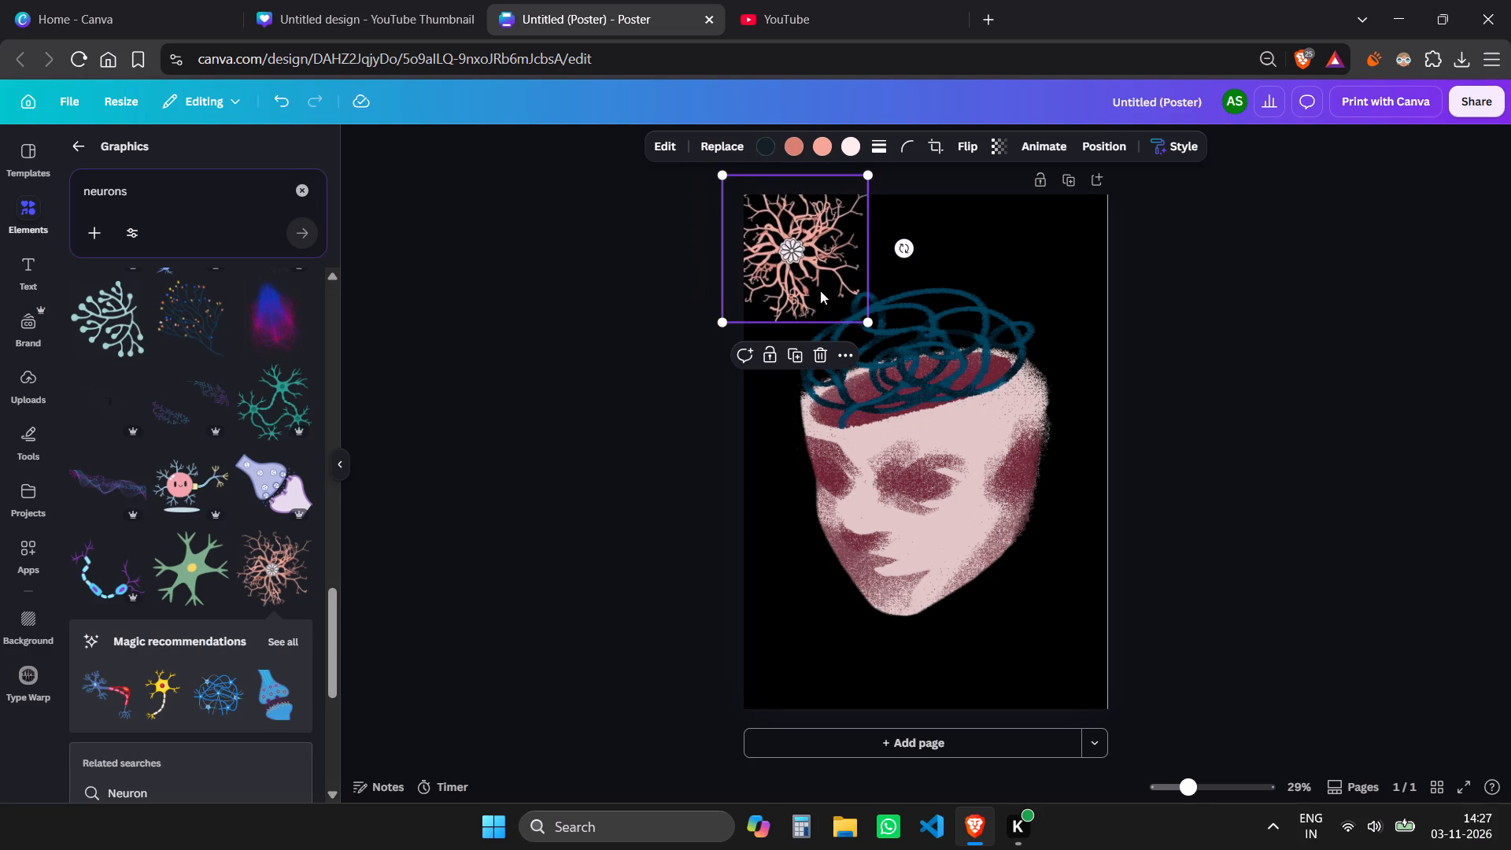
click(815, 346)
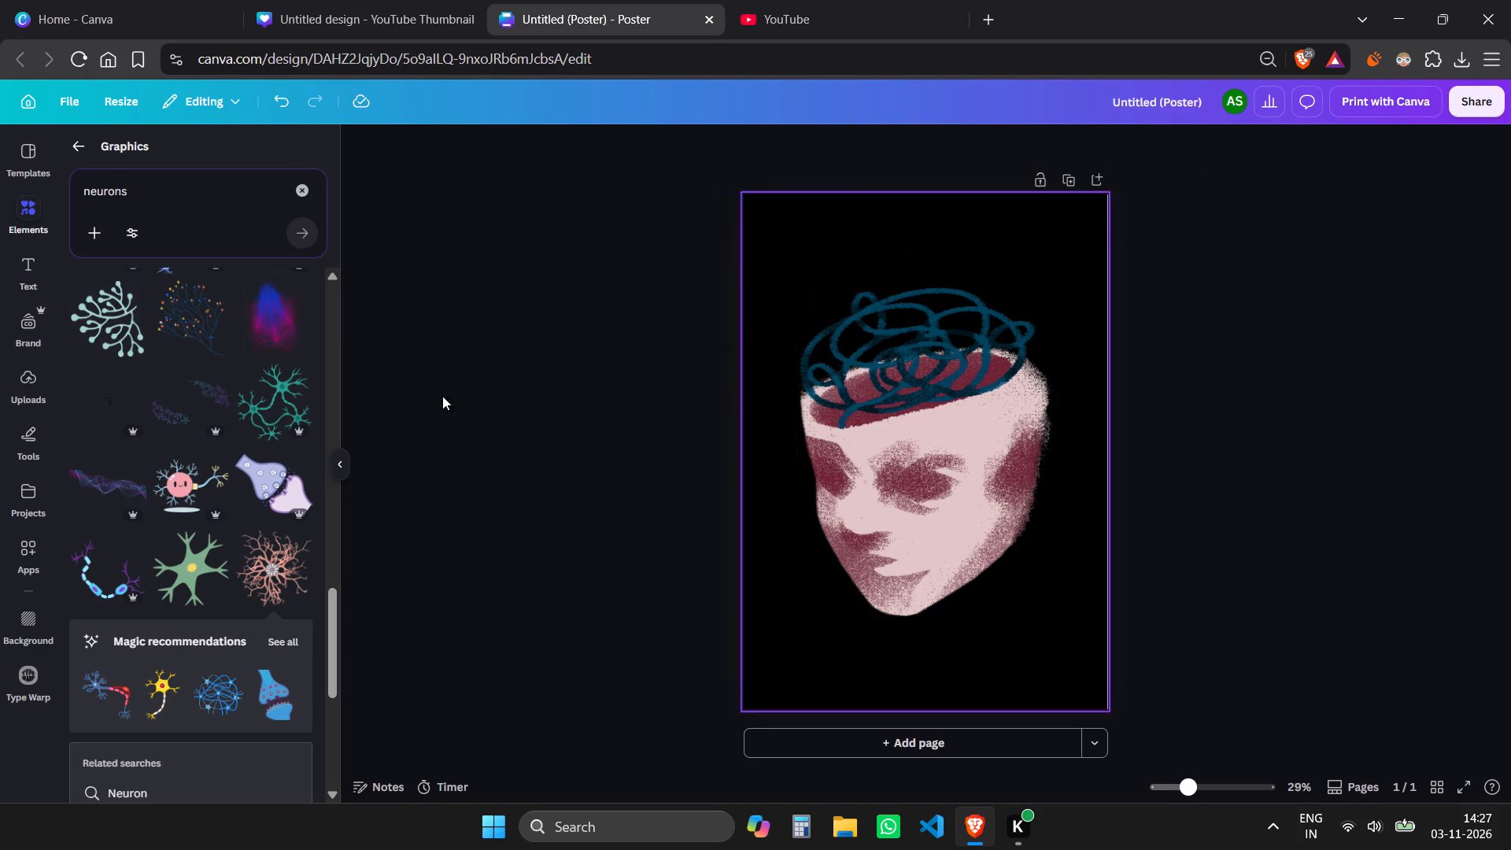
Replace the graphics search with "brain".
click(294, 187)
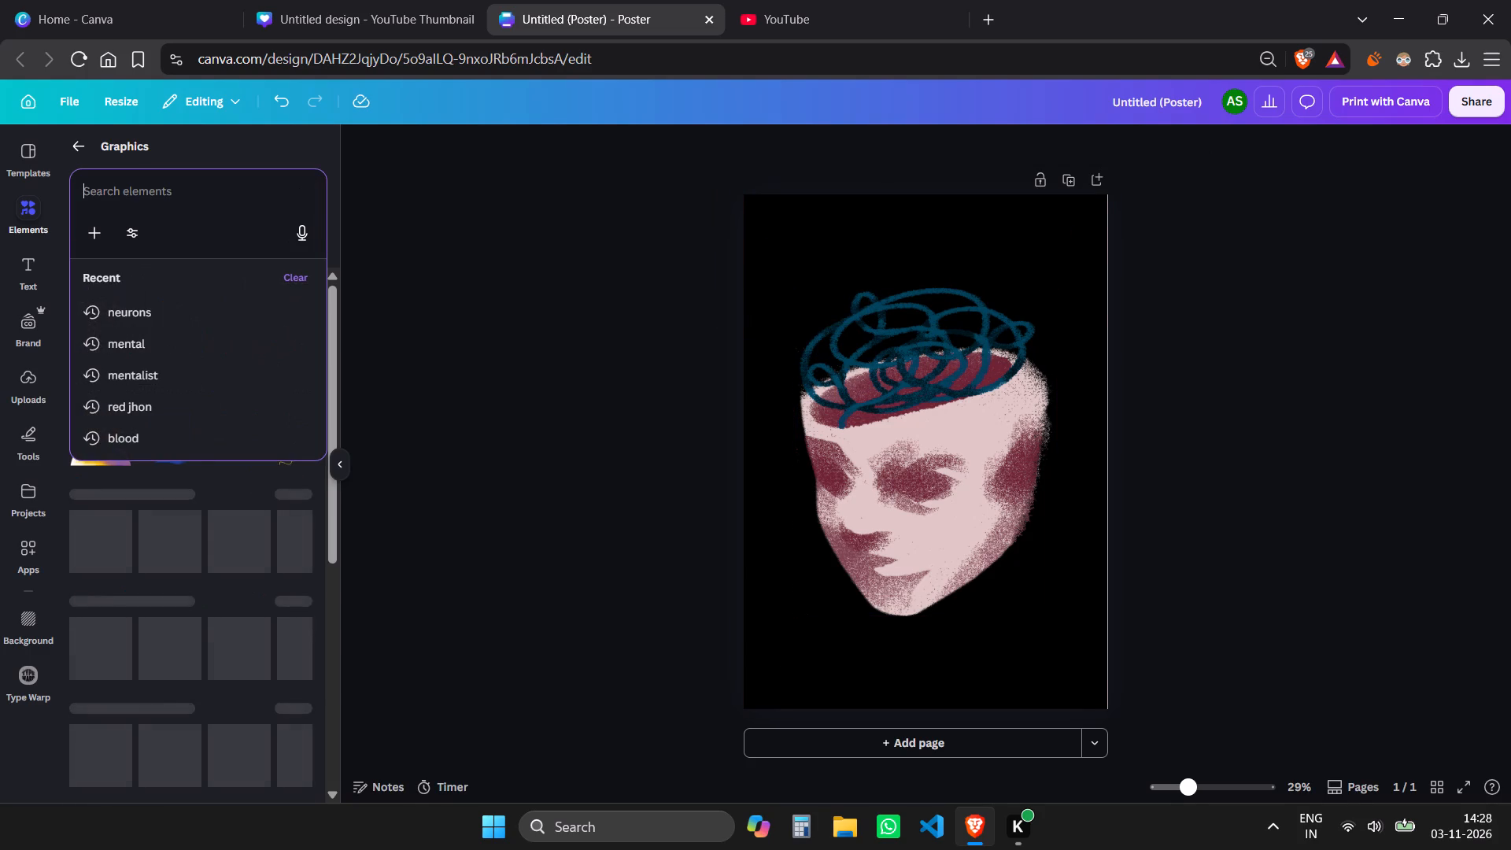
text(brain)
key(Return)
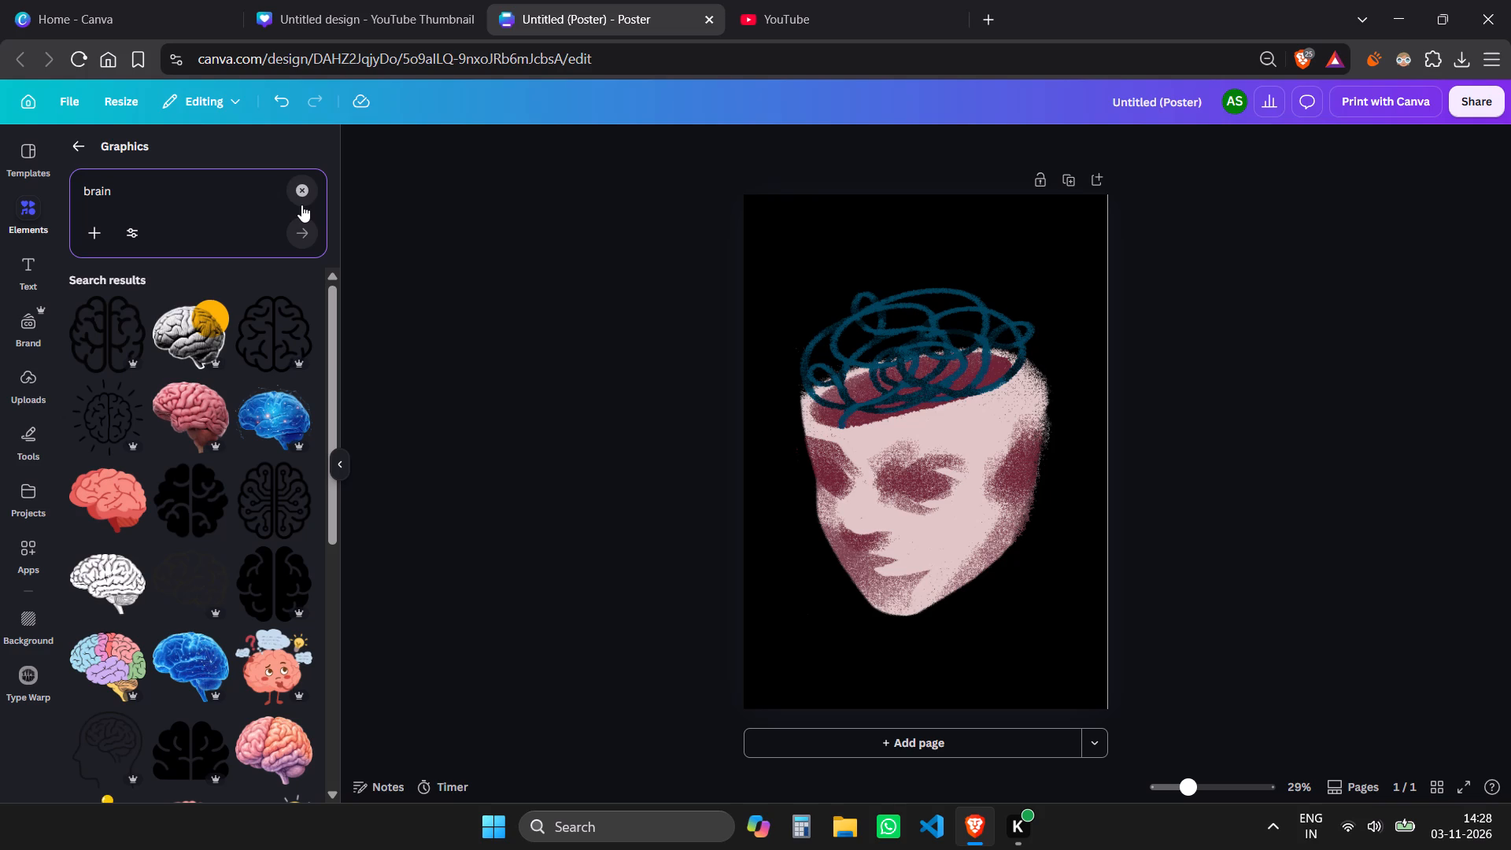
Switch to YouTube and filter the refreshed home feed to Music.
click(755, 0)
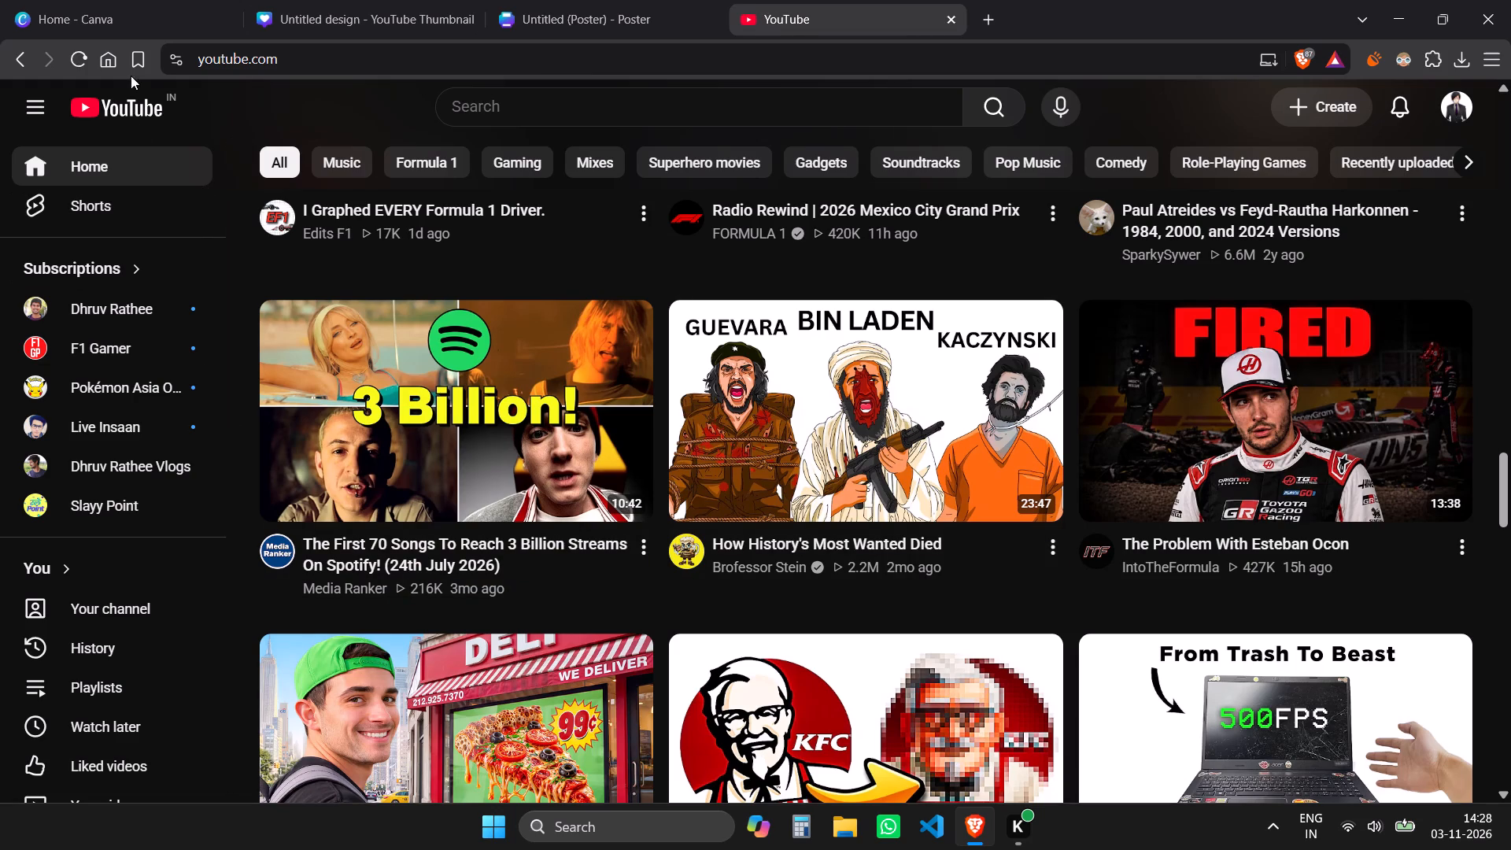
click(131, 76)
click(125, 107)
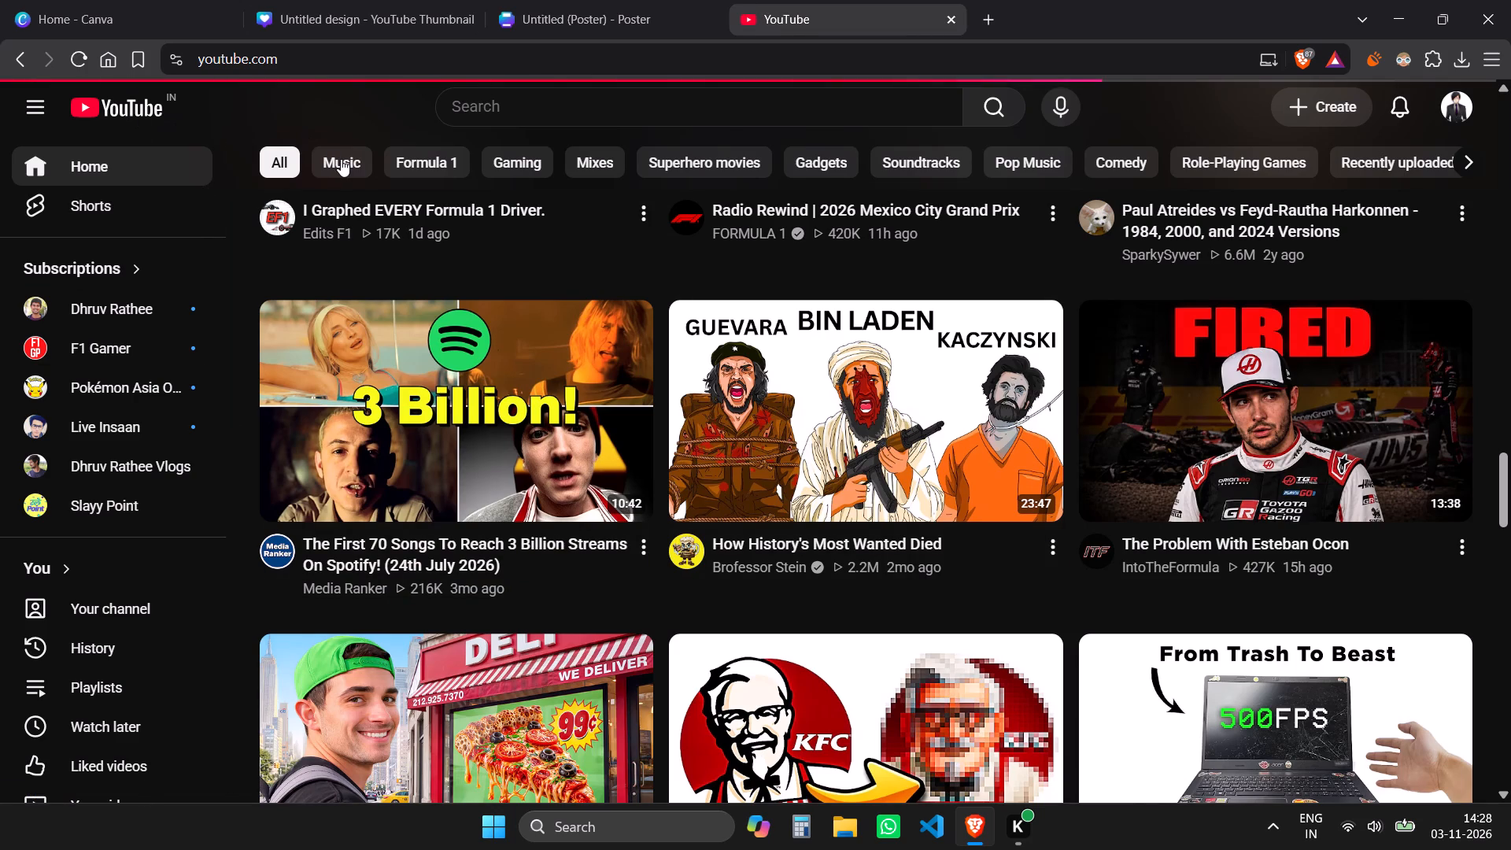
click(341, 159)
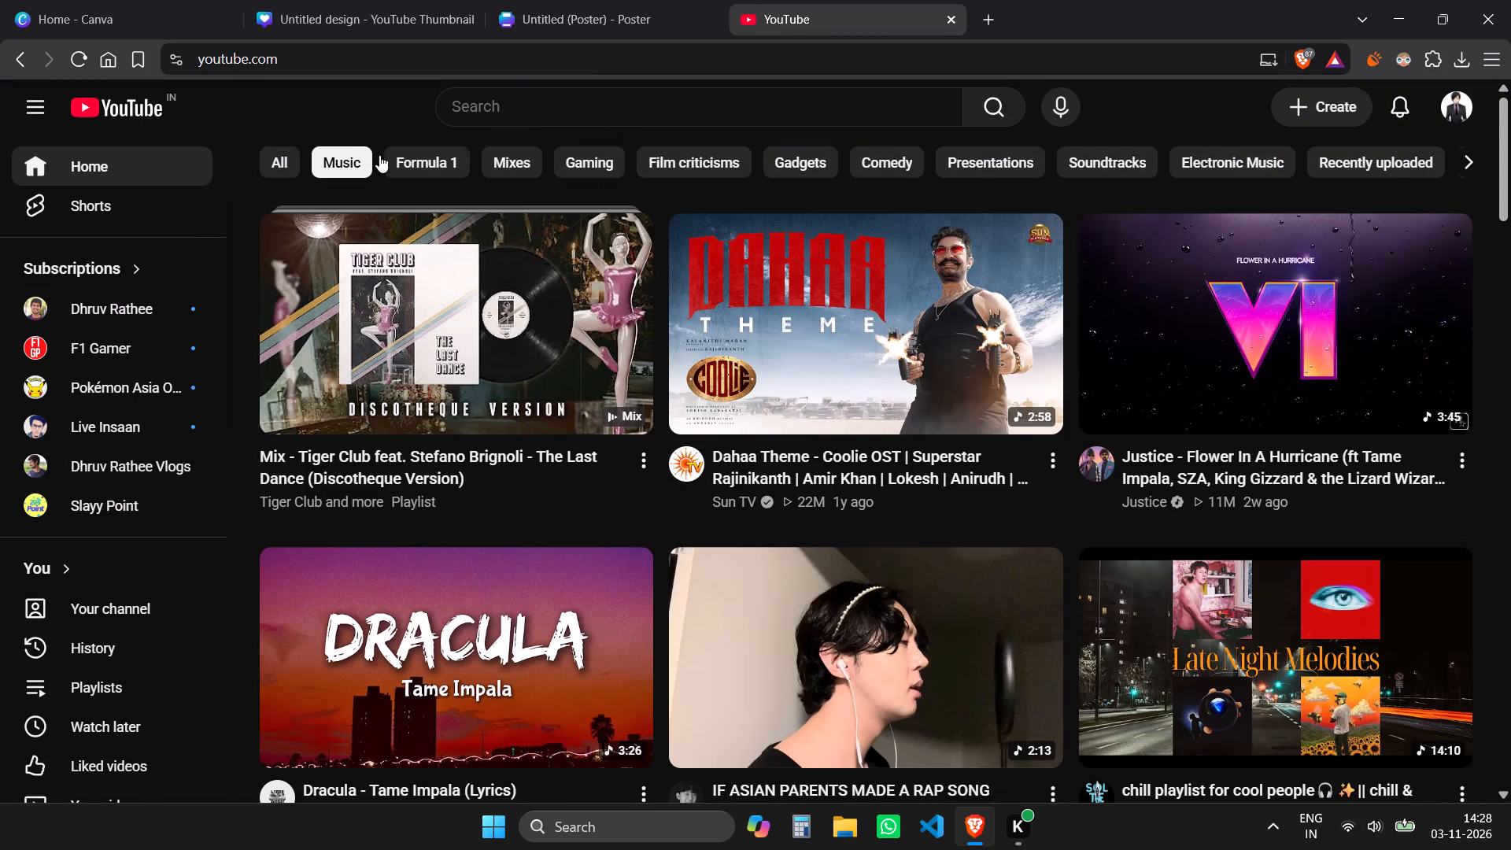
Look through the music recommendations and start the Modern Talking video "Cheri Cheri Lady".
scroll(416, 149, down, 2)
scroll(416, 149, up, 2)
scroll(416, 149, down, 6)
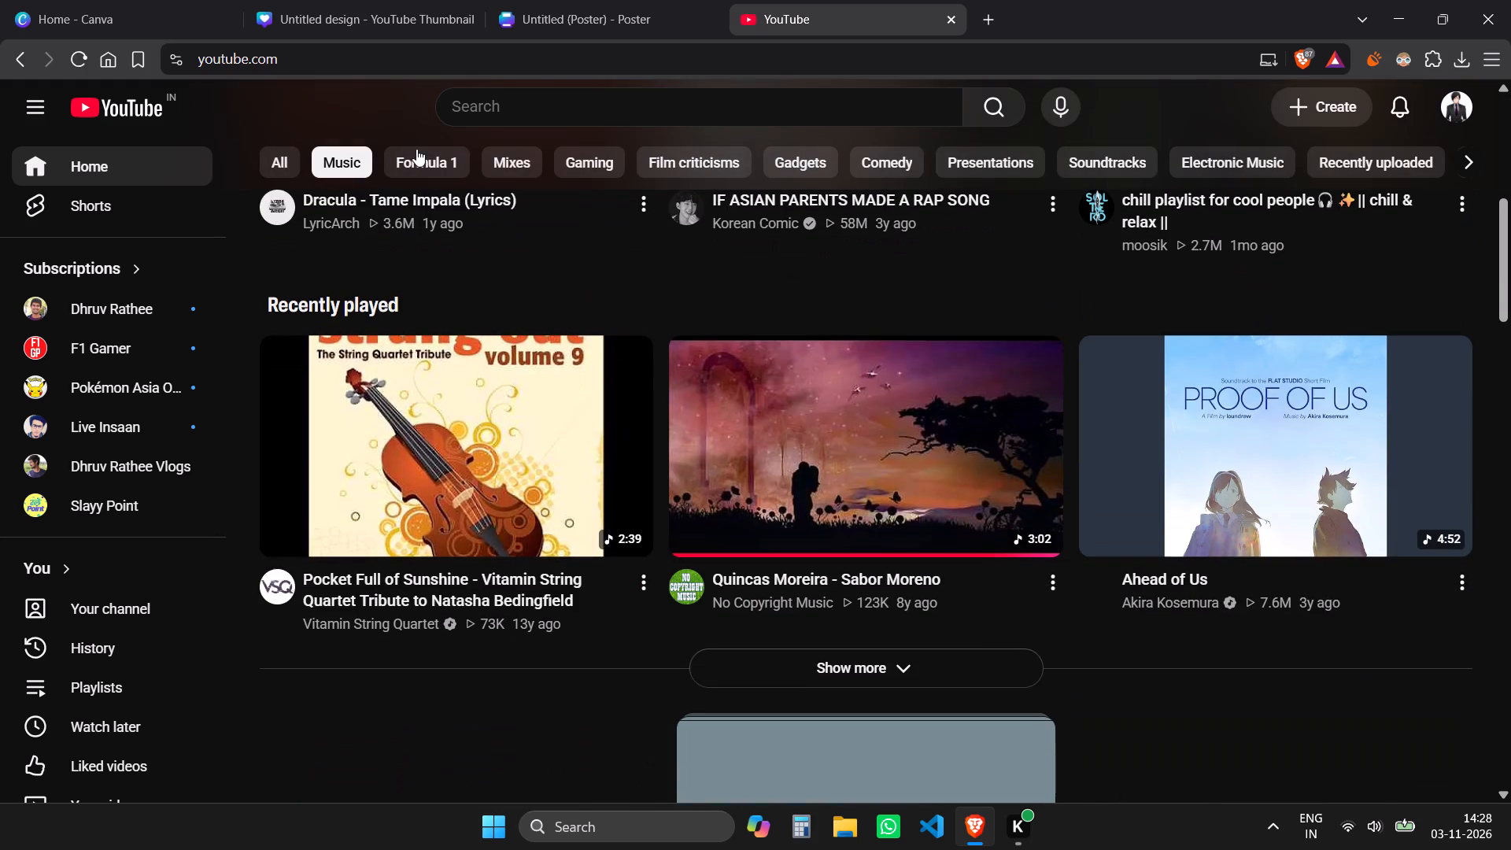
scroll(416, 149, down, 13)
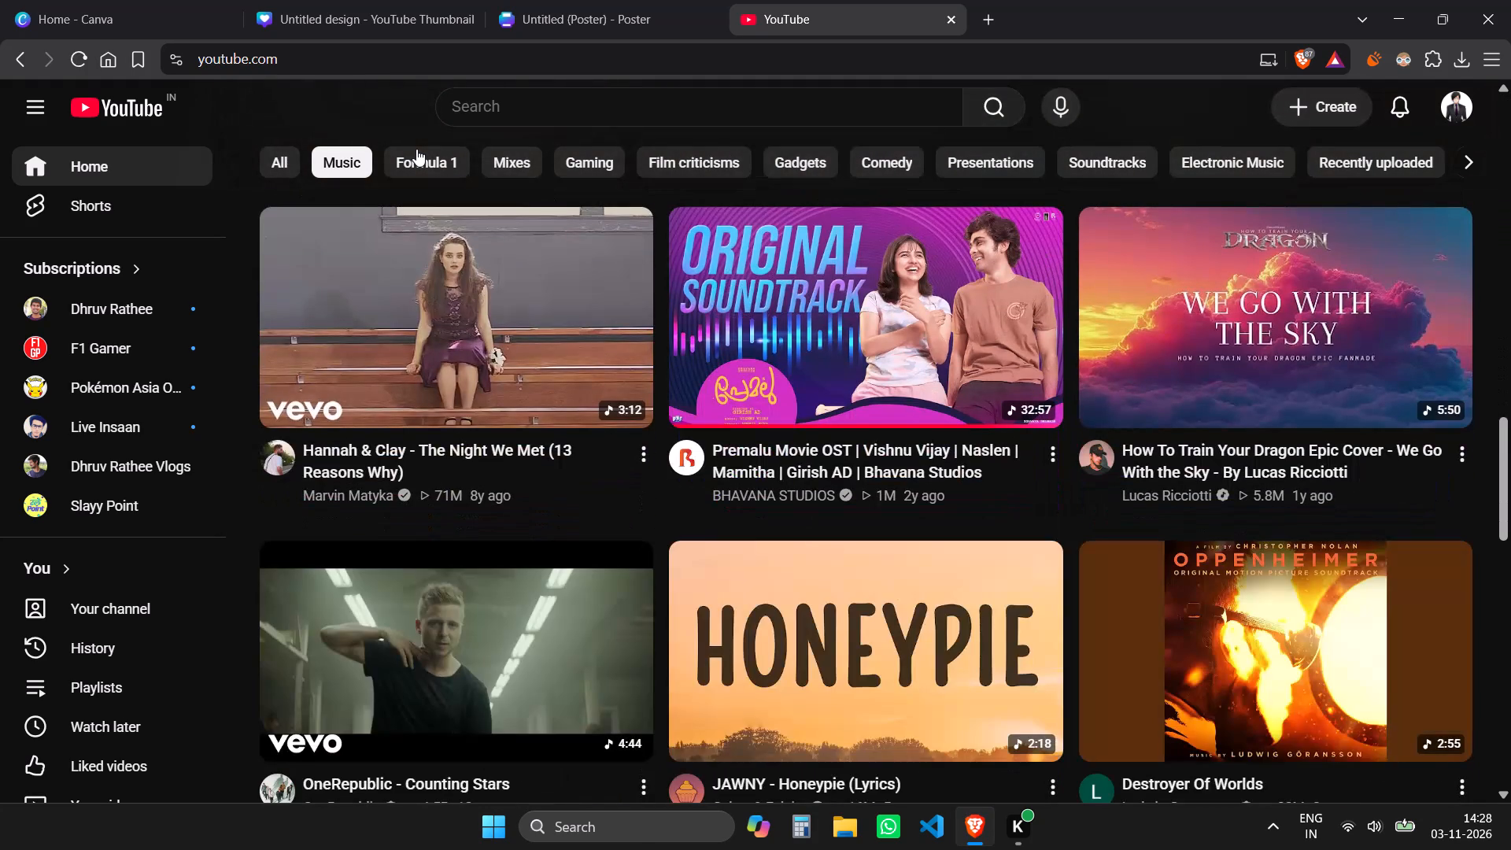
scroll(416, 149, down, 5)
scroll(416, 149, up, 2)
scroll(416, 149, down, 7)
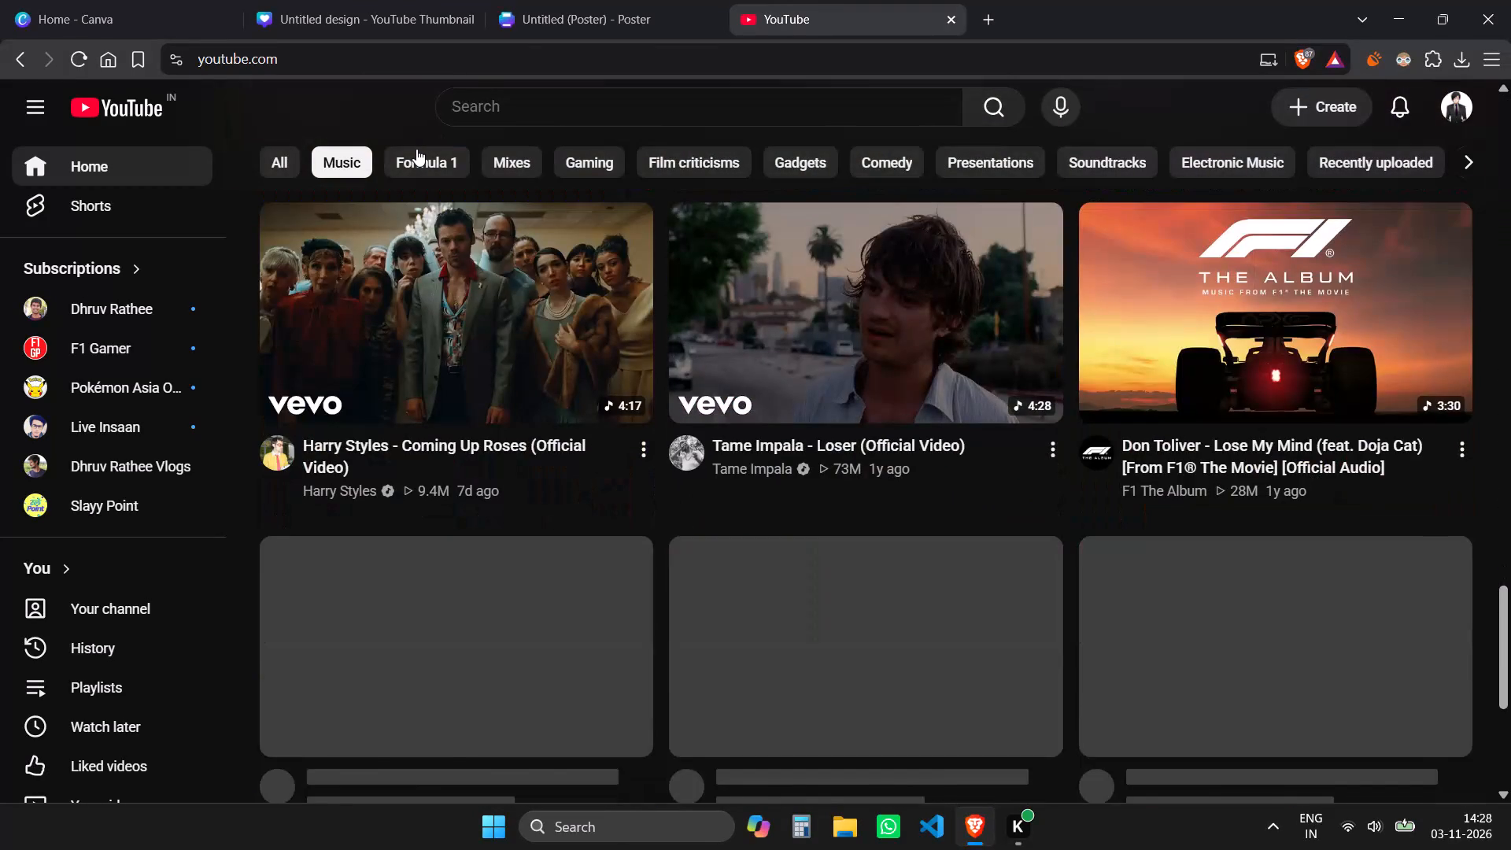
scroll(996, 246, down, 5)
scroll(992, 246, up, 2)
scroll(954, 250, down, 6)
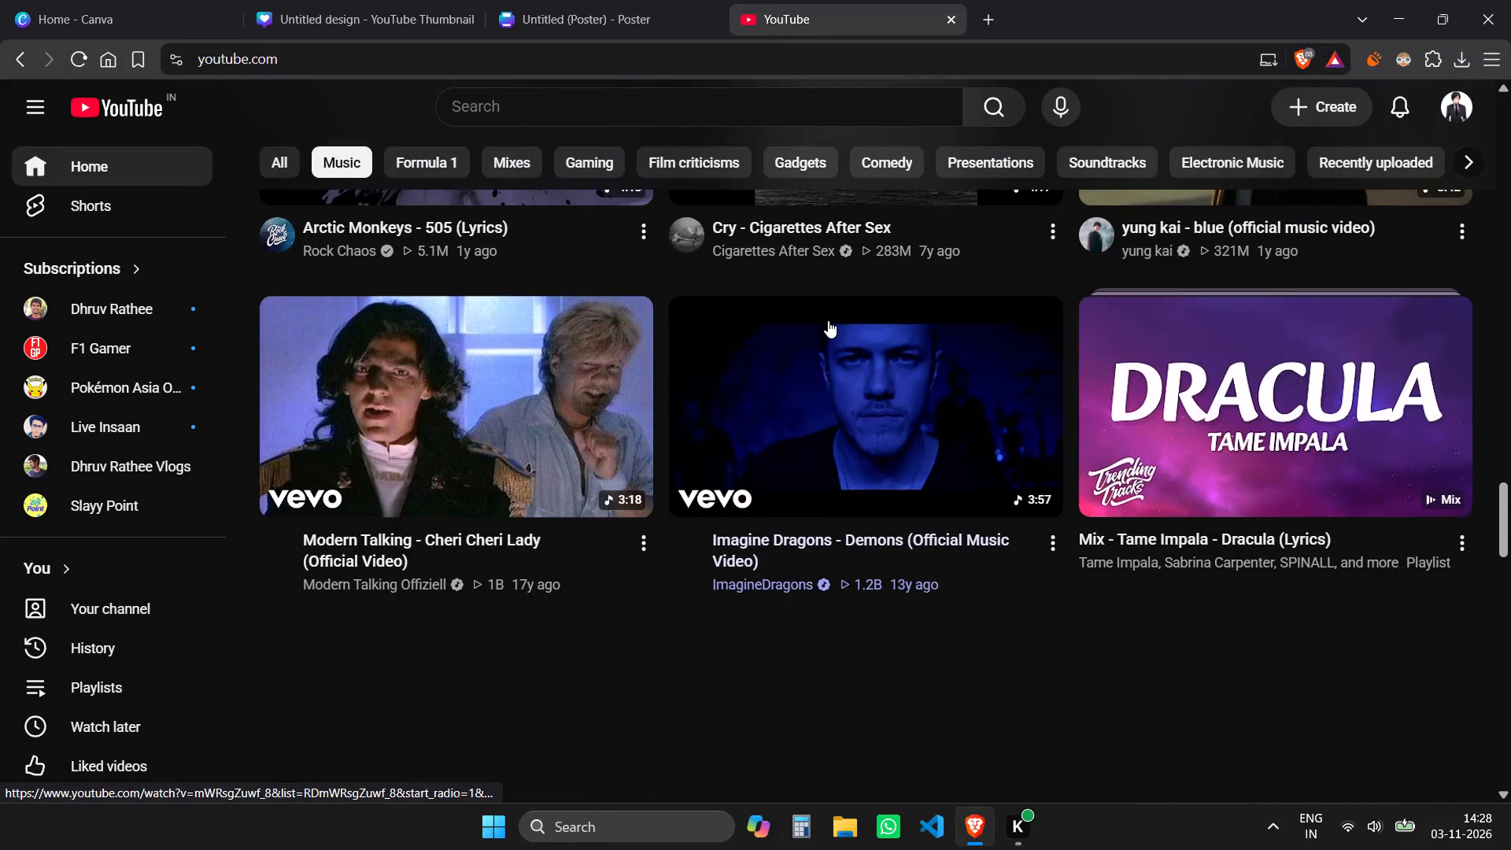
scroll(820, 312, down, 4)
scroll(796, 308, up, 3)
click(489, 352)
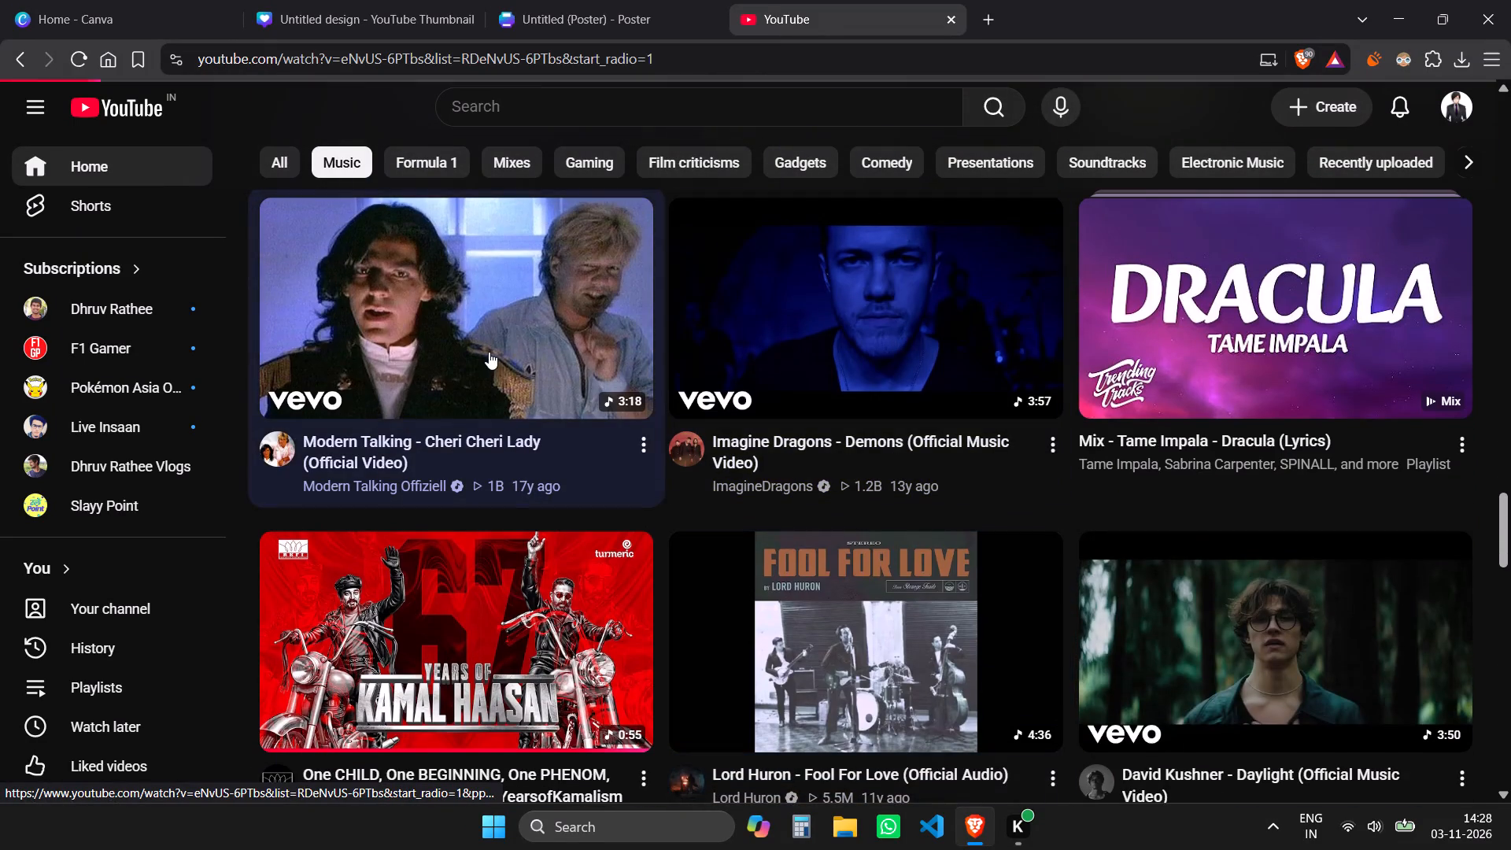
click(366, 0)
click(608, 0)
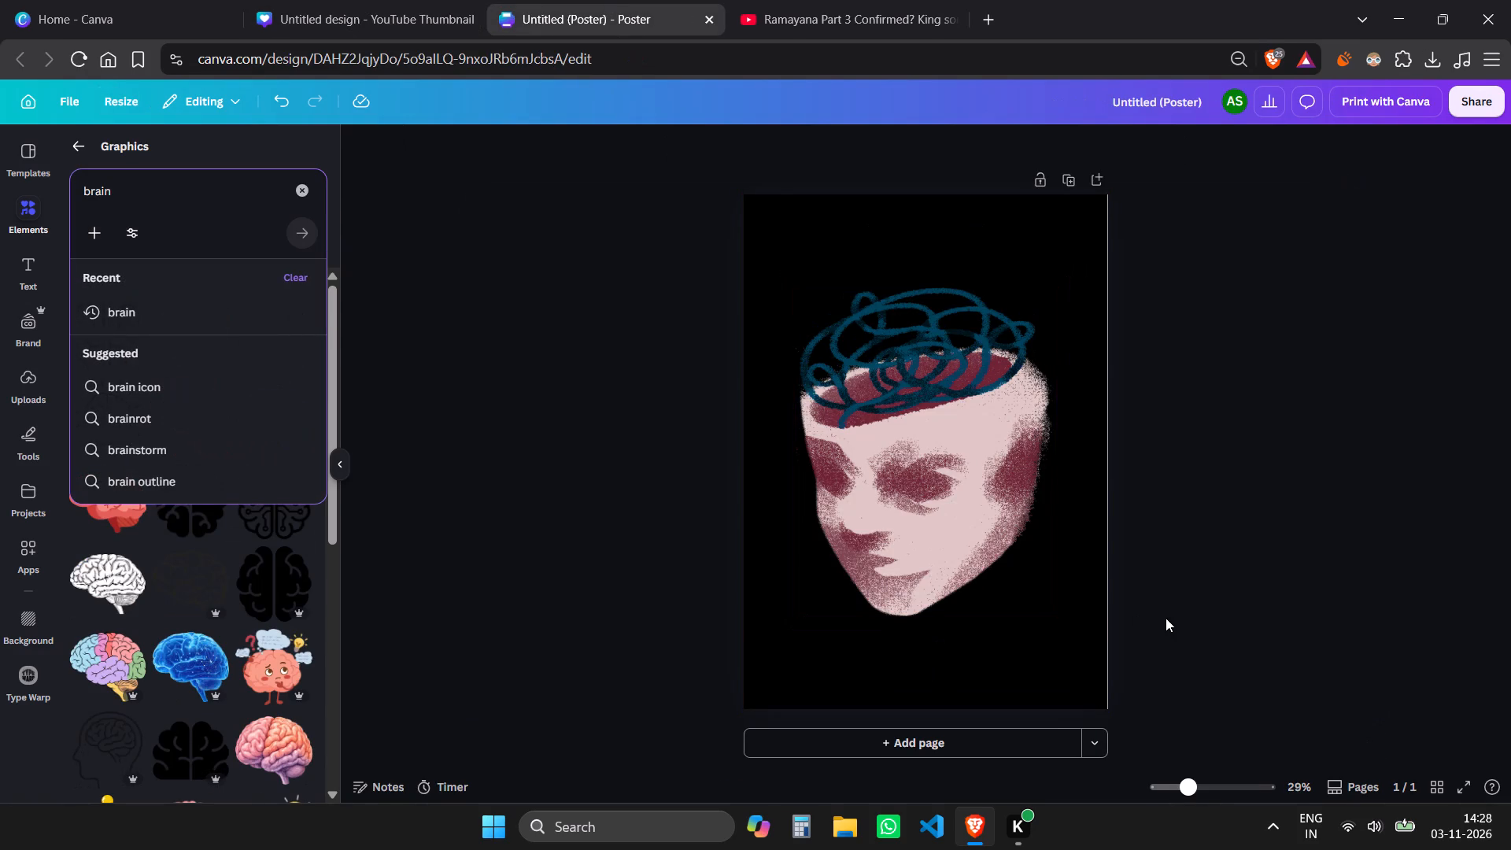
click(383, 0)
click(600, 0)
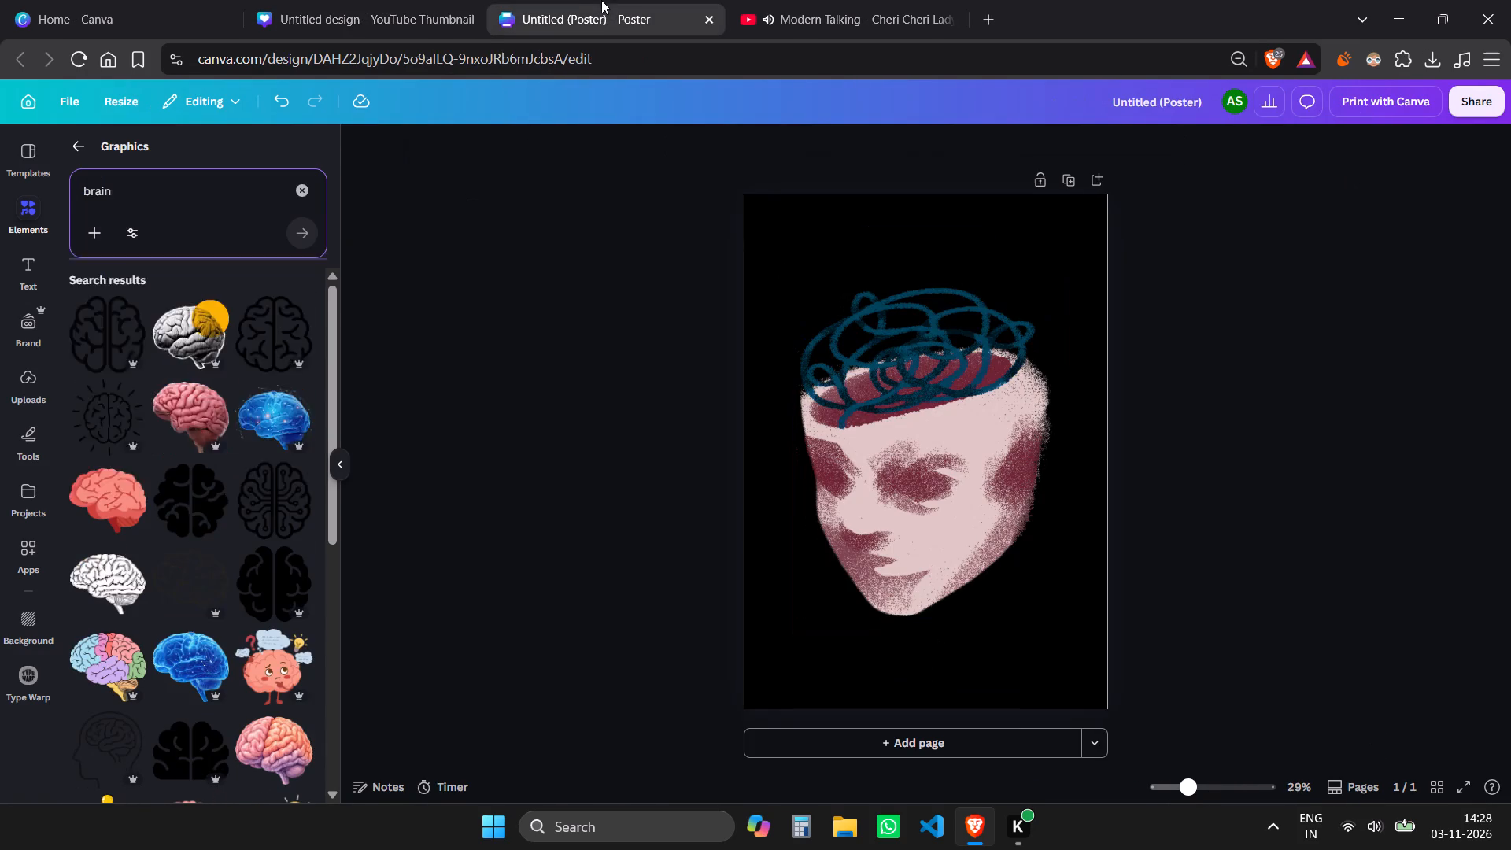
Set the YouTube video's playback speed to 1.0 (Normal).
click(810, 1)
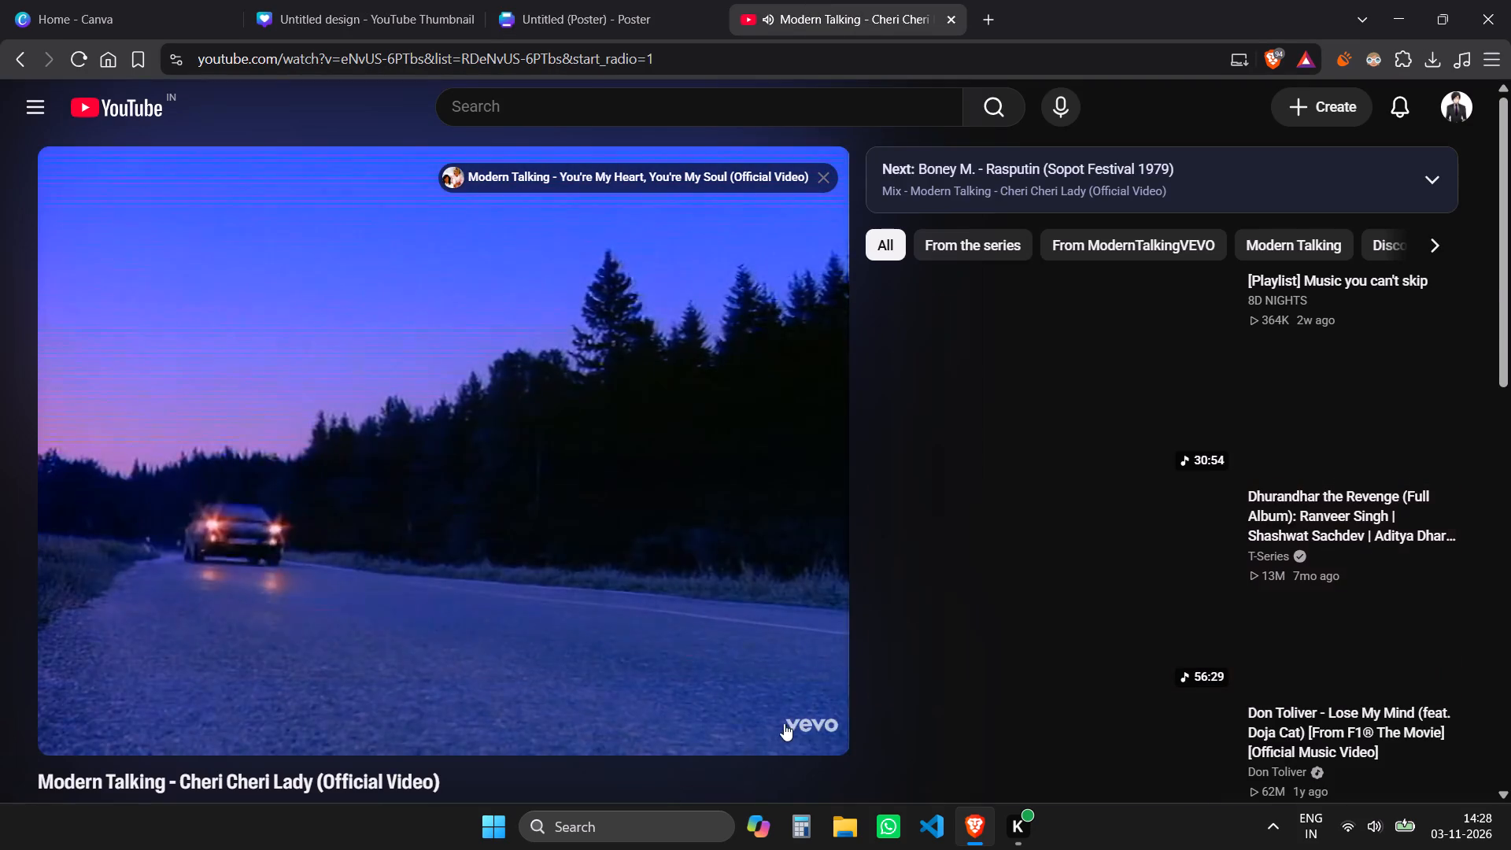
click(722, 729)
click(741, 608)
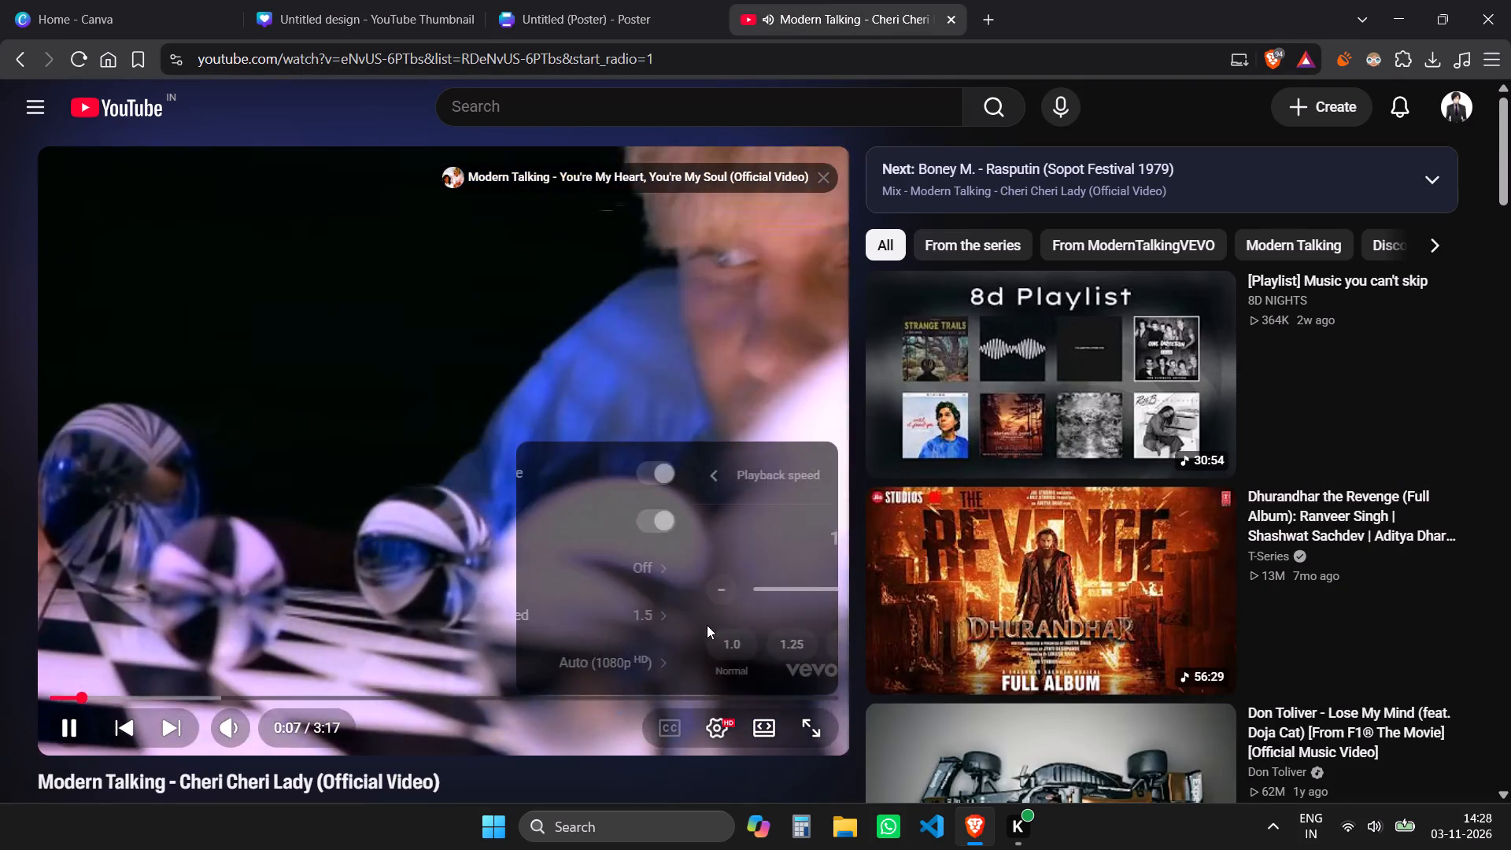
click(564, 650)
click(433, 590)
Return to the Canva poster and look through the brain graphics.
click(537, 0)
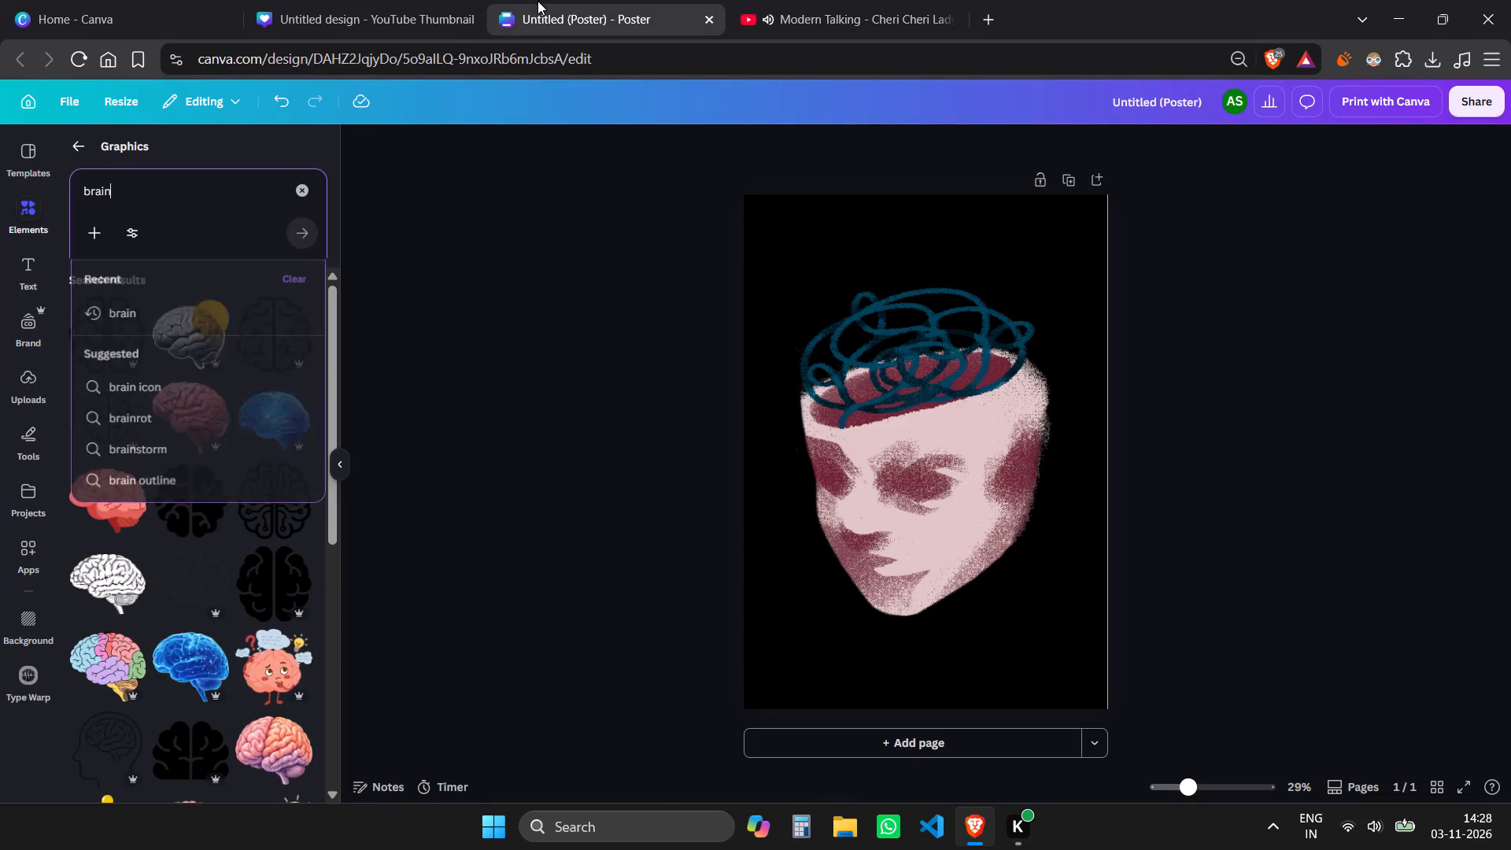
click(484, 427)
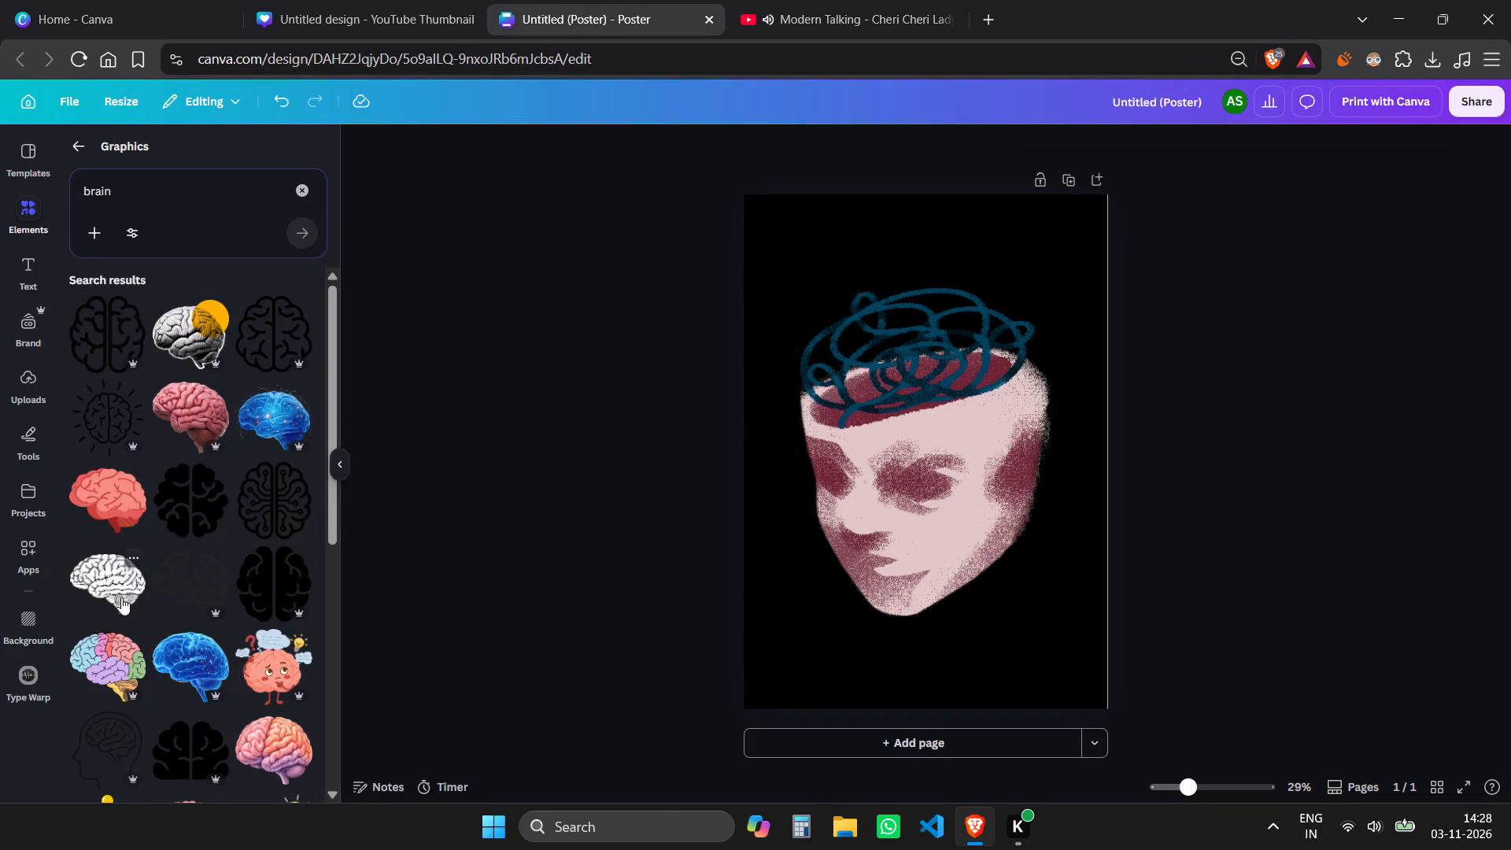
scroll(181, 572, down, 4)
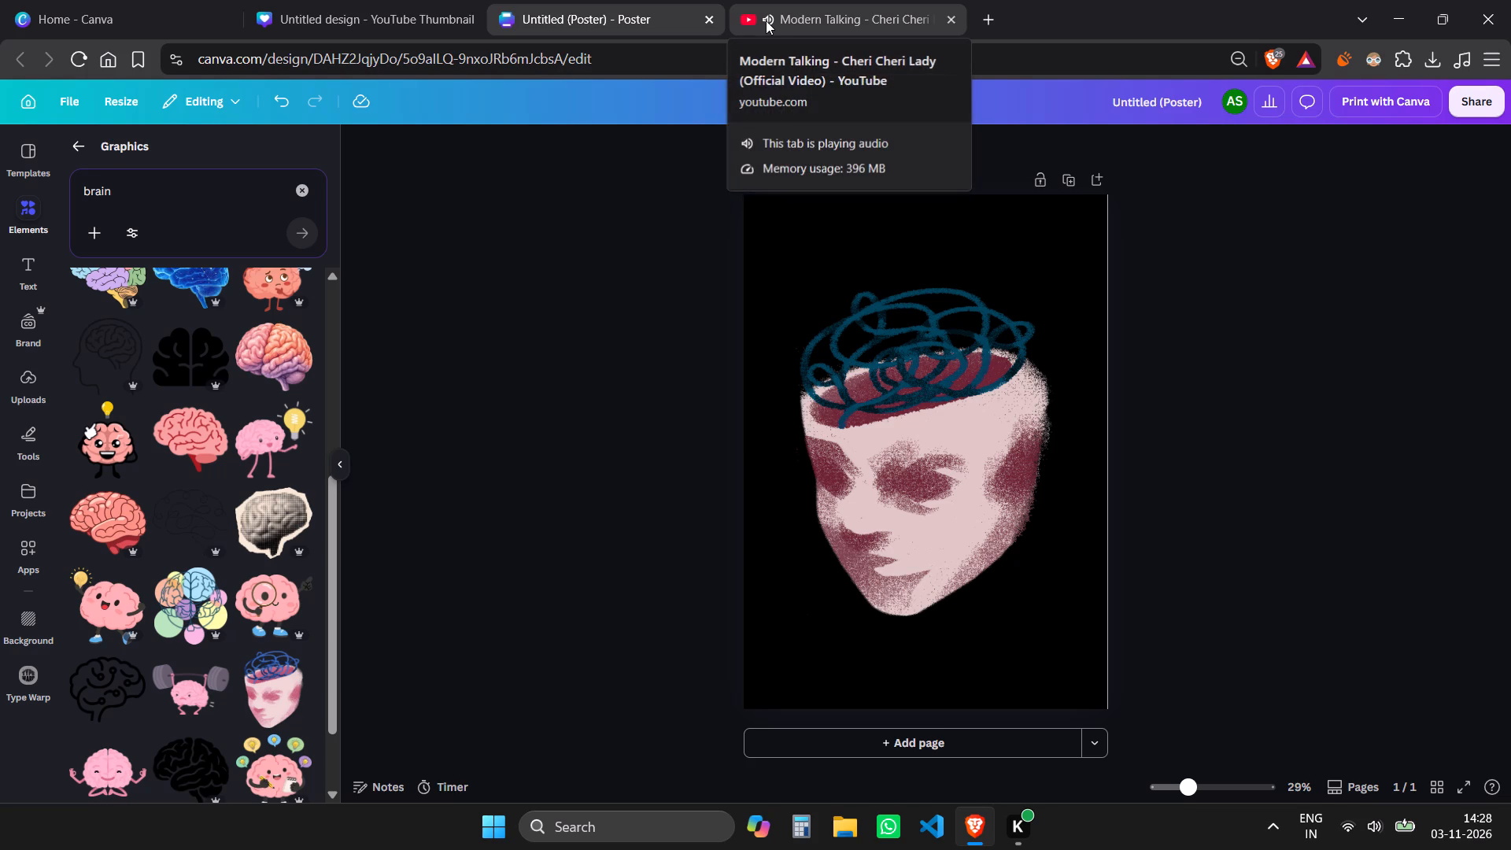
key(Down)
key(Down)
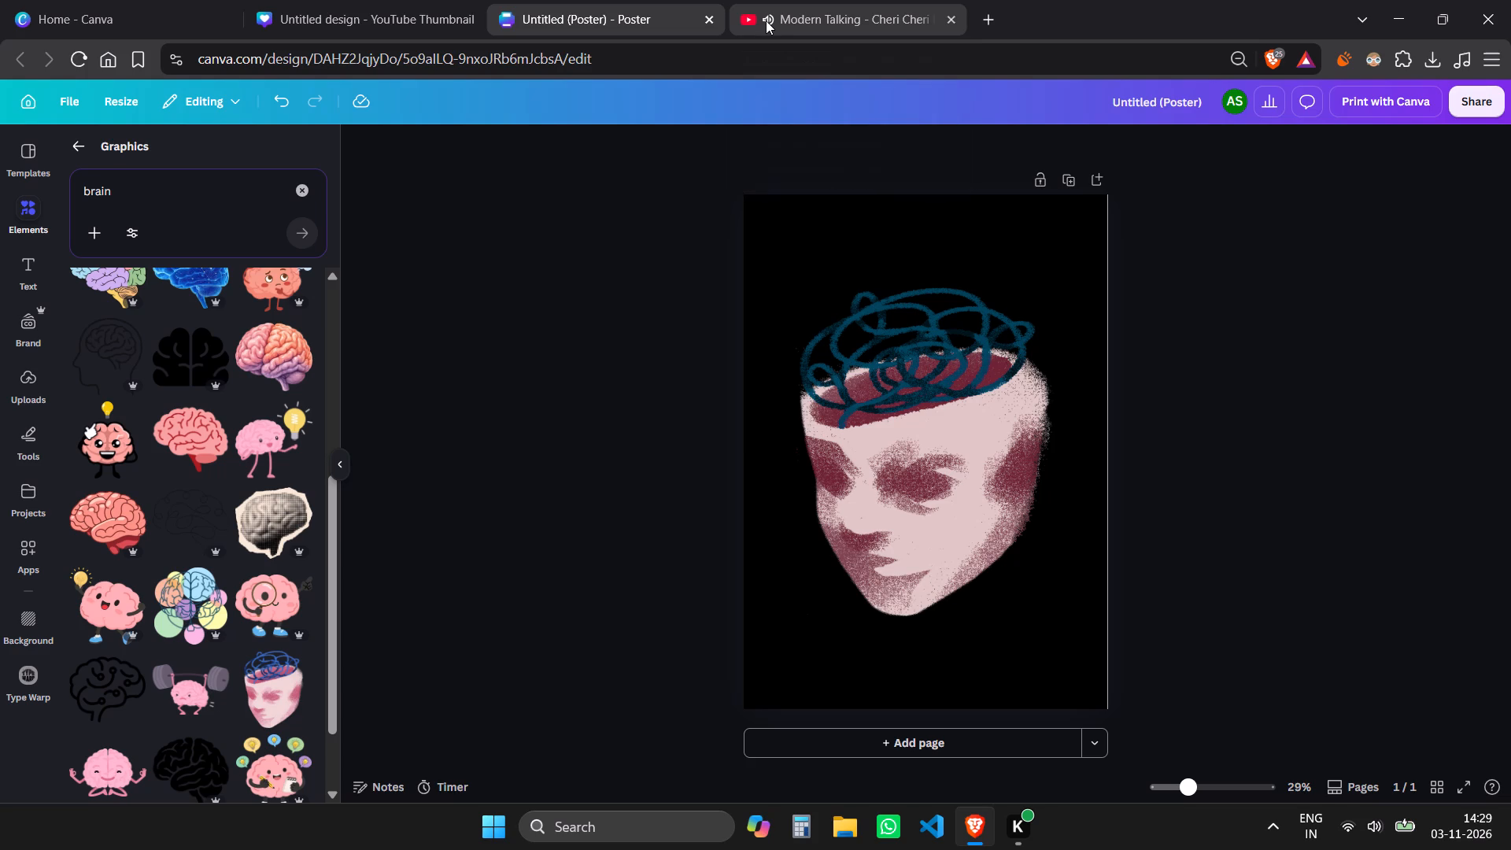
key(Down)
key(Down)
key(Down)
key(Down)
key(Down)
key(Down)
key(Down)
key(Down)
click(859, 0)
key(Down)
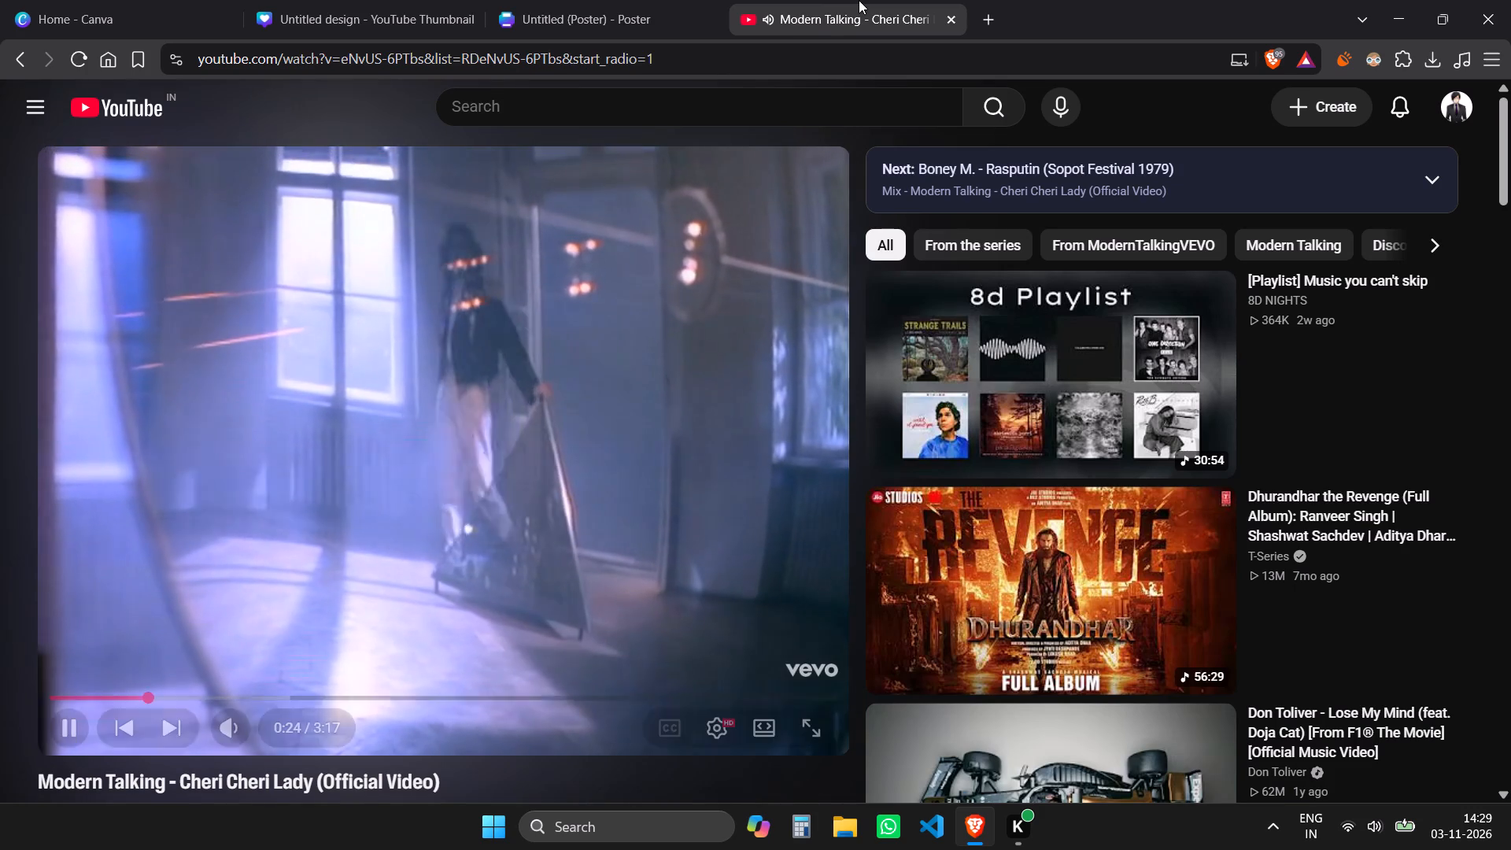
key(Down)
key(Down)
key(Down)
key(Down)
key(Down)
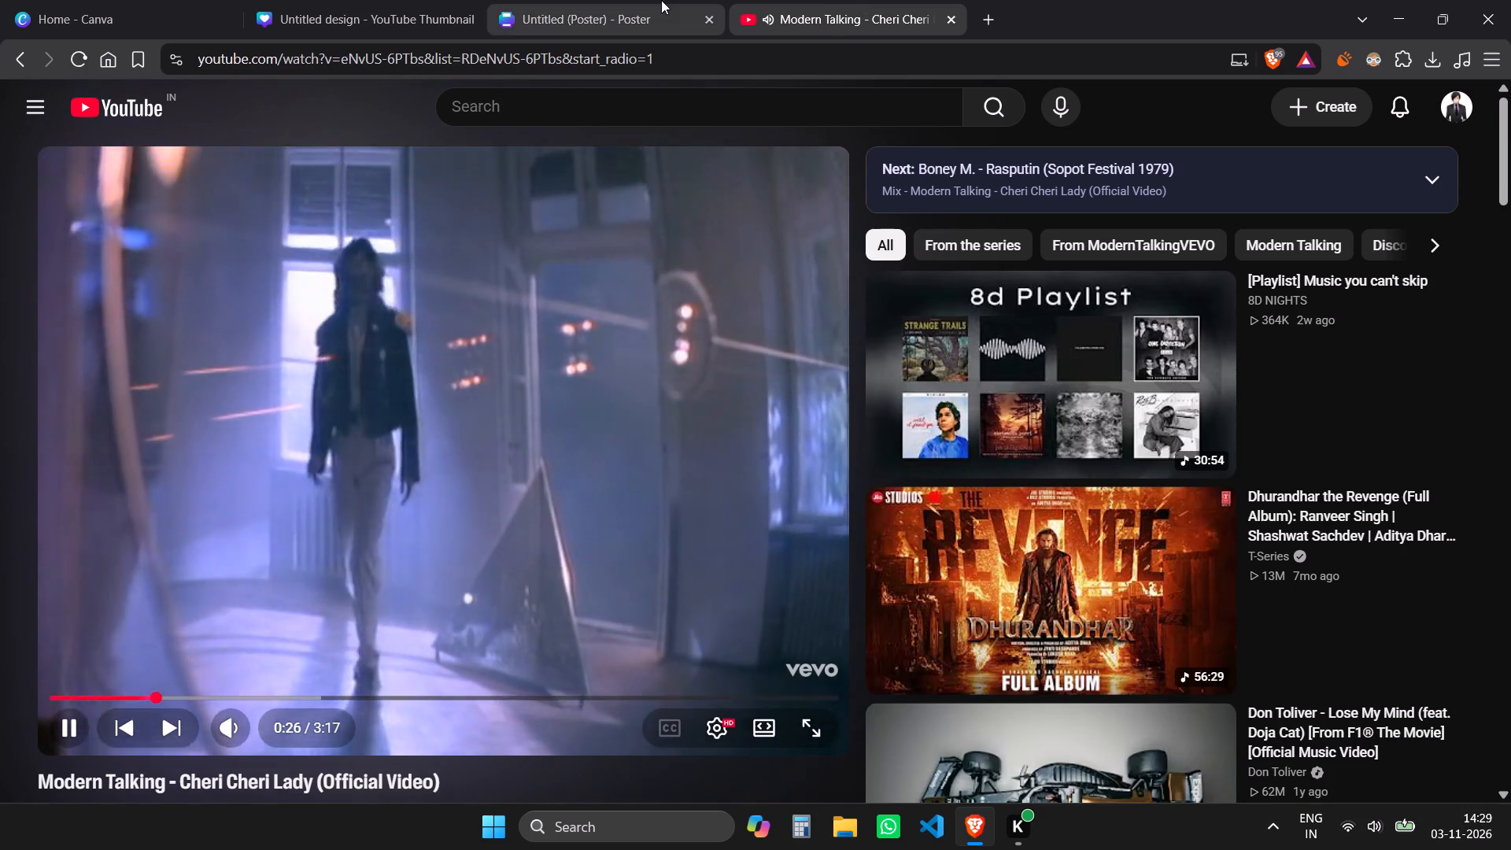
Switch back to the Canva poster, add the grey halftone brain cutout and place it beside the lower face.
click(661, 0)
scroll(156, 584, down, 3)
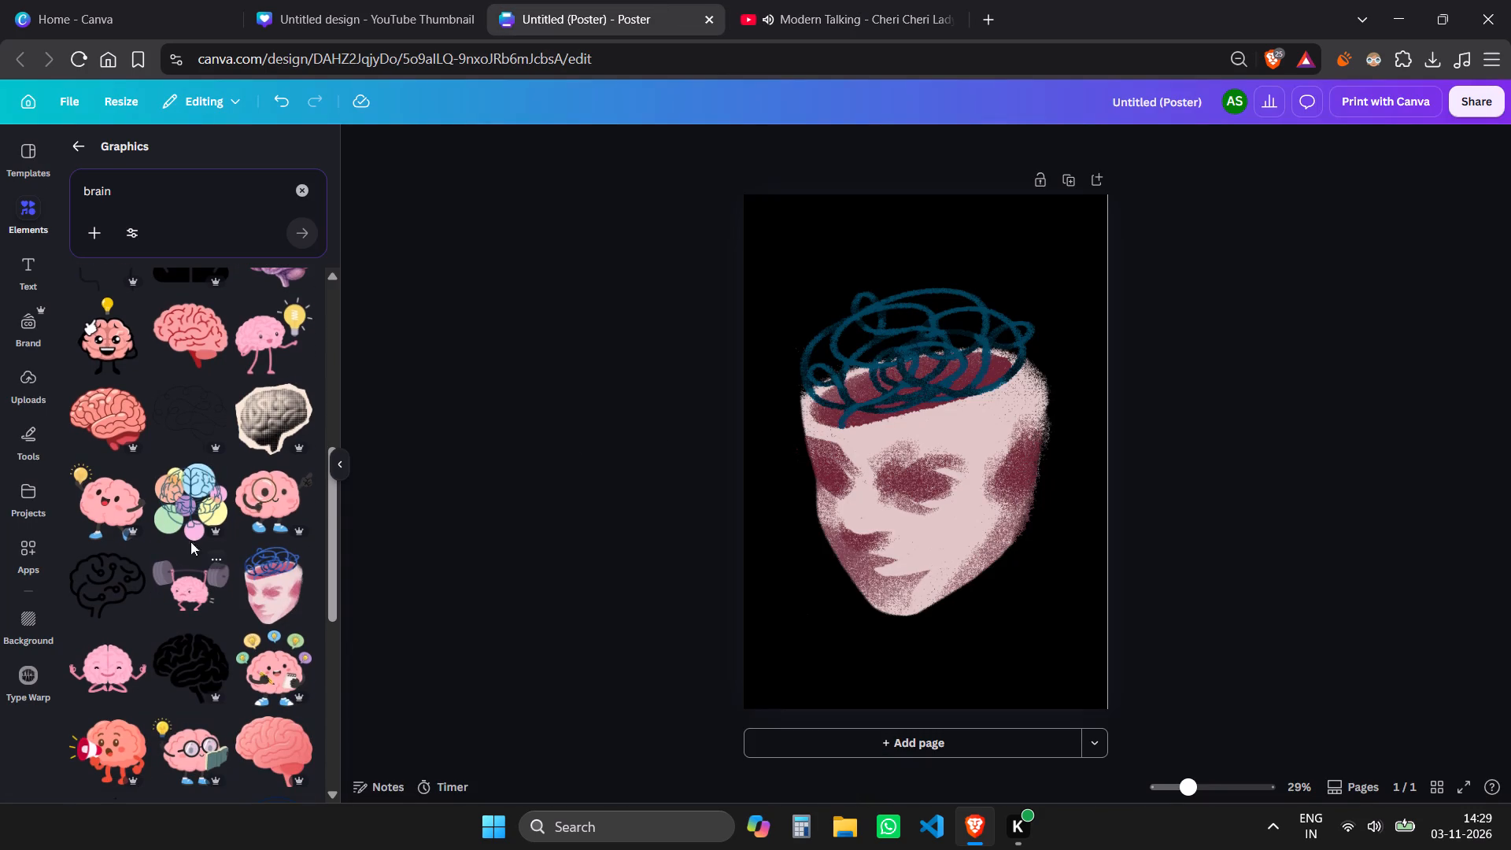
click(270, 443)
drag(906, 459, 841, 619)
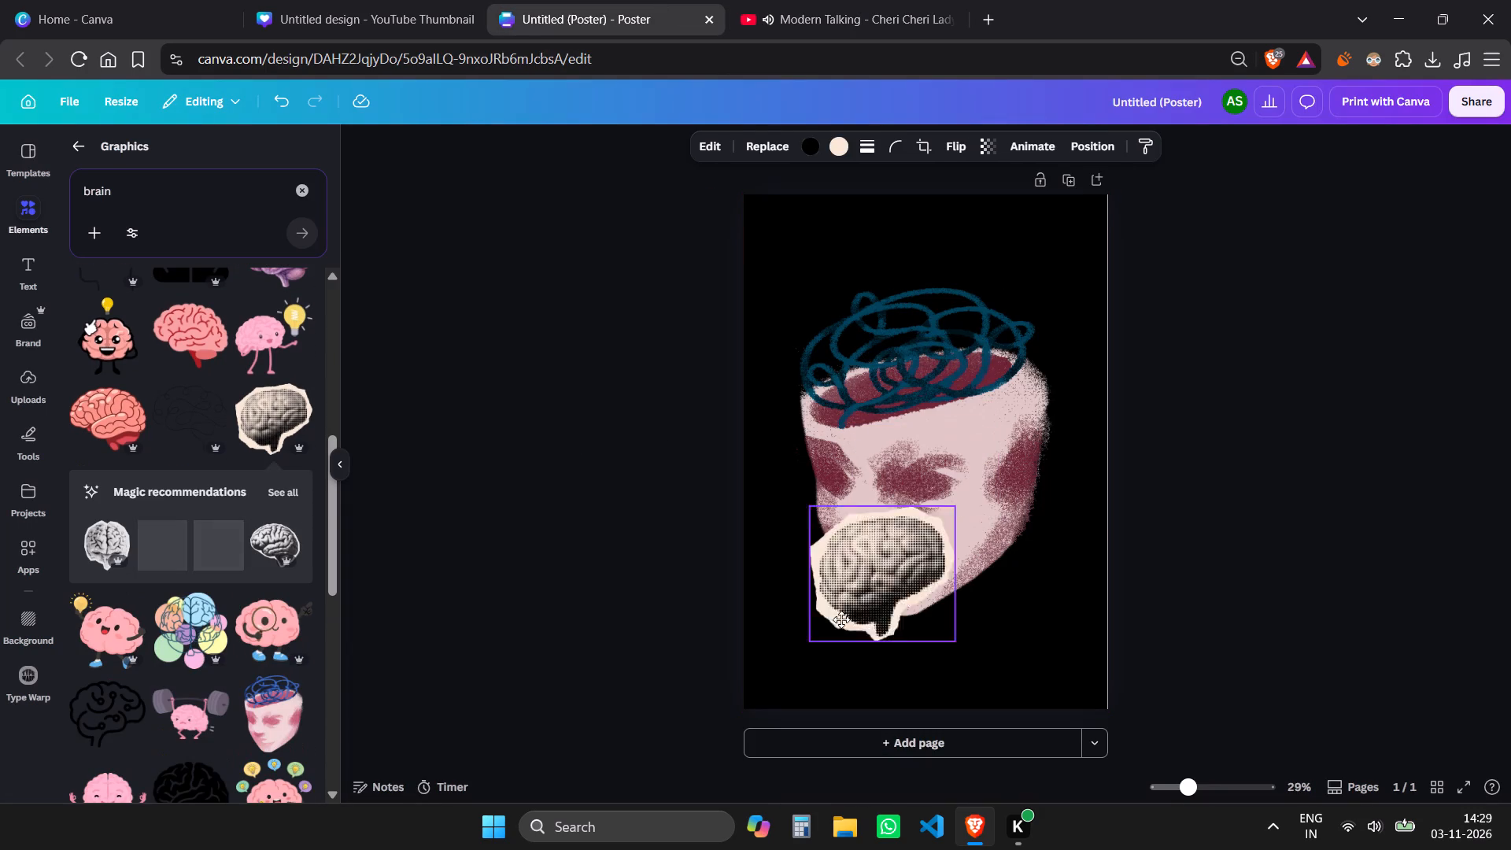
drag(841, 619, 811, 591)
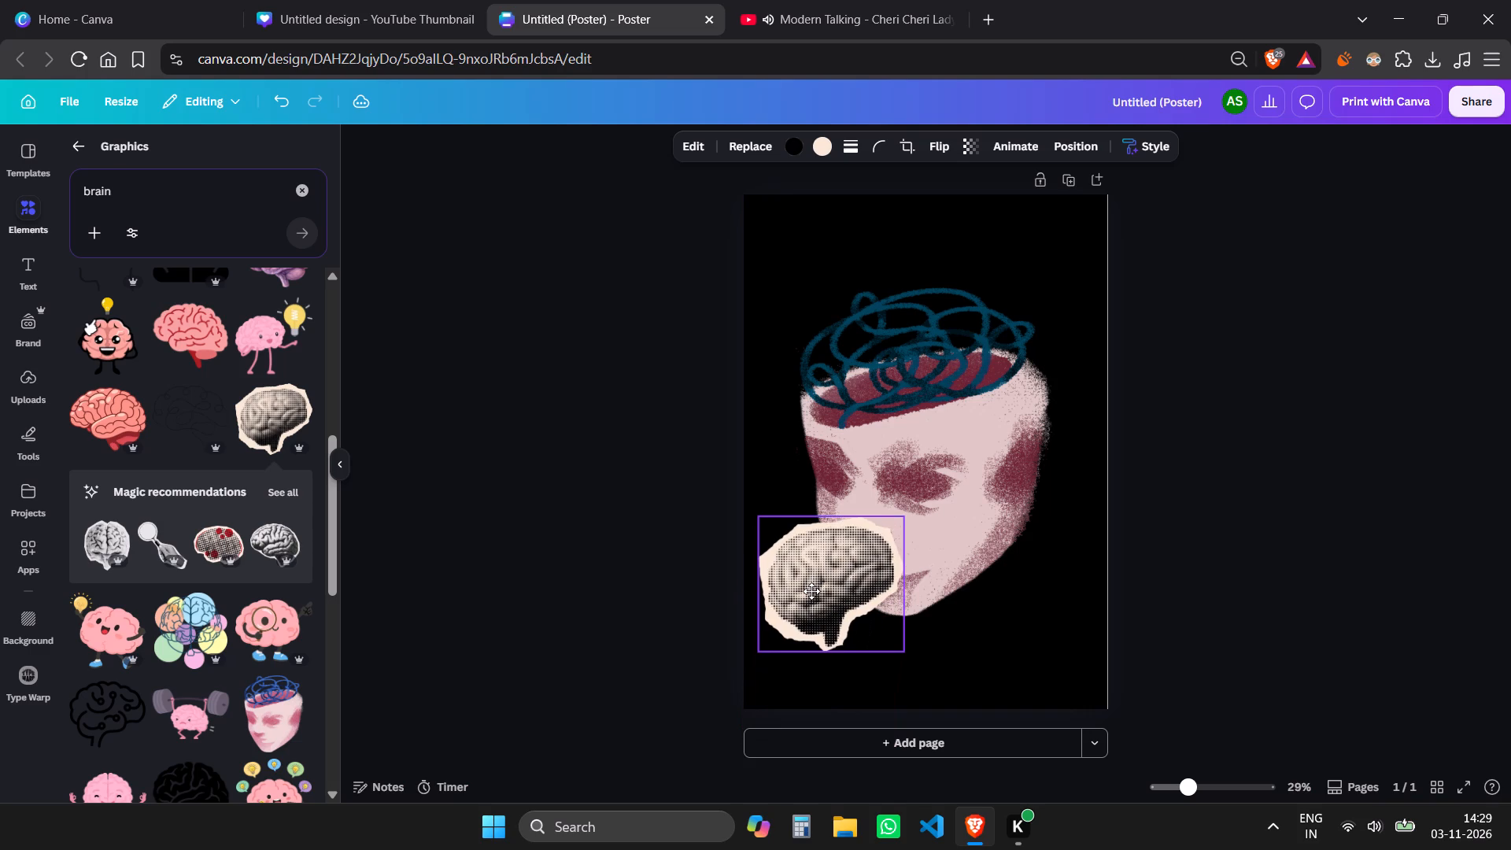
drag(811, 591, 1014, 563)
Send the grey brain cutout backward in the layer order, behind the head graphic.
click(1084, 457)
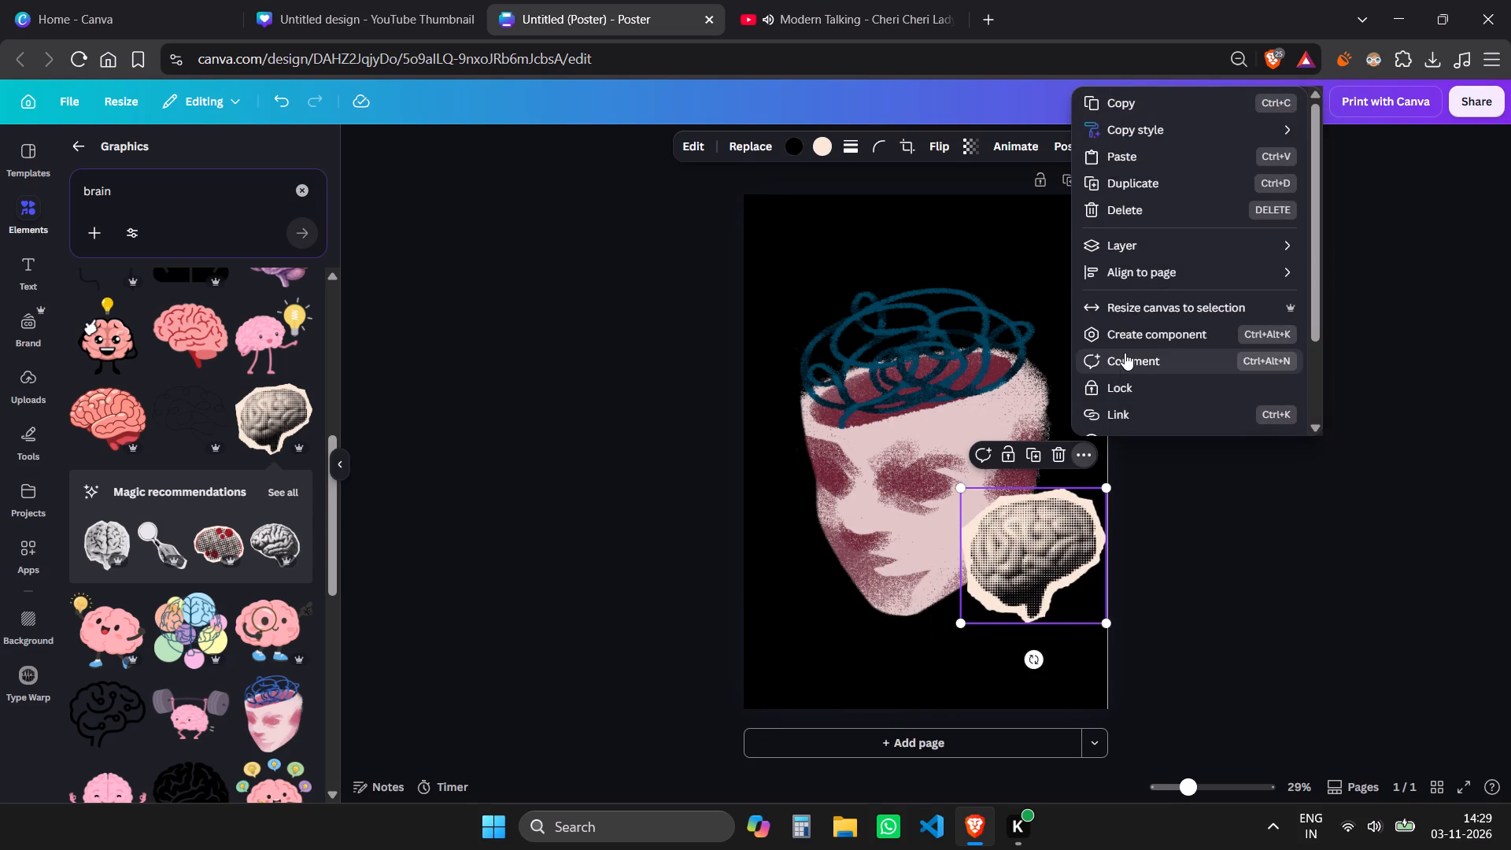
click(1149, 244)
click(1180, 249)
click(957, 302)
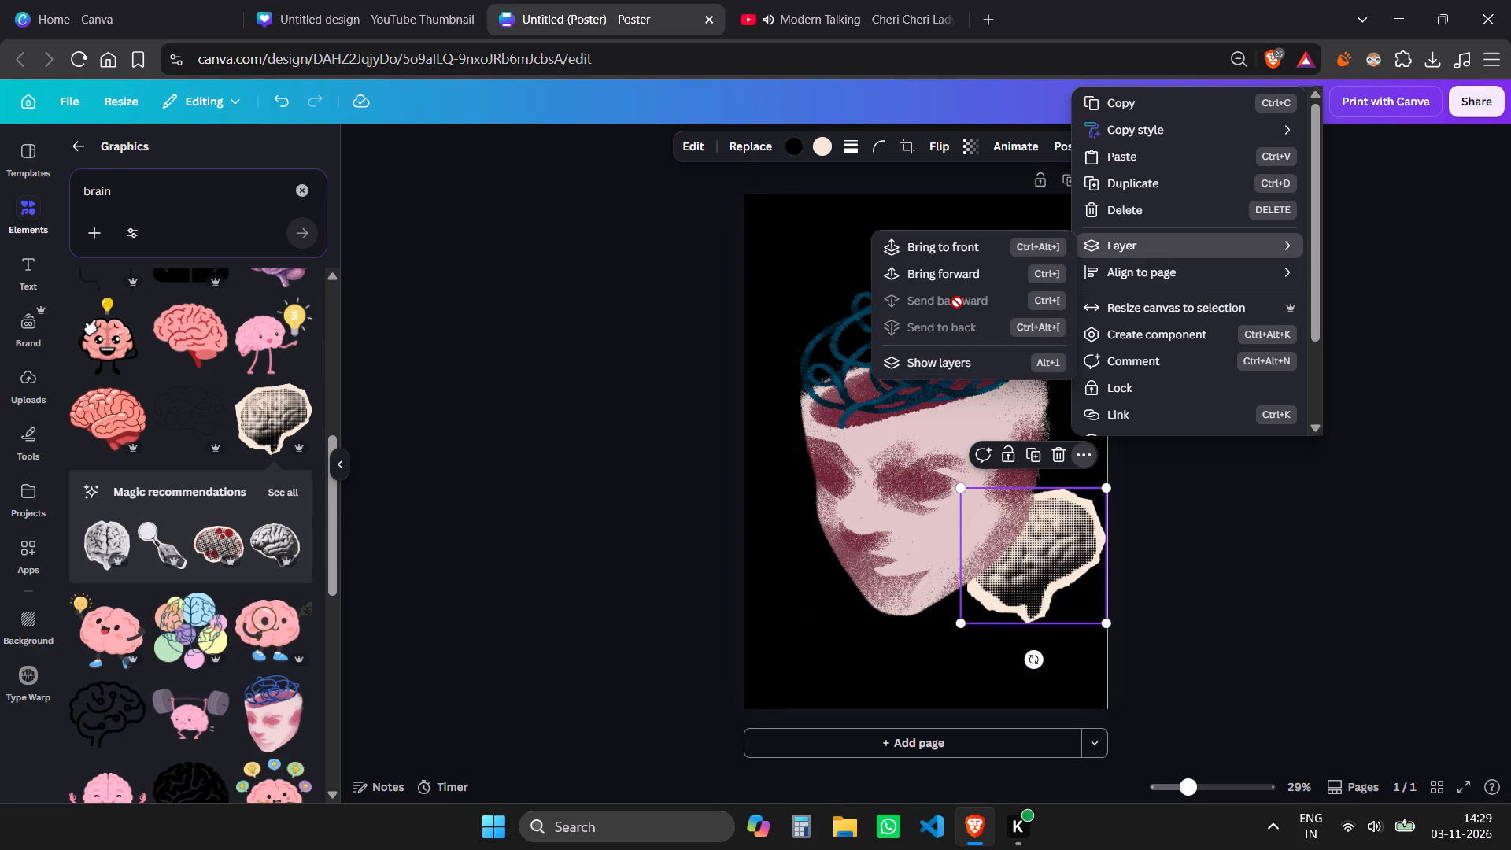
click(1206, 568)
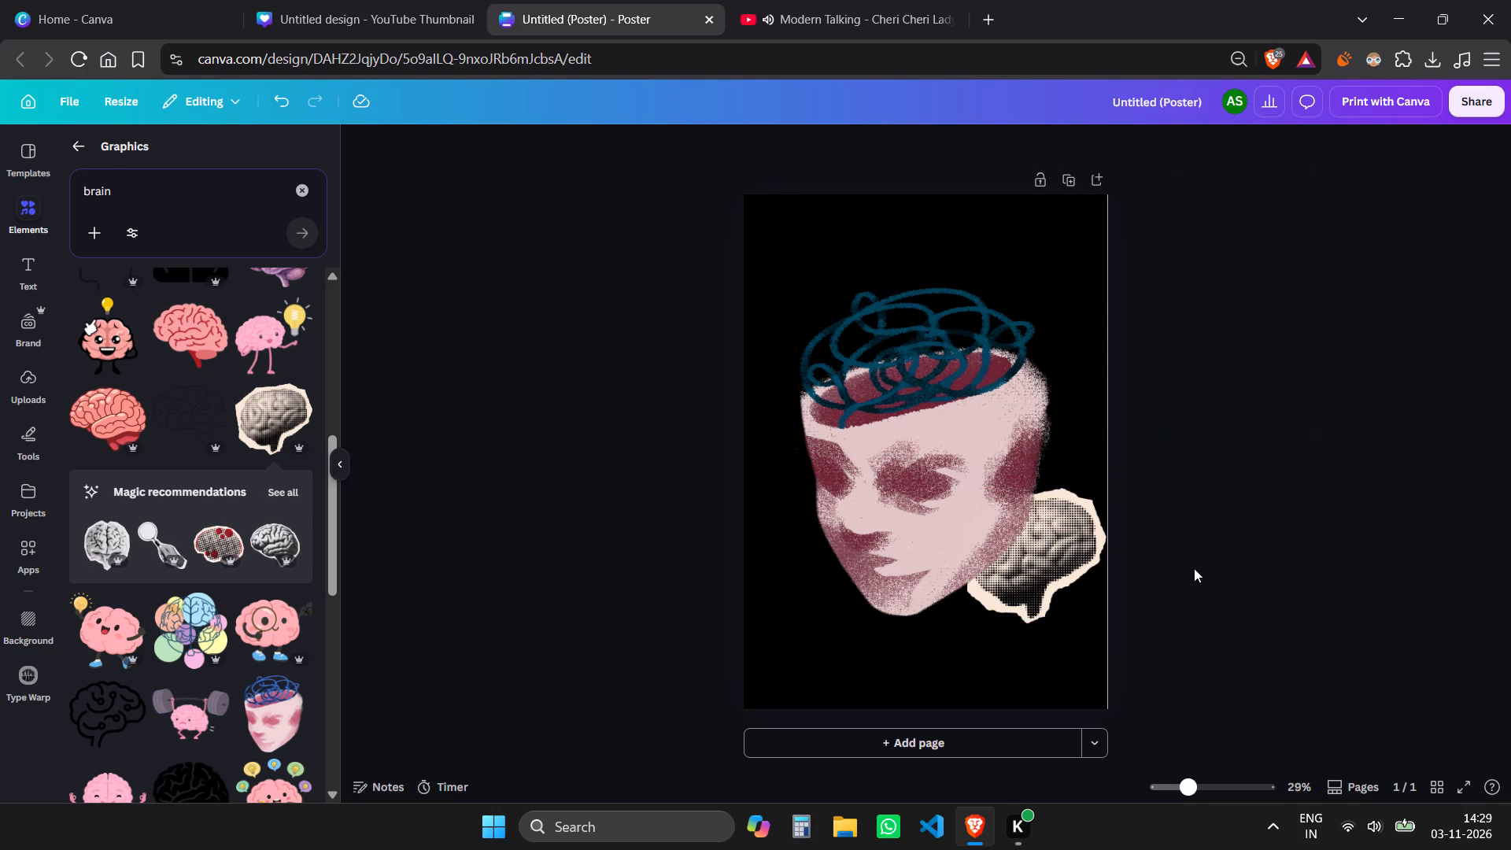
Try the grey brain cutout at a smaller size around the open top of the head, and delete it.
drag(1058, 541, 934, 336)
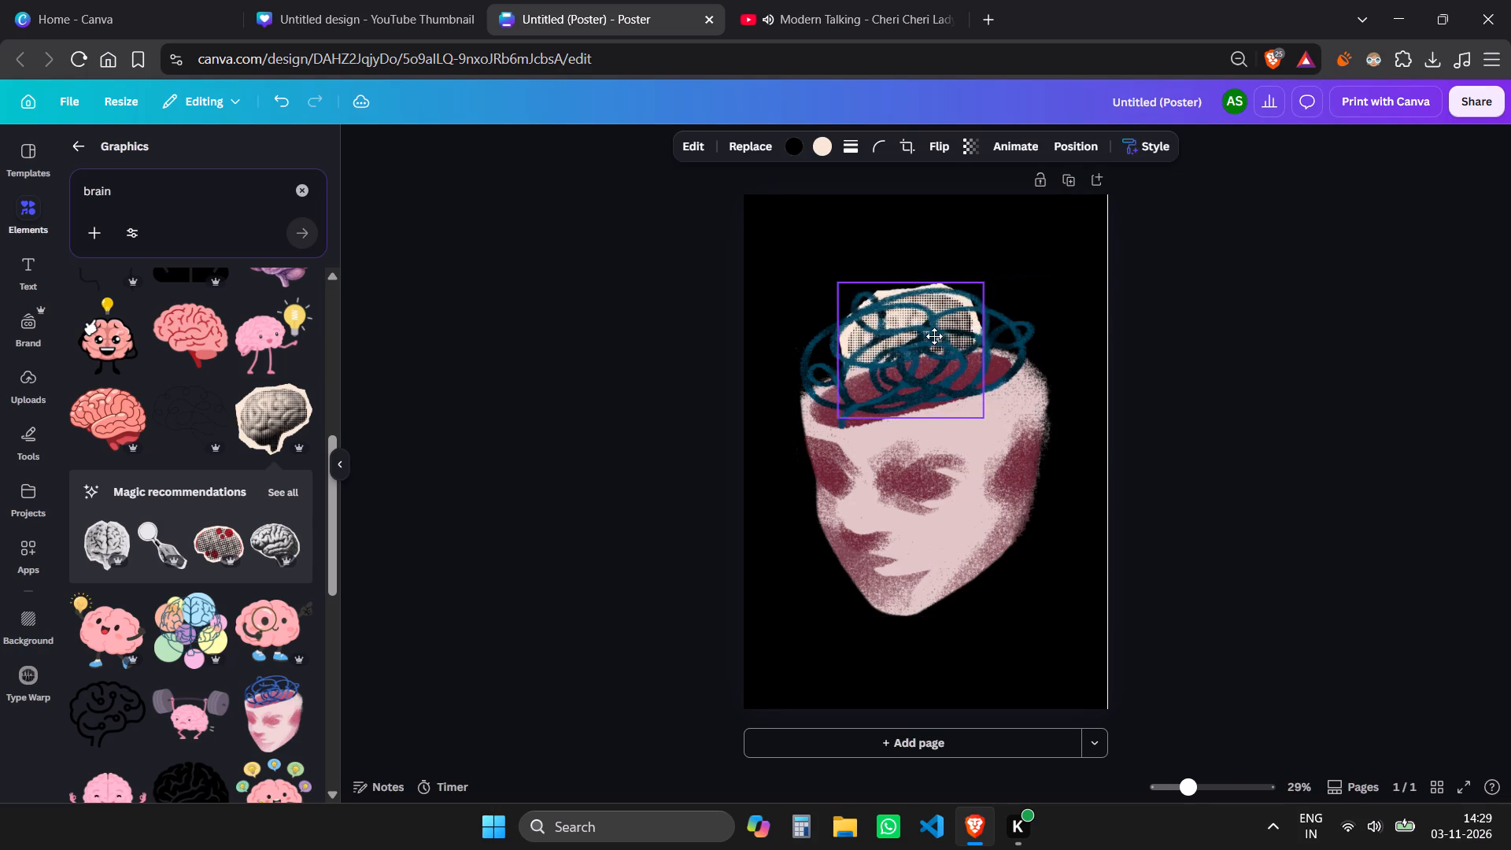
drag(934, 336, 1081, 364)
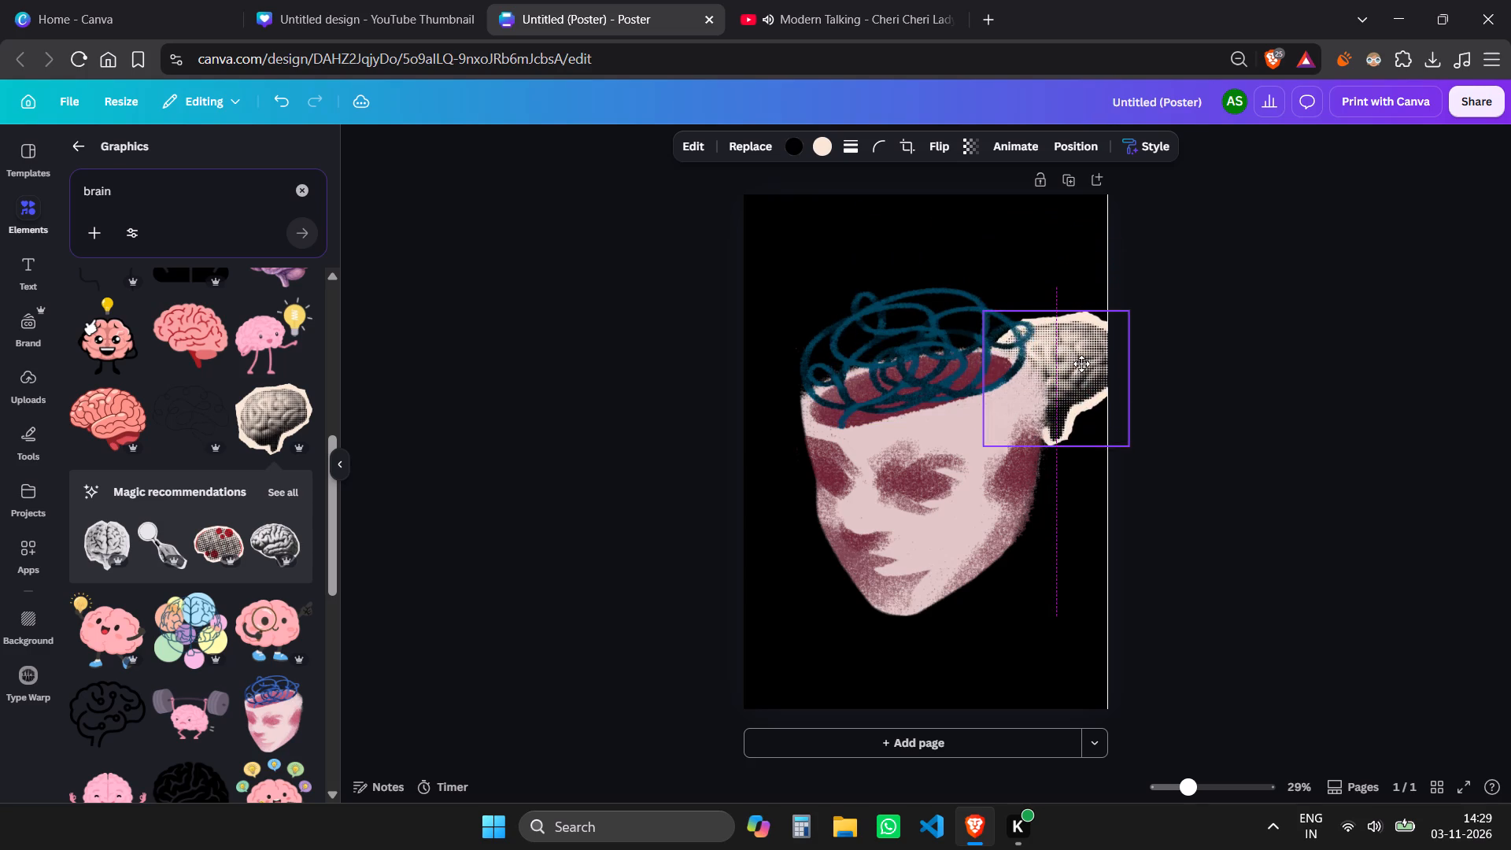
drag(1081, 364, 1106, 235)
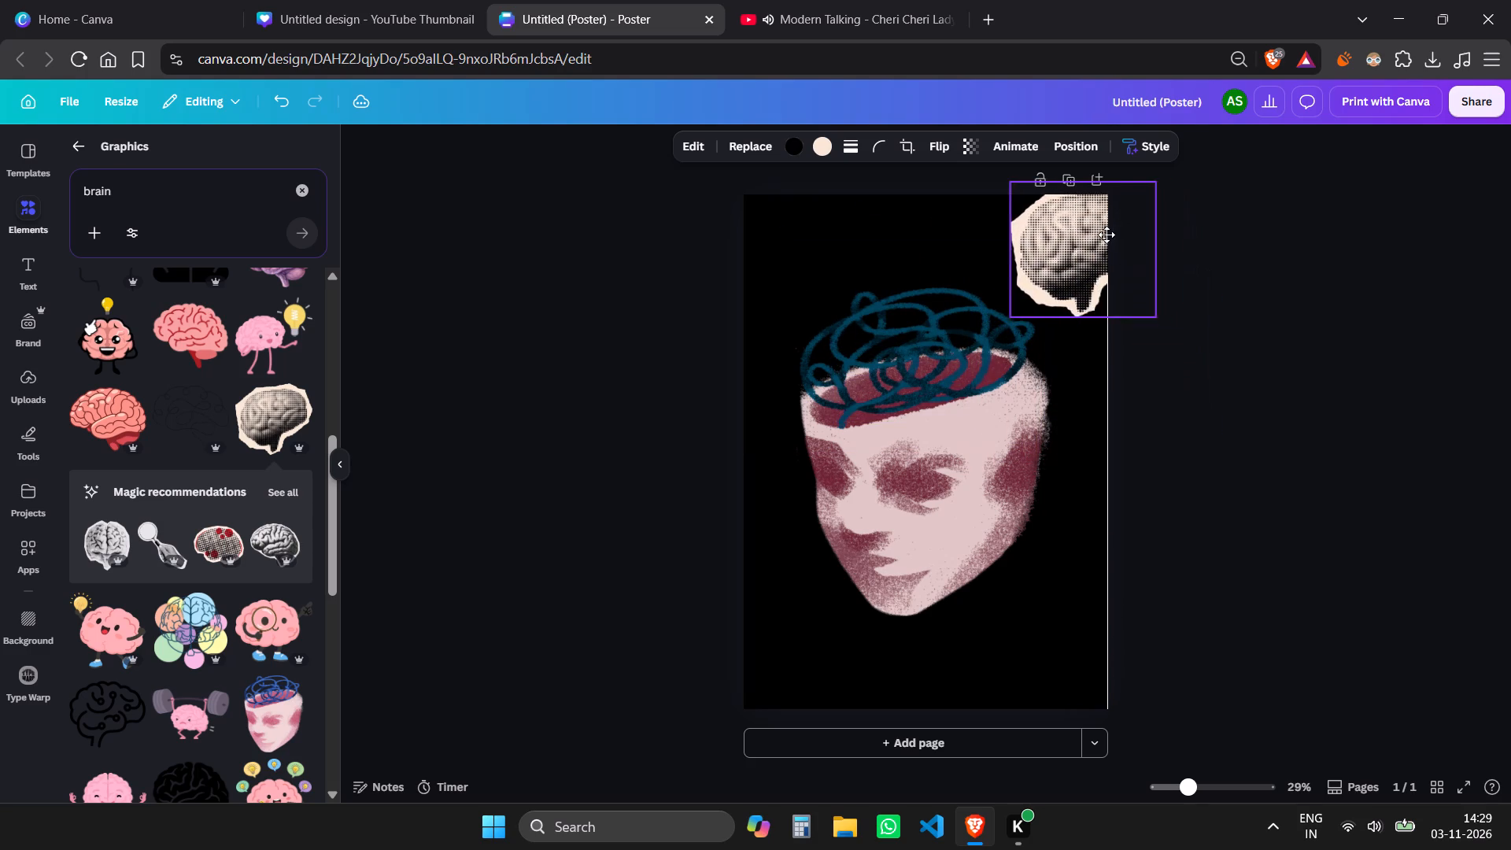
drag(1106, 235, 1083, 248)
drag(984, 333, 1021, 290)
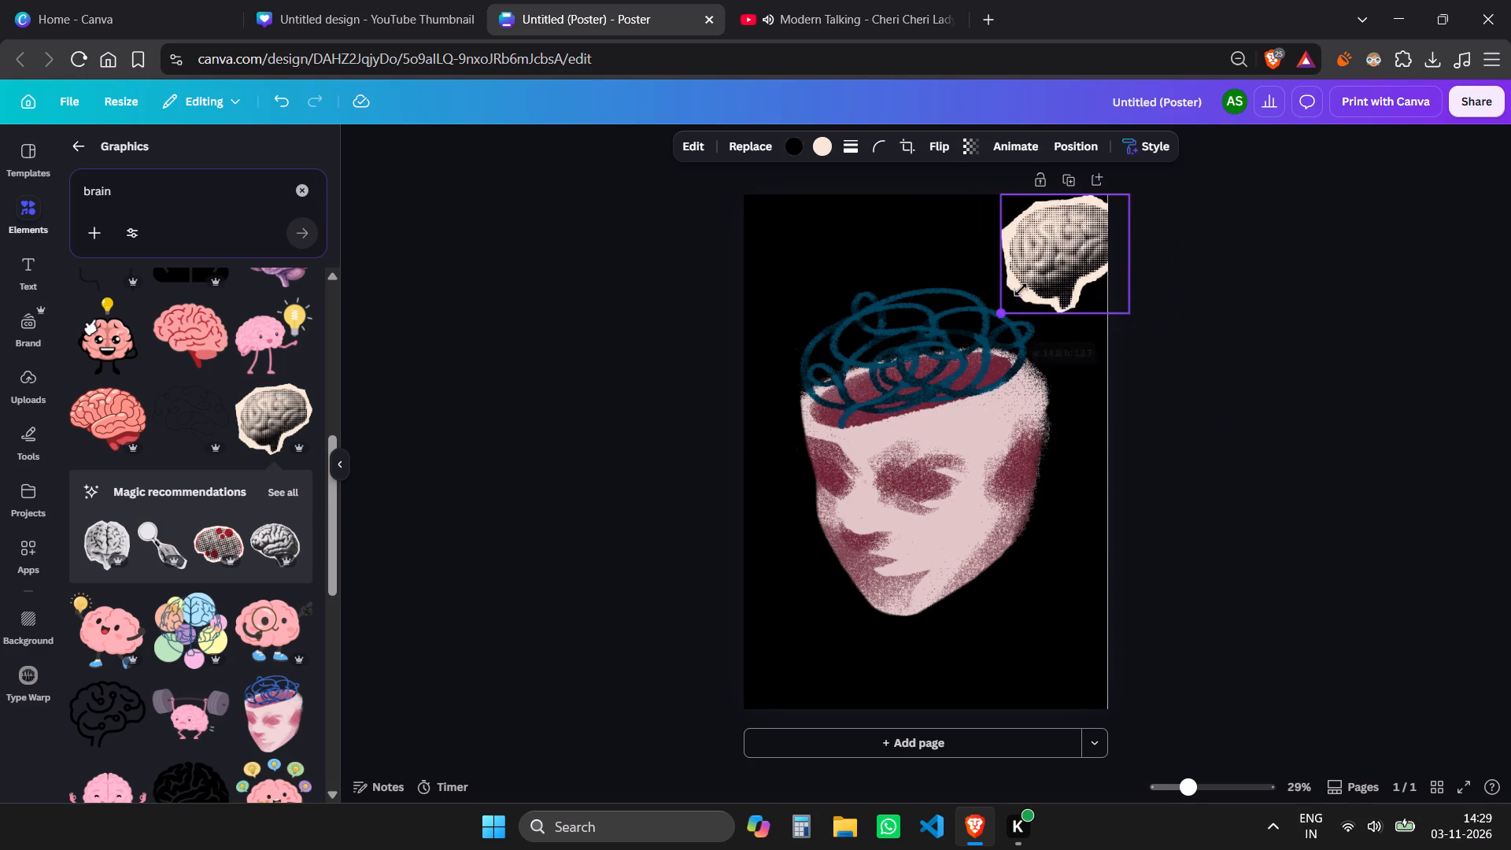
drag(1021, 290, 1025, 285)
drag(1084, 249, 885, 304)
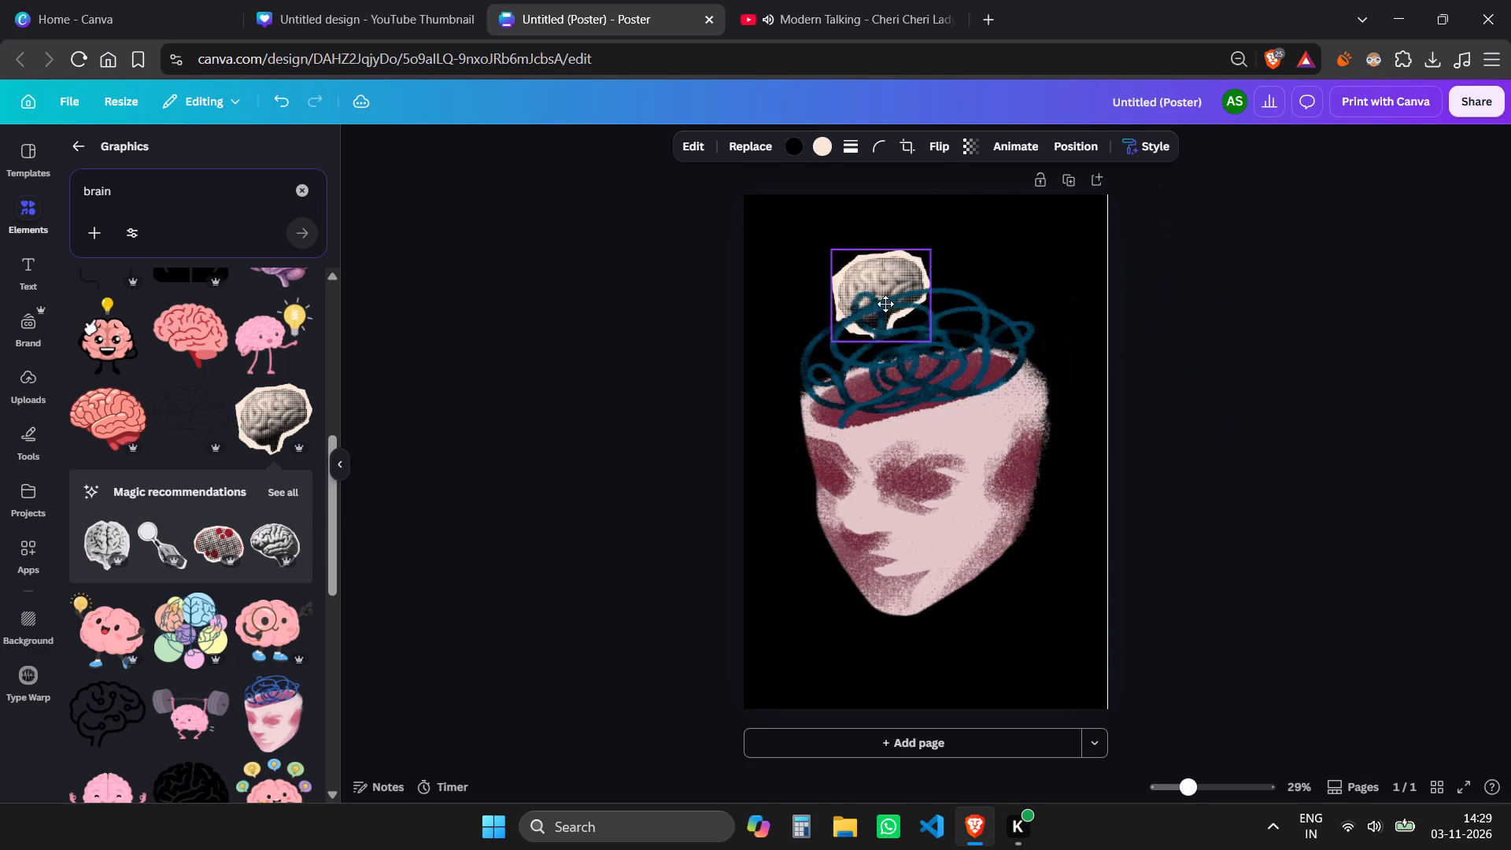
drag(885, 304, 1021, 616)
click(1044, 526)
Add the black engraved side-view brain graphic, enlarged and tilted counterclockwise, over the open top of the head.
scroll(268, 637, down, 5)
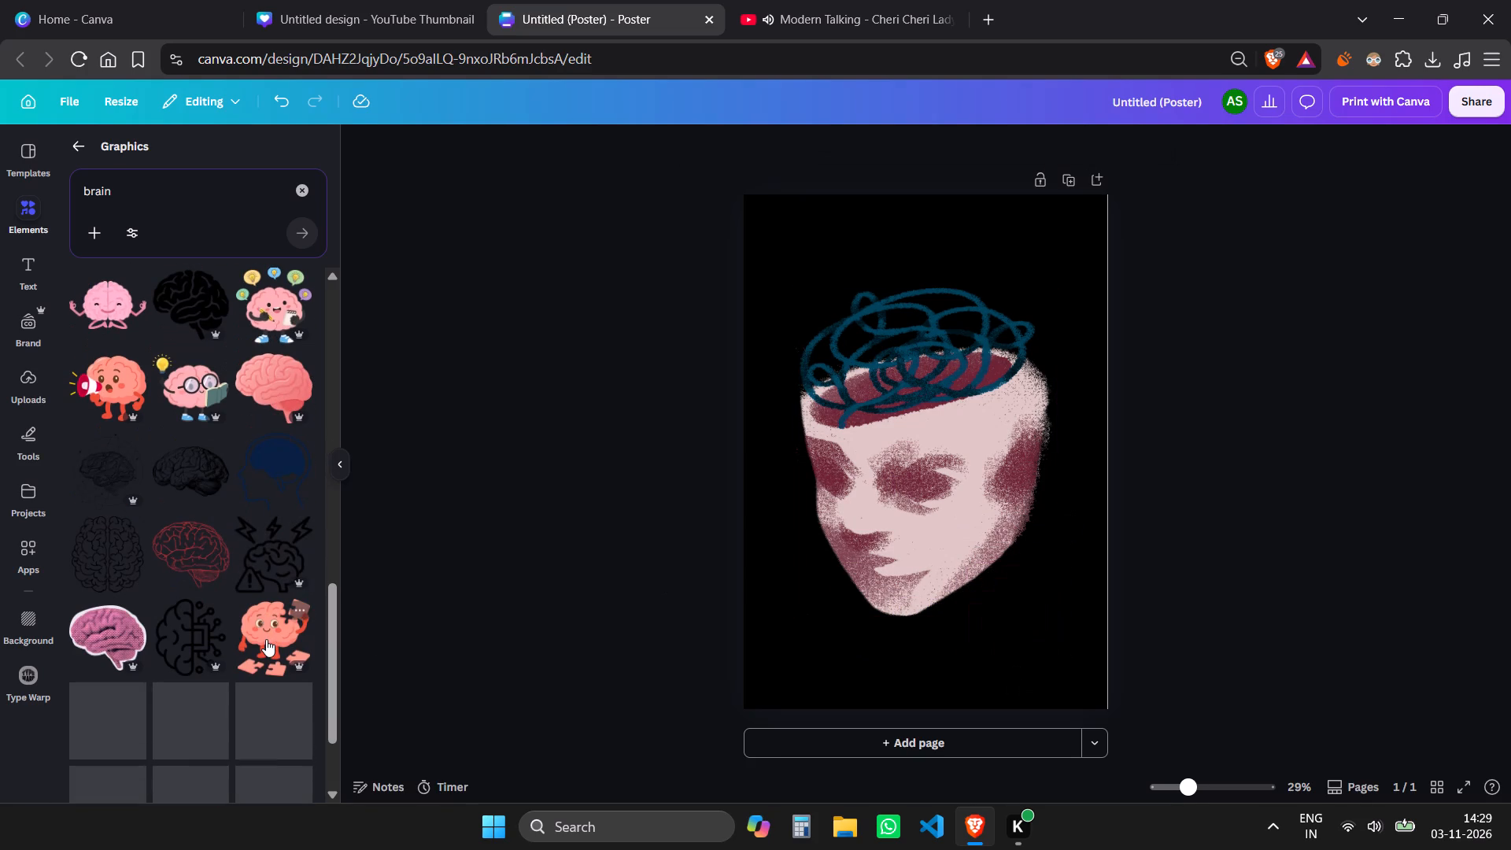
click(186, 470)
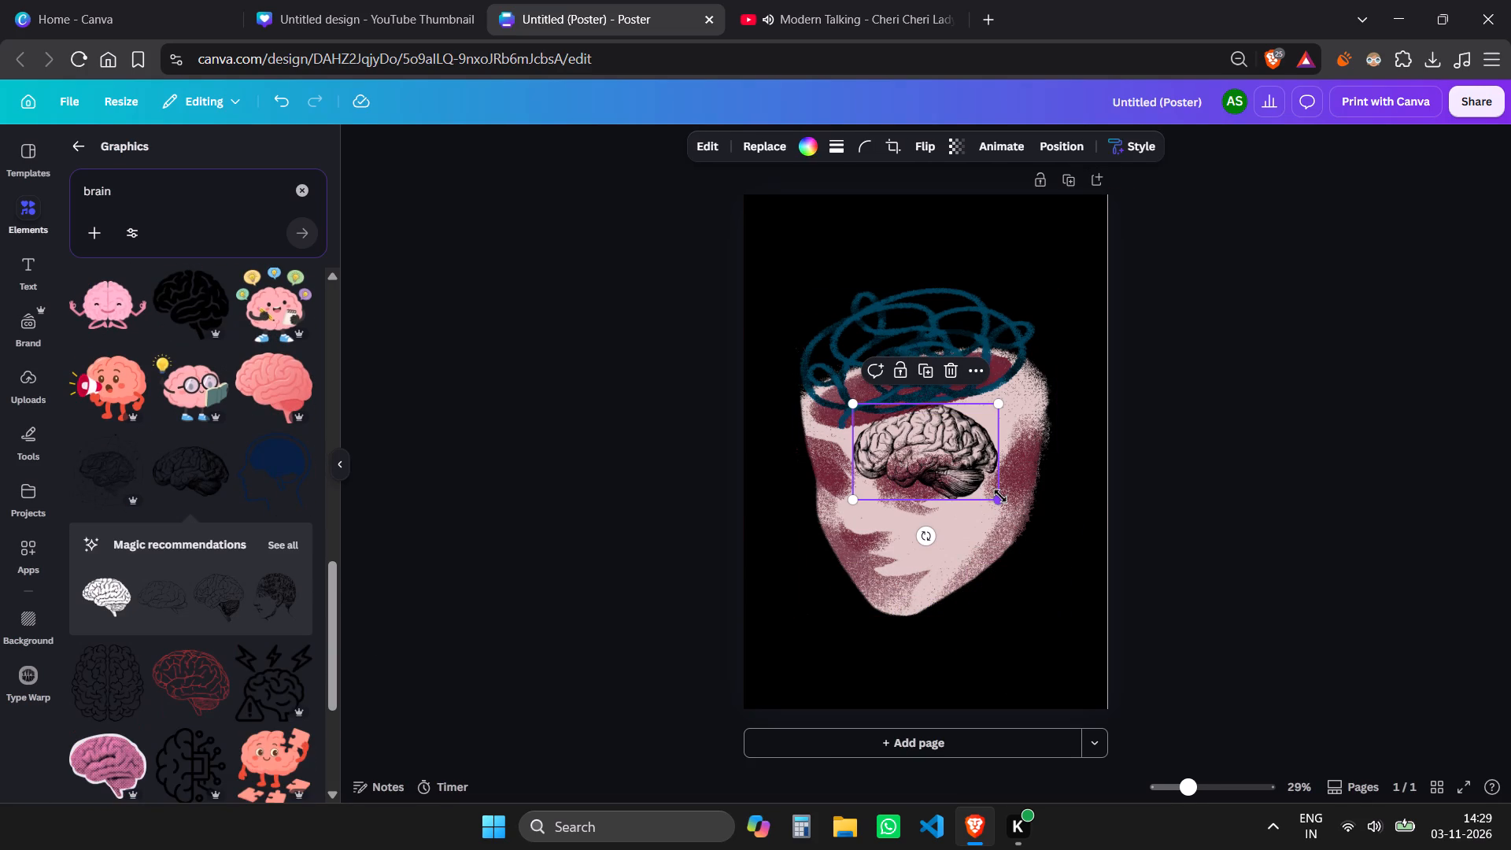
drag(1000, 497, 1057, 521)
drag(951, 564, 989, 562)
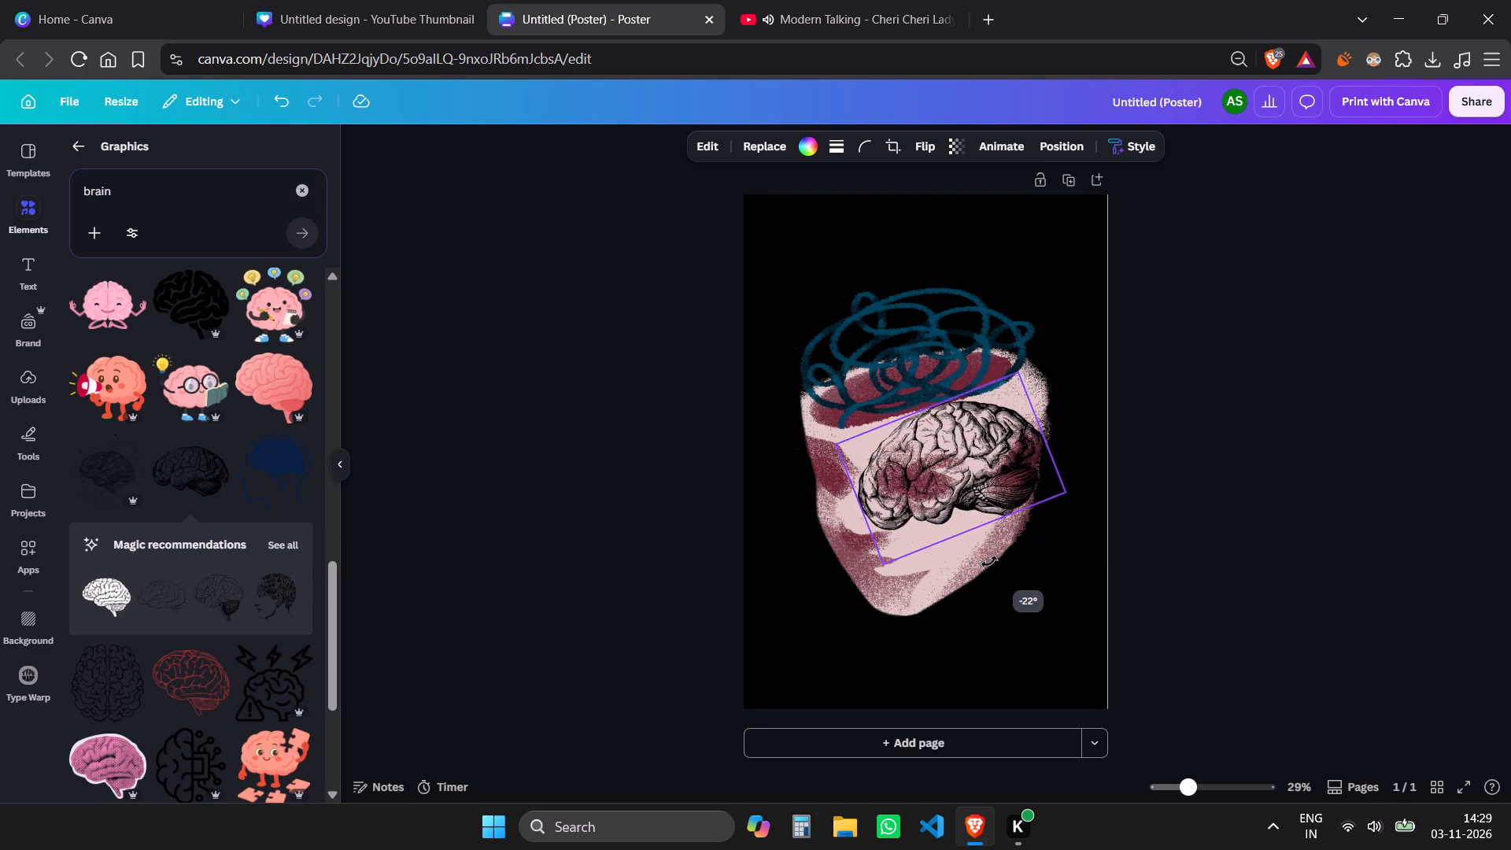
drag(989, 562, 999, 560)
drag(951, 457, 905, 327)
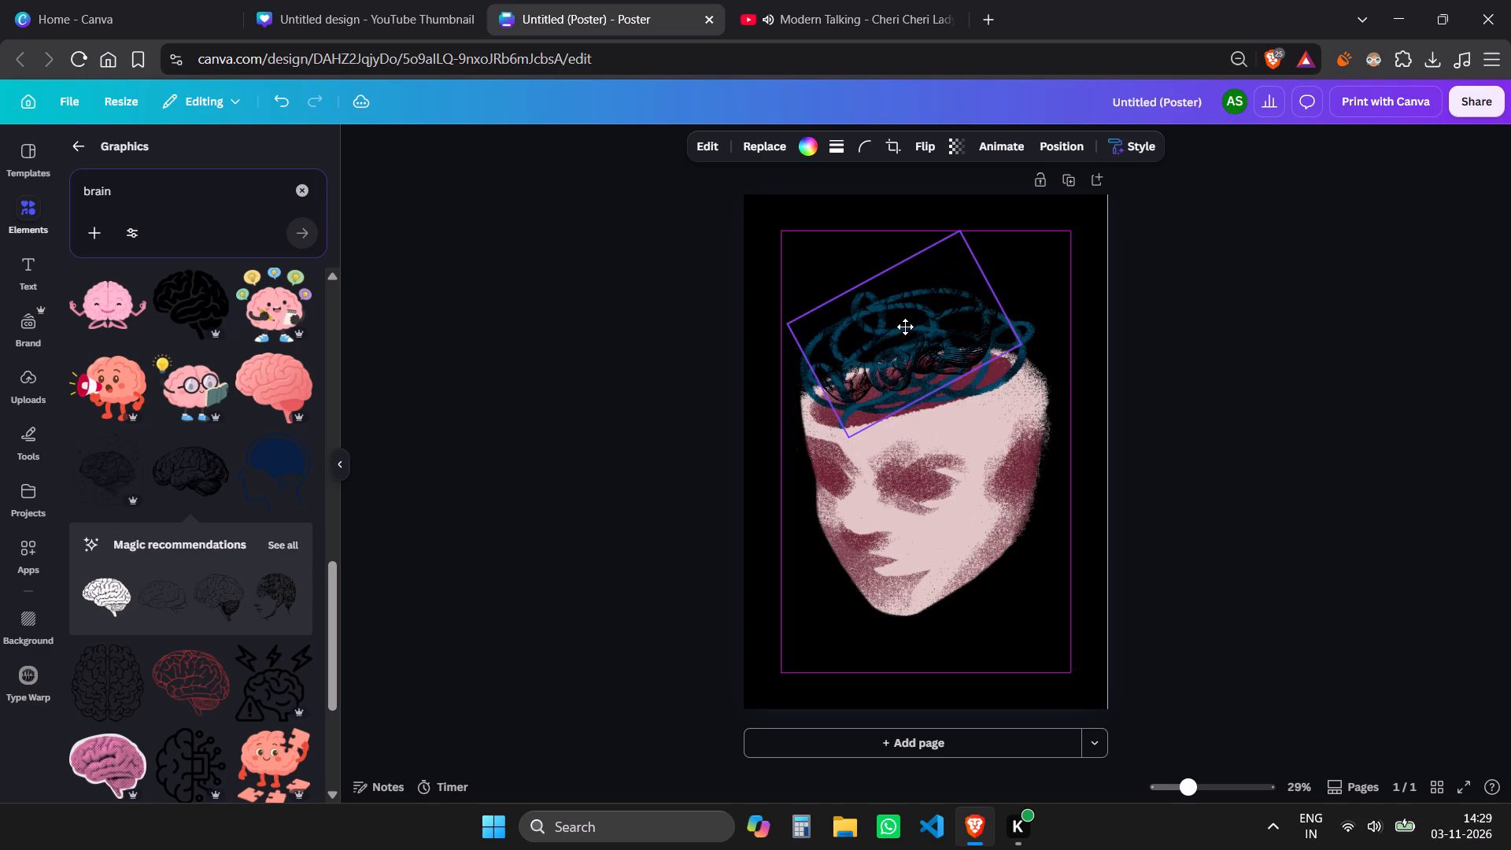
drag(905, 327, 921, 608)
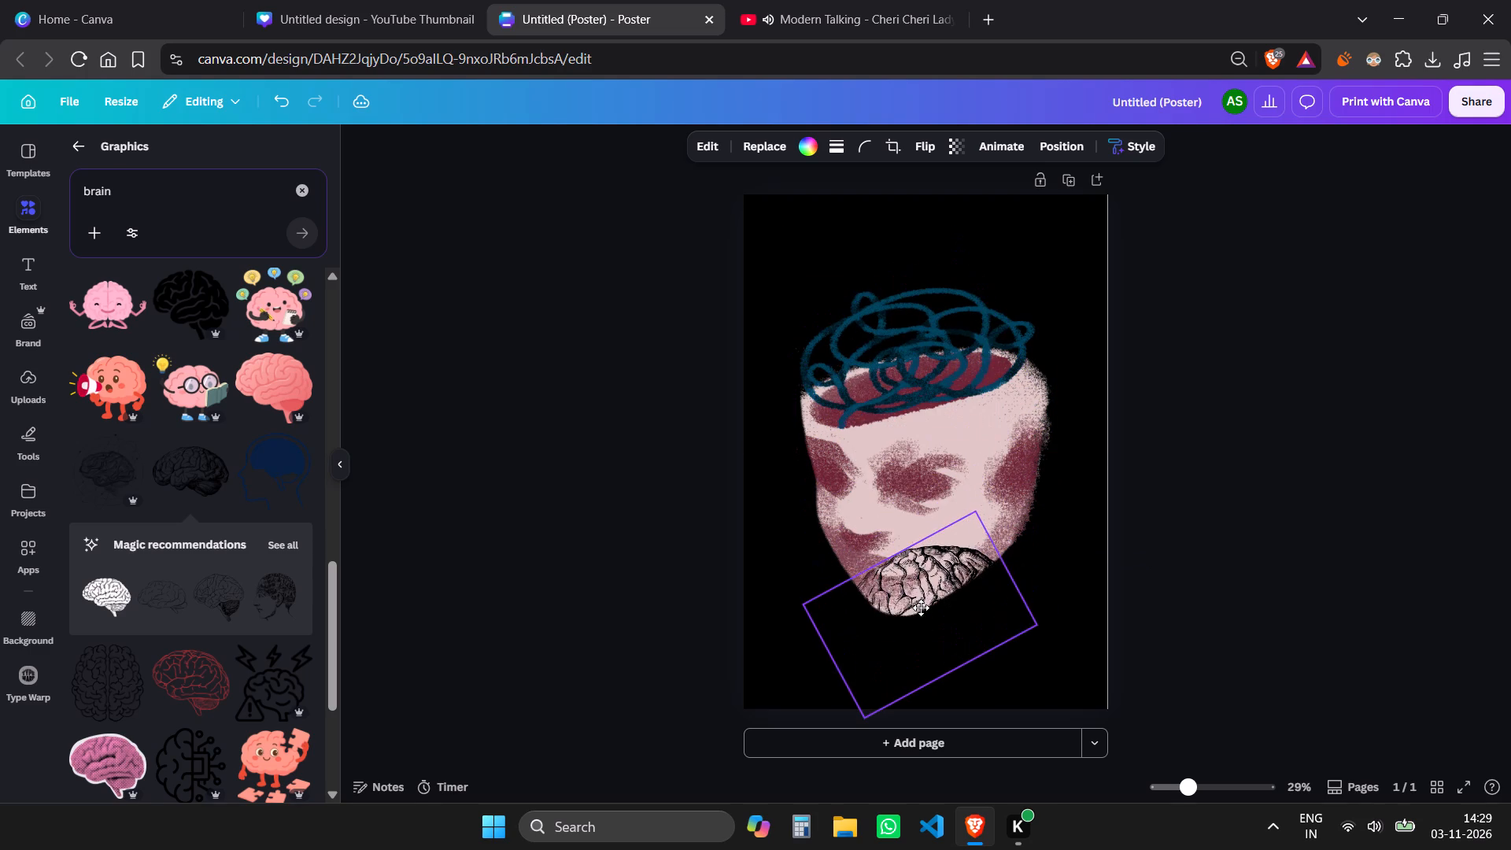
drag(921, 608, 939, 386)
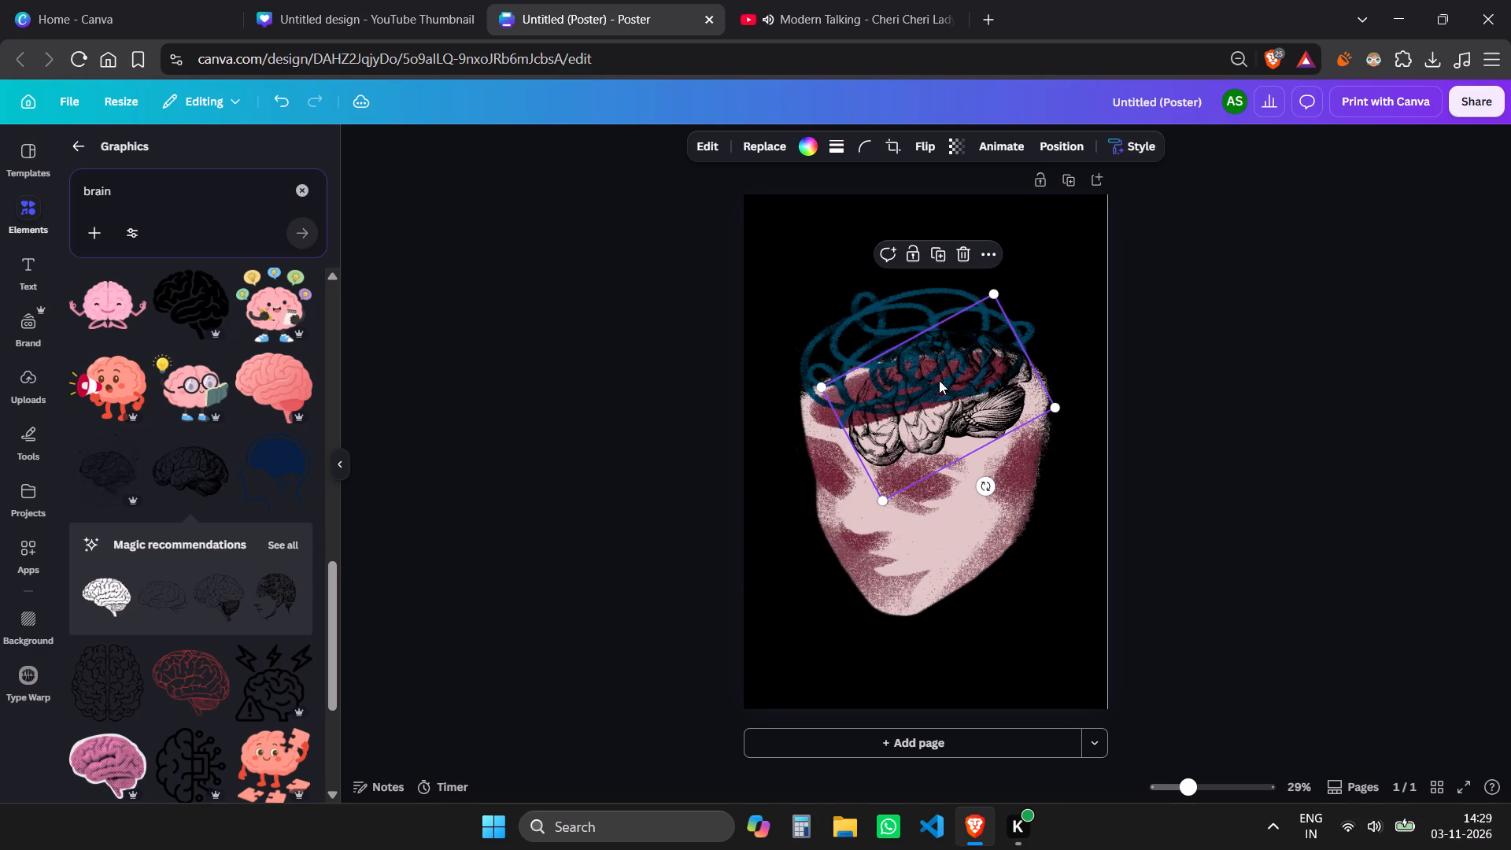
Recolor the engraved brain from black to white.
click(803, 146)
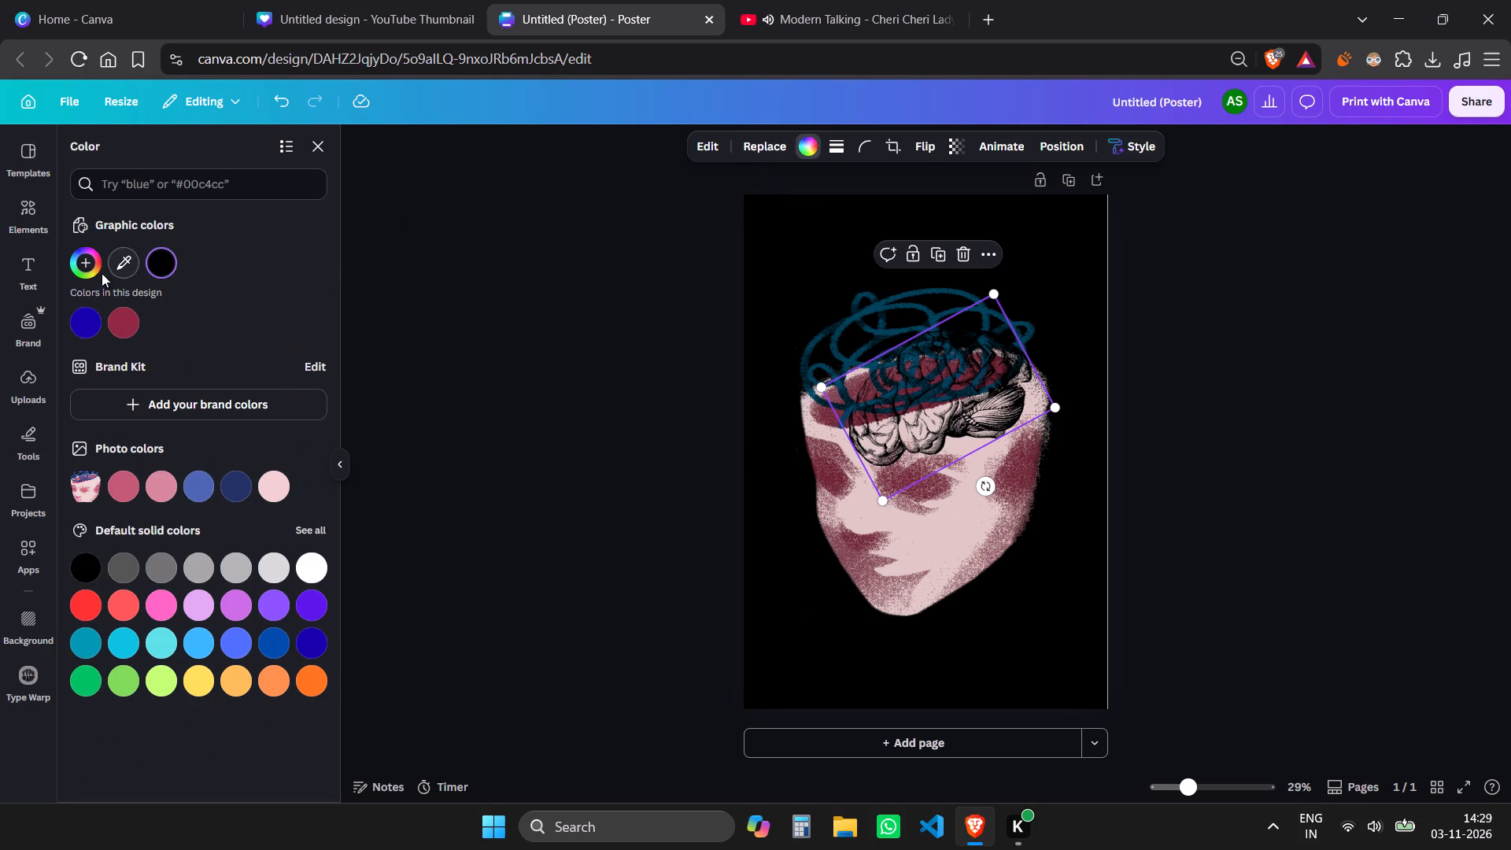
click(85, 265)
drag(87, 383, 74, 292)
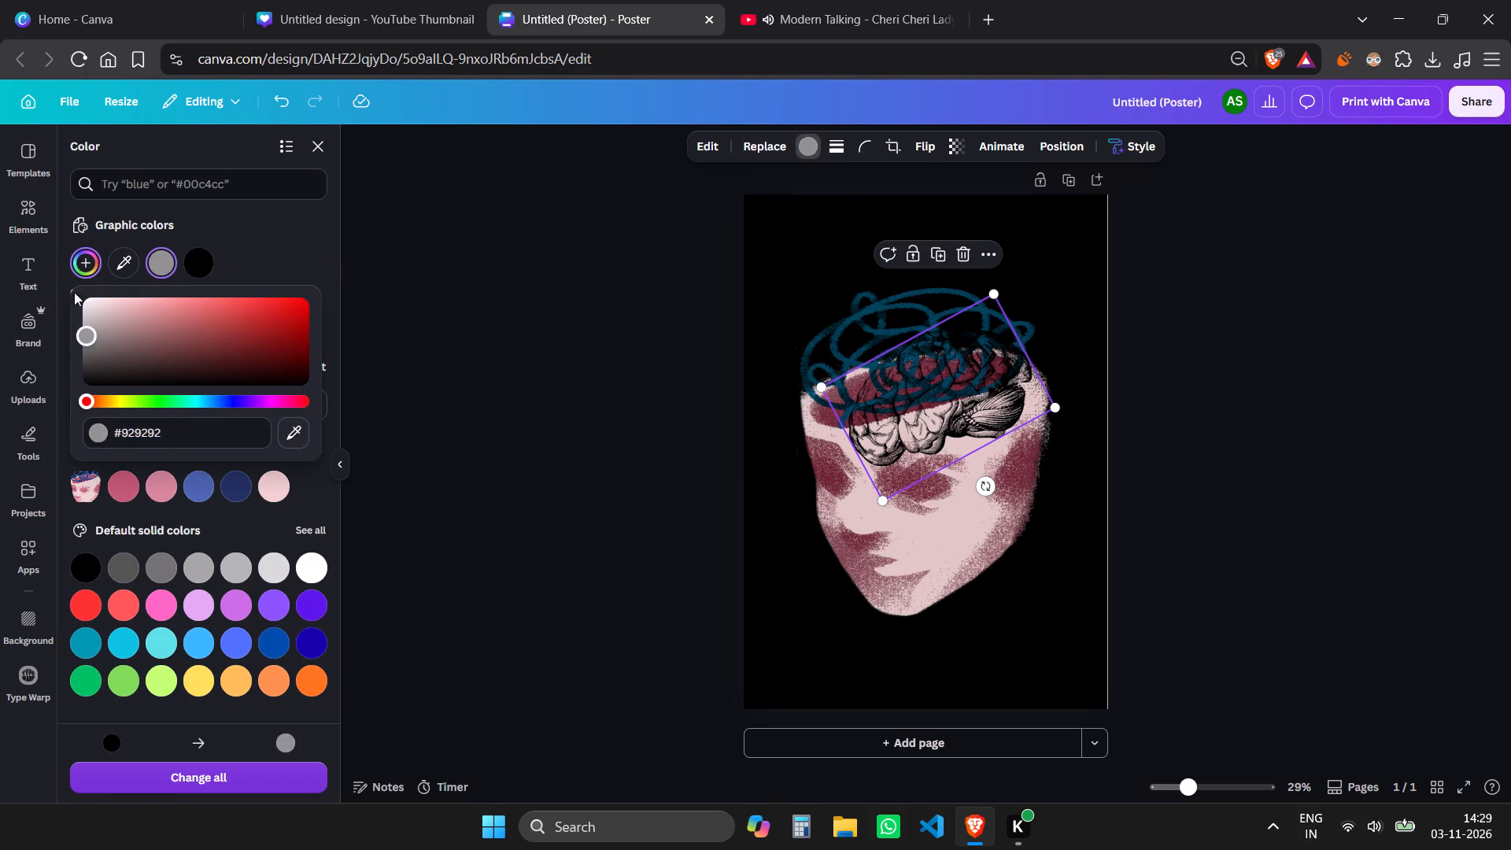
drag(74, 292, 73, 264)
Move the white brain above the head, enlarge it slightly and rotate it back to level.
drag(949, 408, 859, 394)
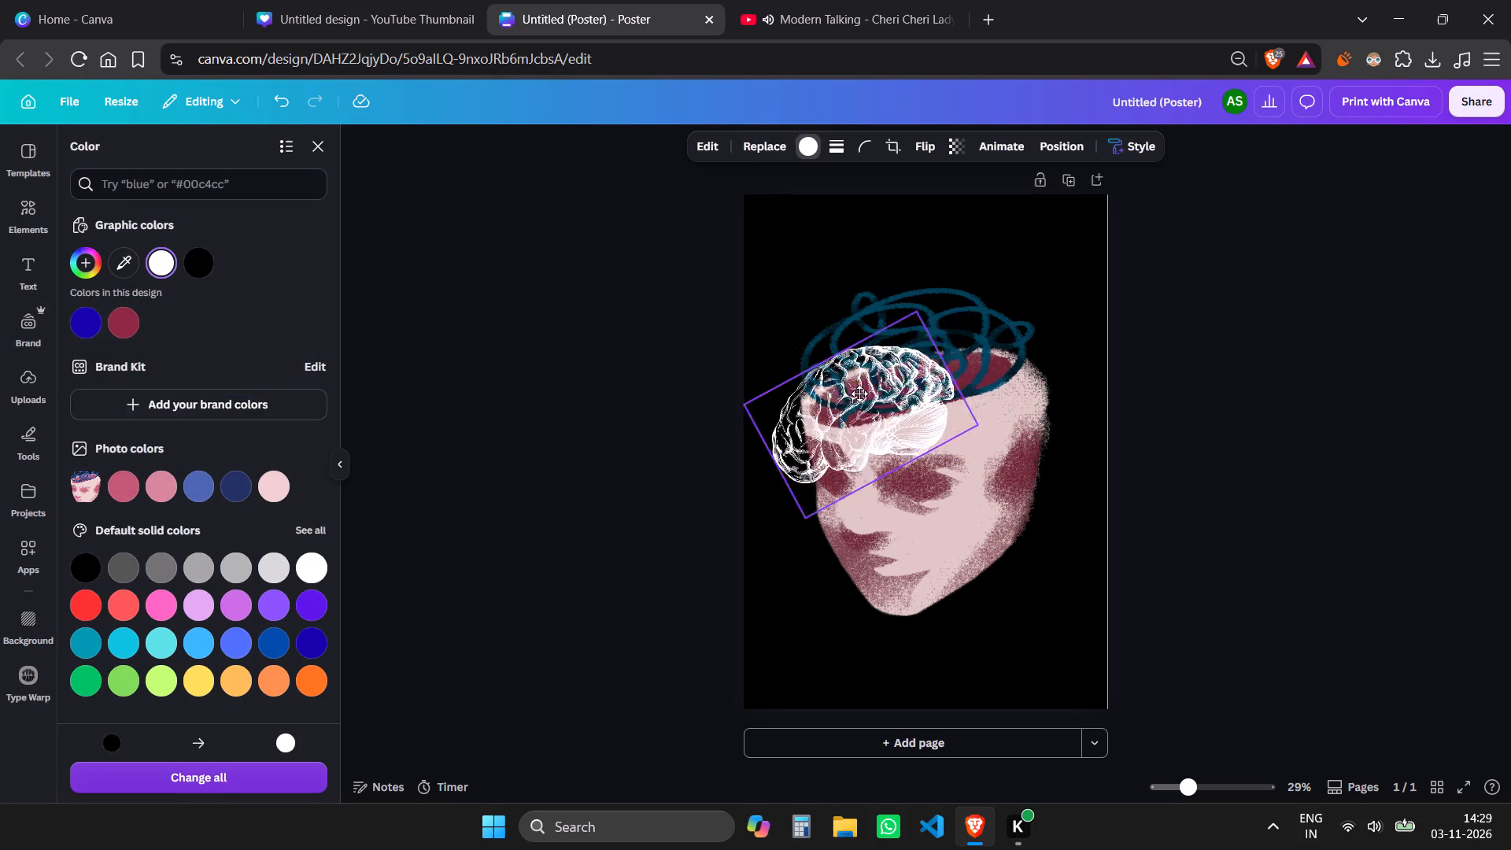
drag(859, 394, 907, 270)
drag(1014, 270, 1032, 319)
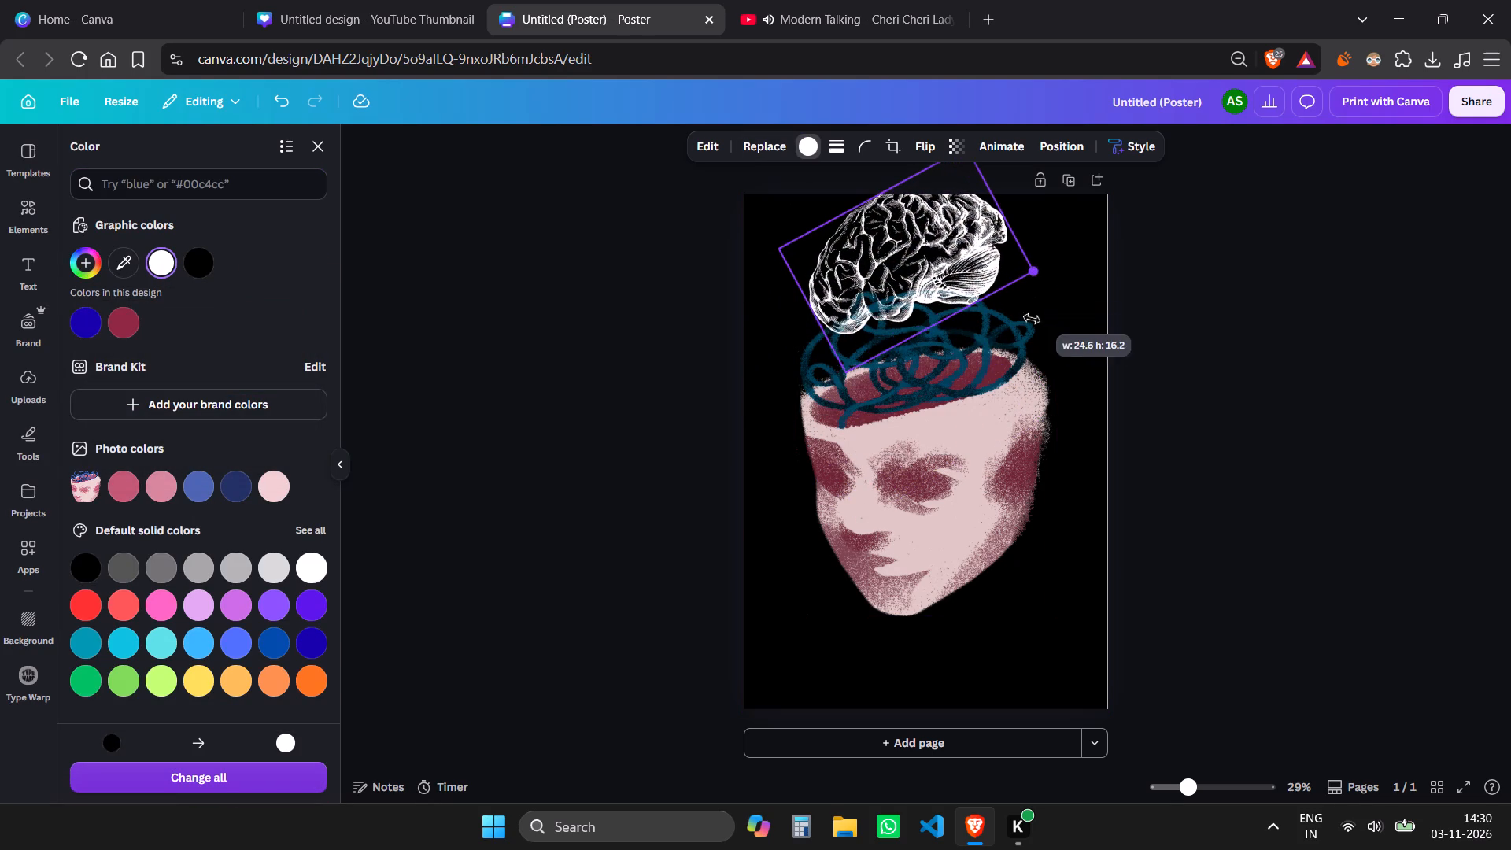
drag(1032, 319, 1045, 330)
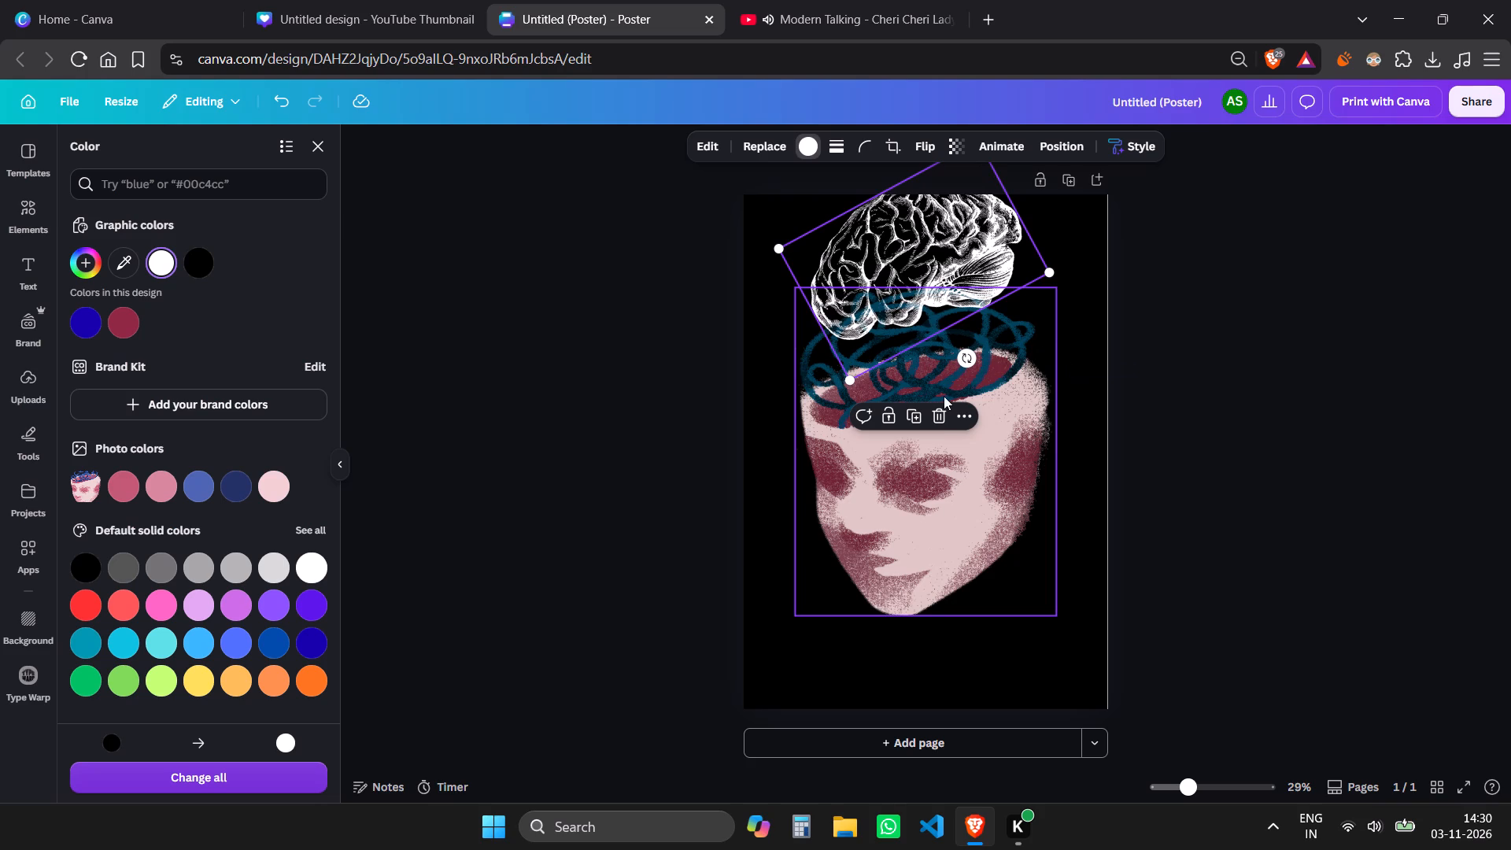
drag(970, 359, 914, 386)
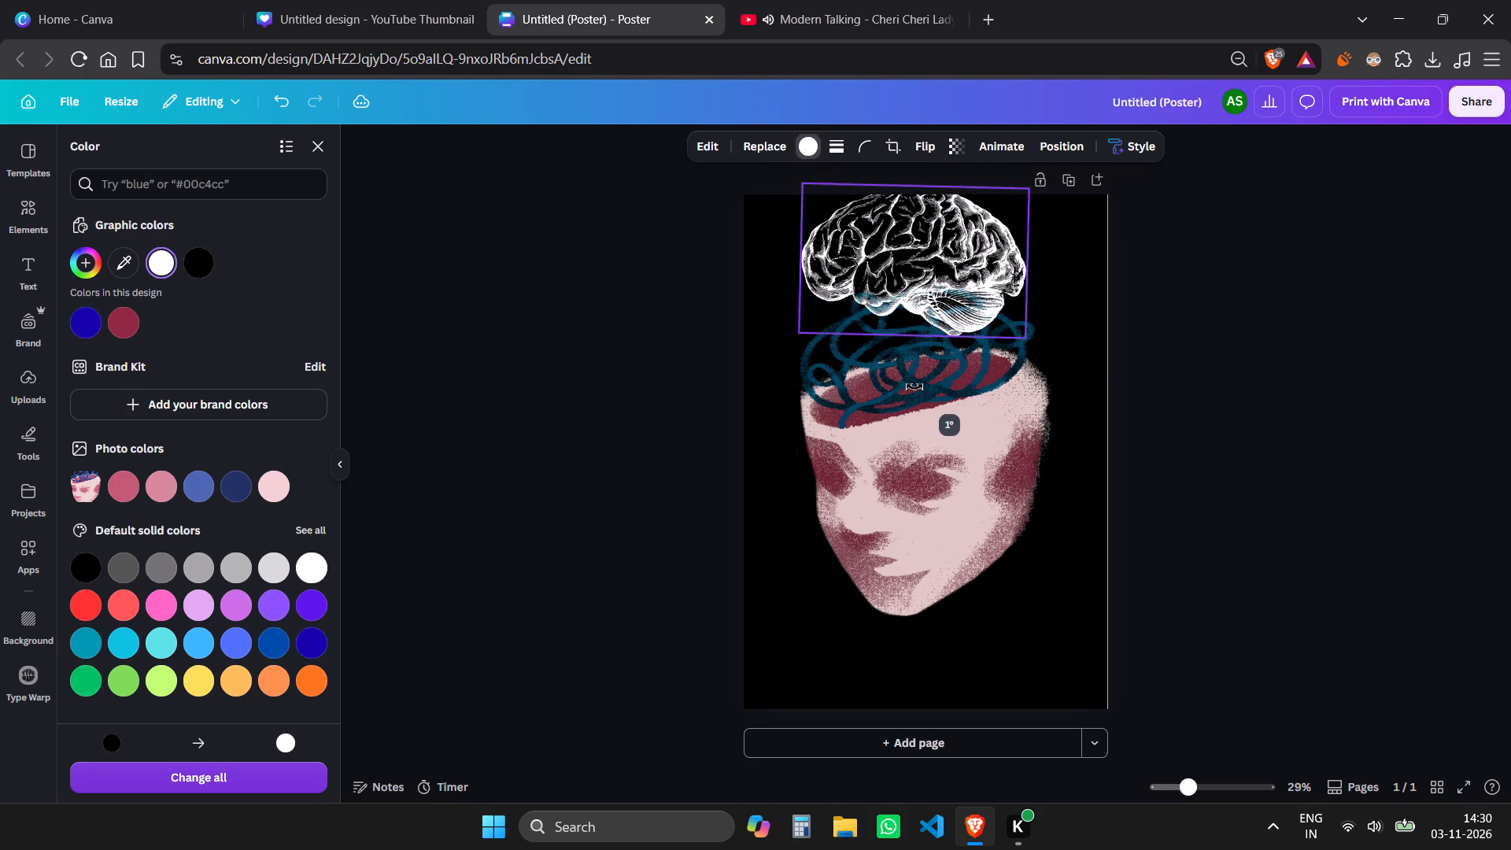
drag(914, 386, 915, 386)
Enlarge the white brain well beyond the poster's width and center it horizontally over the head graphic.
drag(921, 267, 918, 707)
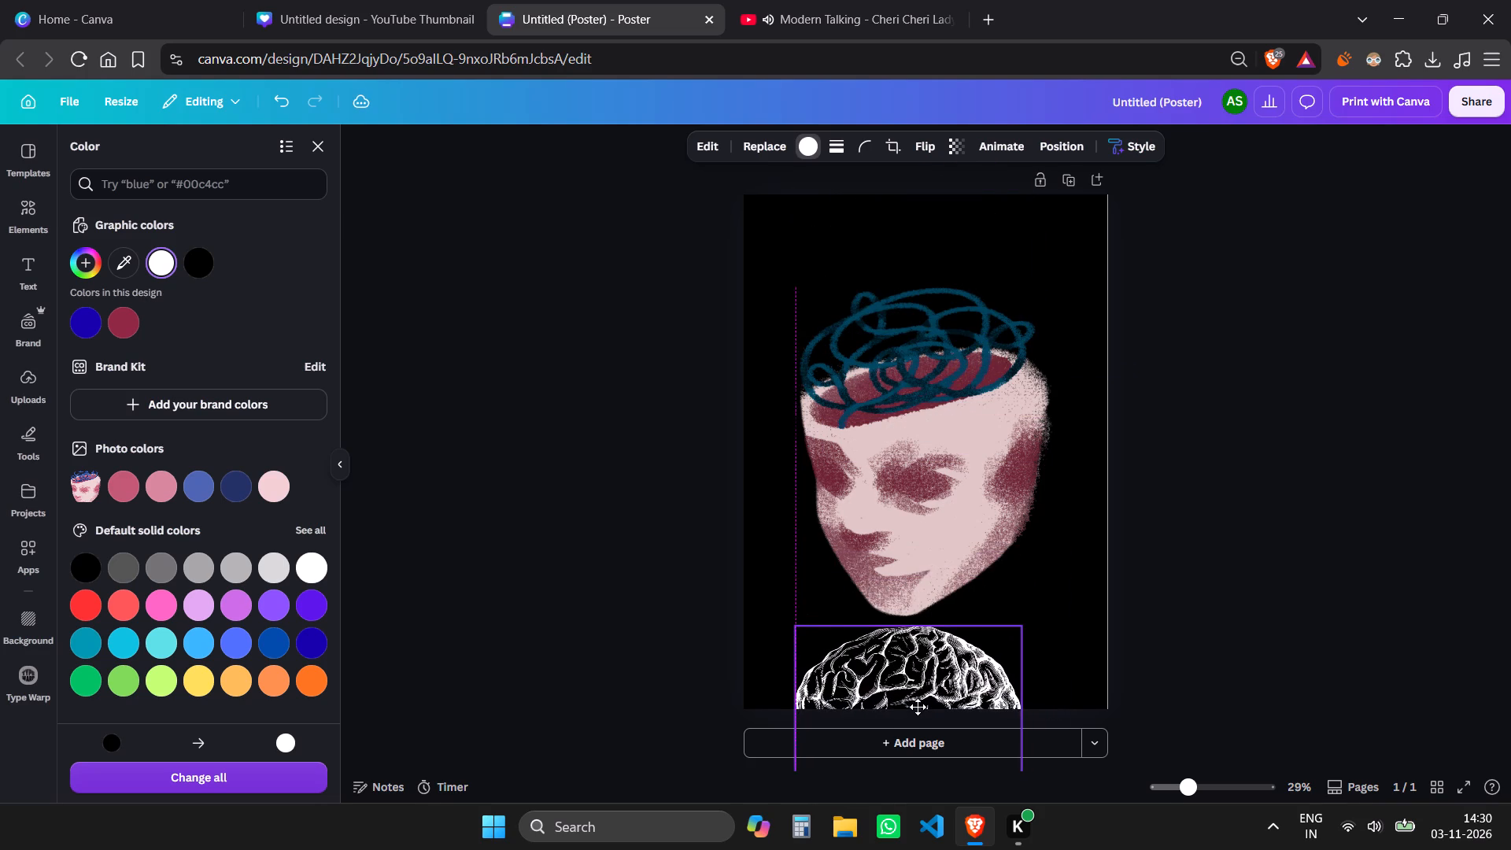
drag(918, 707, 917, 704)
drag(920, 681, 920, 680)
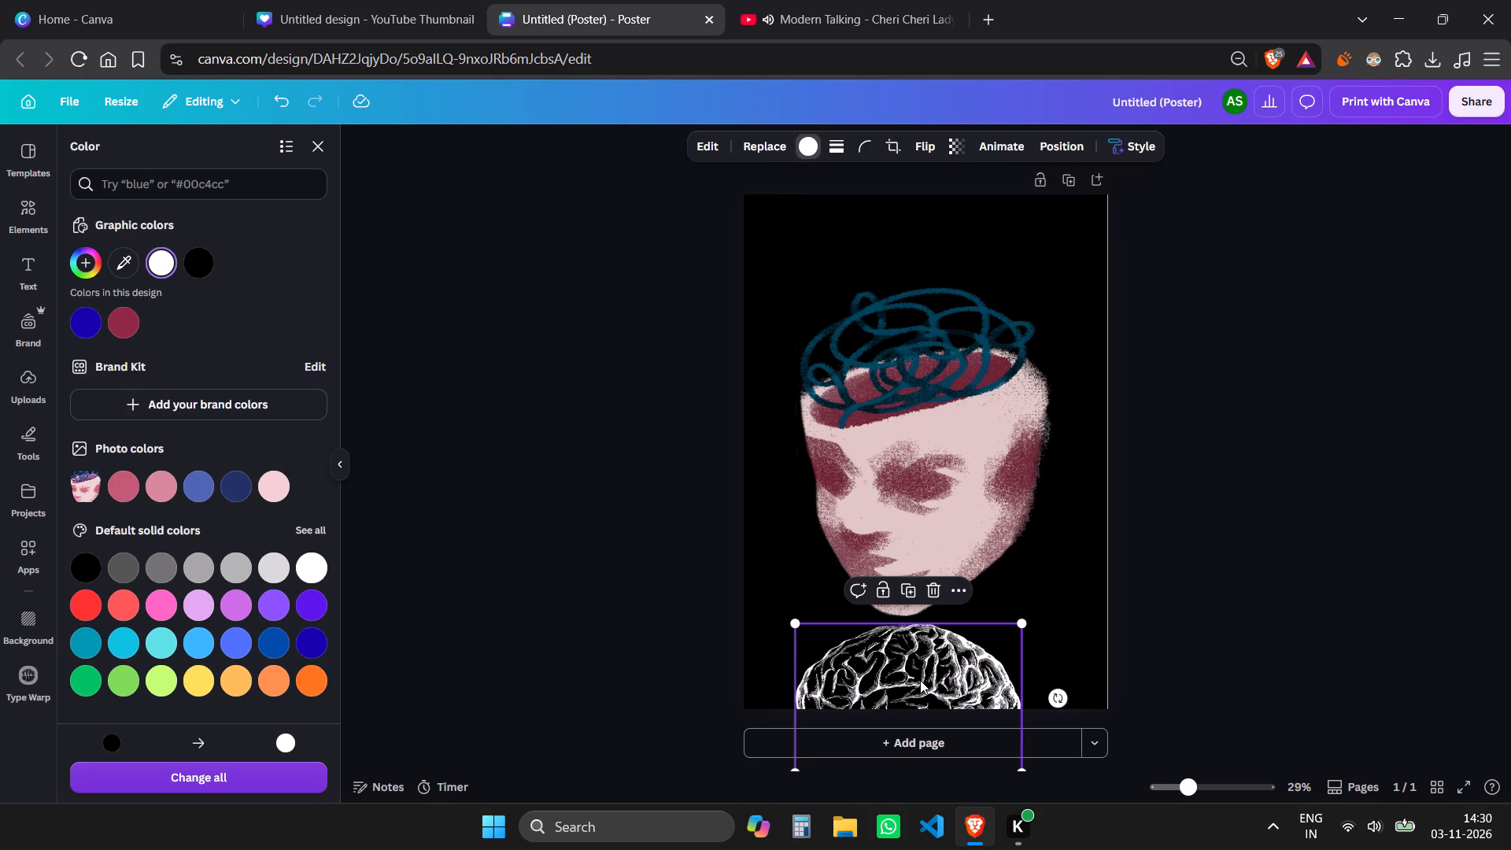
drag(920, 680, 860, 297)
drag(961, 393, 1206, 560)
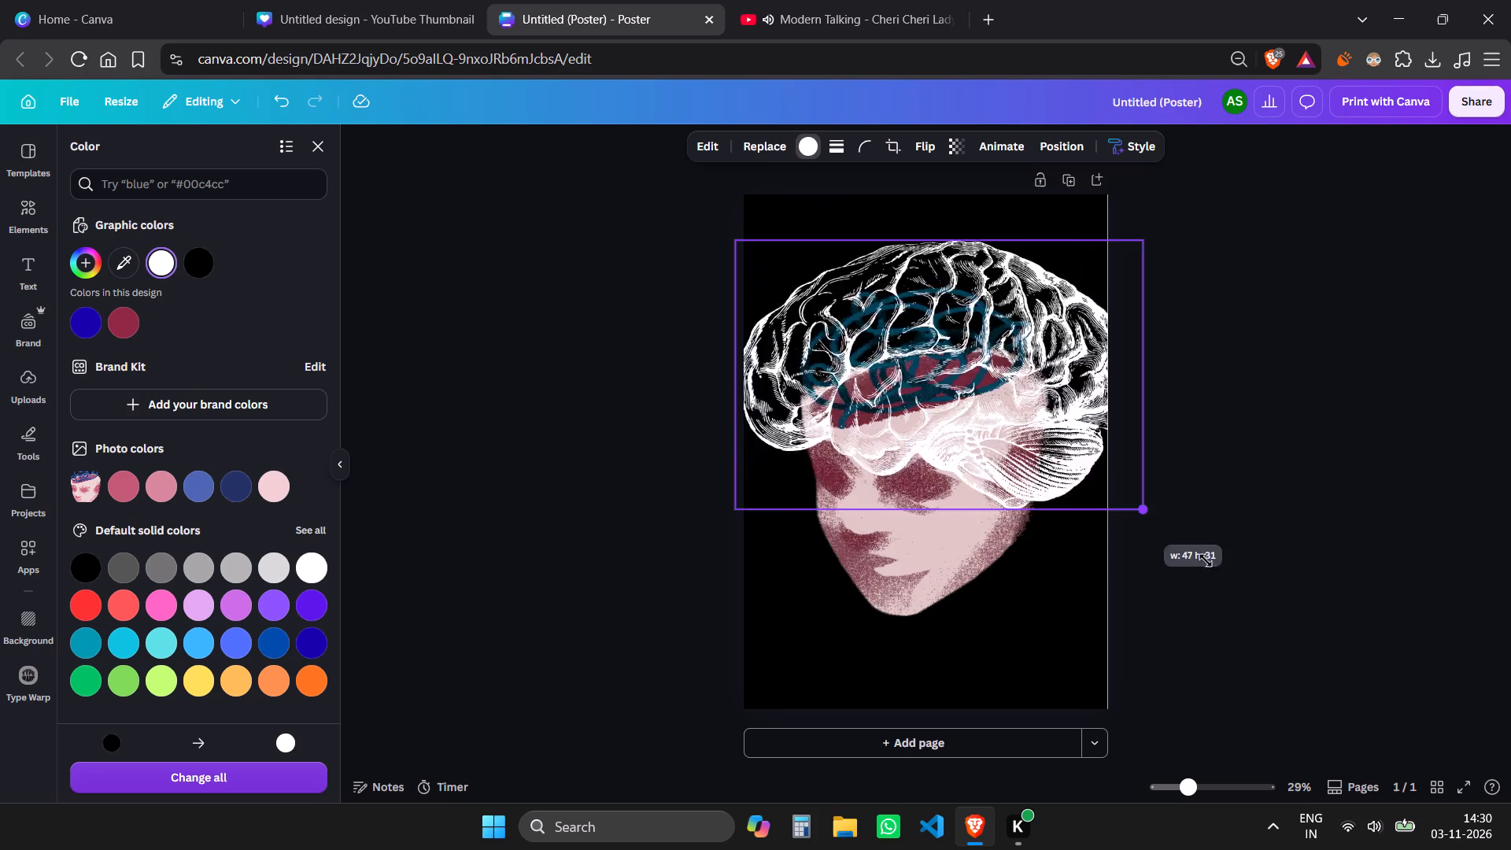
drag(1206, 560, 1380, 658)
drag(984, 458, 702, 440)
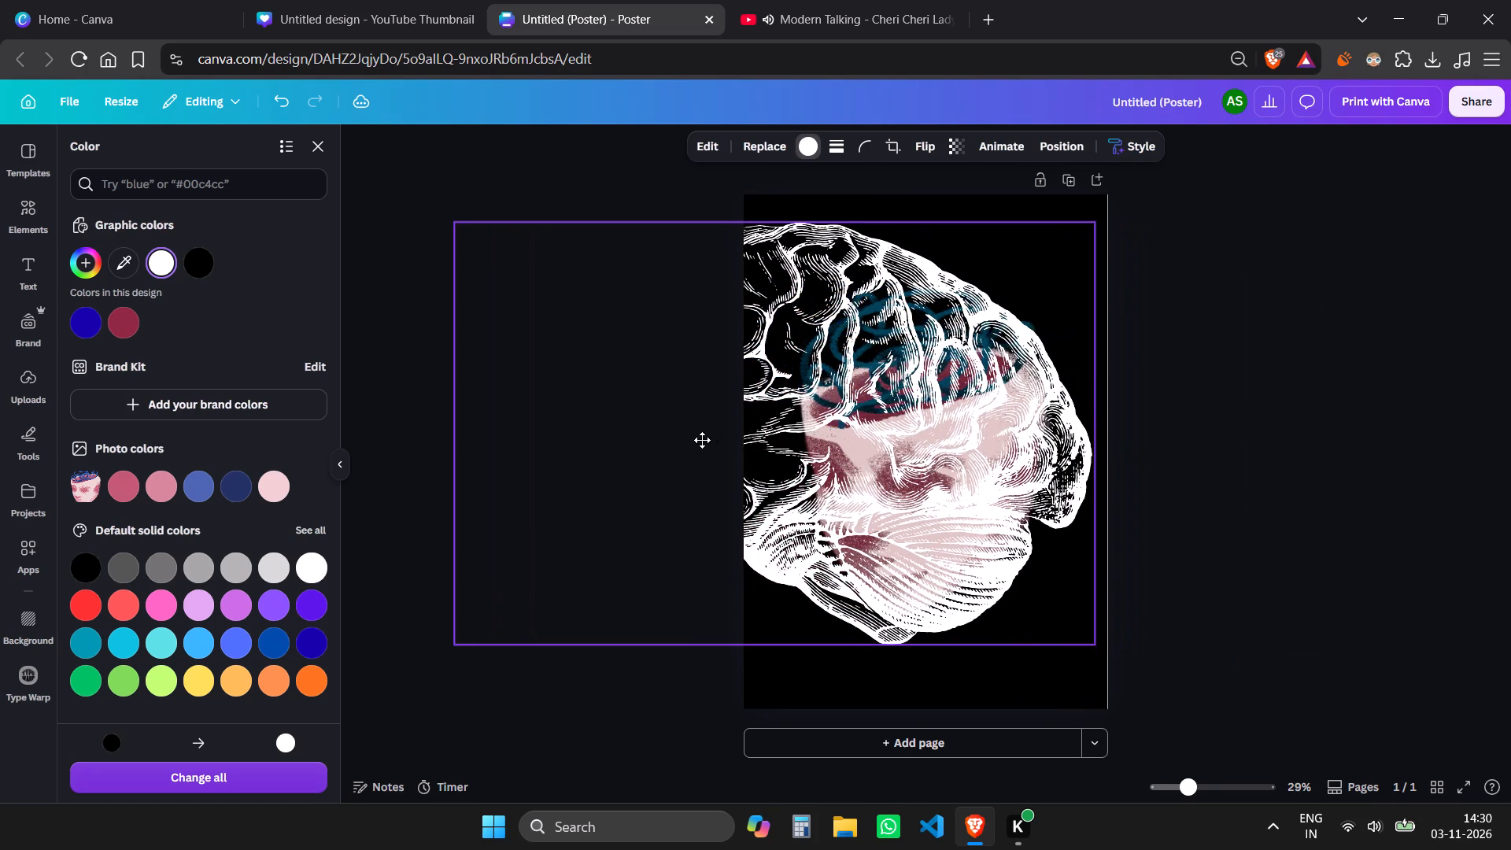
drag(702, 440, 789, 443)
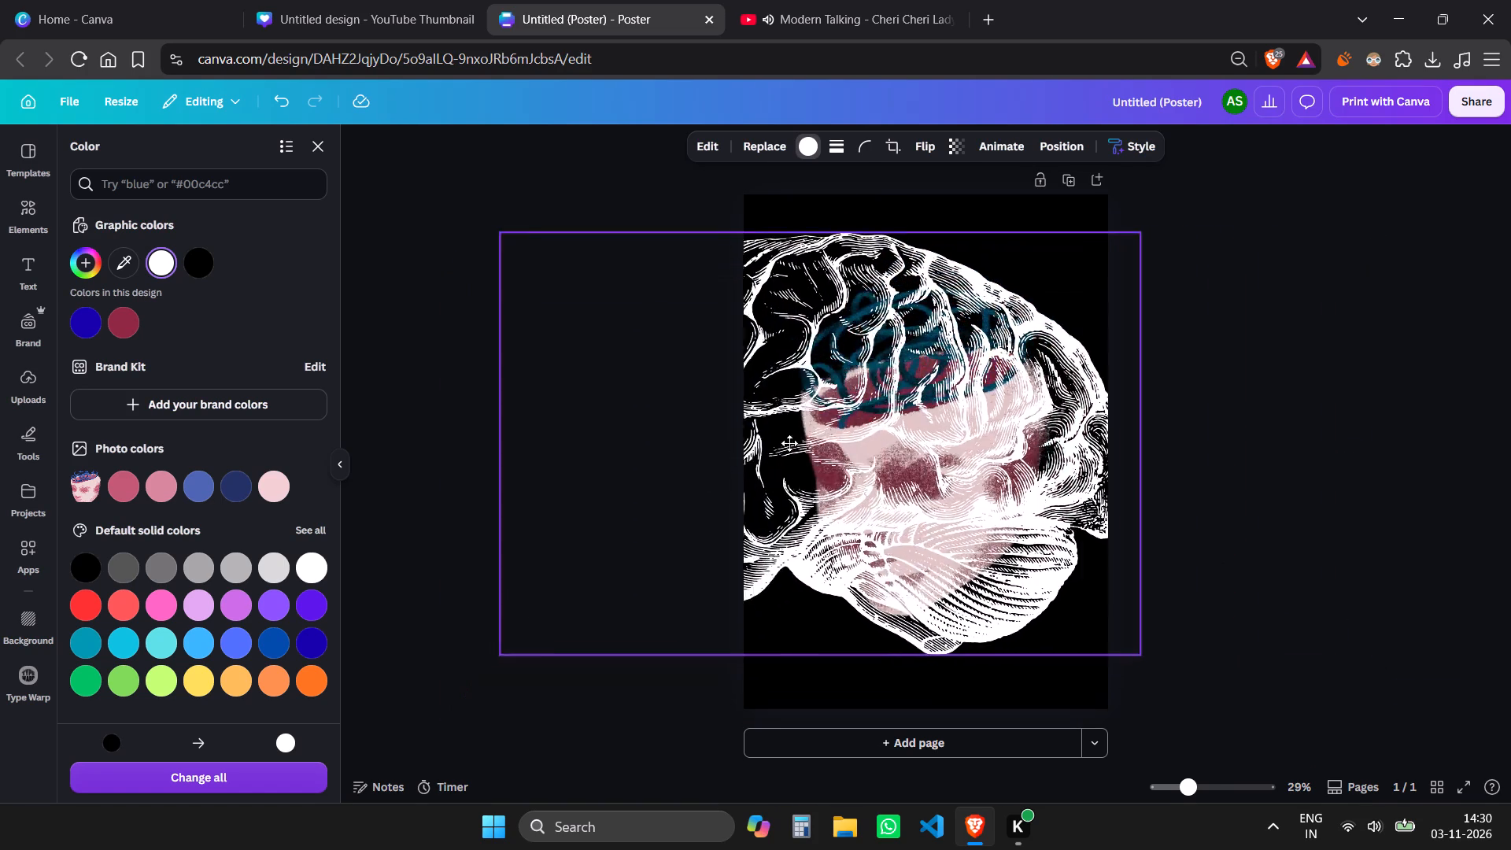
drag(789, 443, 866, 469)
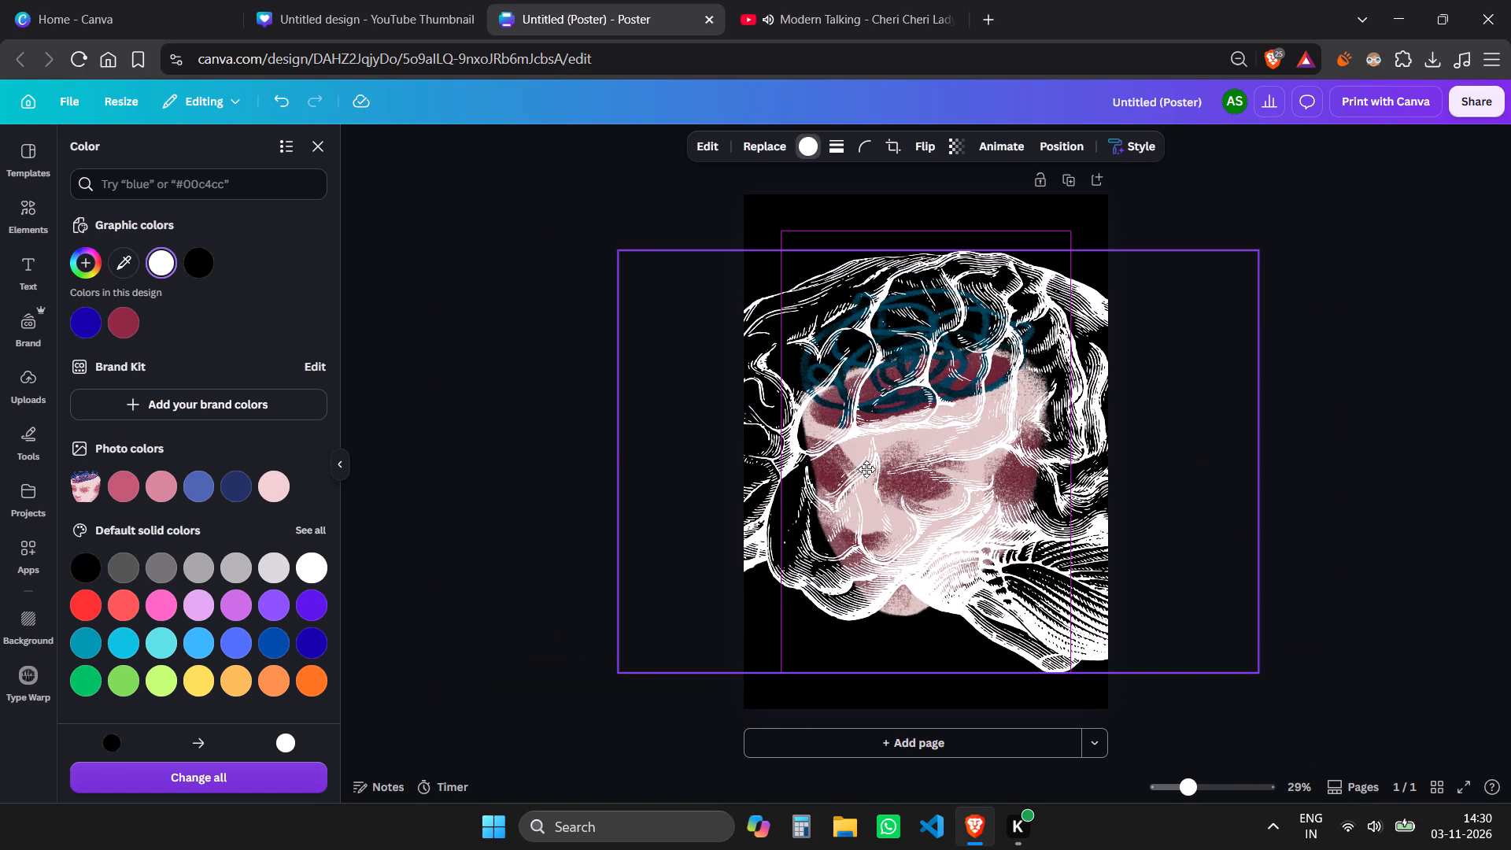
drag(866, 469, 871, 464)
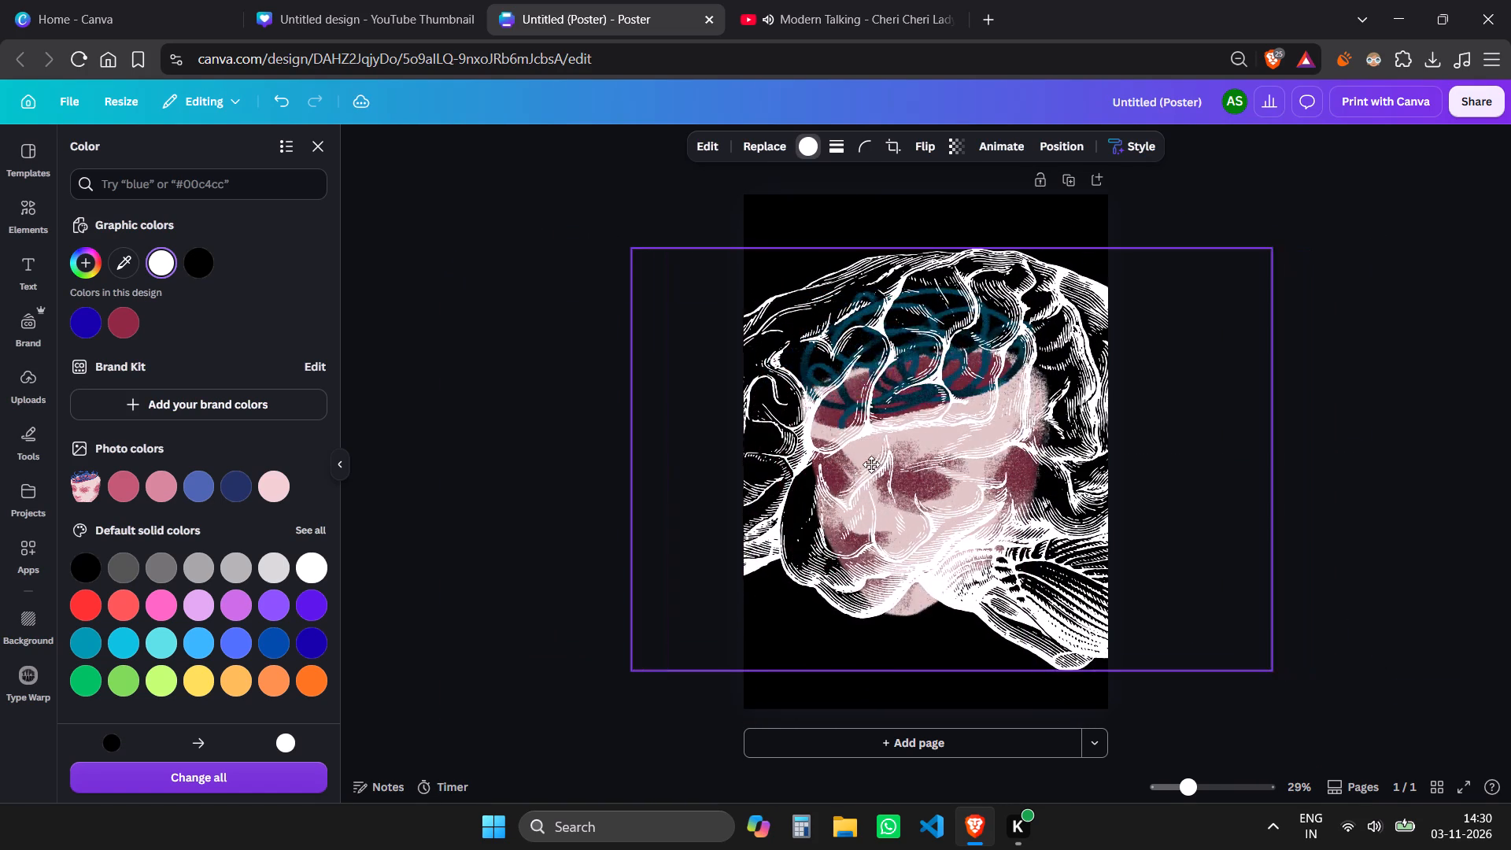
drag(871, 464, 784, 470)
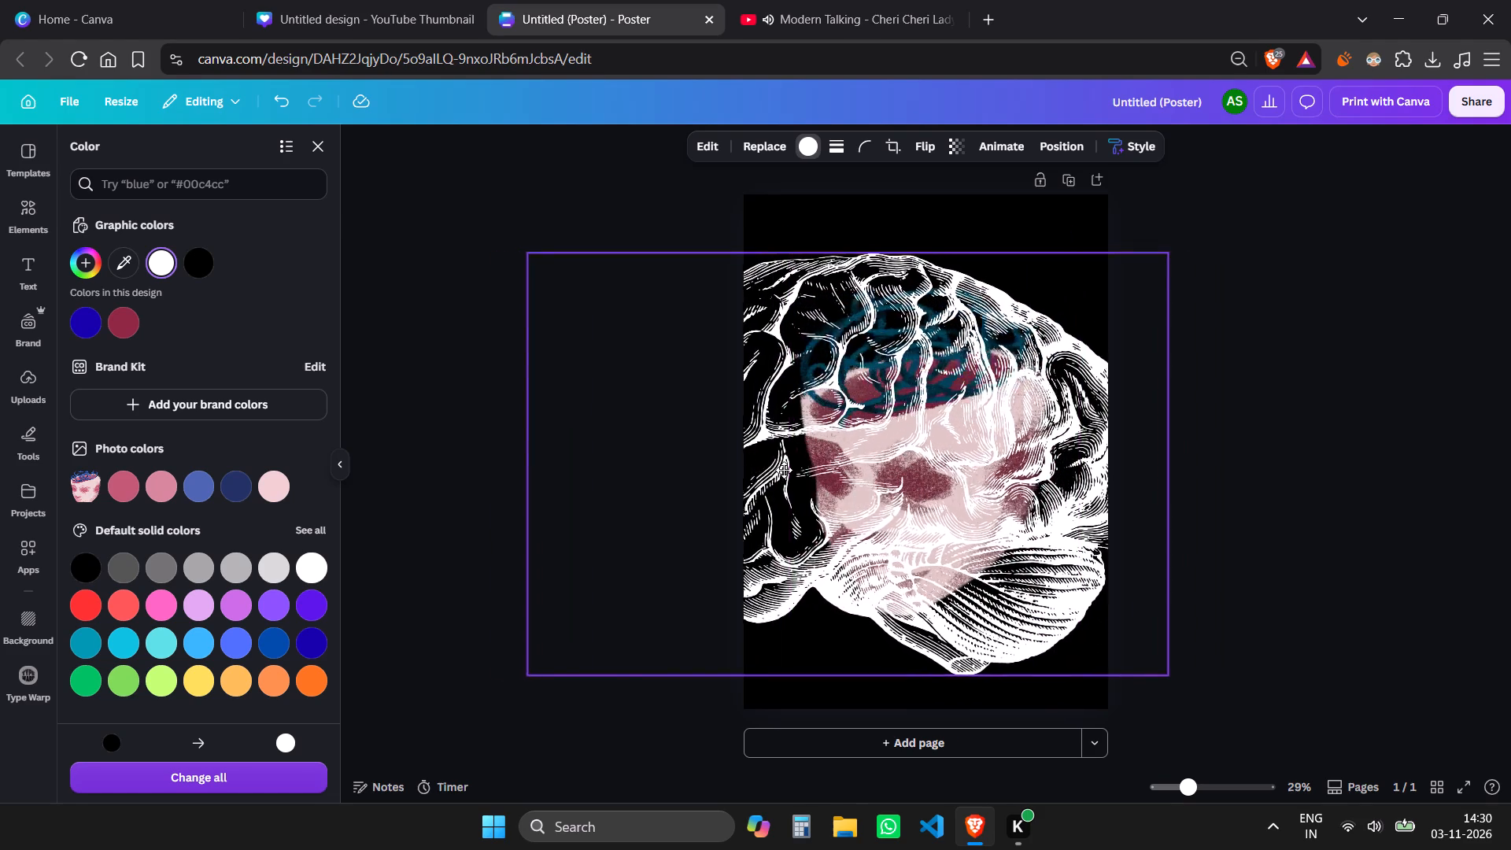
drag(784, 470, 859, 472)
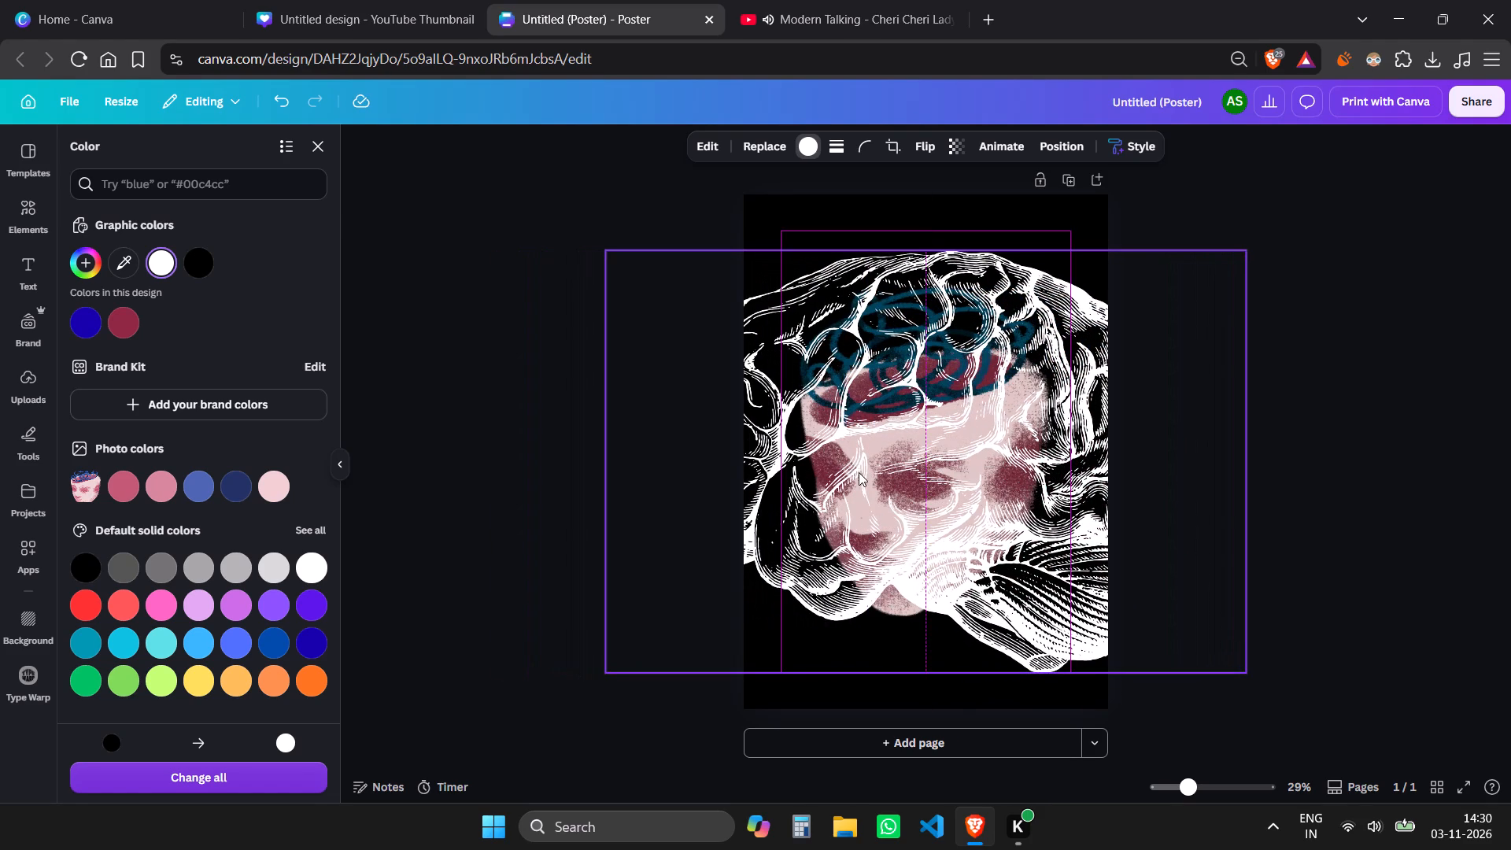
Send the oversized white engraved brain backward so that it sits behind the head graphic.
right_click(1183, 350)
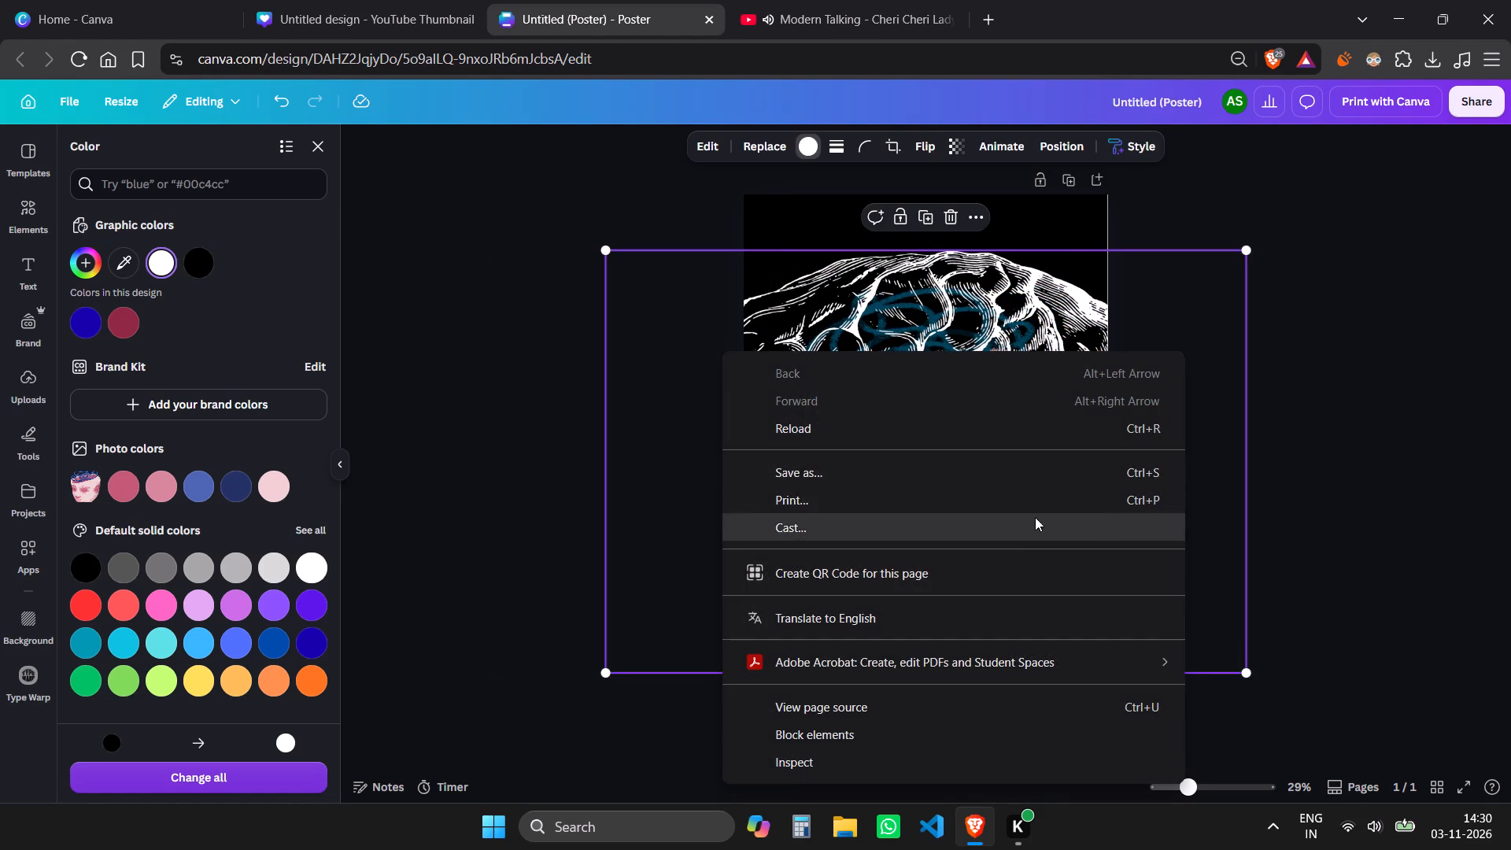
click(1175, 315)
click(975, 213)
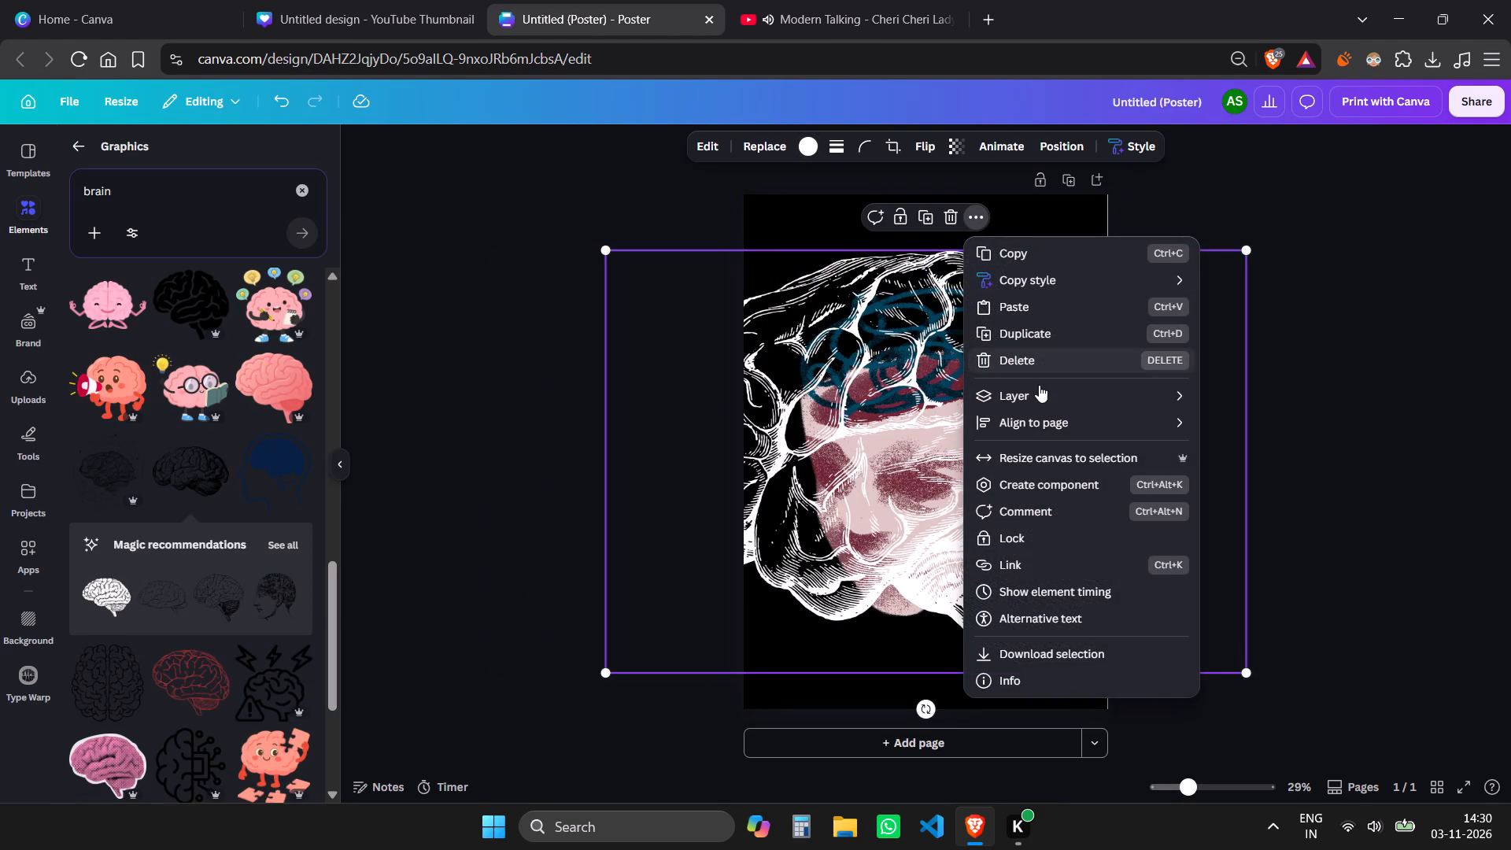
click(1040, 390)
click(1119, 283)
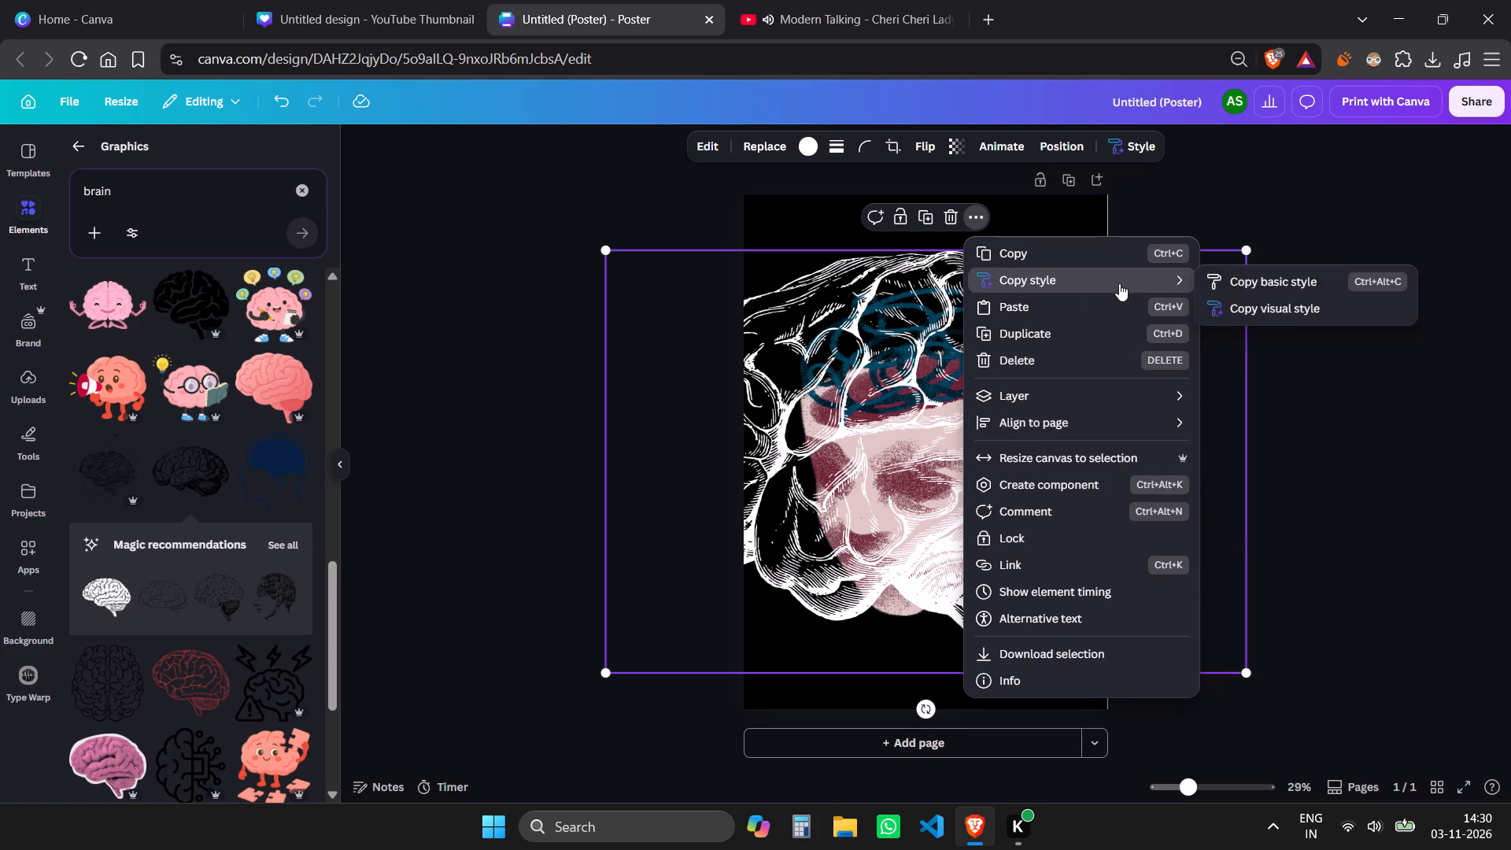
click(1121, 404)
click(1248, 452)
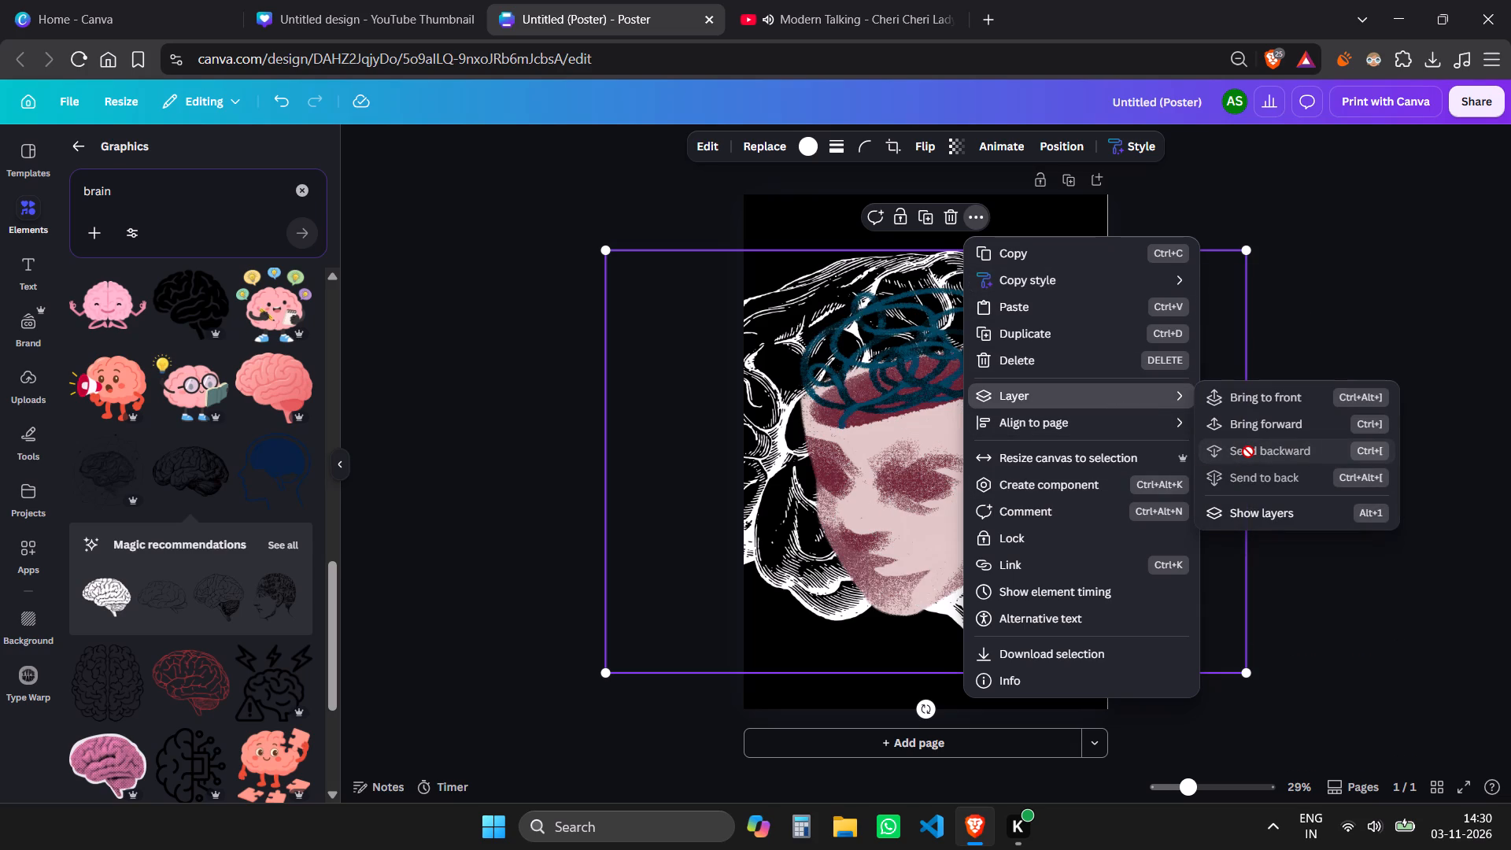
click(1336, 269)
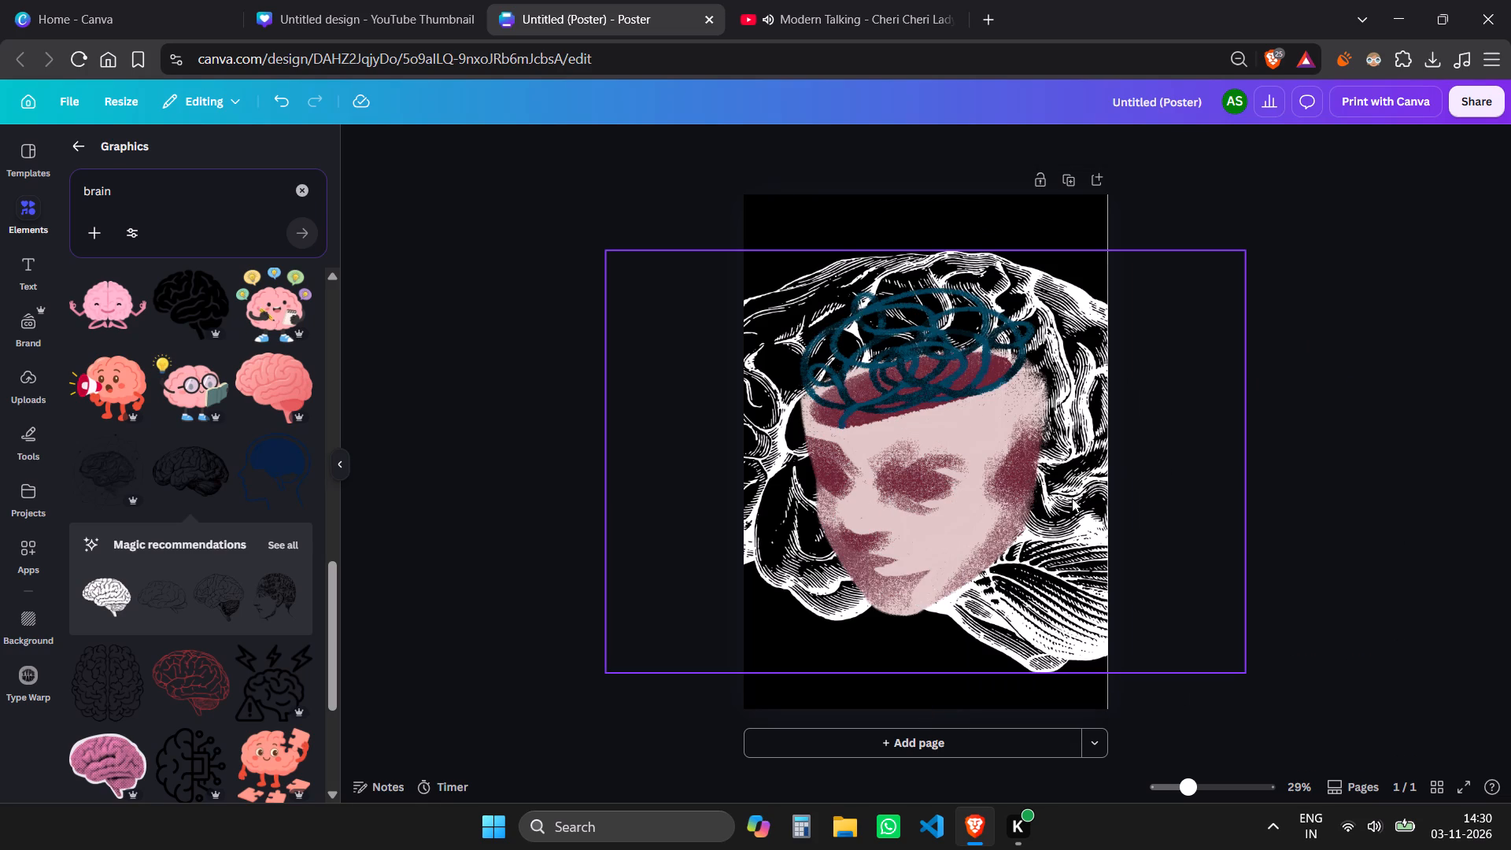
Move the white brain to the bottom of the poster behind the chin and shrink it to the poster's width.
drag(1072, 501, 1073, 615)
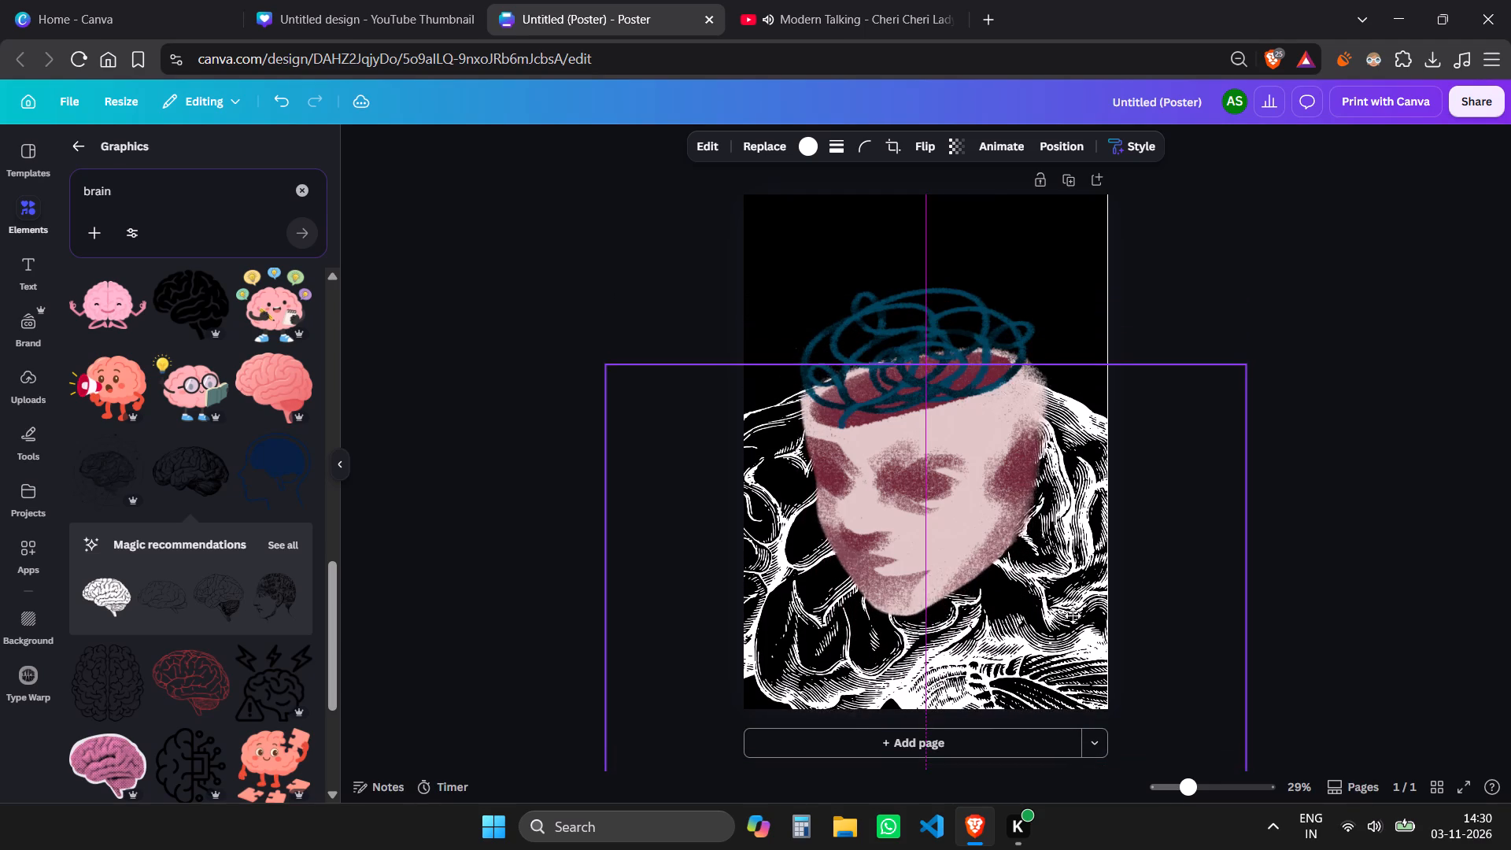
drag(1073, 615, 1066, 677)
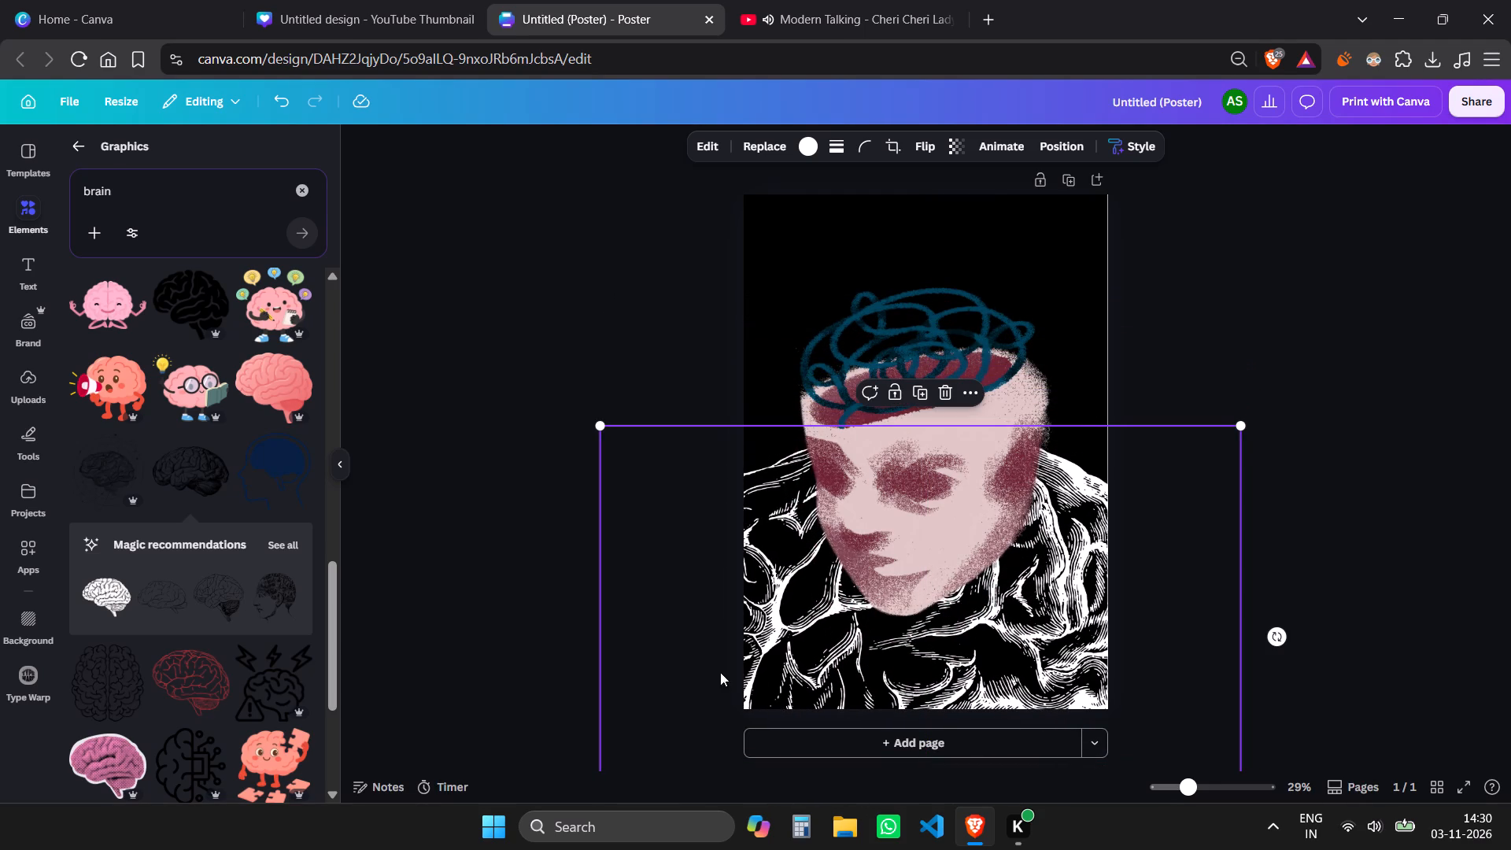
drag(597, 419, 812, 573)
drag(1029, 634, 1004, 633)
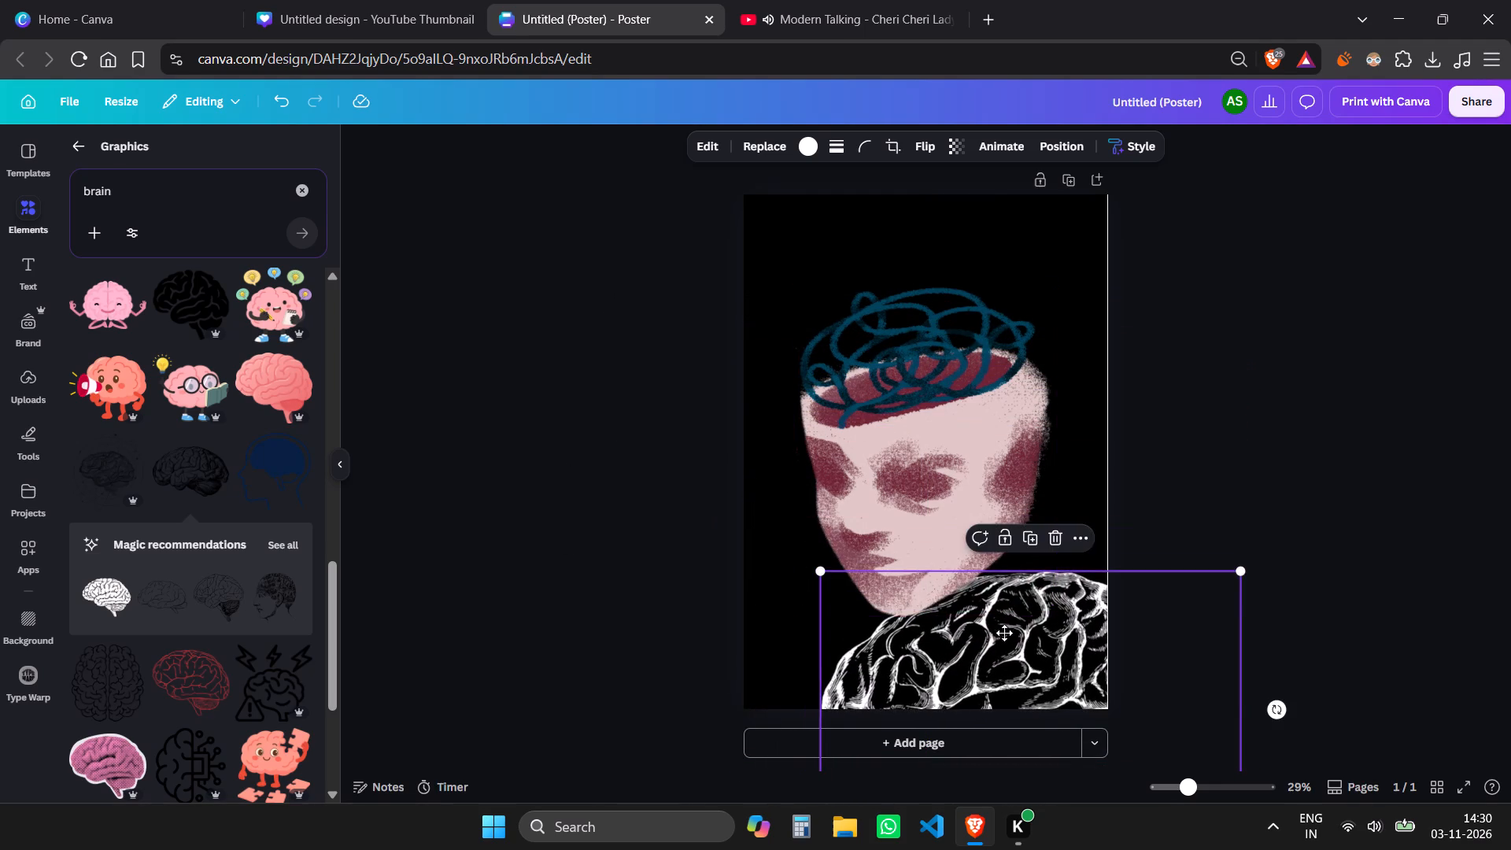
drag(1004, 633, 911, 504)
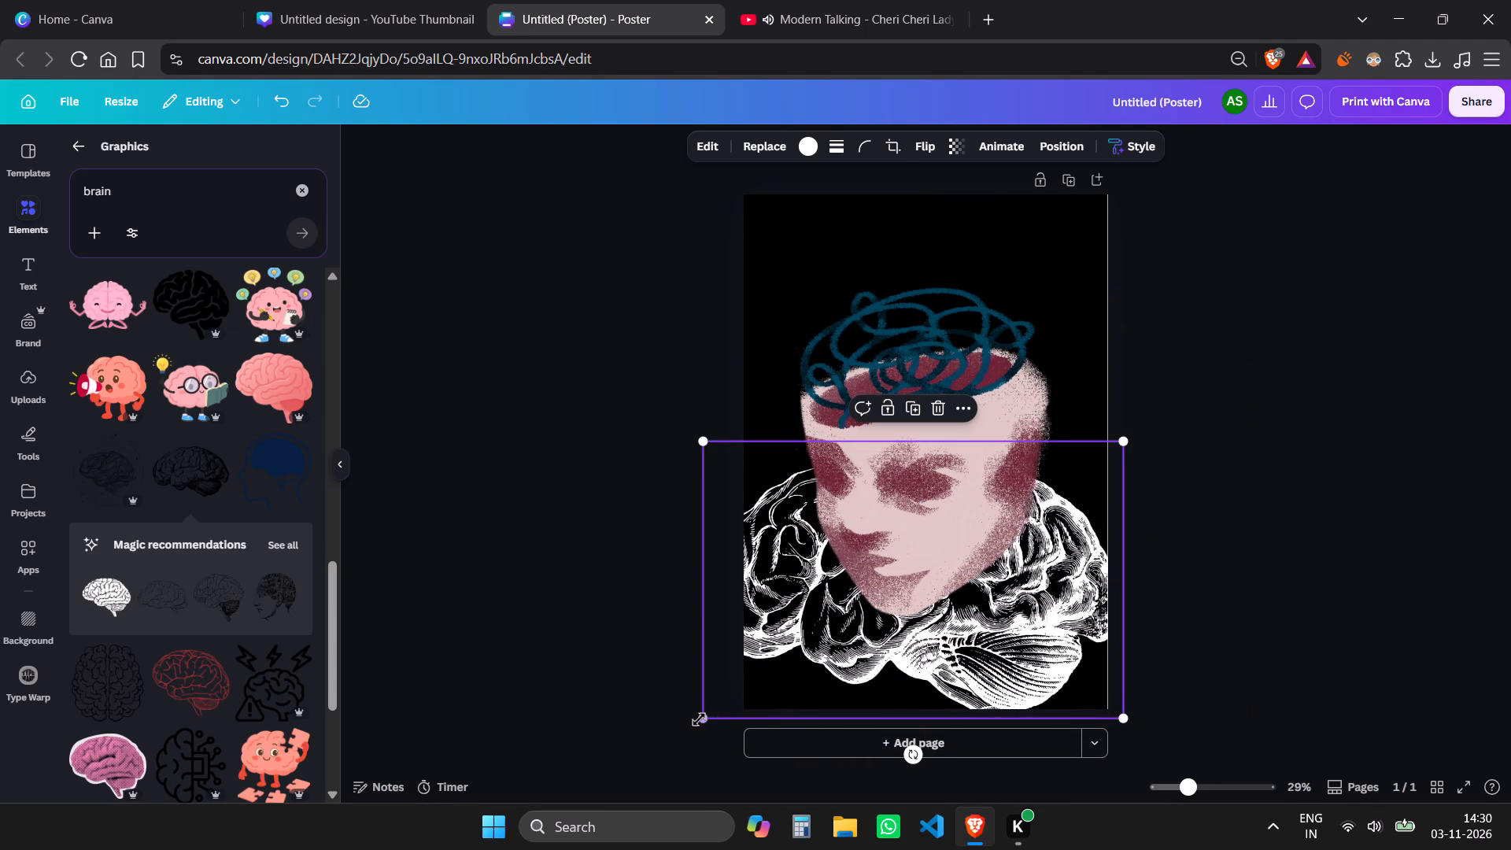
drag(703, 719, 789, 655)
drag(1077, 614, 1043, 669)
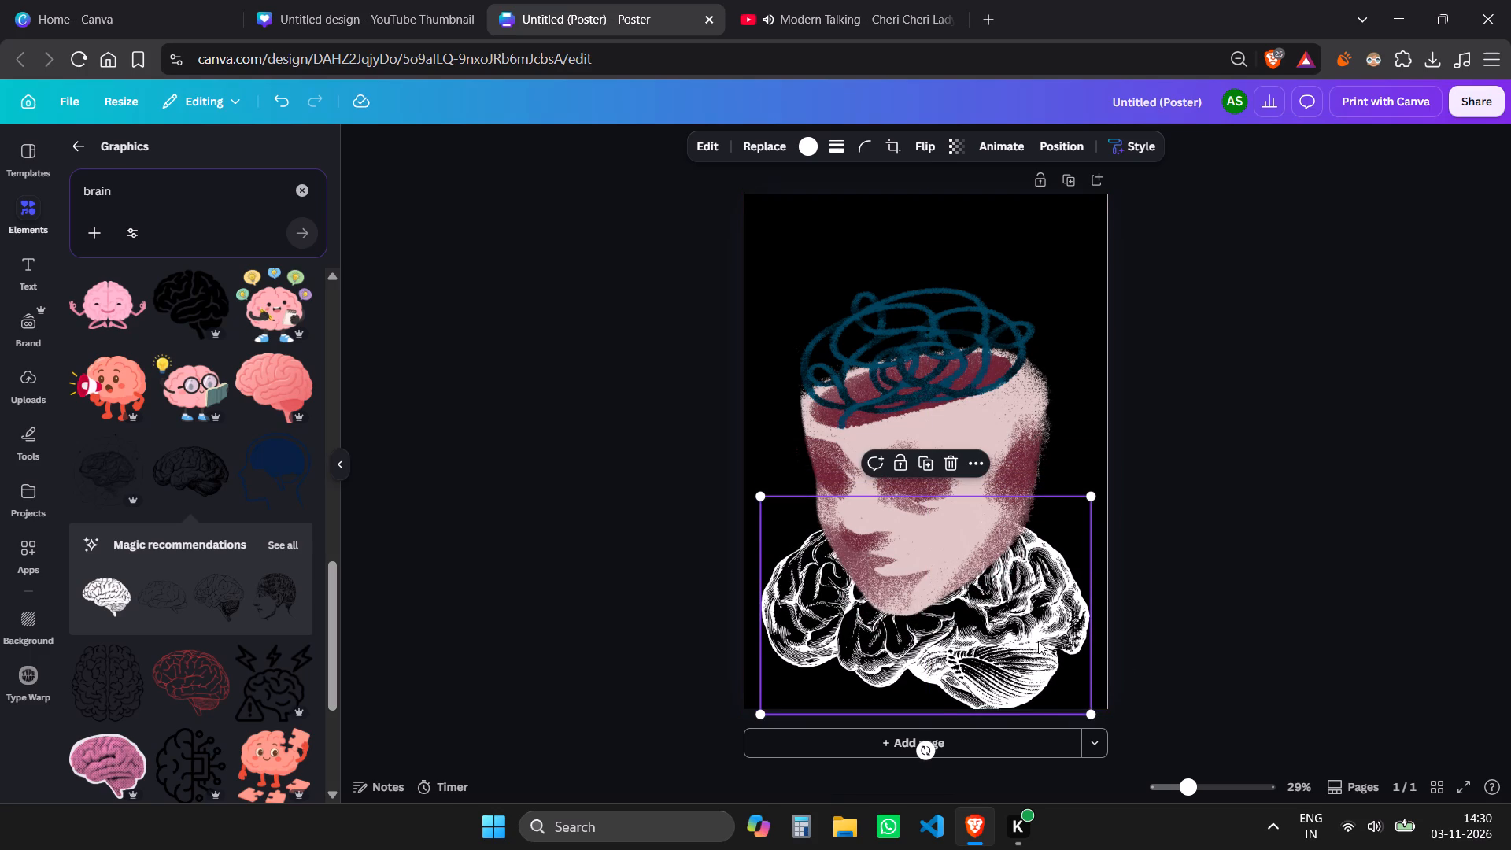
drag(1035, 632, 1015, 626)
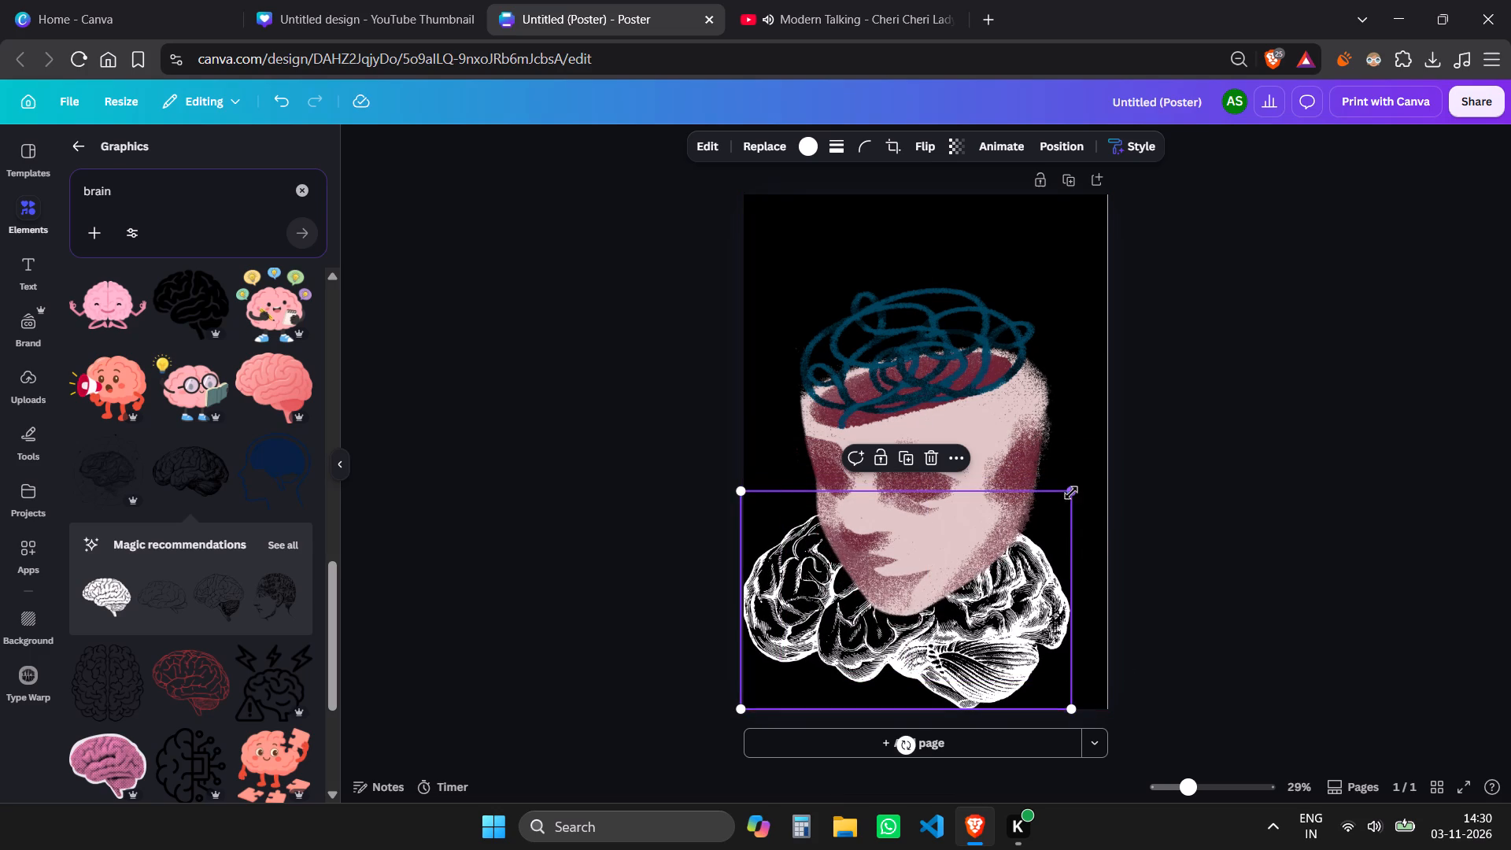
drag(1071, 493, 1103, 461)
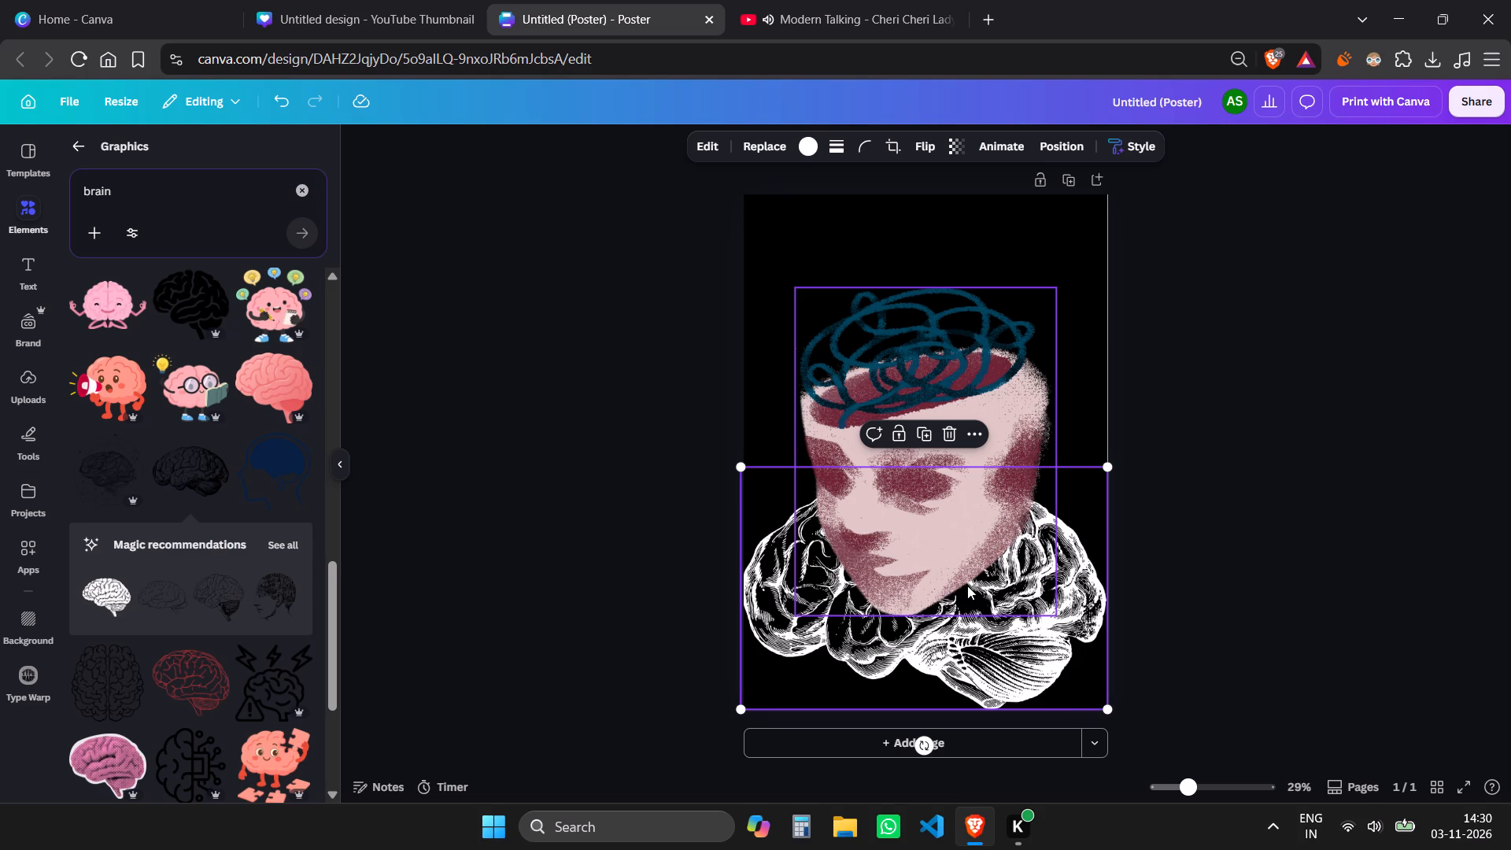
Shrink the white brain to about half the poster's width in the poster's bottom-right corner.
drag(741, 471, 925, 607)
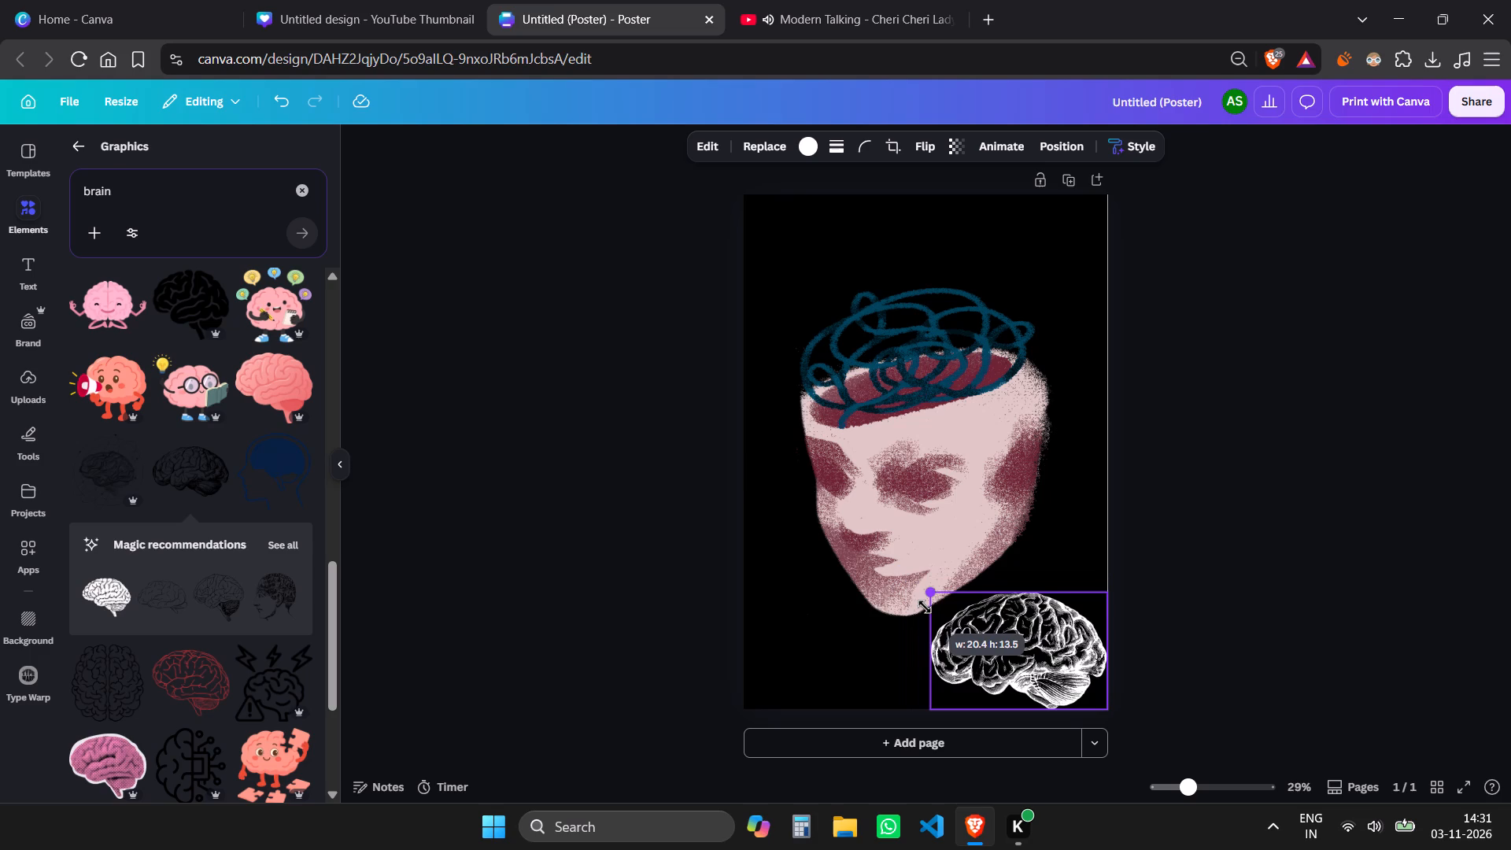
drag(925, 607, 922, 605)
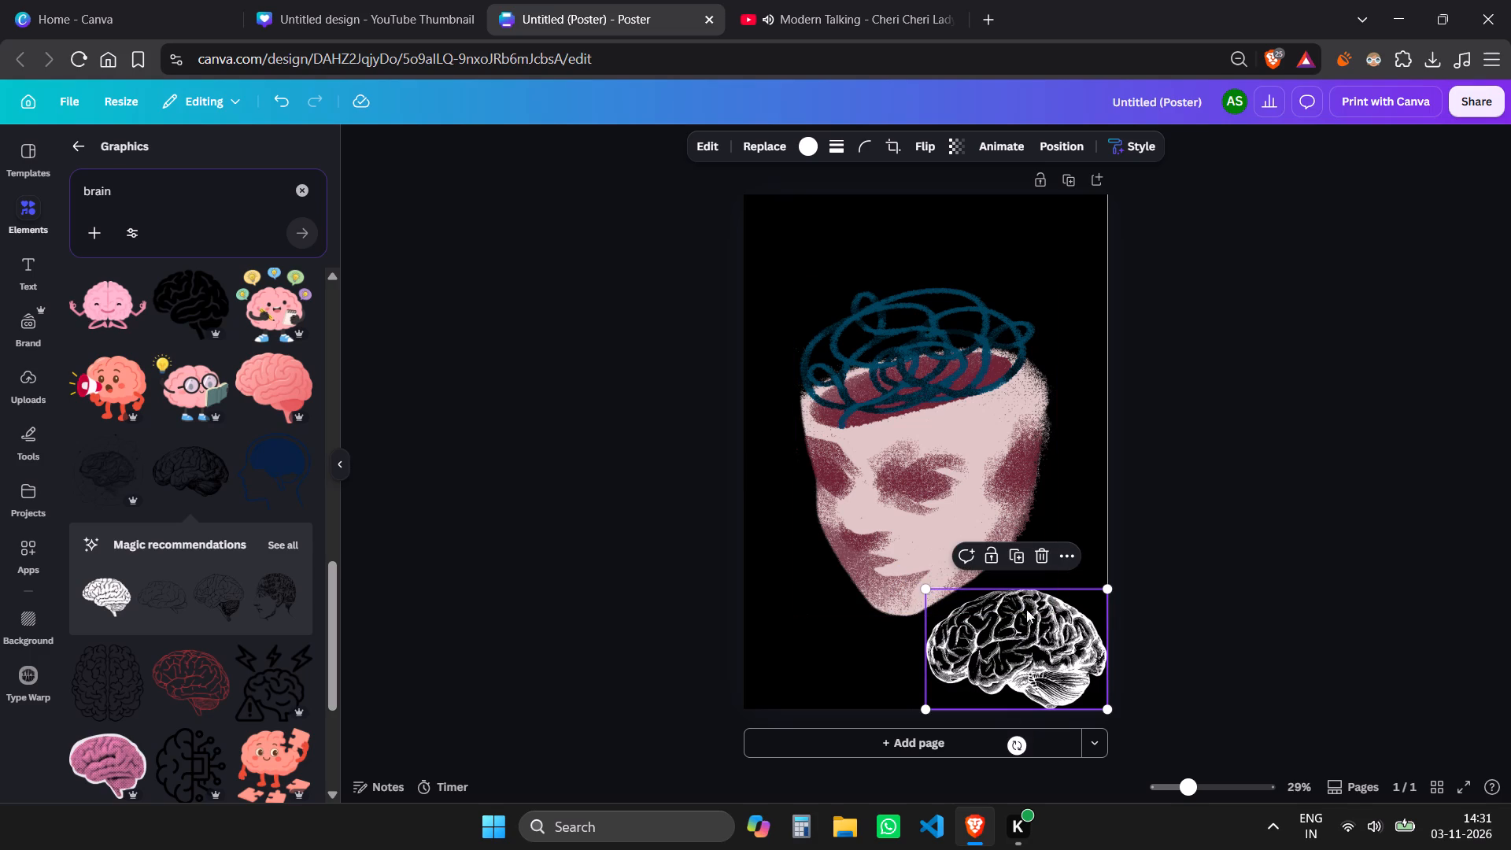
Delete the white engraved brain graphic from the poster.
click(1038, 552)
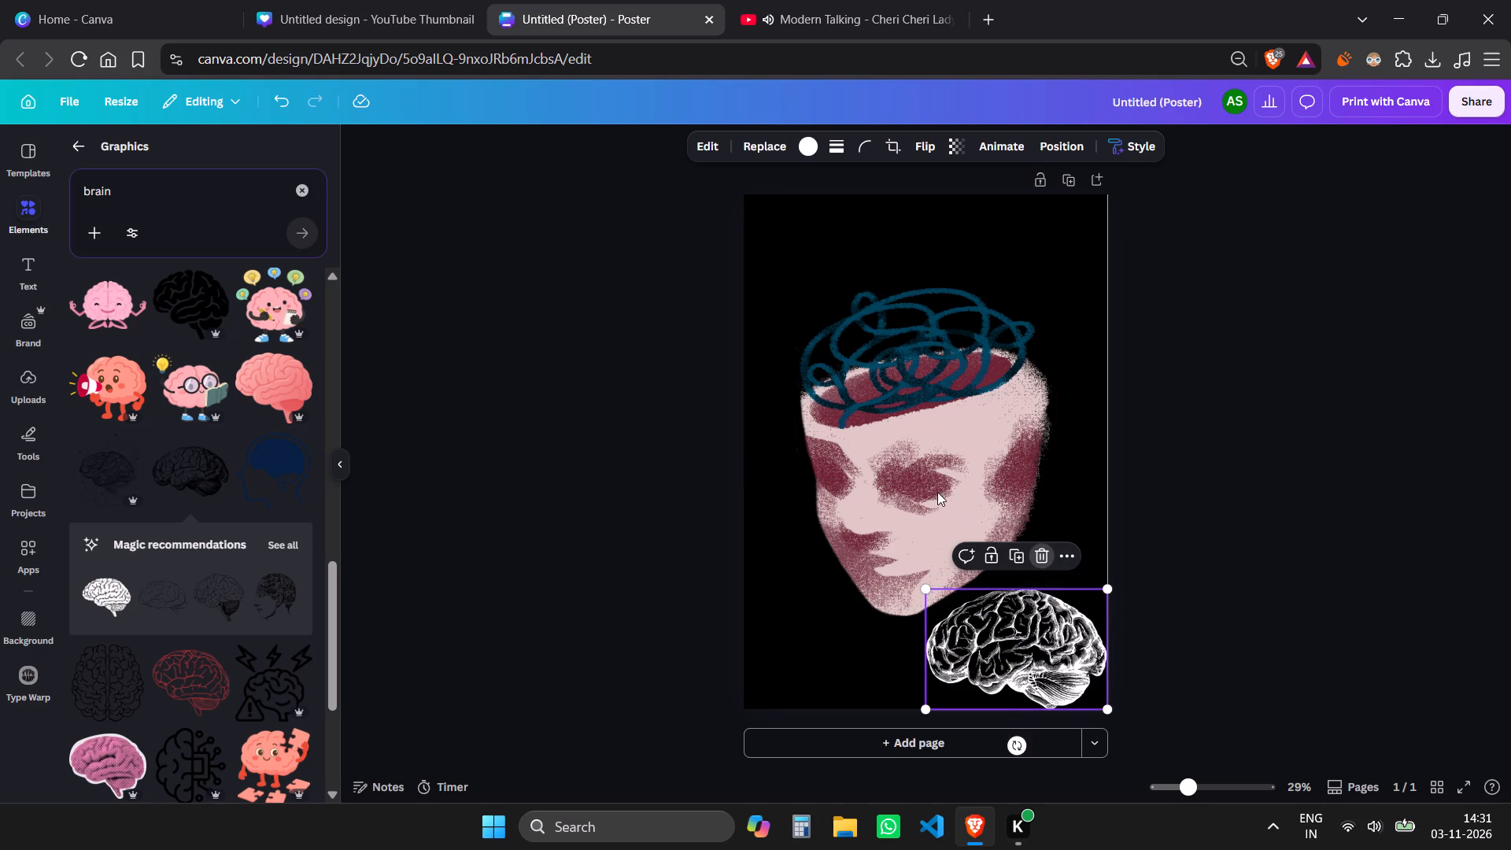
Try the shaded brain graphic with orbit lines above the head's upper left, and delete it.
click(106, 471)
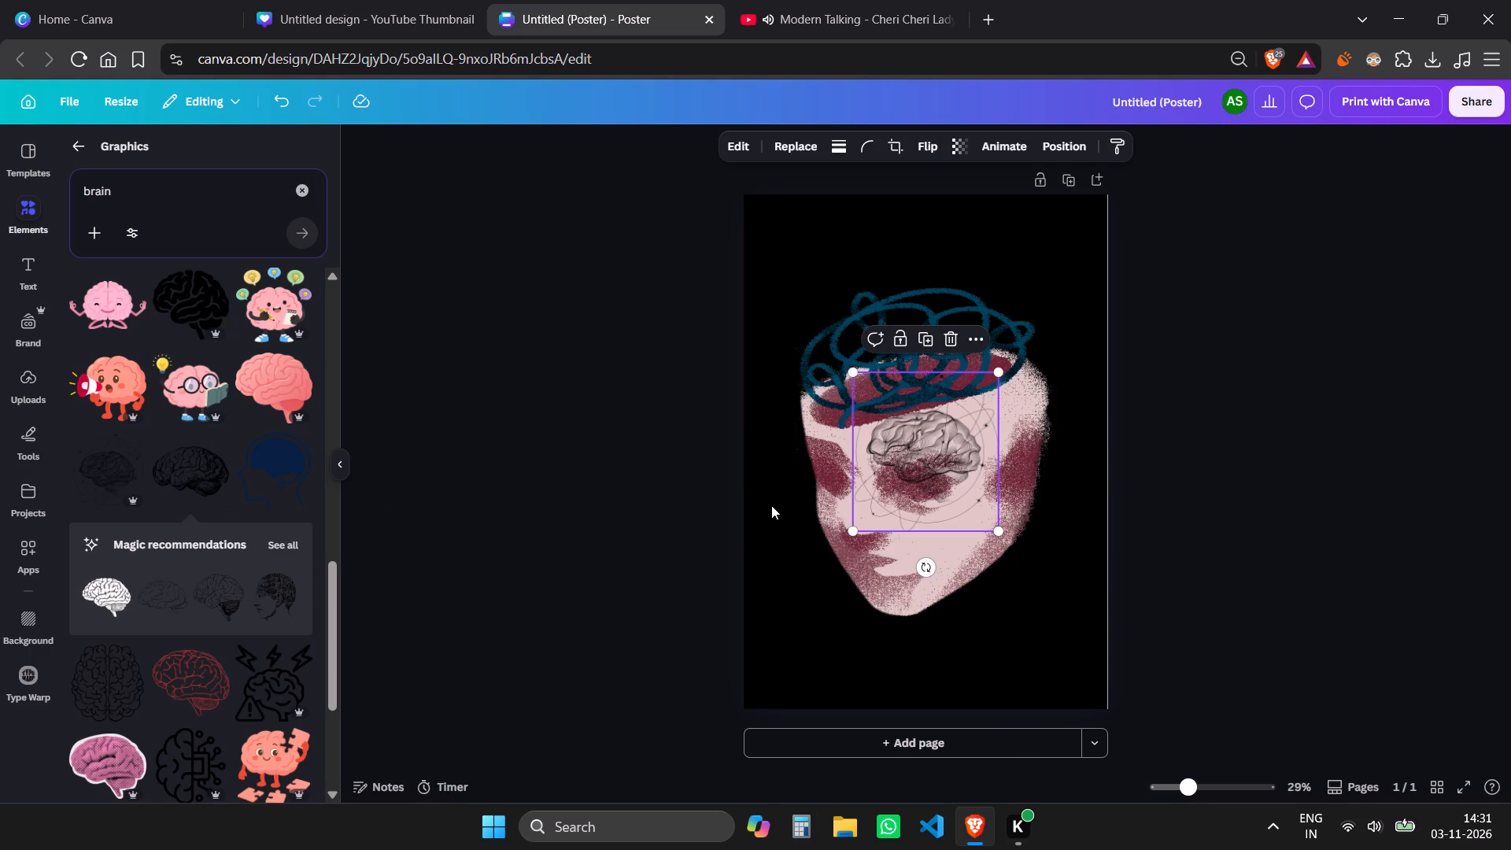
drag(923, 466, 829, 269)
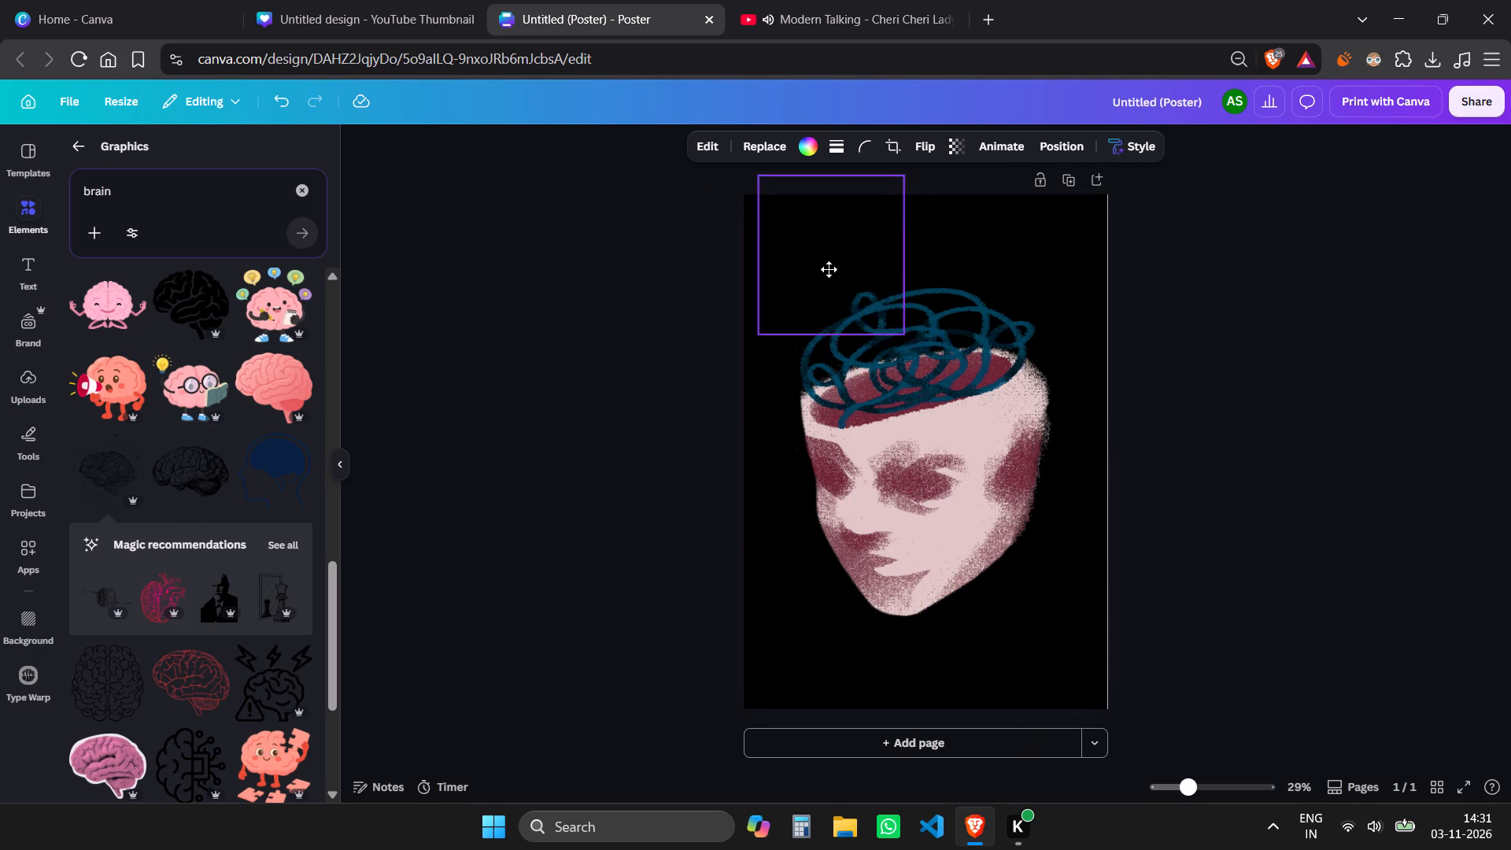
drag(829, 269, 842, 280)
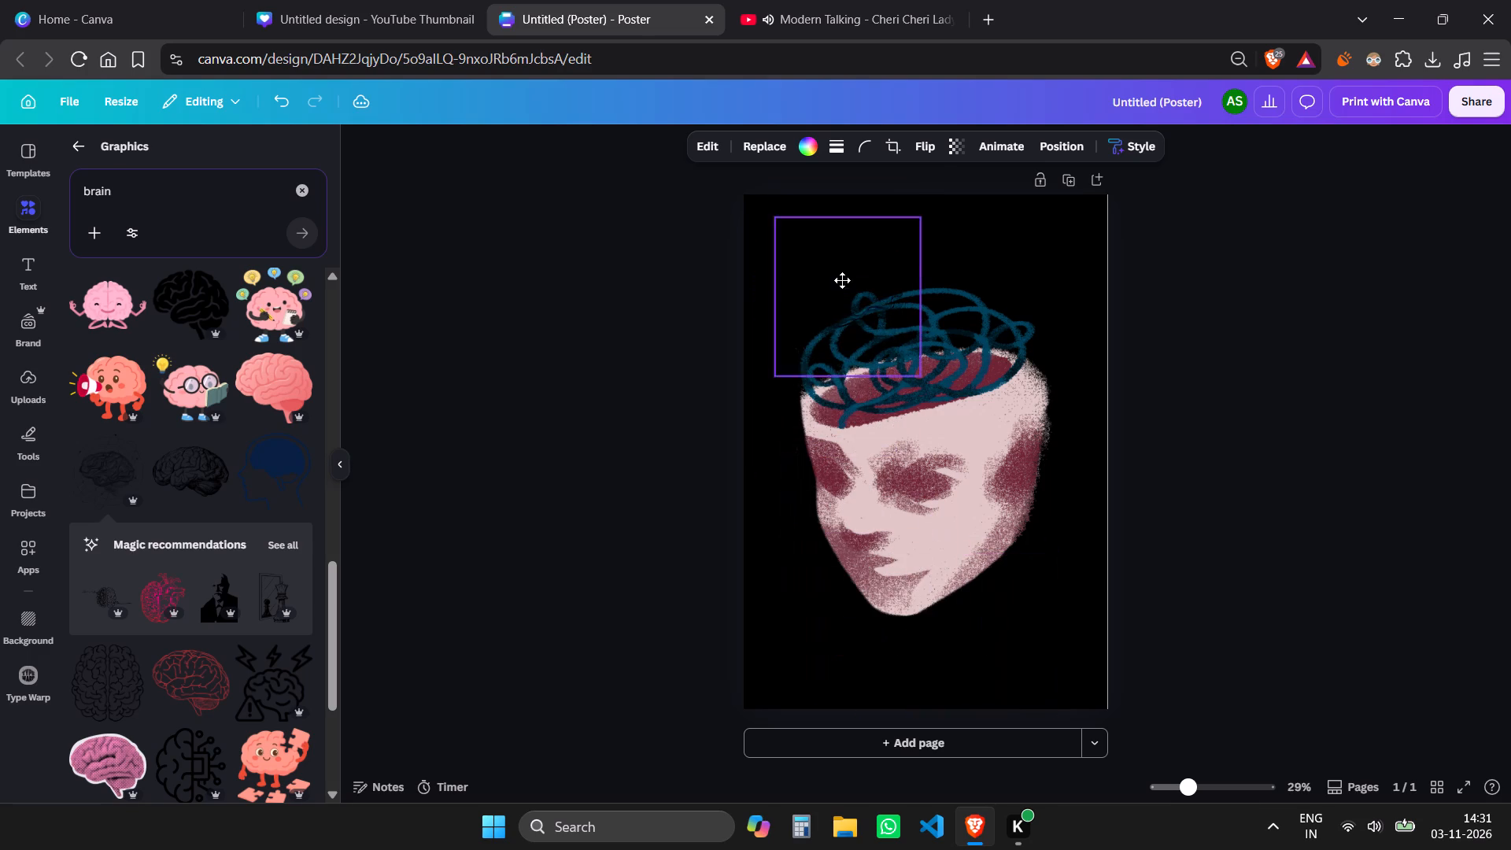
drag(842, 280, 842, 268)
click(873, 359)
Search graphics for "nodes" and add the blue diagonal circuit-line graphic, enlarged past the poster's right edge and aligned to its top-left corner.
scroll(170, 628, down, 4)
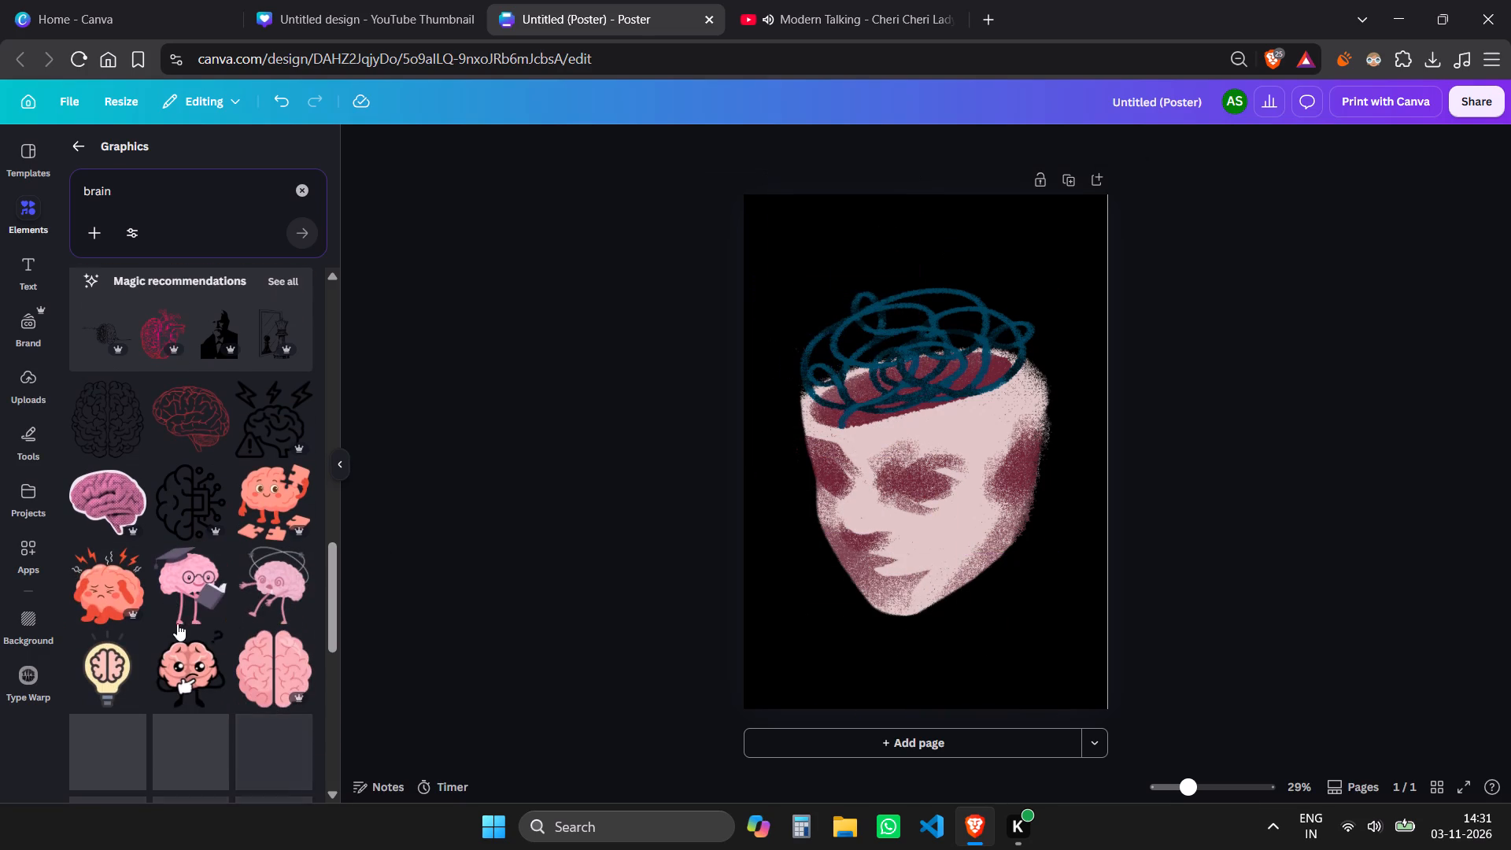
scroll(183, 620, down, 3)
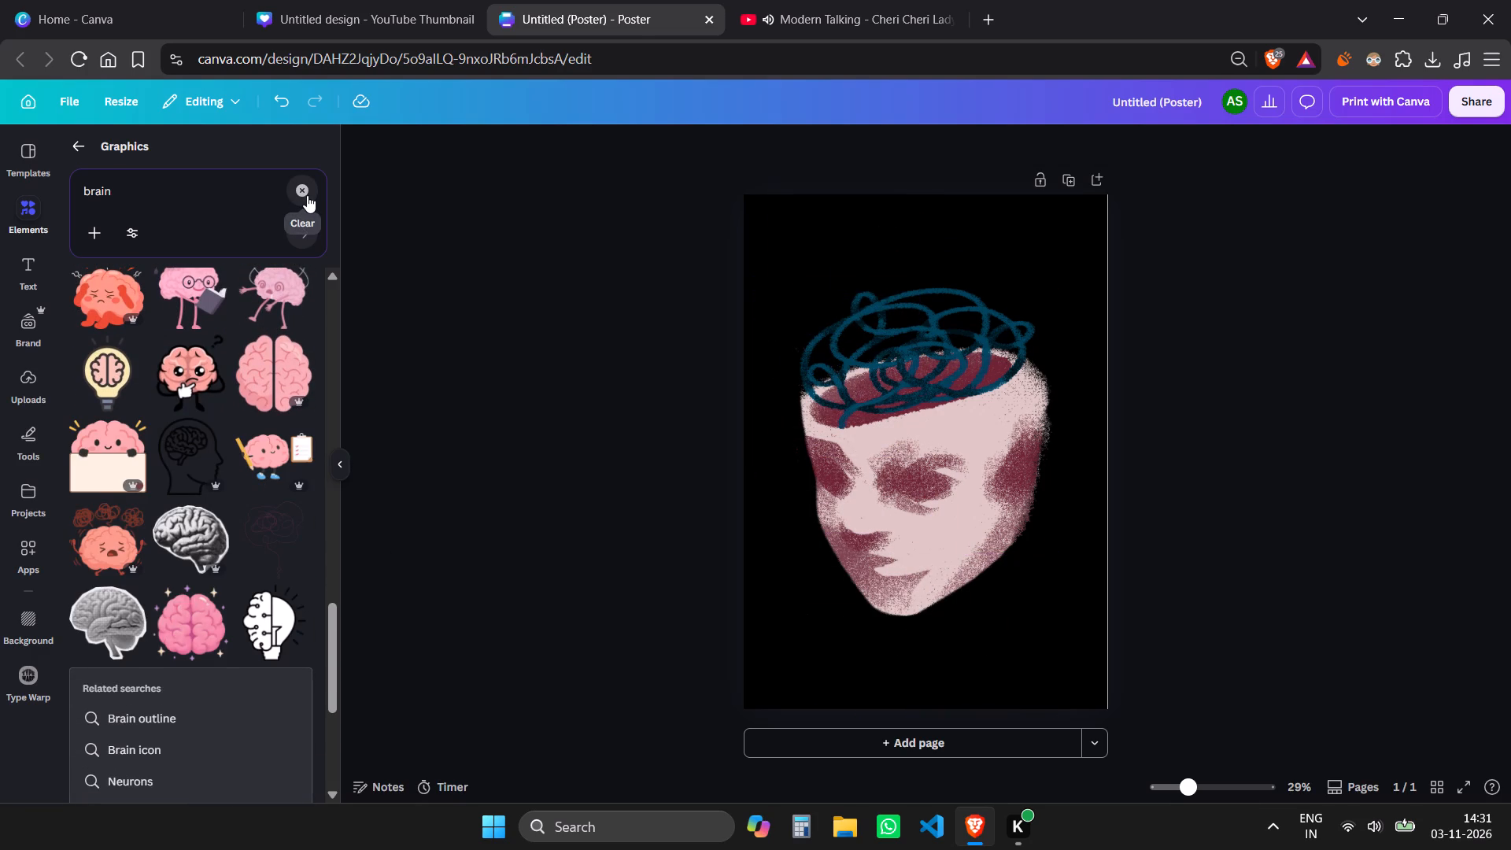
scroll(284, 435, down, 6)
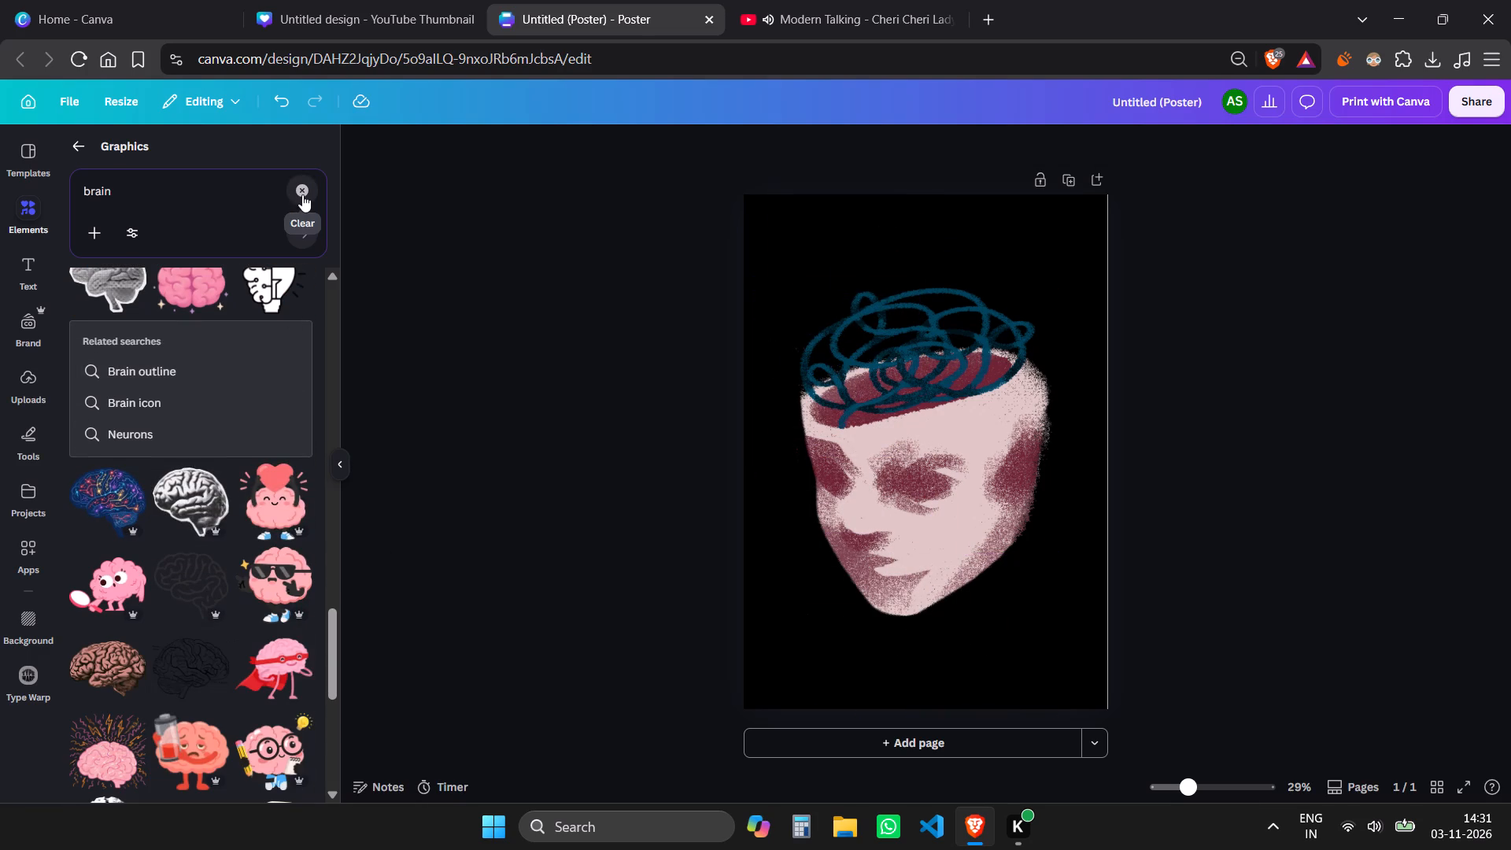
click(302, 194)
text(nodes)
key(Return)
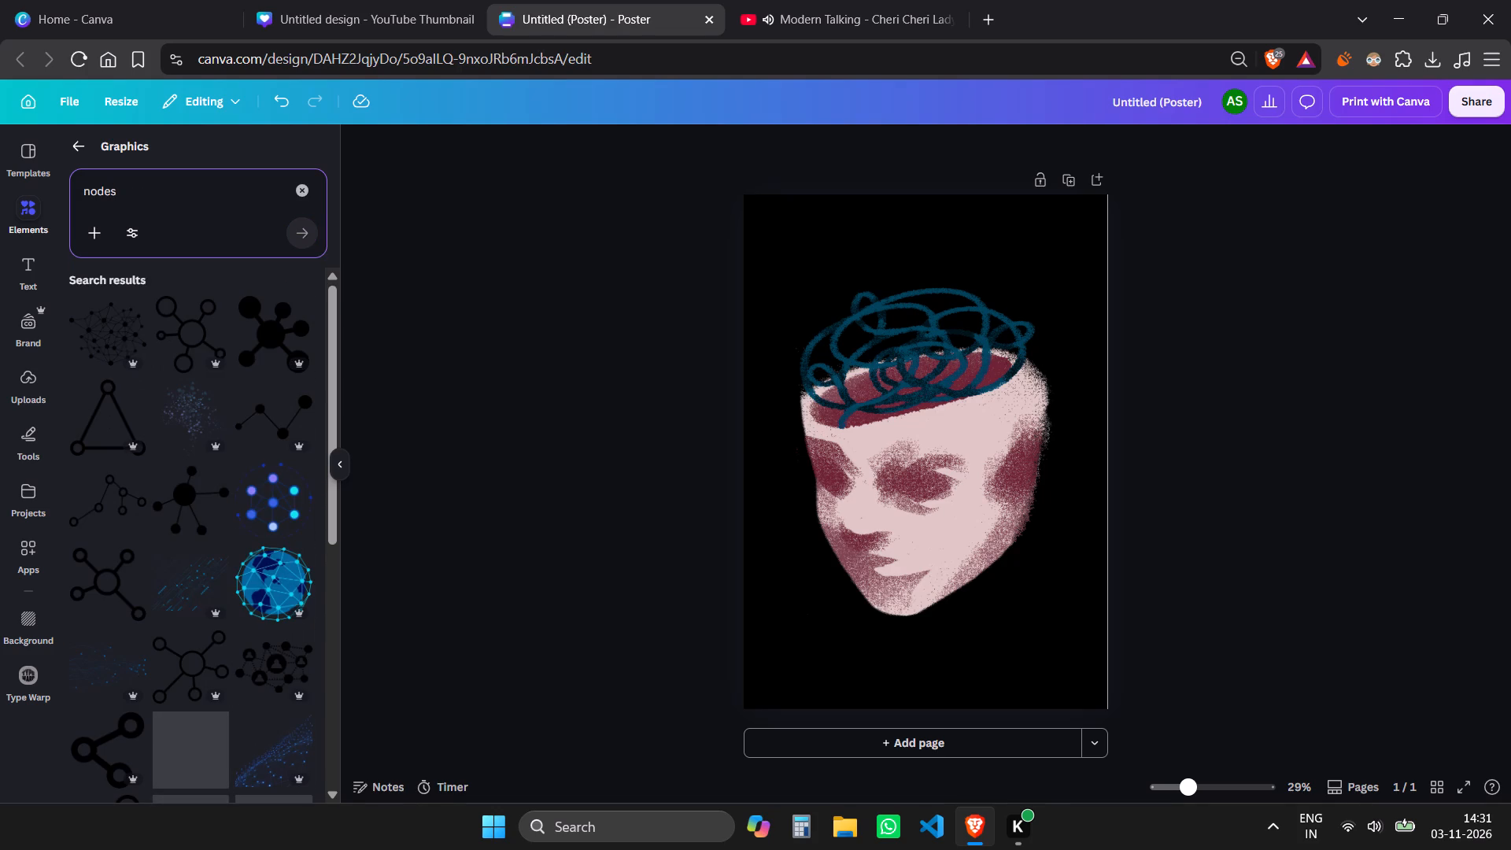
scroll(247, 578, down, 2)
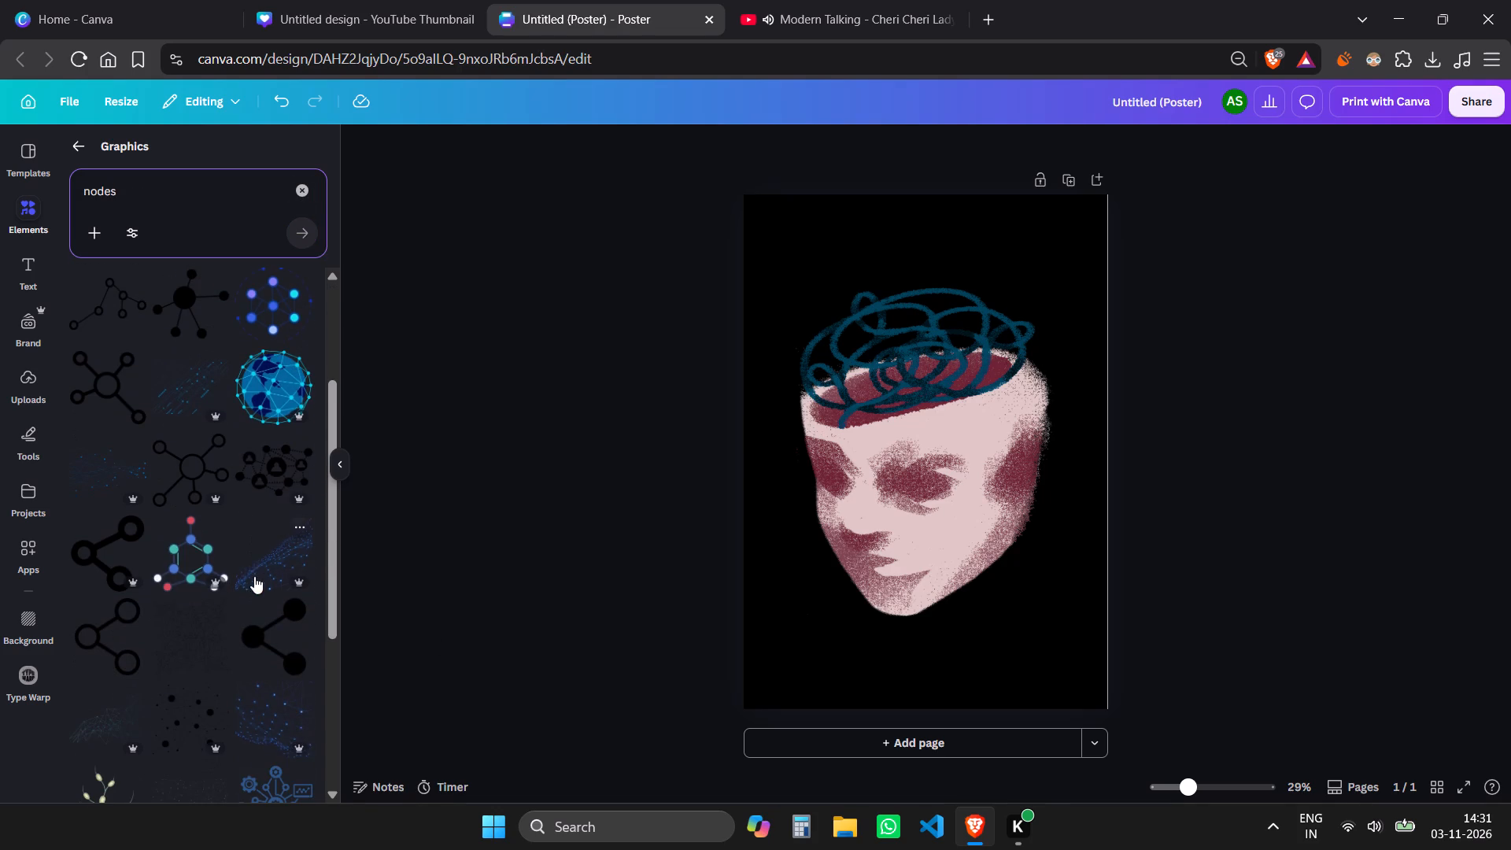
click(175, 367)
drag(897, 464, 833, 353)
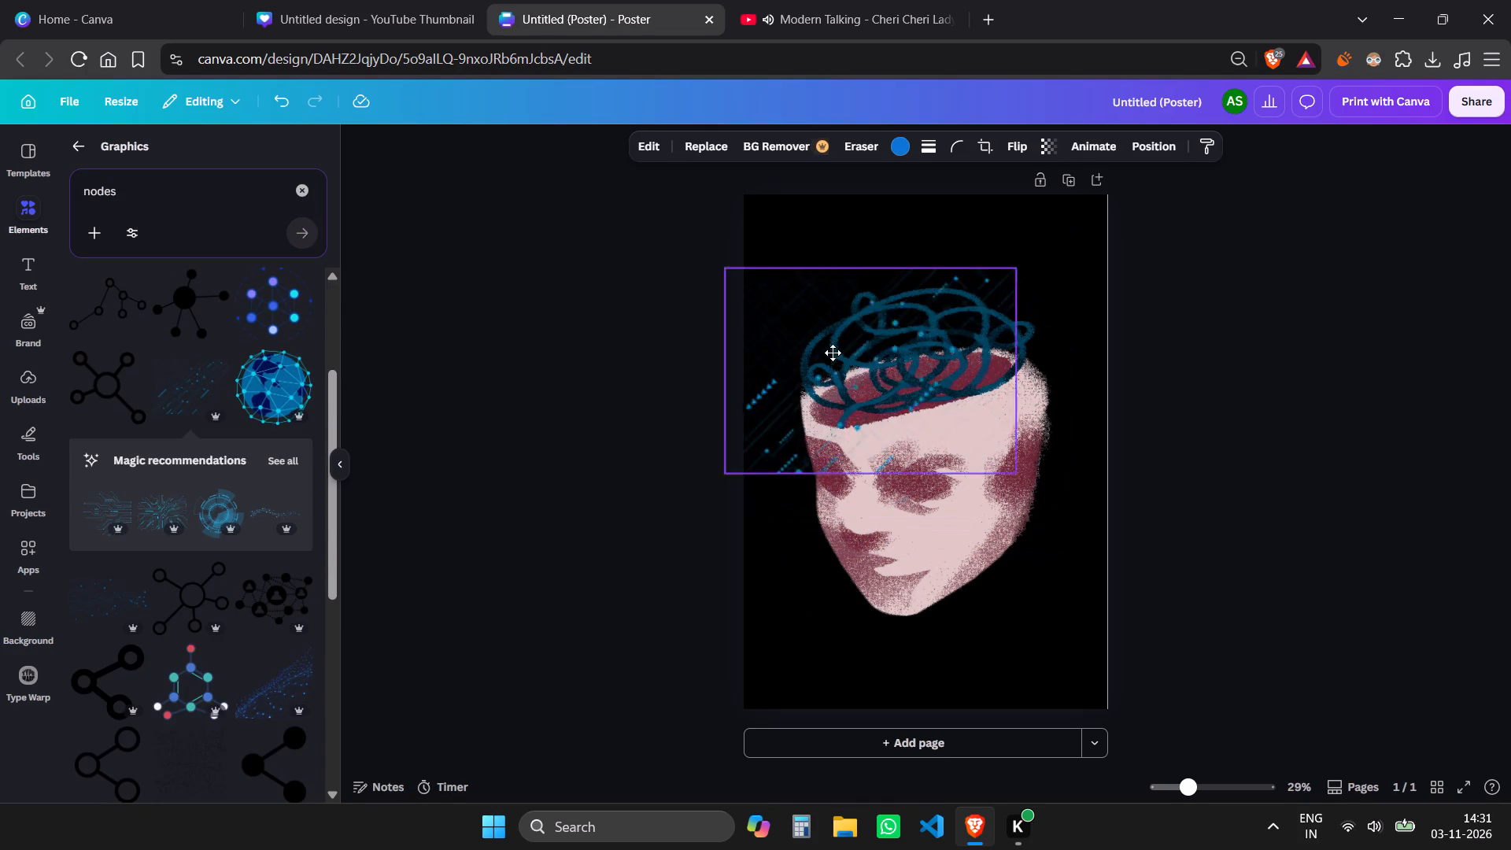
drag(833, 353, 825, 287)
drag(999, 380, 1057, 442)
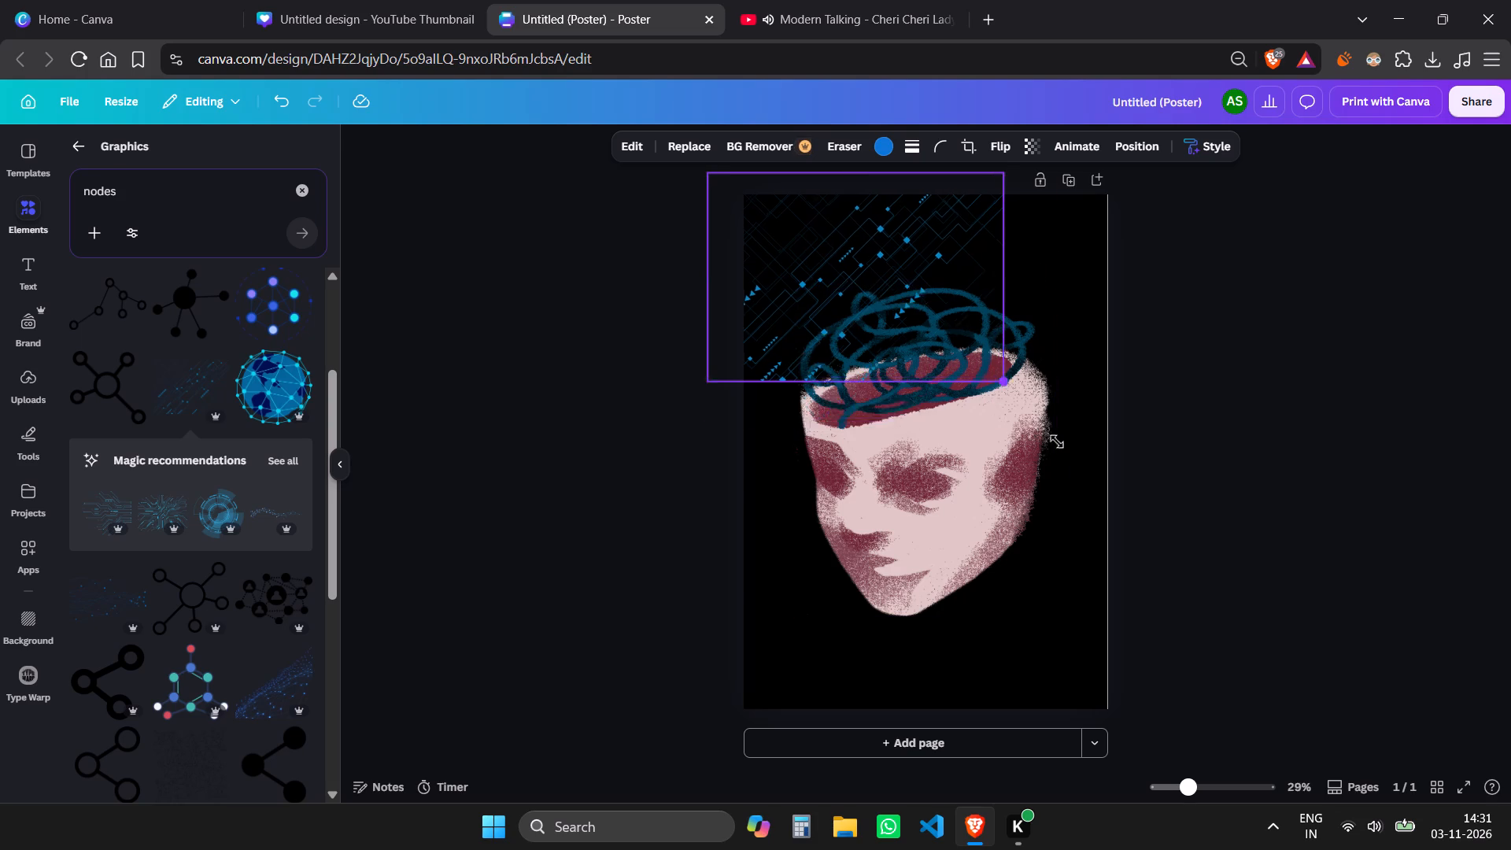
drag(1057, 442, 1398, 697)
drag(1026, 539, 1040, 582)
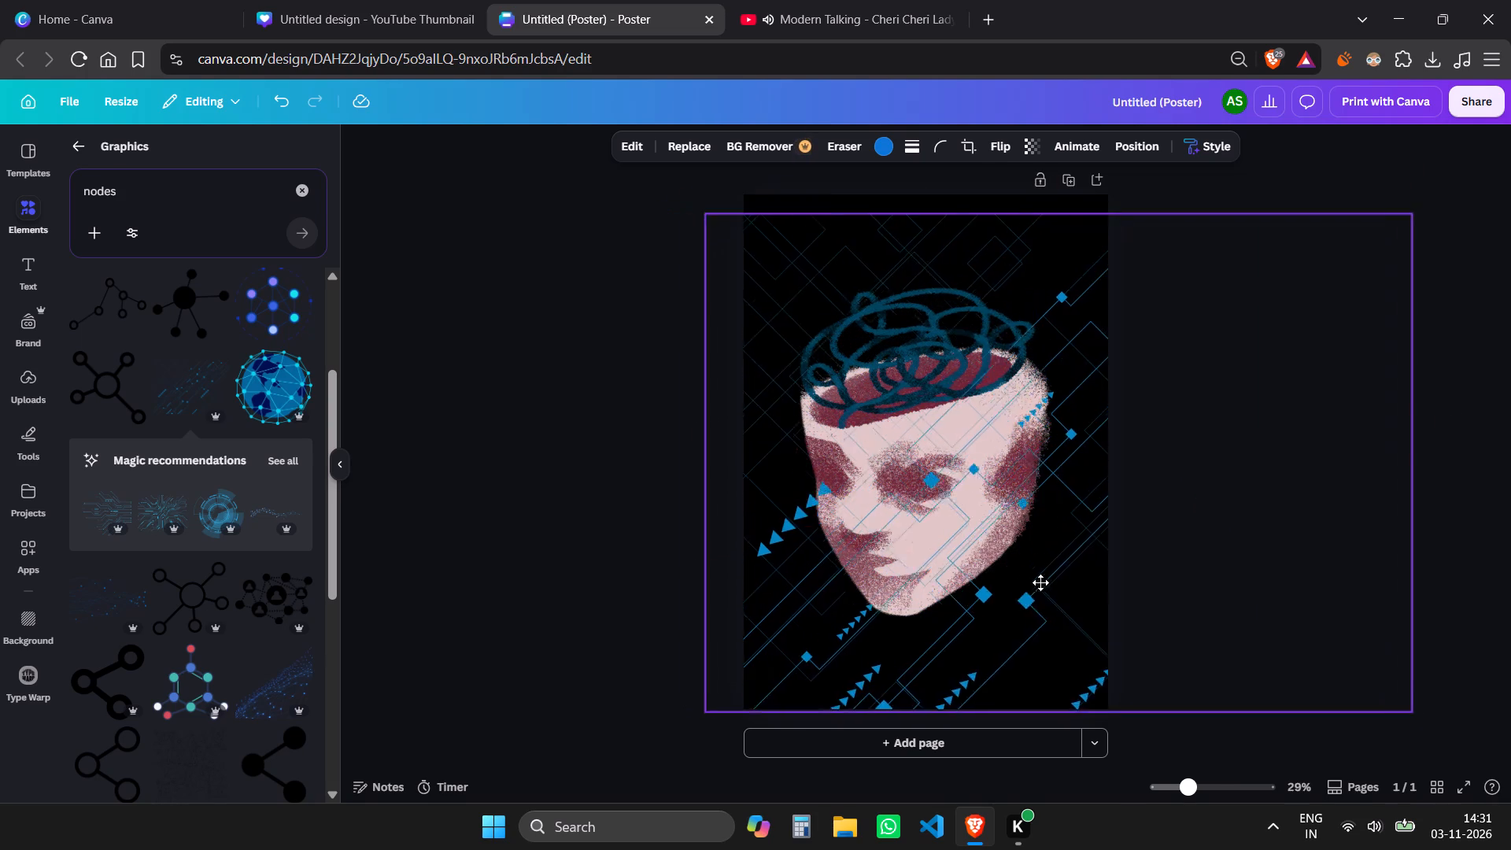
drag(1040, 582, 1061, 561)
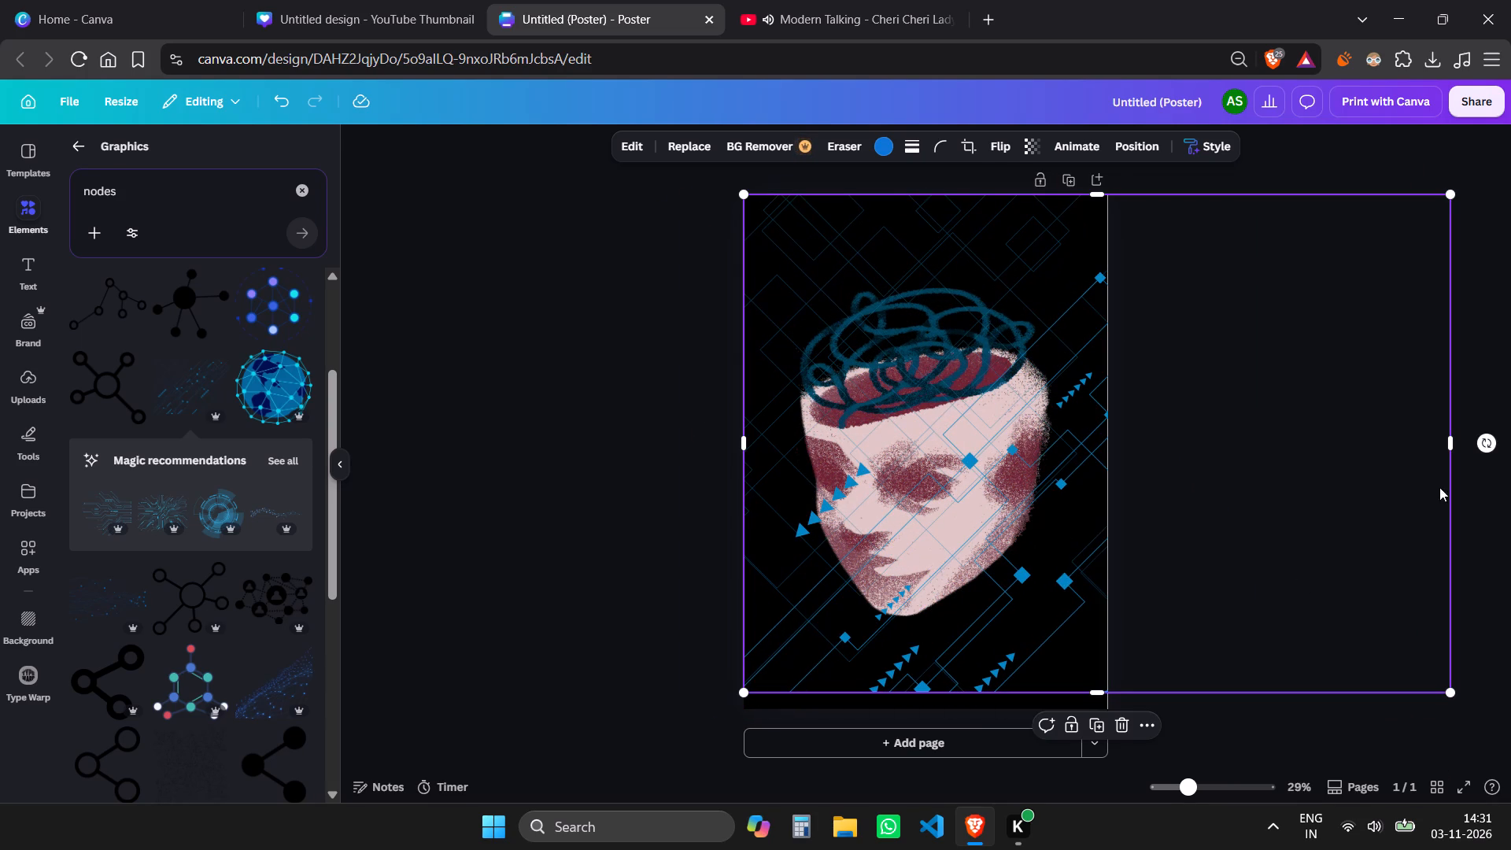
Crop the circuit-line graphic's sides to the poster's width and scale it to reach the bottom edge, covering the whole page.
drag(1452, 453, 1101, 494)
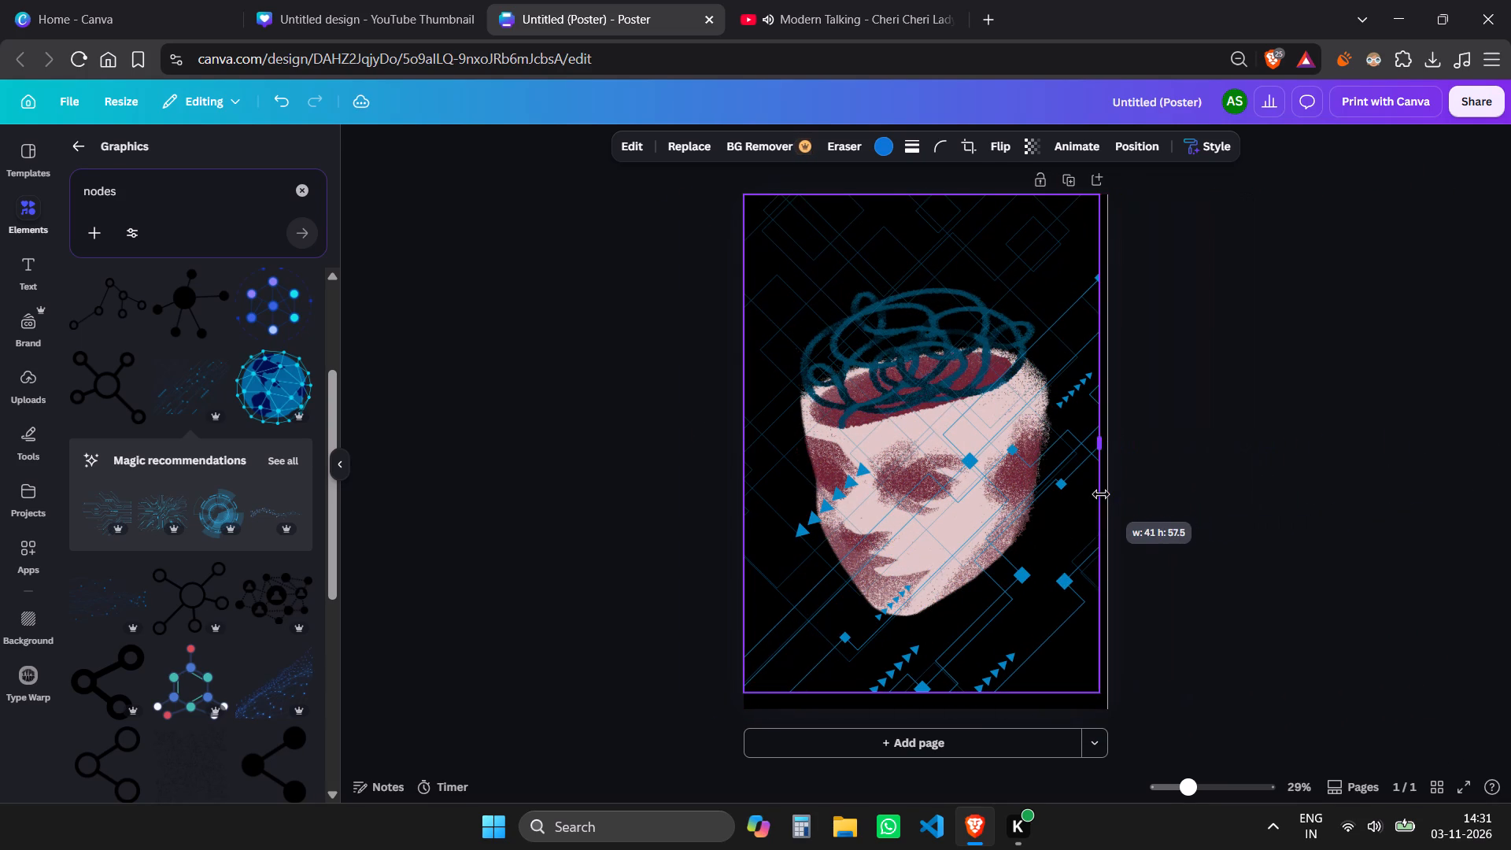
drag(1101, 494, 1106, 494)
drag(742, 697, 730, 715)
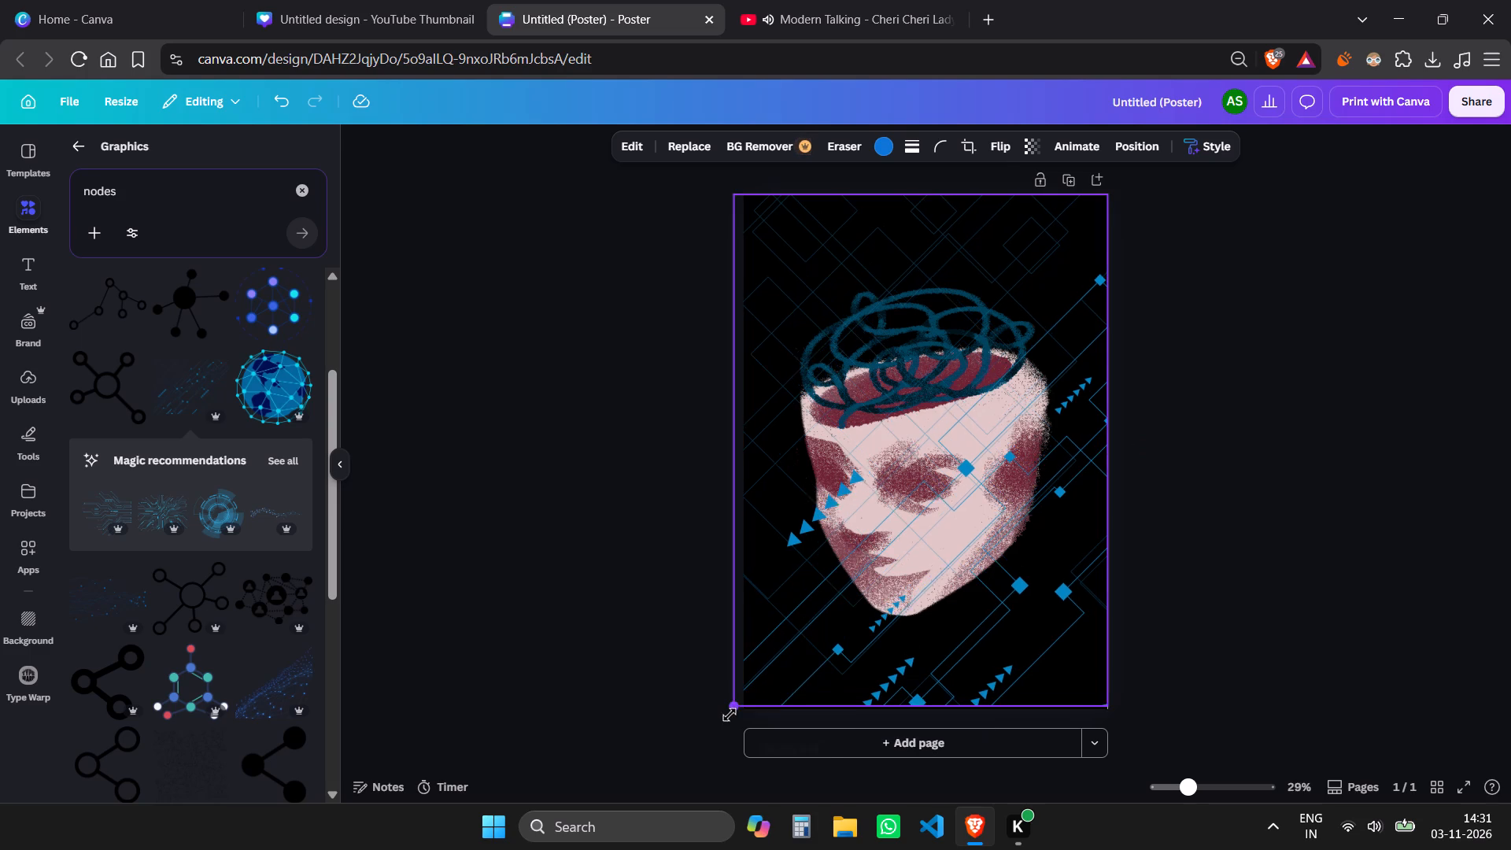
drag(730, 715, 734, 718)
click(1037, 601)
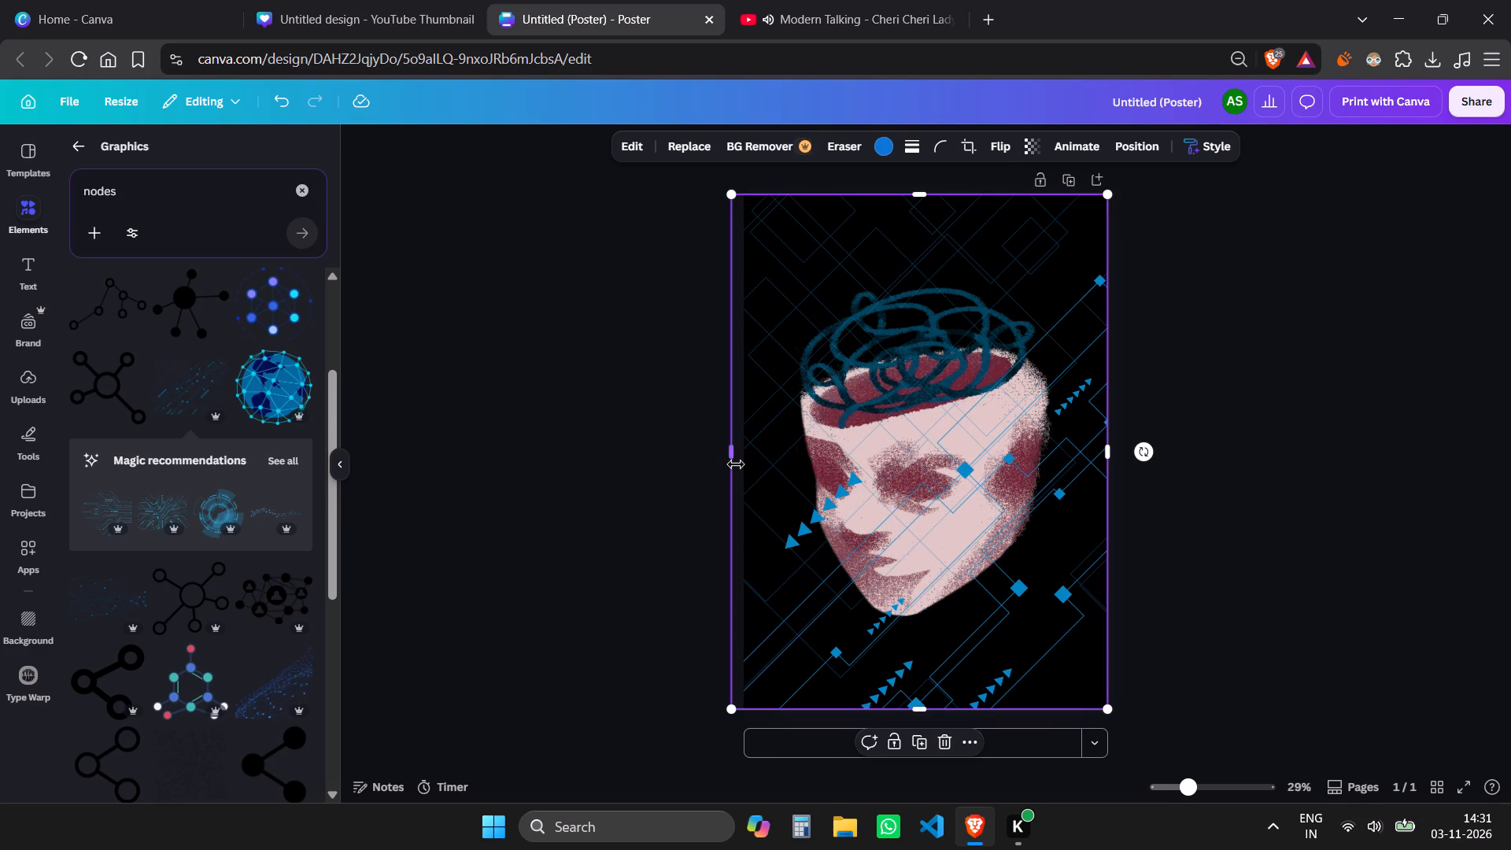
drag(736, 462, 745, 461)
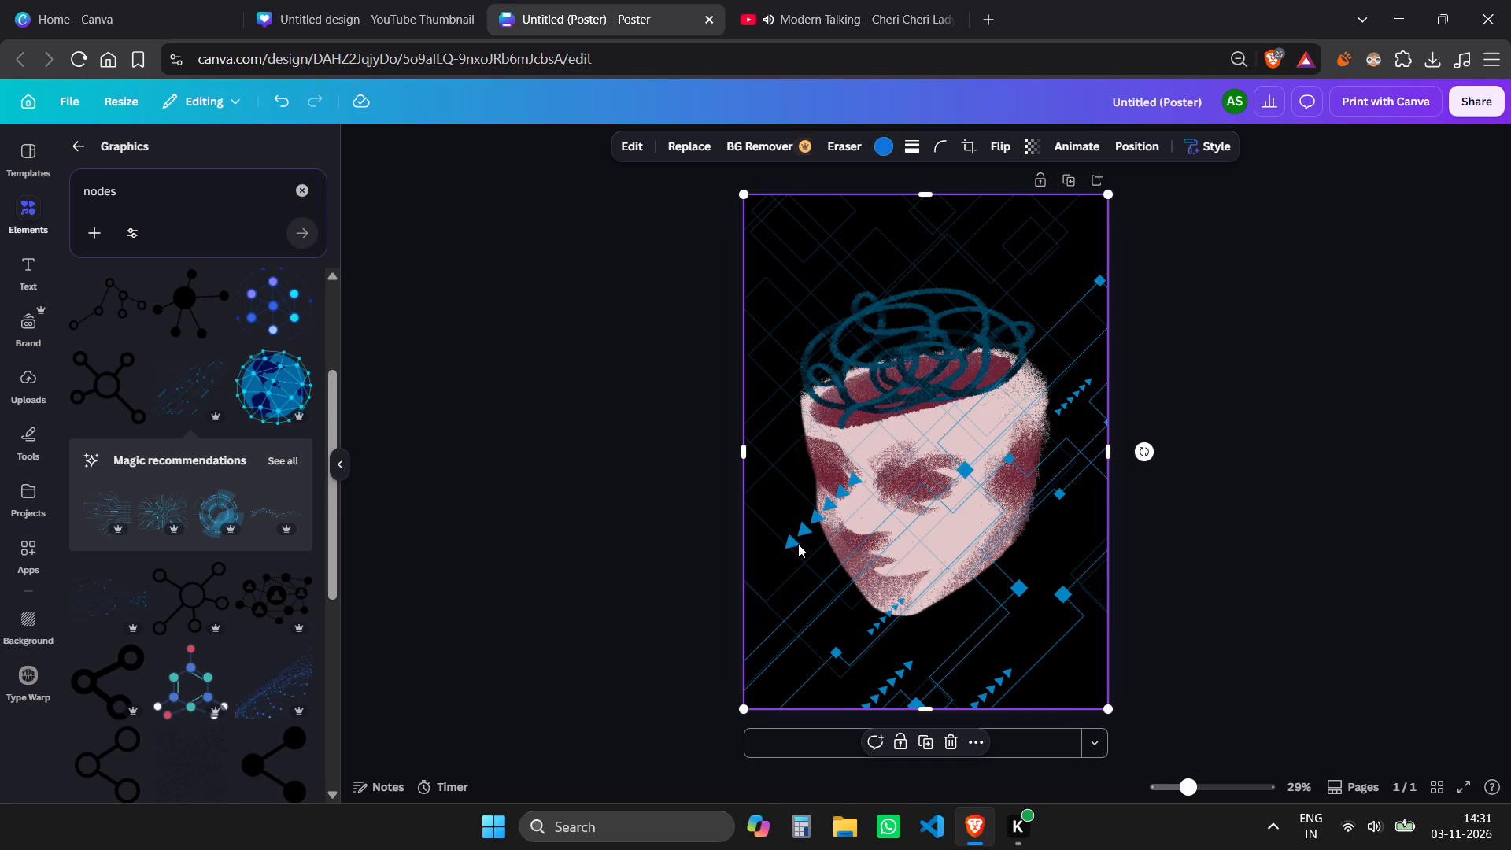
Send the circuit-line graphic backward behind the head graphic.
right_click(1058, 468)
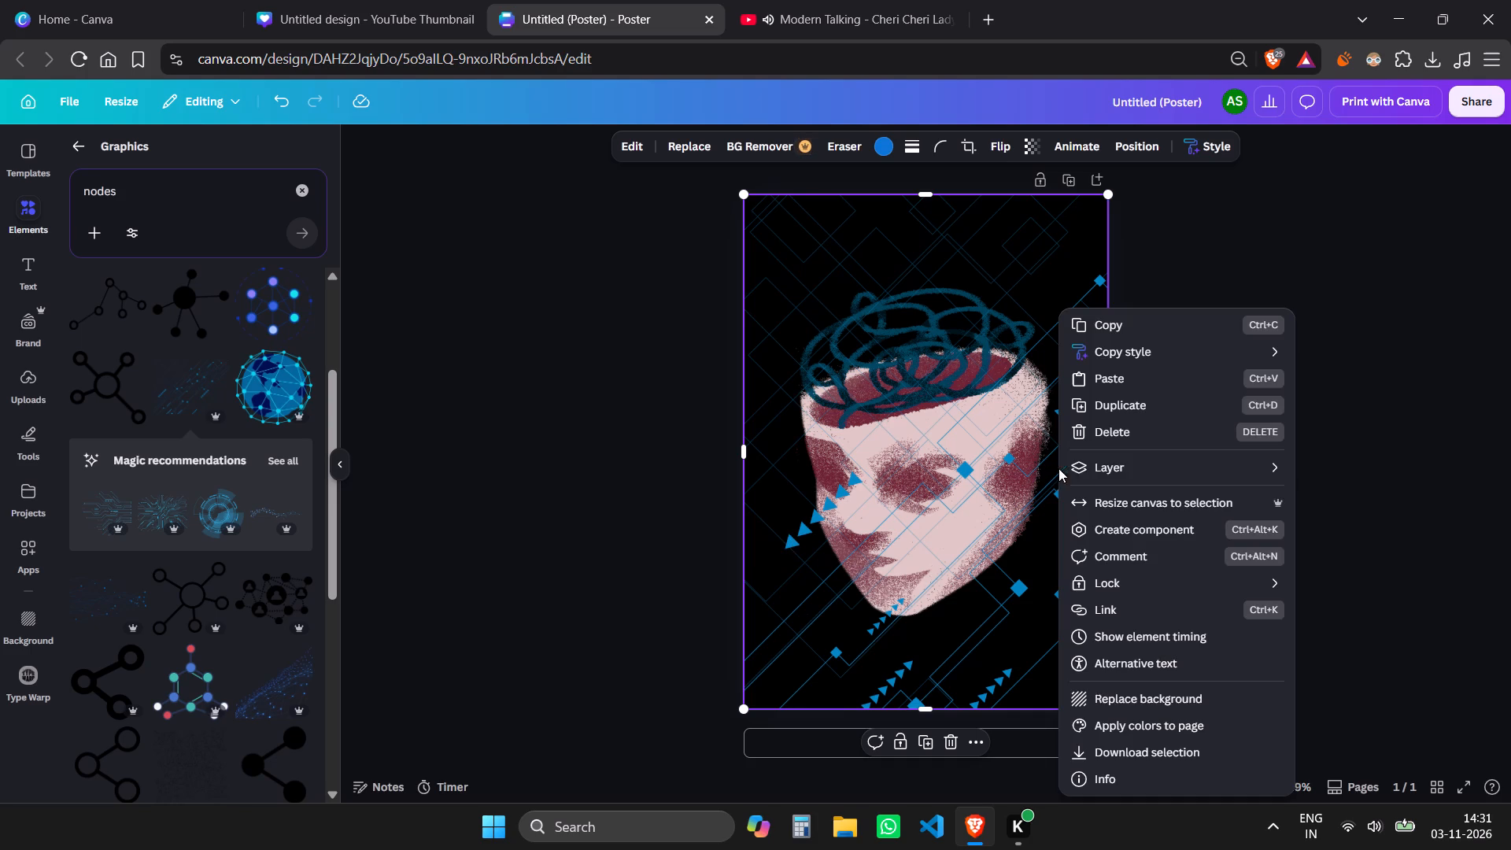
click(1114, 467)
click(1343, 536)
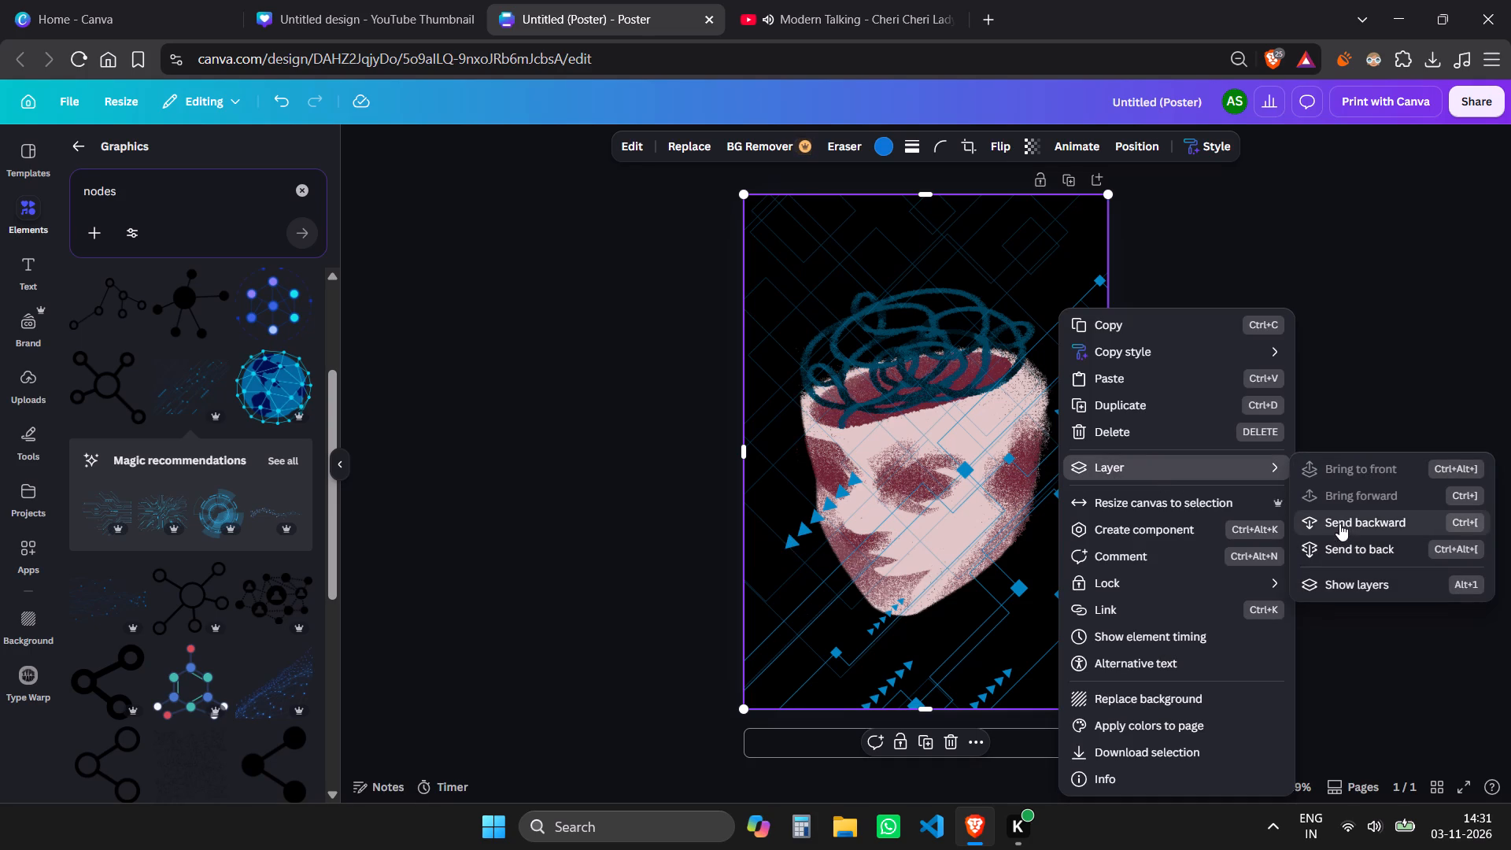
click(1339, 523)
click(1313, 294)
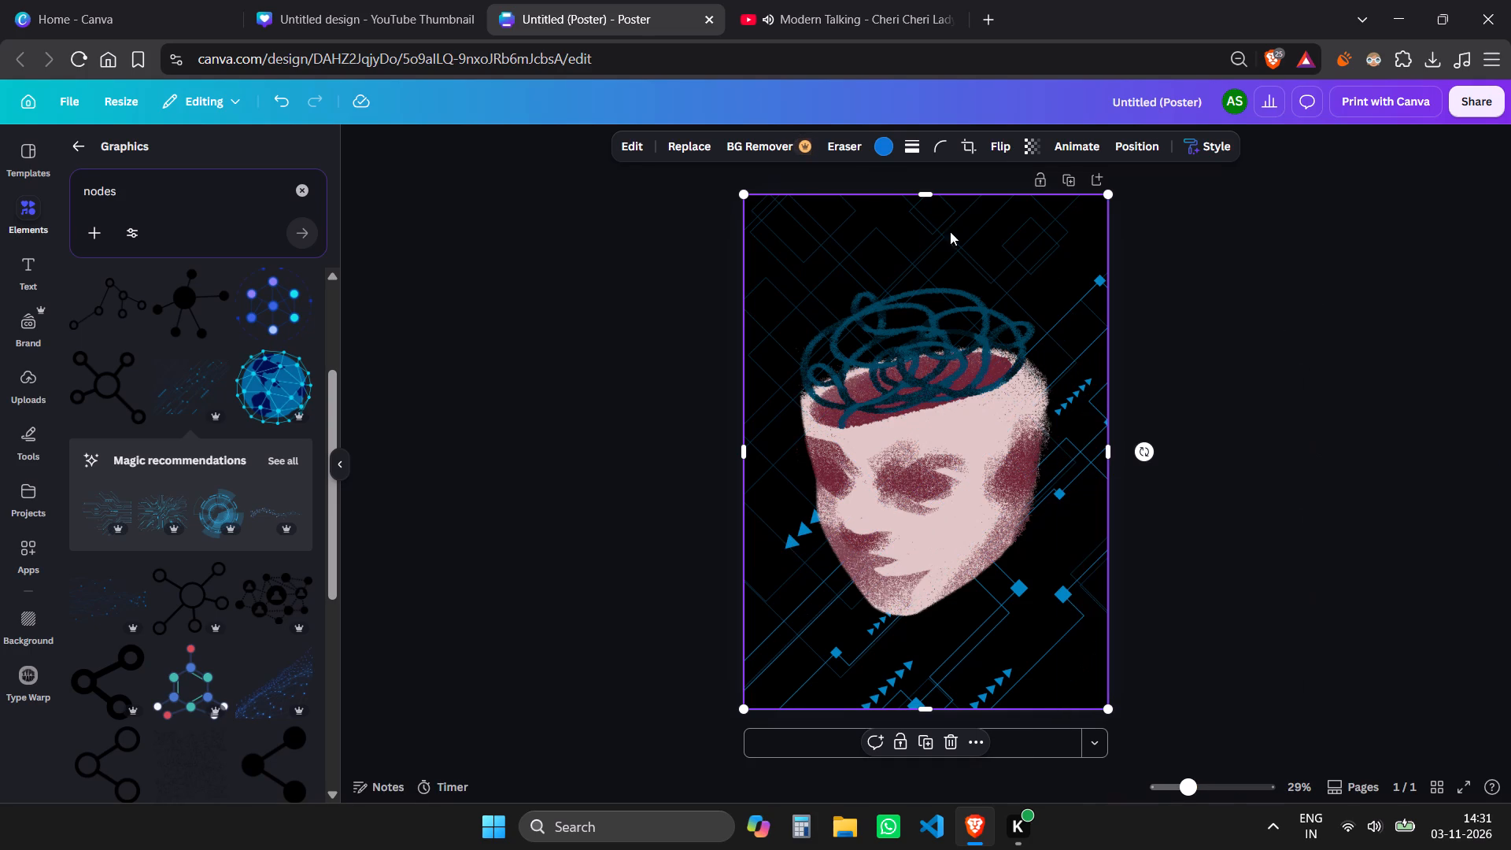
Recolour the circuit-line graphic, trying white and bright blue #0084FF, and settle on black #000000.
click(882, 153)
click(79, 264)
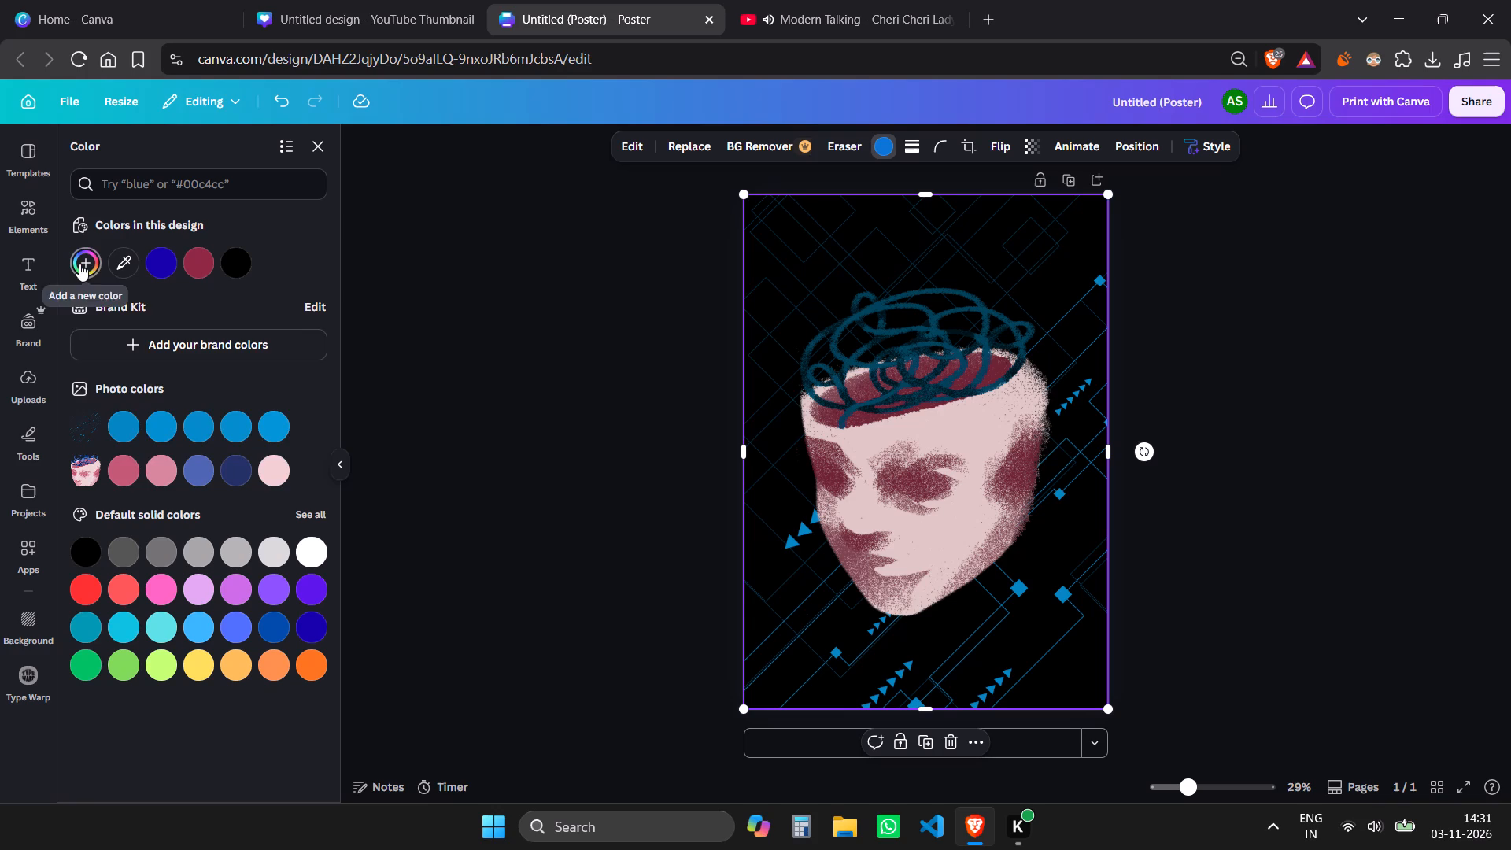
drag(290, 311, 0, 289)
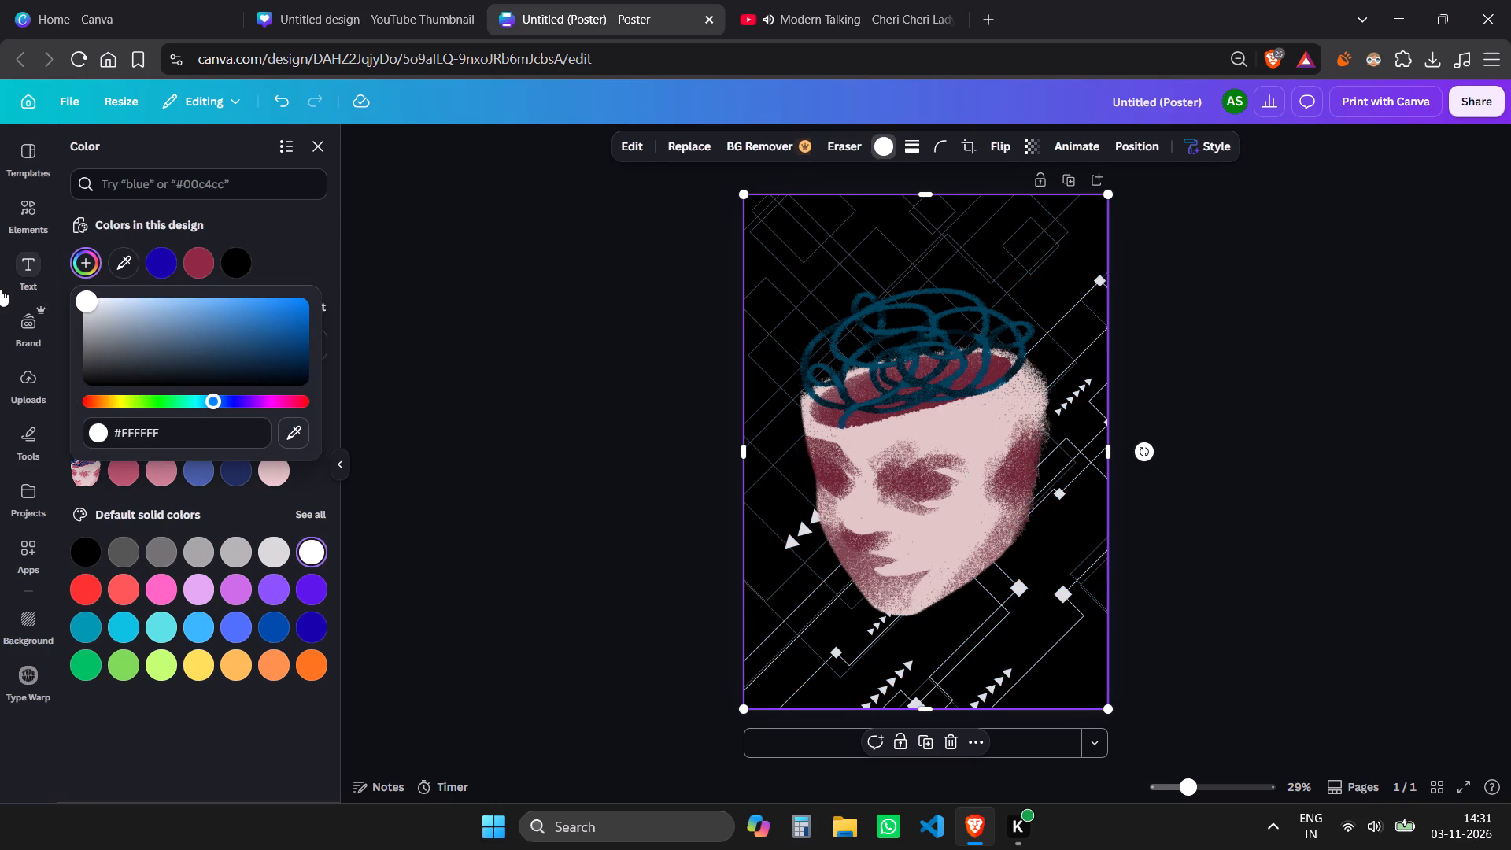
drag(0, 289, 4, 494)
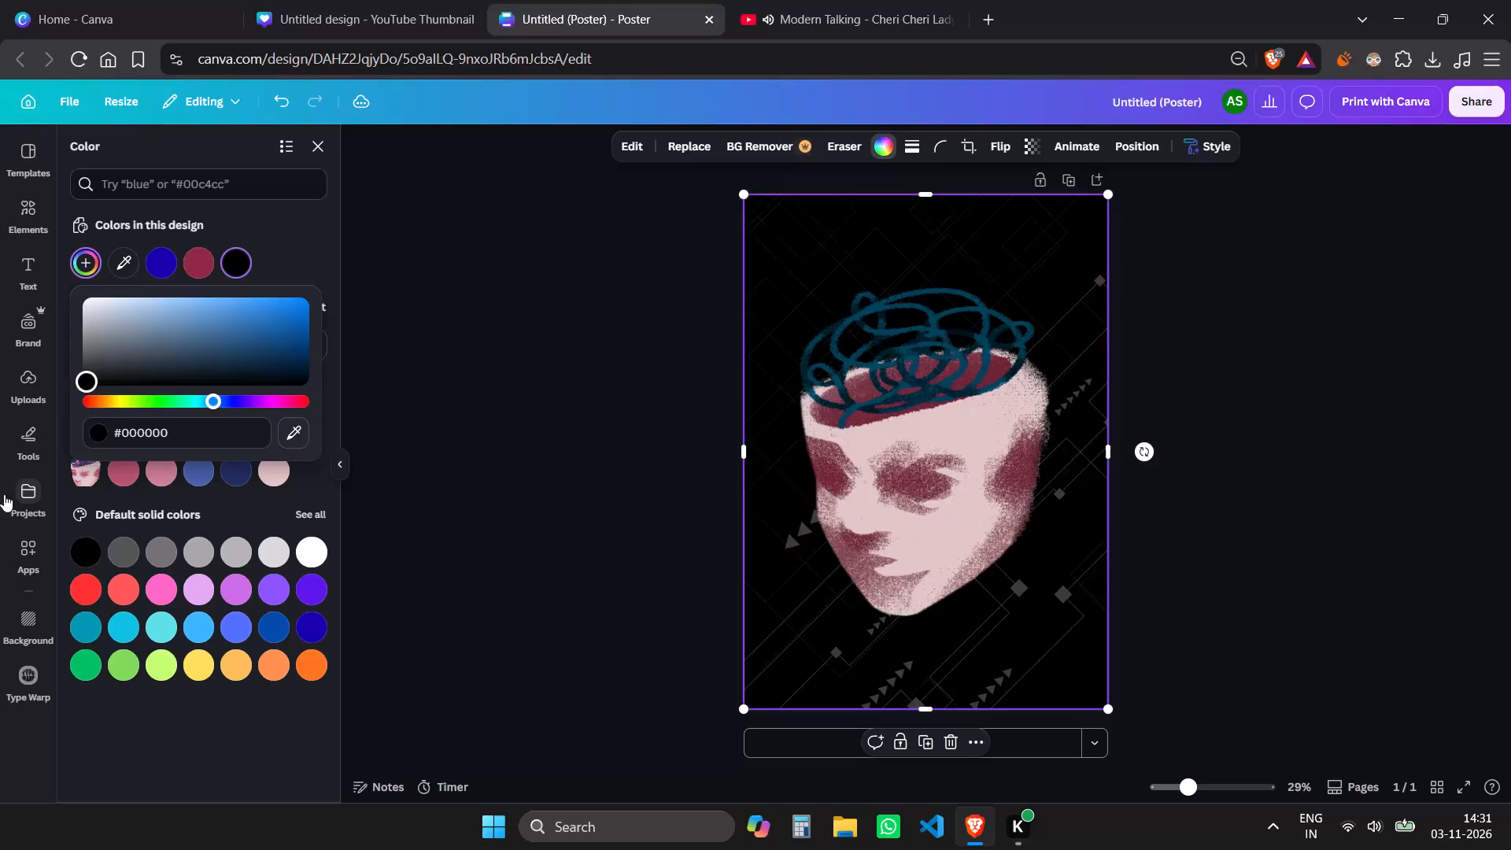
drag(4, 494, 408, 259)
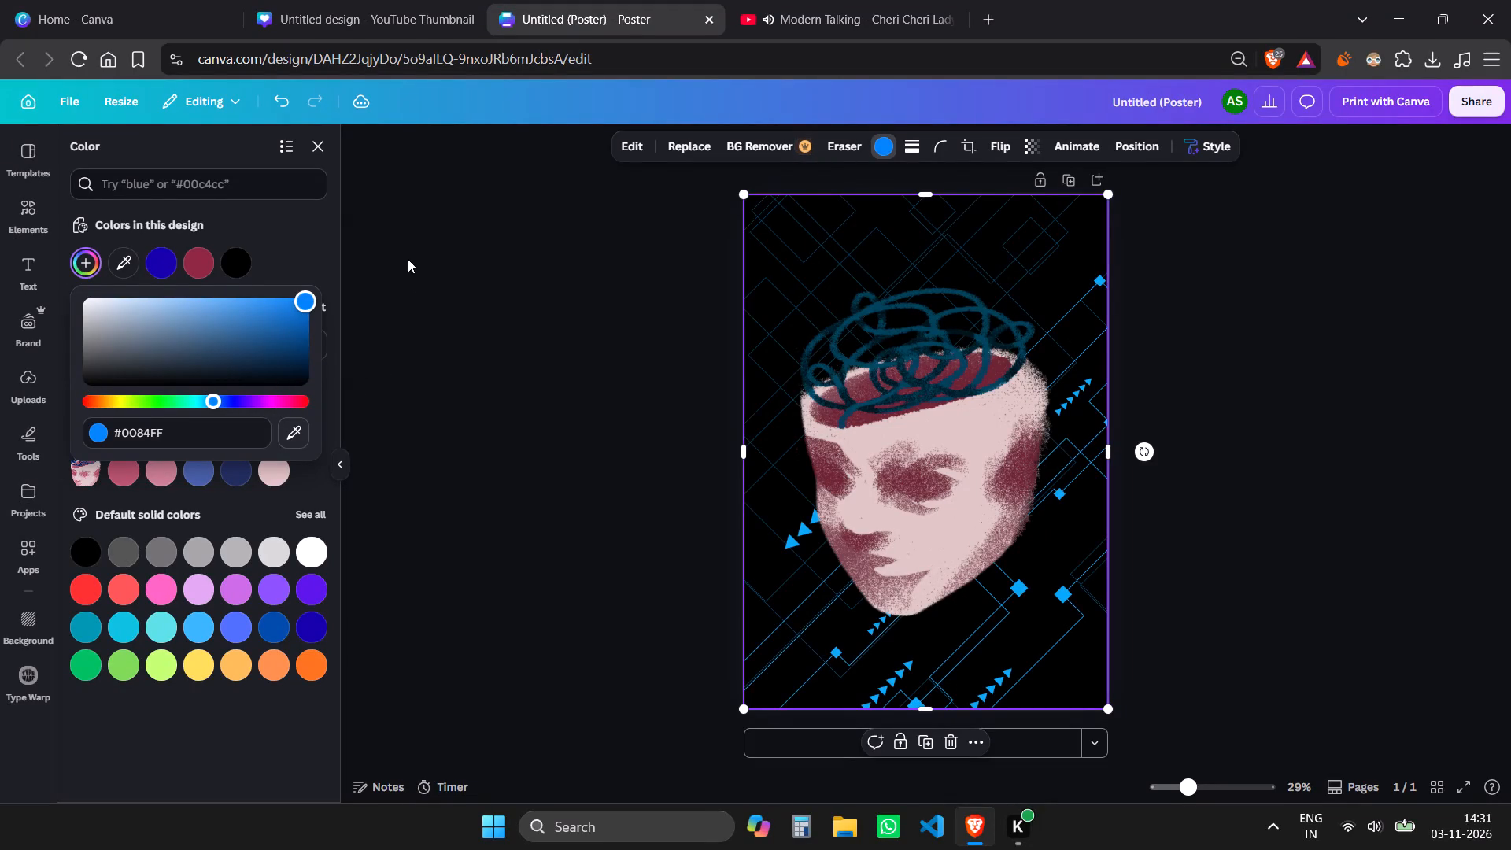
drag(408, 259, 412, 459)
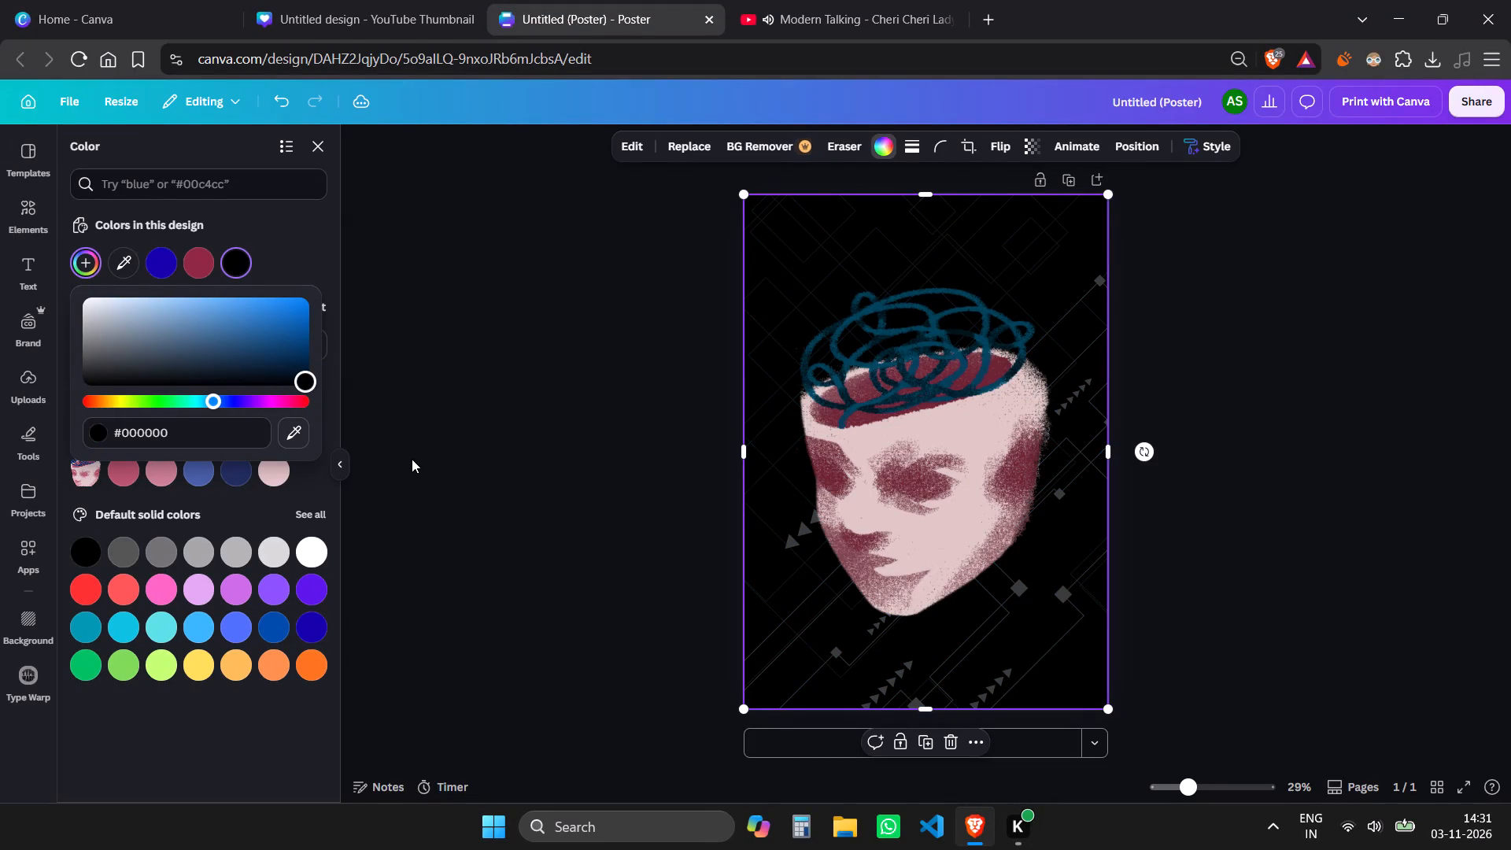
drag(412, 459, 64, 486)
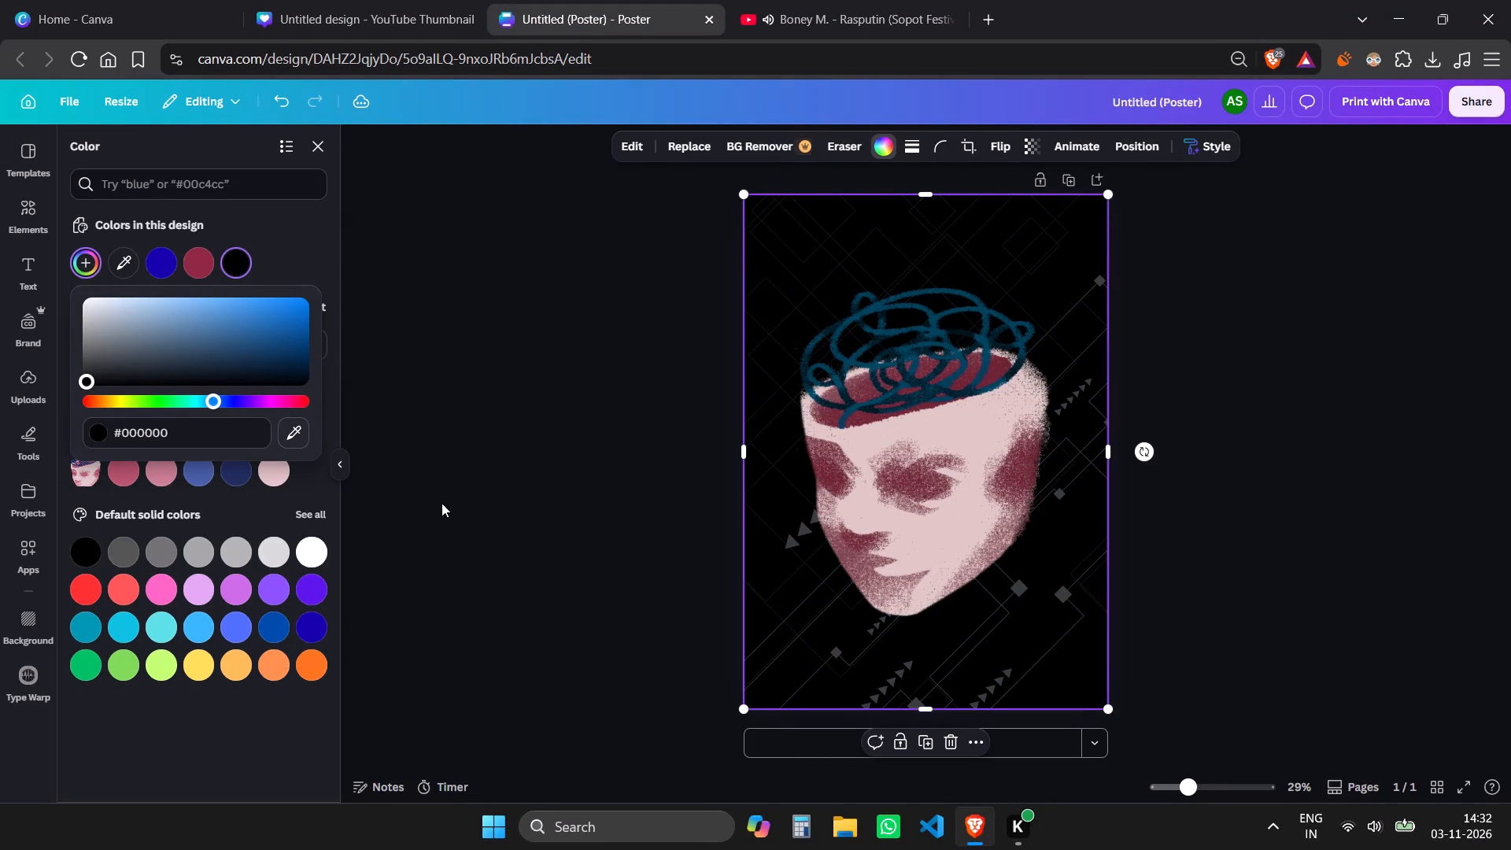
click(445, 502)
Browse further through the "nodes" graphics for an alternative to the circuit-line backdrop.
scroll(174, 566, down, 2)
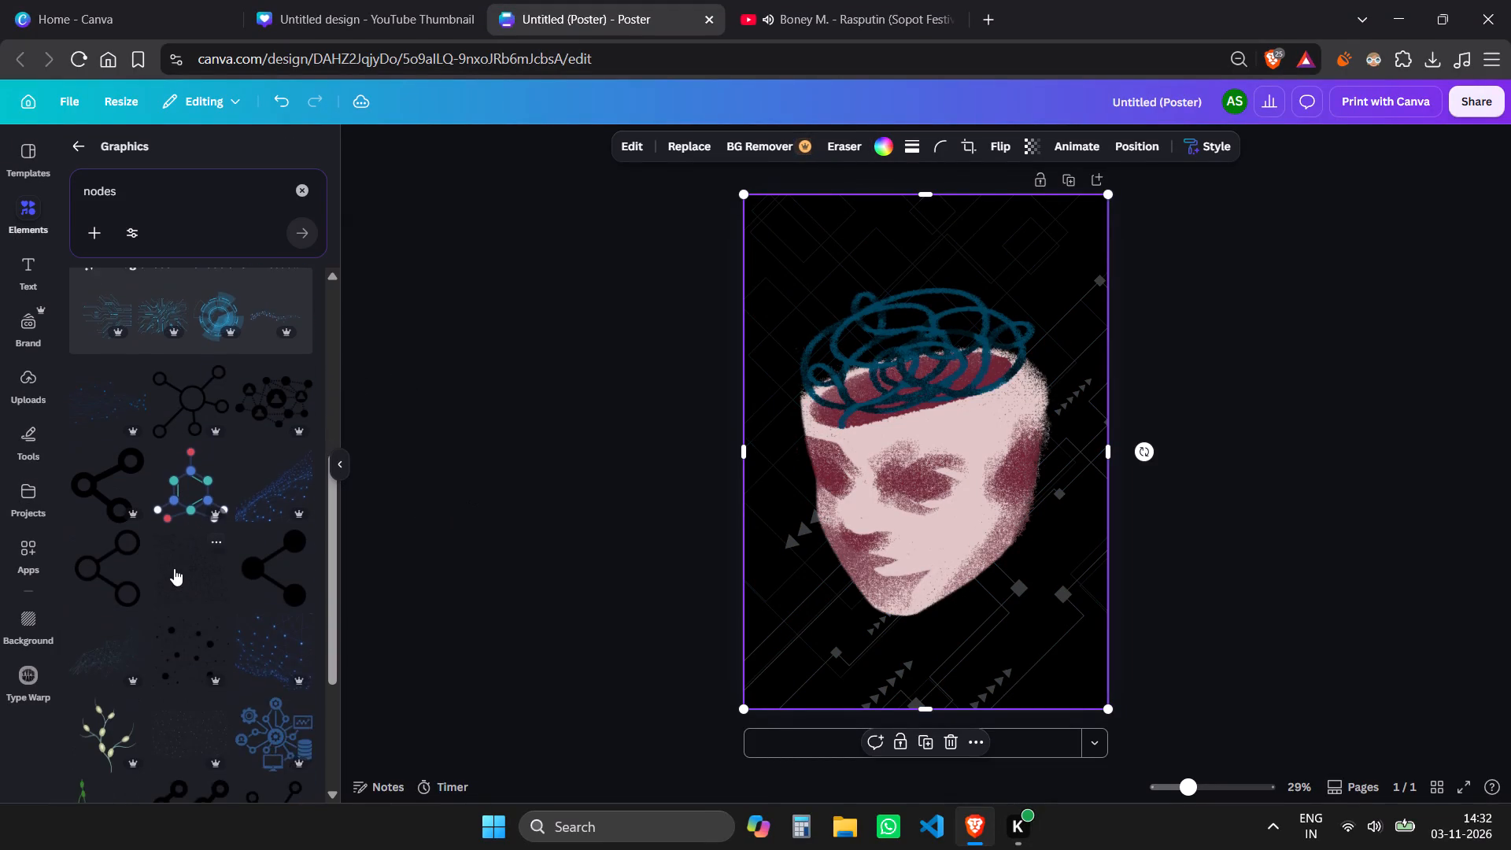
scroll(174, 568, down, 1)
scroll(274, 551, down, 2)
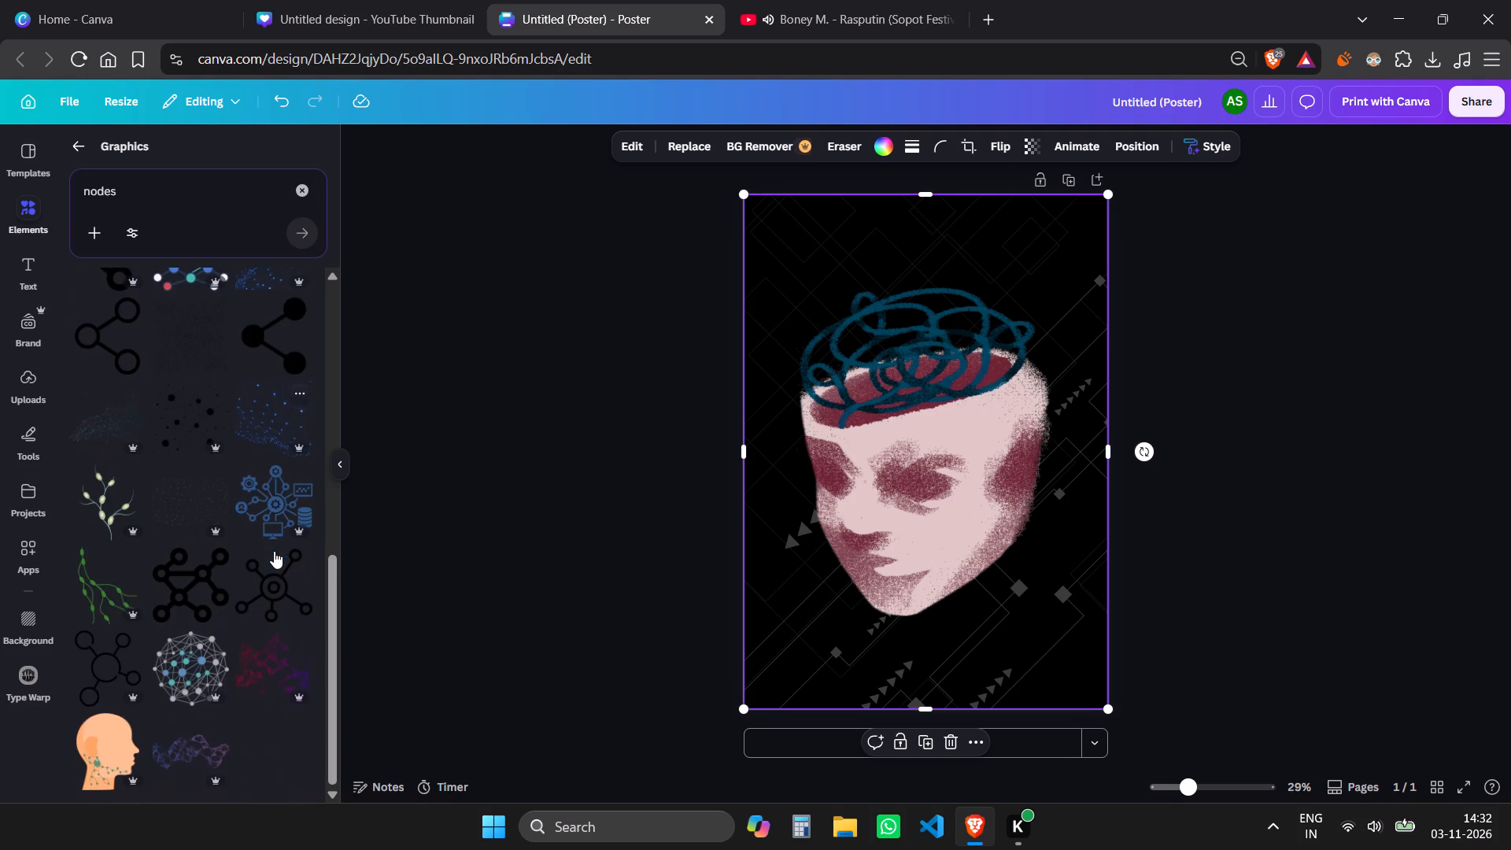
scroll(274, 551, down, 3)
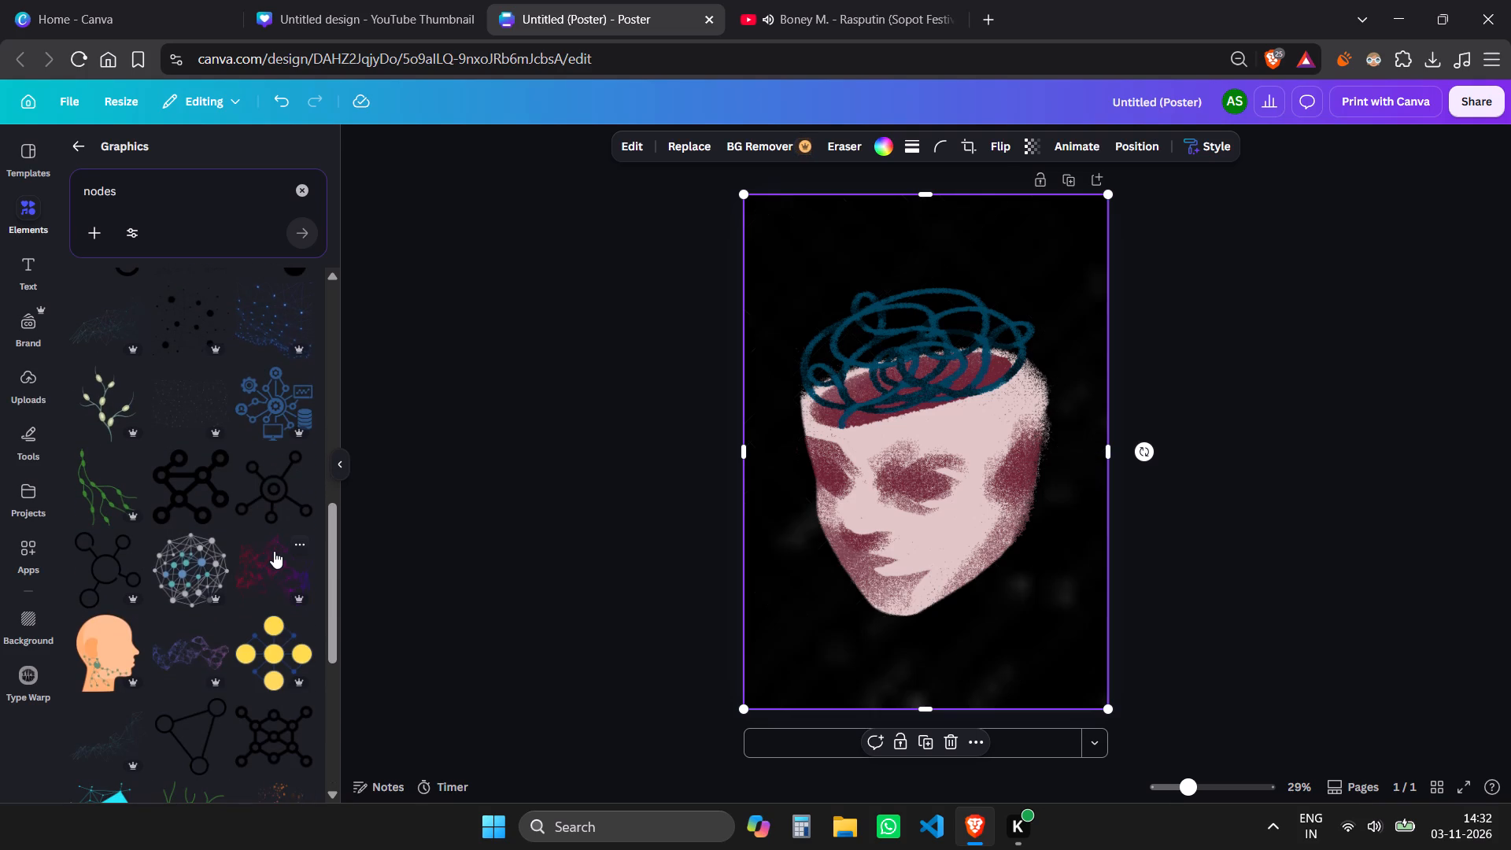
scroll(274, 551, down, 2)
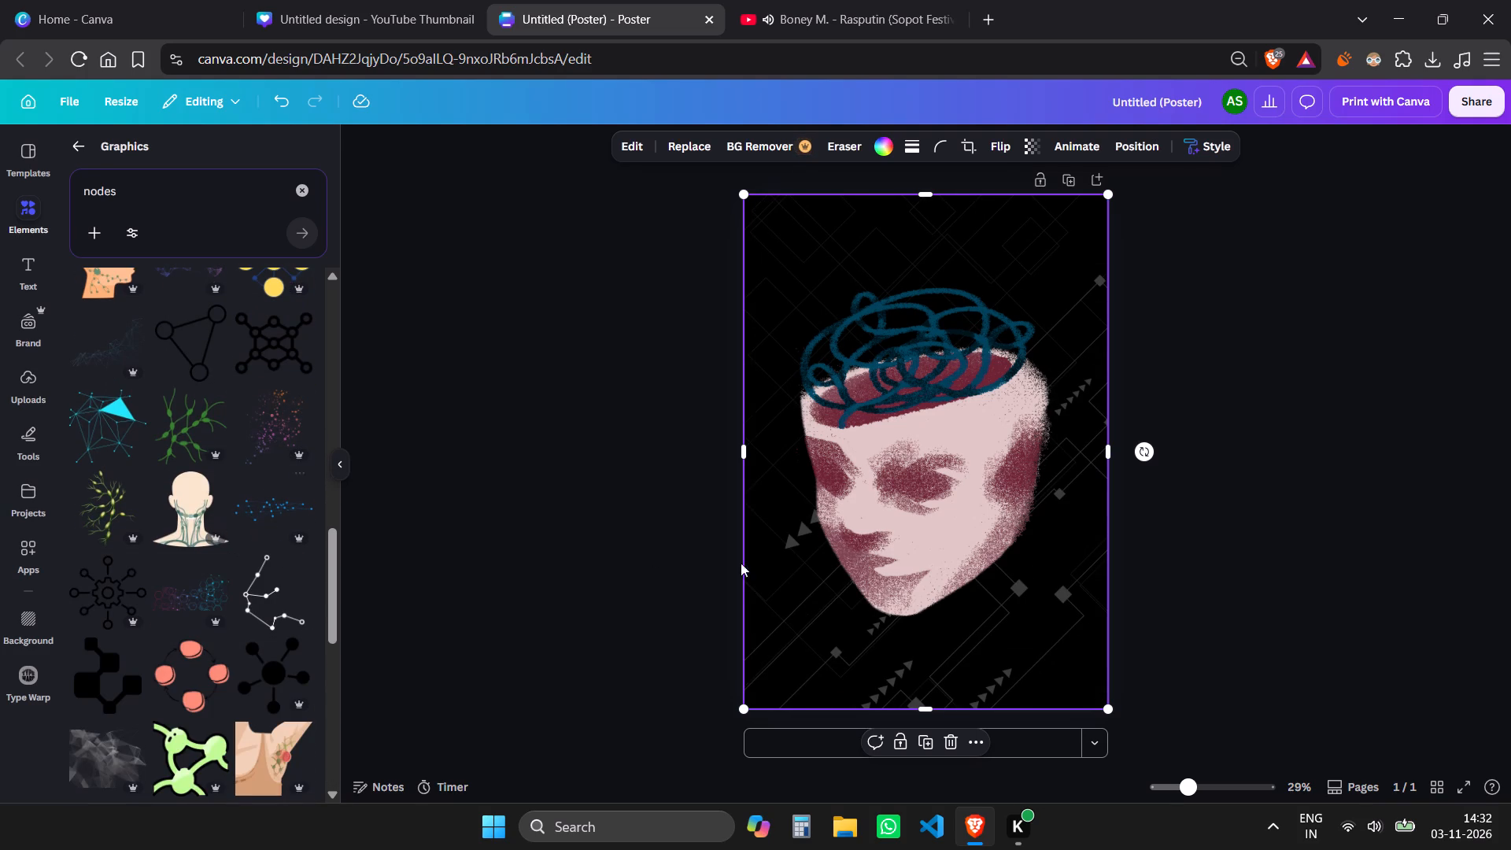
click(1032, 662)
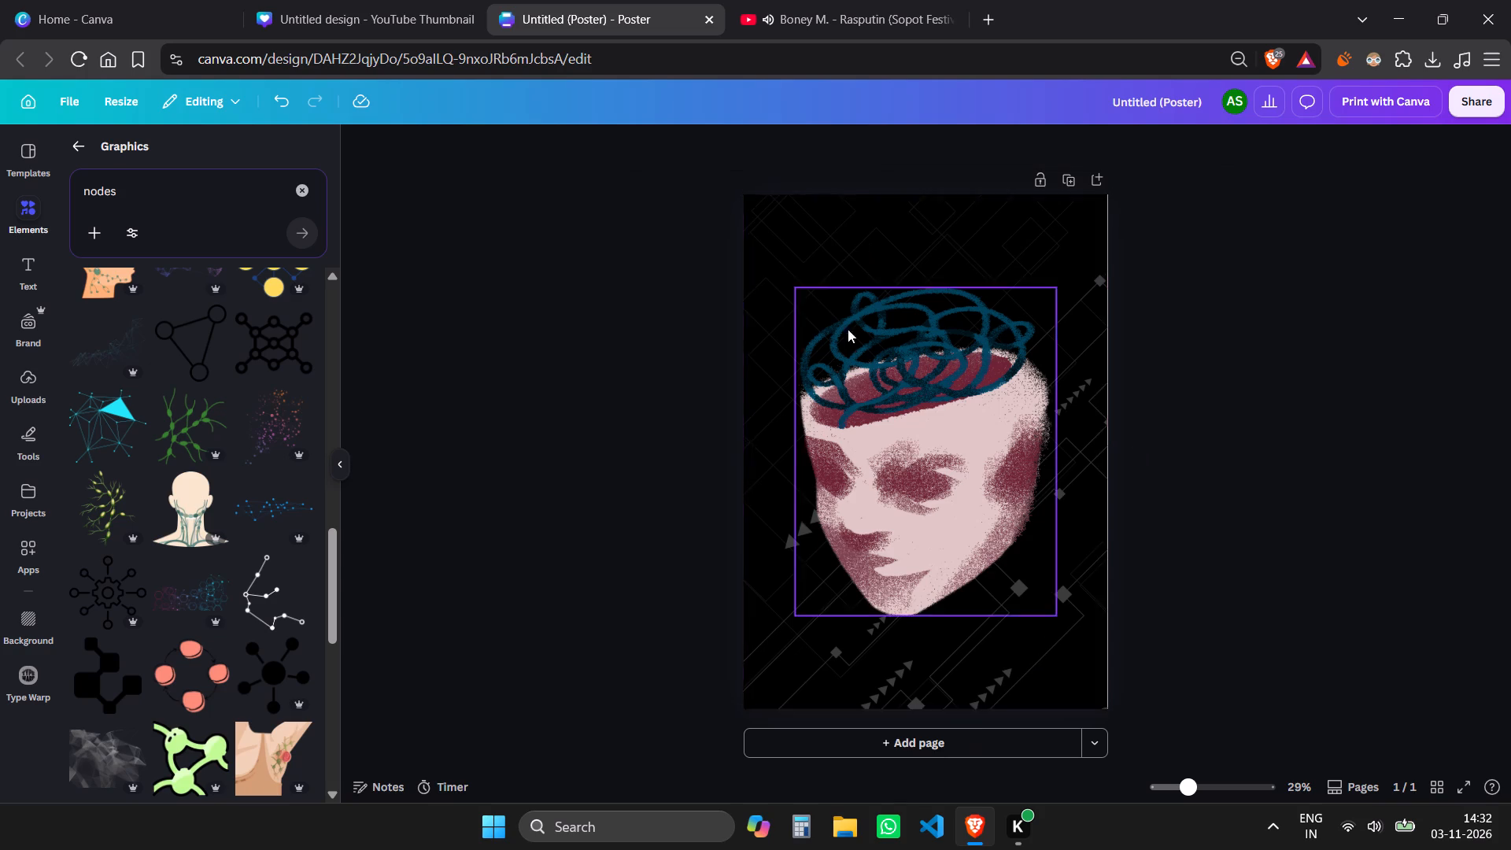
Show the poster's layer list starting from the head graphic.
right_click(850, 501)
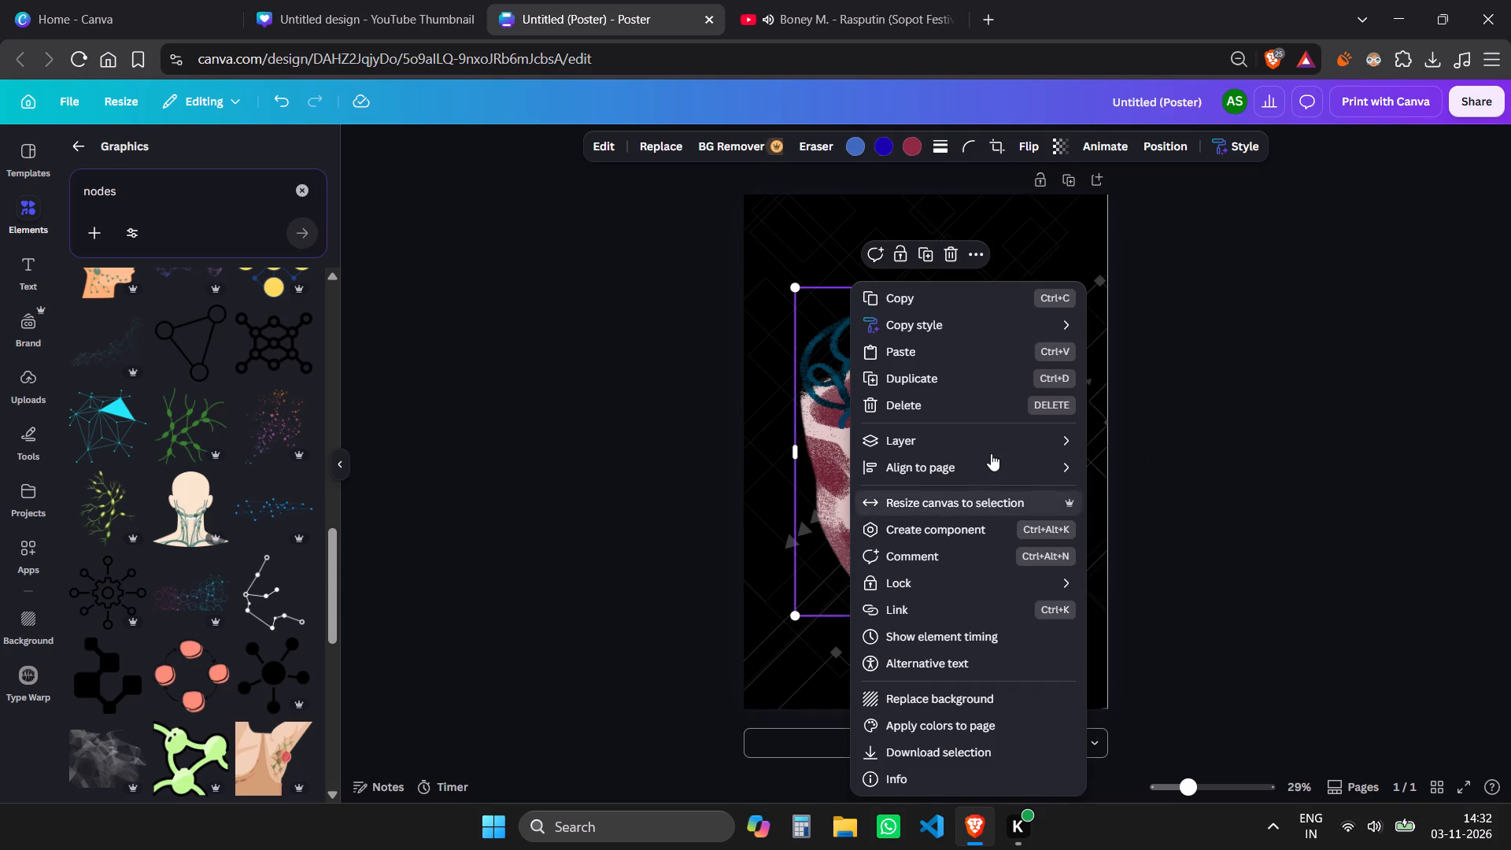
click(992, 439)
click(1176, 552)
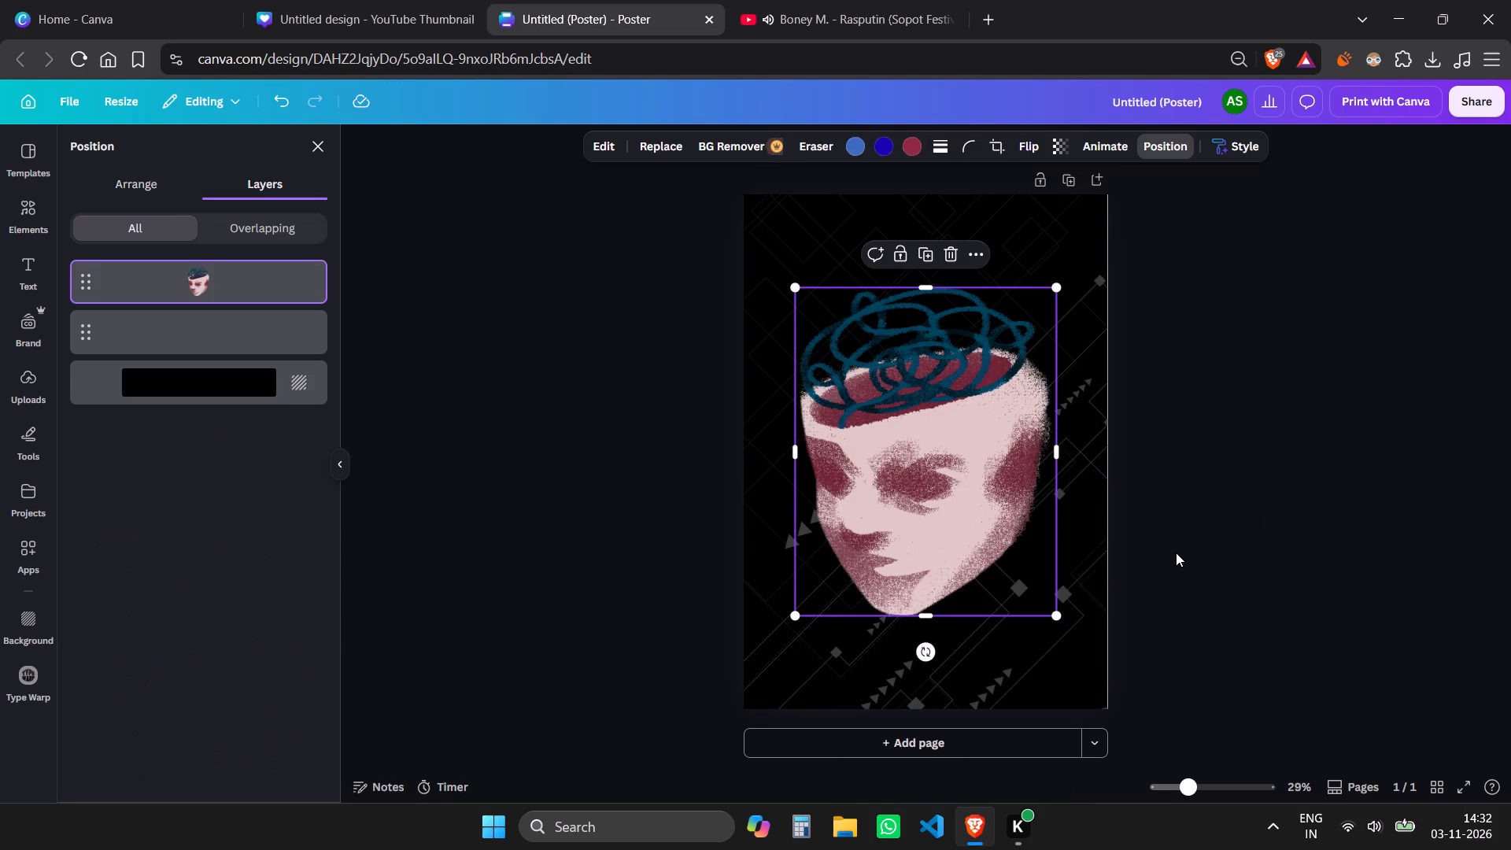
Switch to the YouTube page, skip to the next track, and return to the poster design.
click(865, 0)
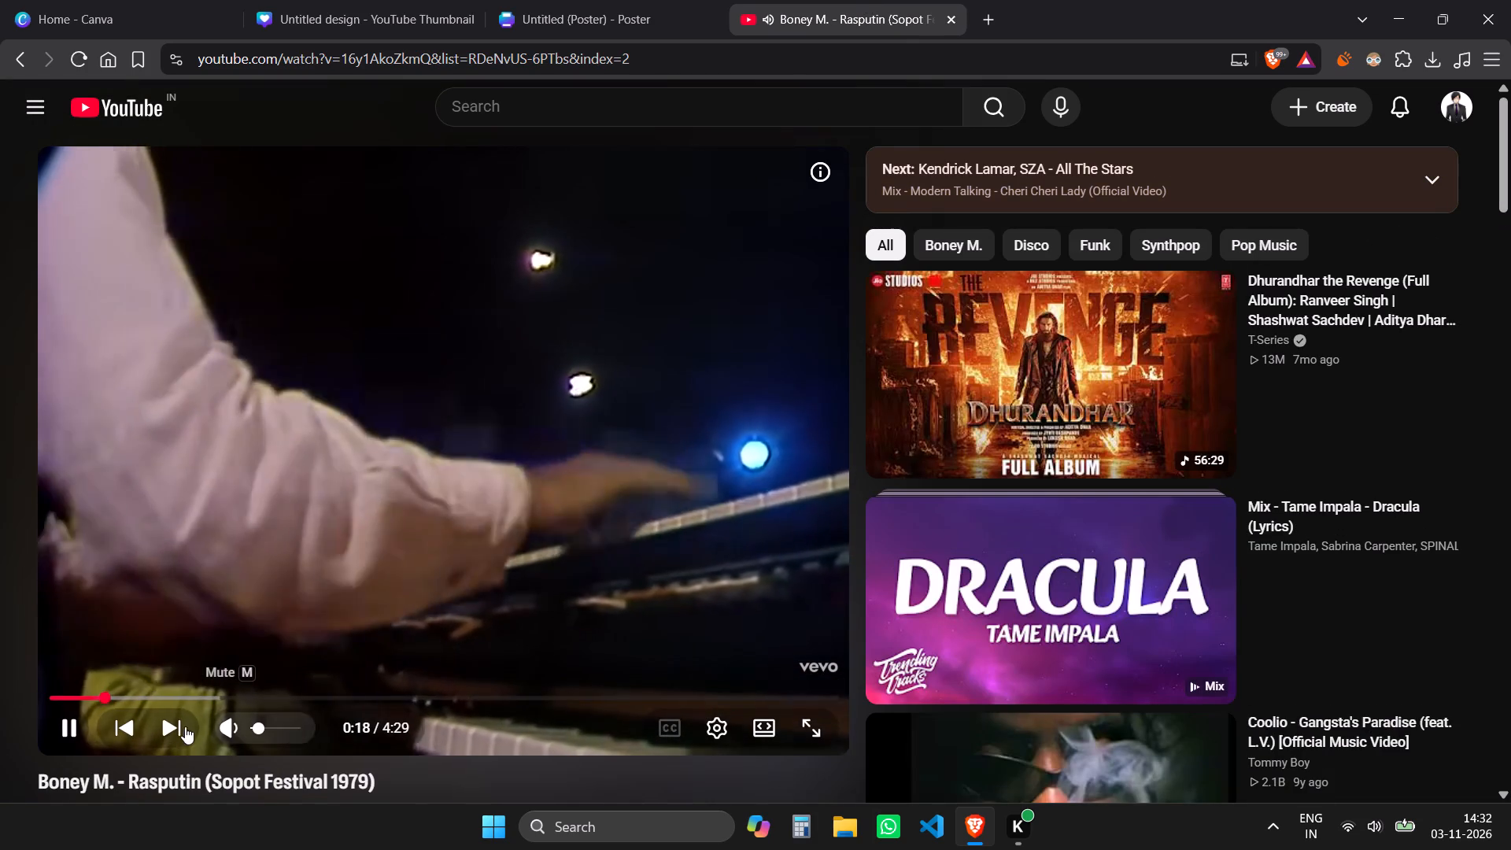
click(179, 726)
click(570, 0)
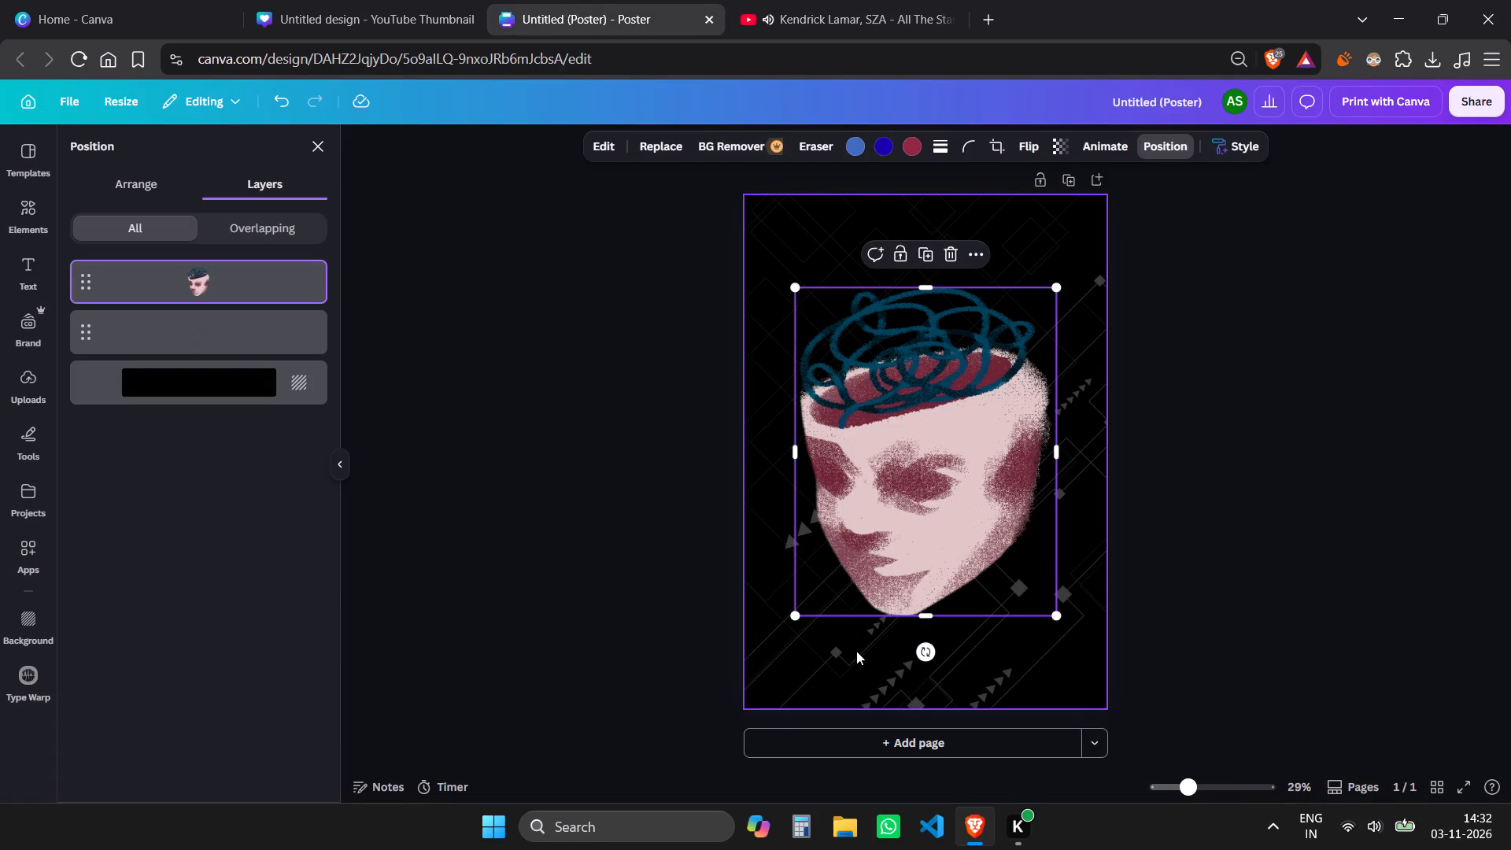
Delete the circuit-line graphic using the layer list, and close the list.
click(216, 336)
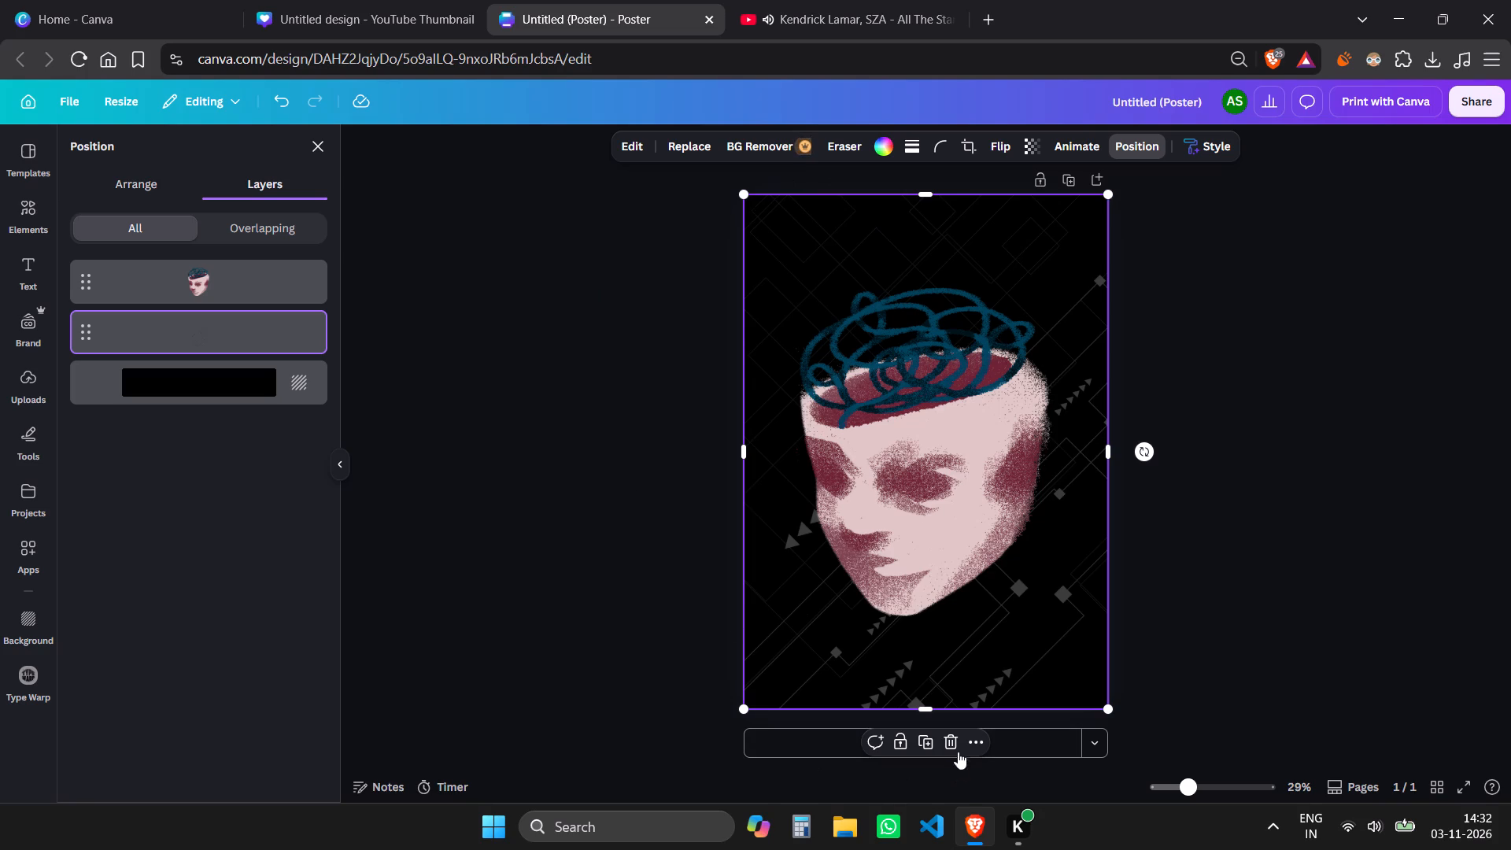
click(955, 747)
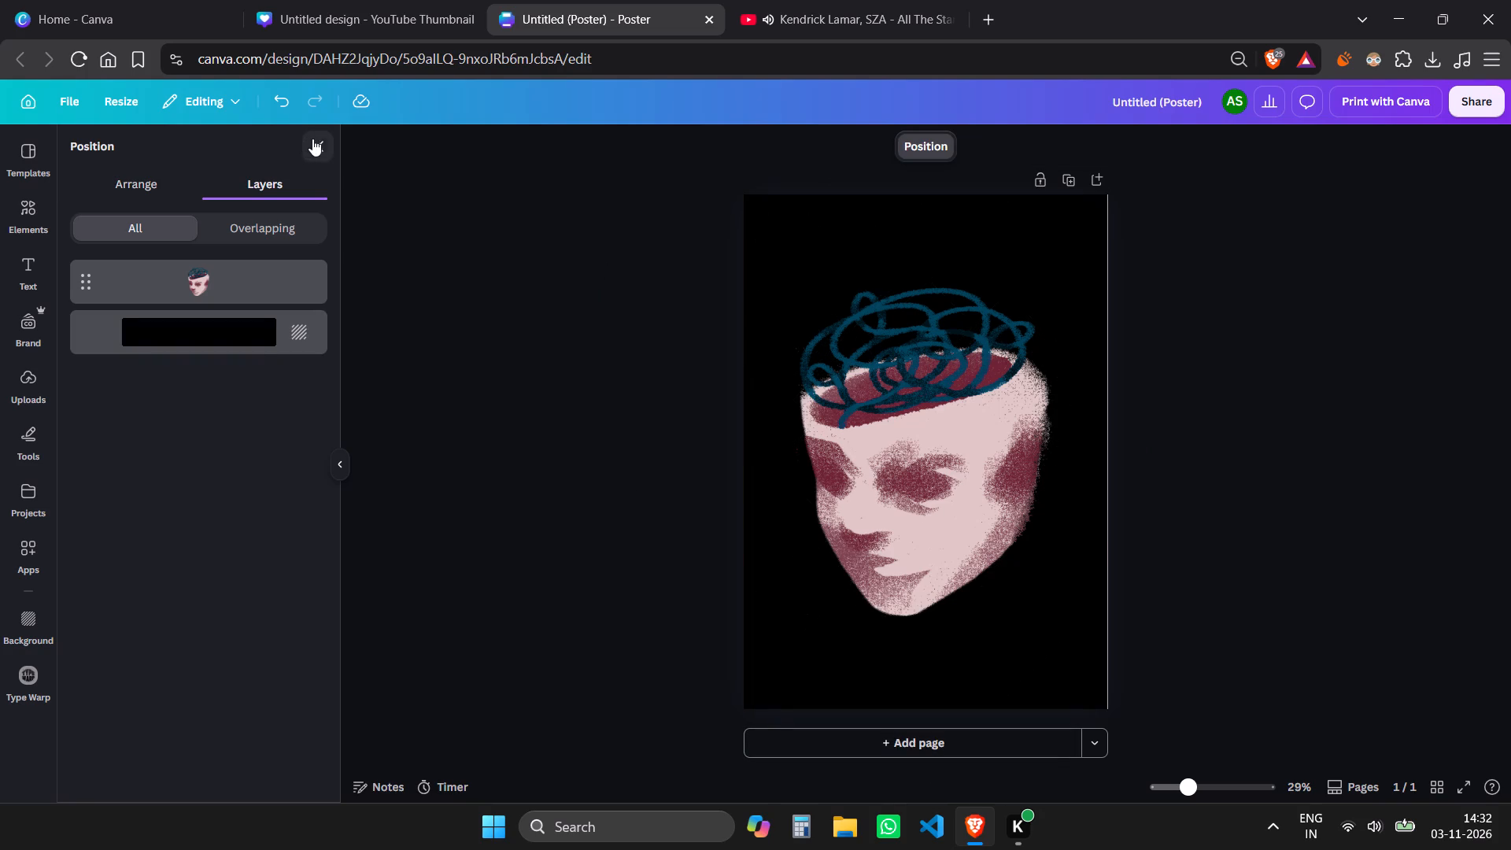
click(313, 139)
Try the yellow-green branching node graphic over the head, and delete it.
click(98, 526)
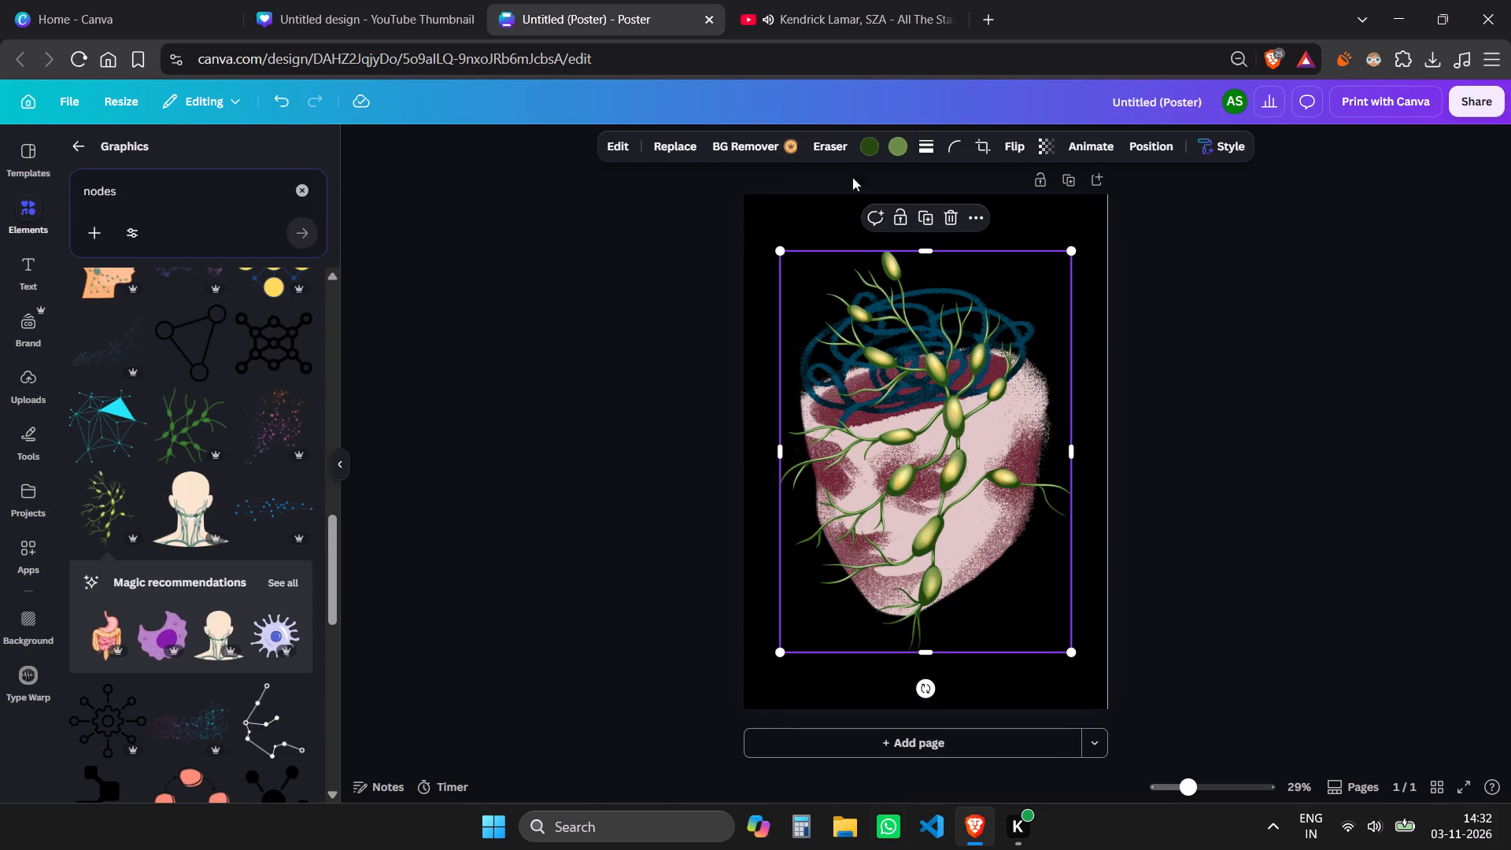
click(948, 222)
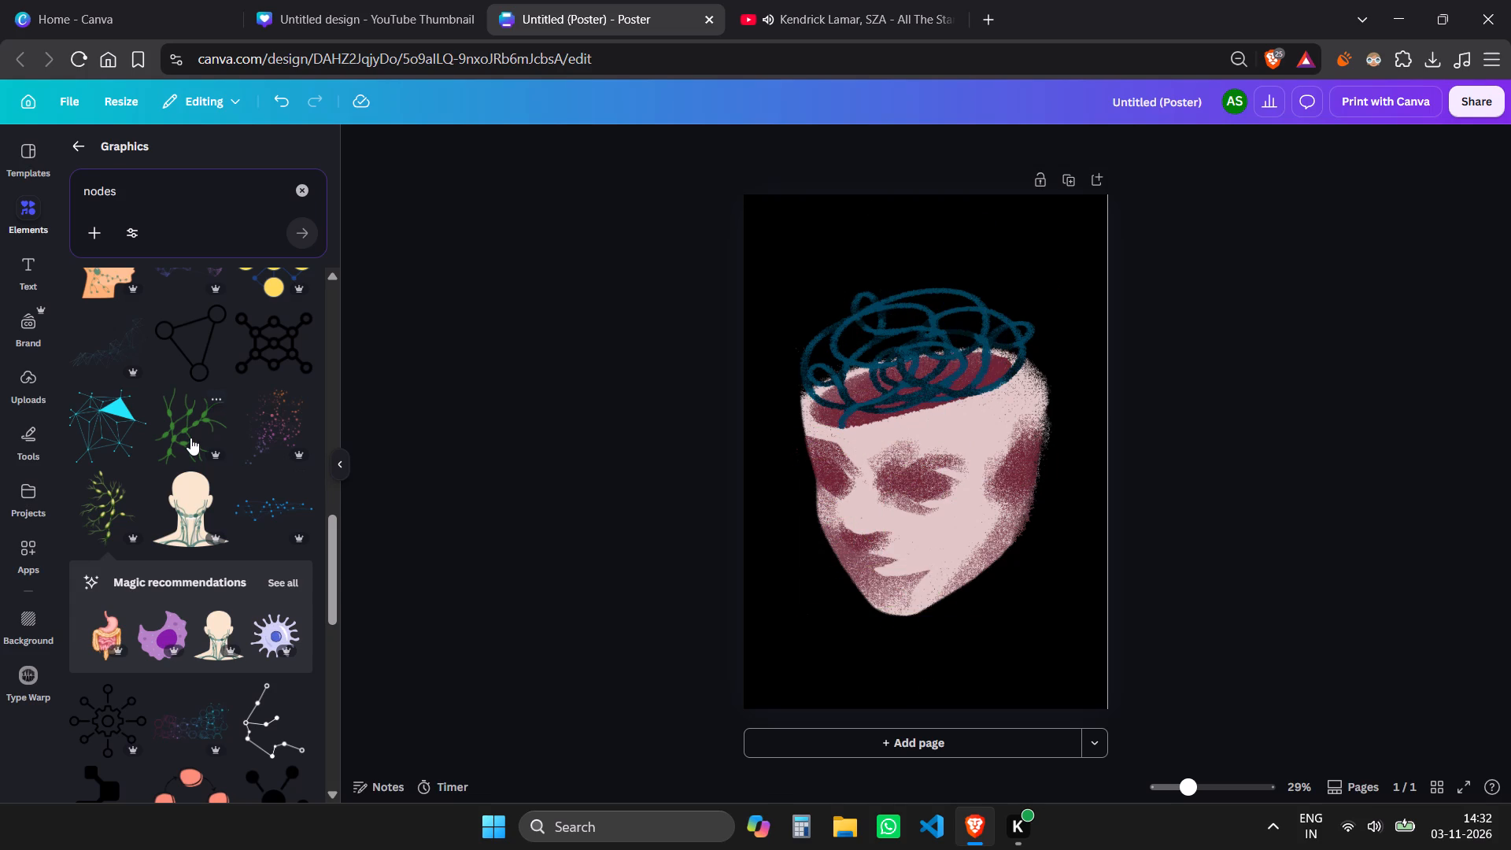
Add the orange-to-purple connected-dots graphic and scale it to fill the poster's bottom-right corner up to about mid-height.
click(306, 416)
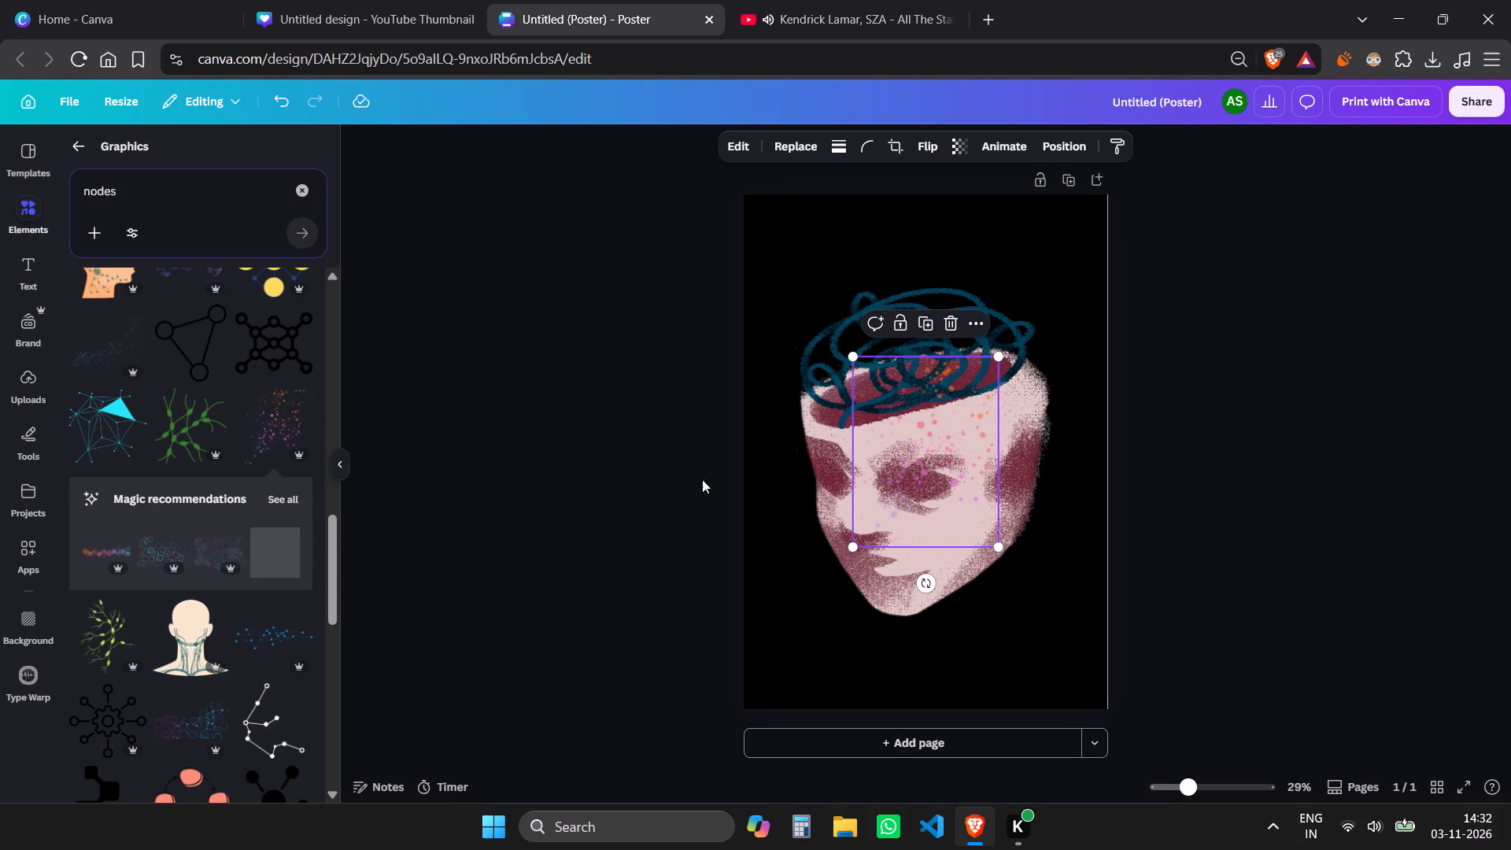
click(999, 547)
drag(999, 547, 1010, 555)
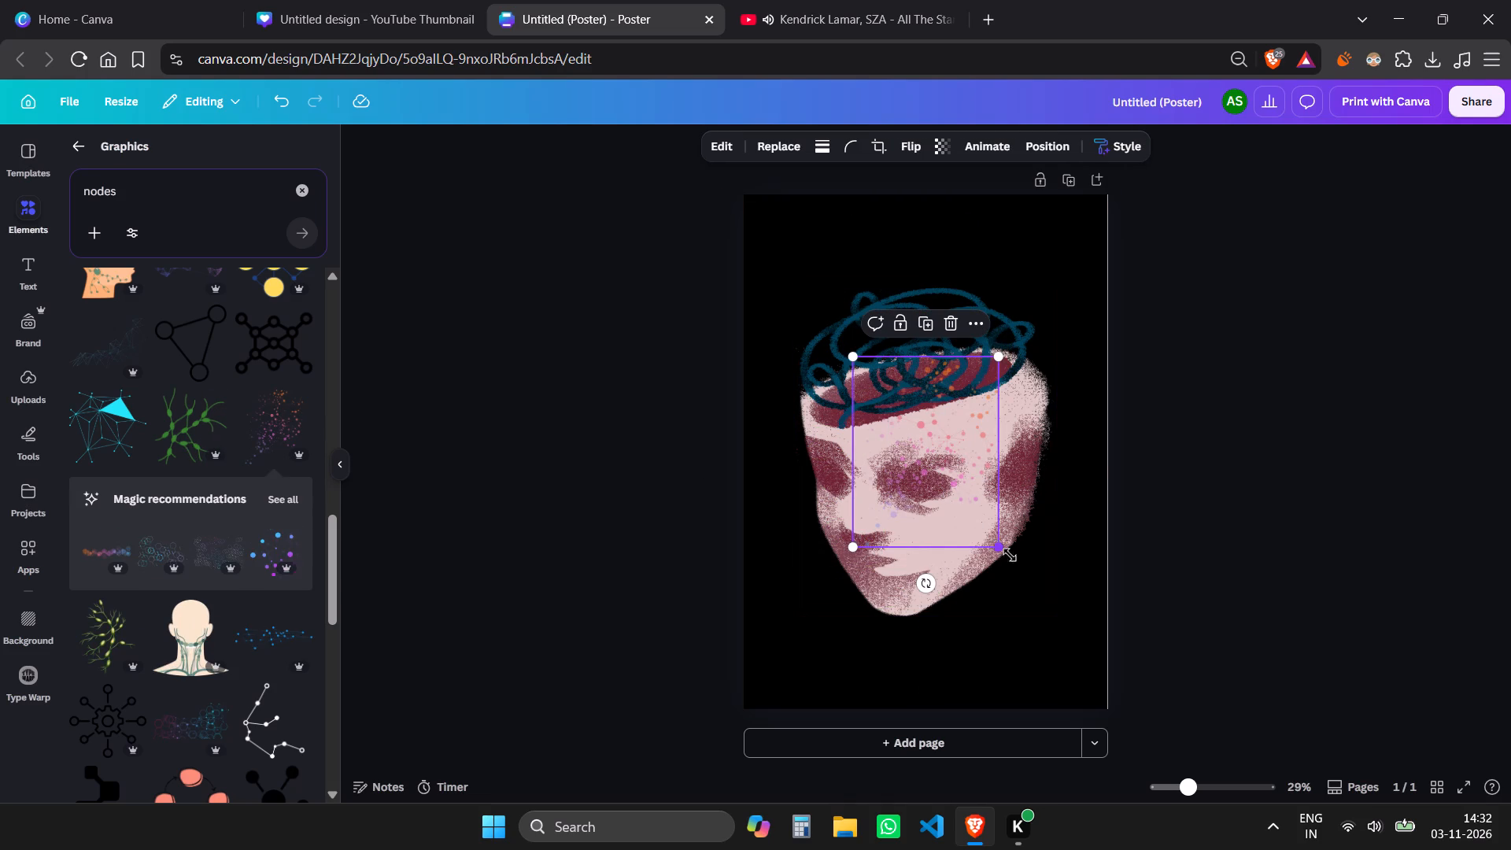
drag(1010, 555, 1243, 715)
drag(1029, 634, 942, 645)
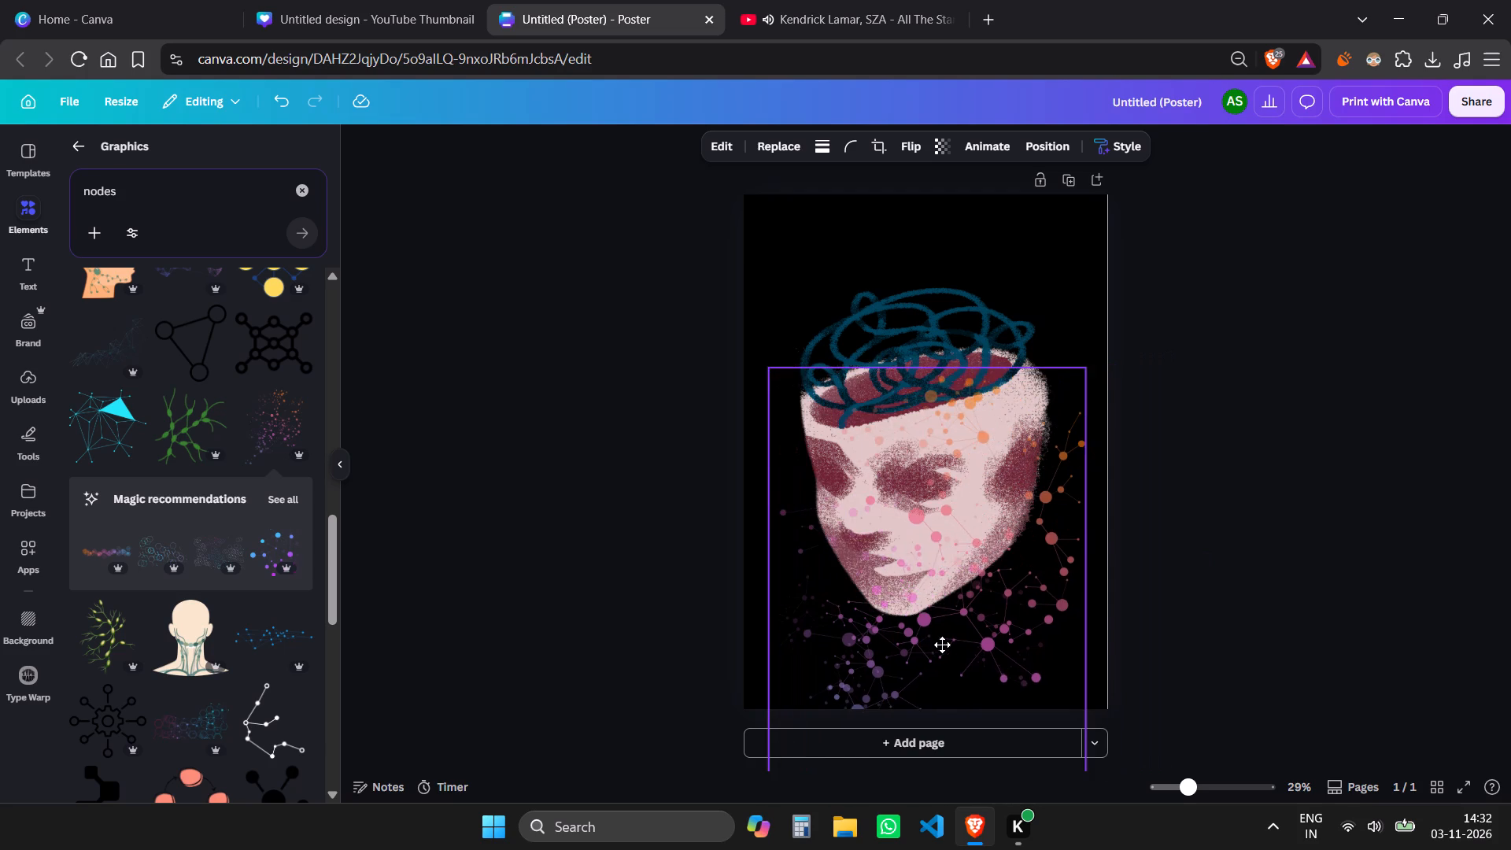
drag(942, 645, 968, 572)
drag(791, 295, 959, 489)
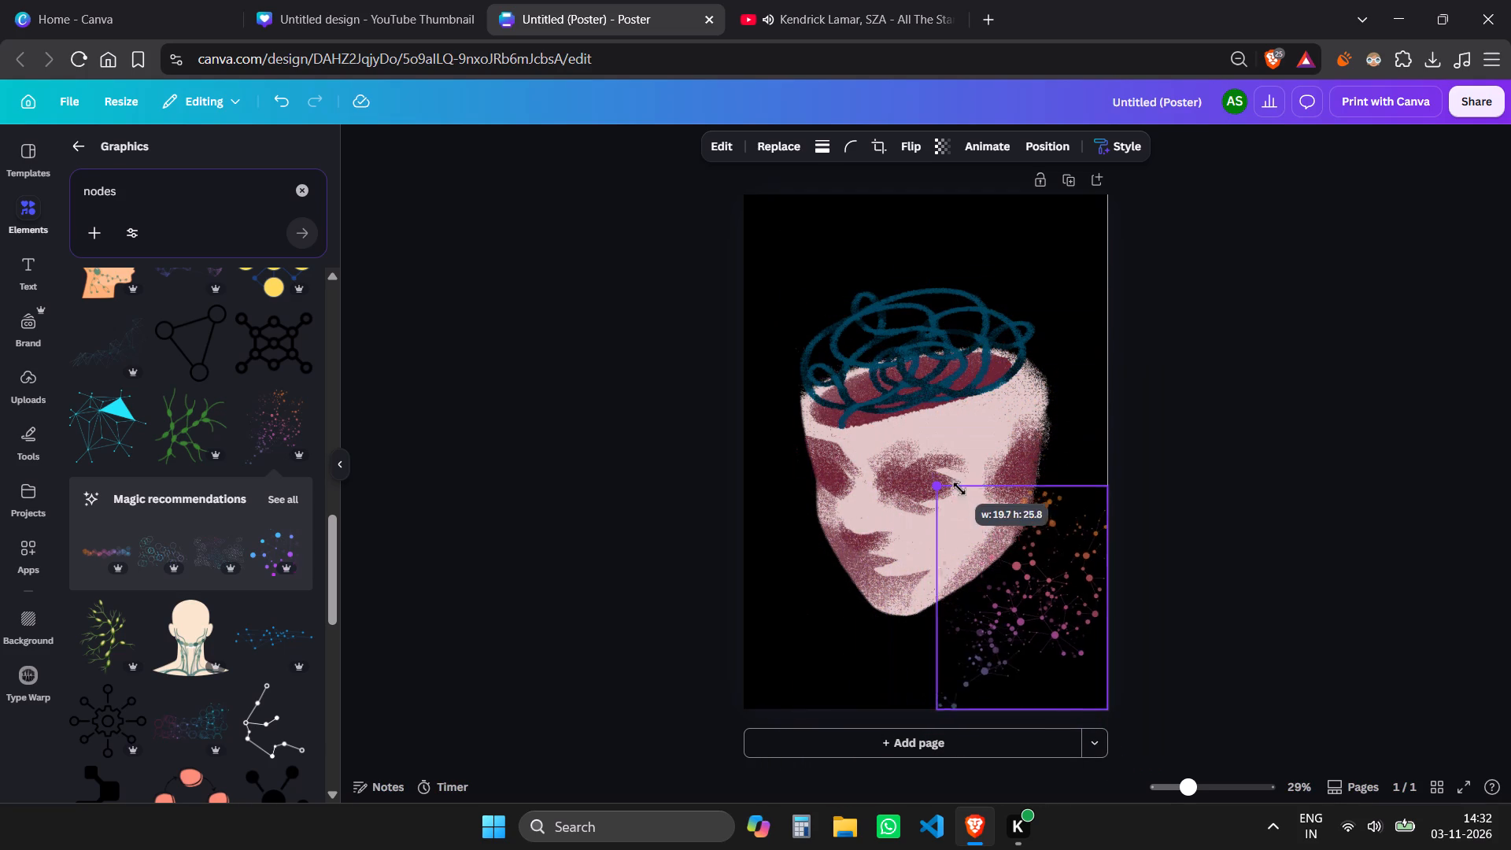
drag(959, 489, 951, 492)
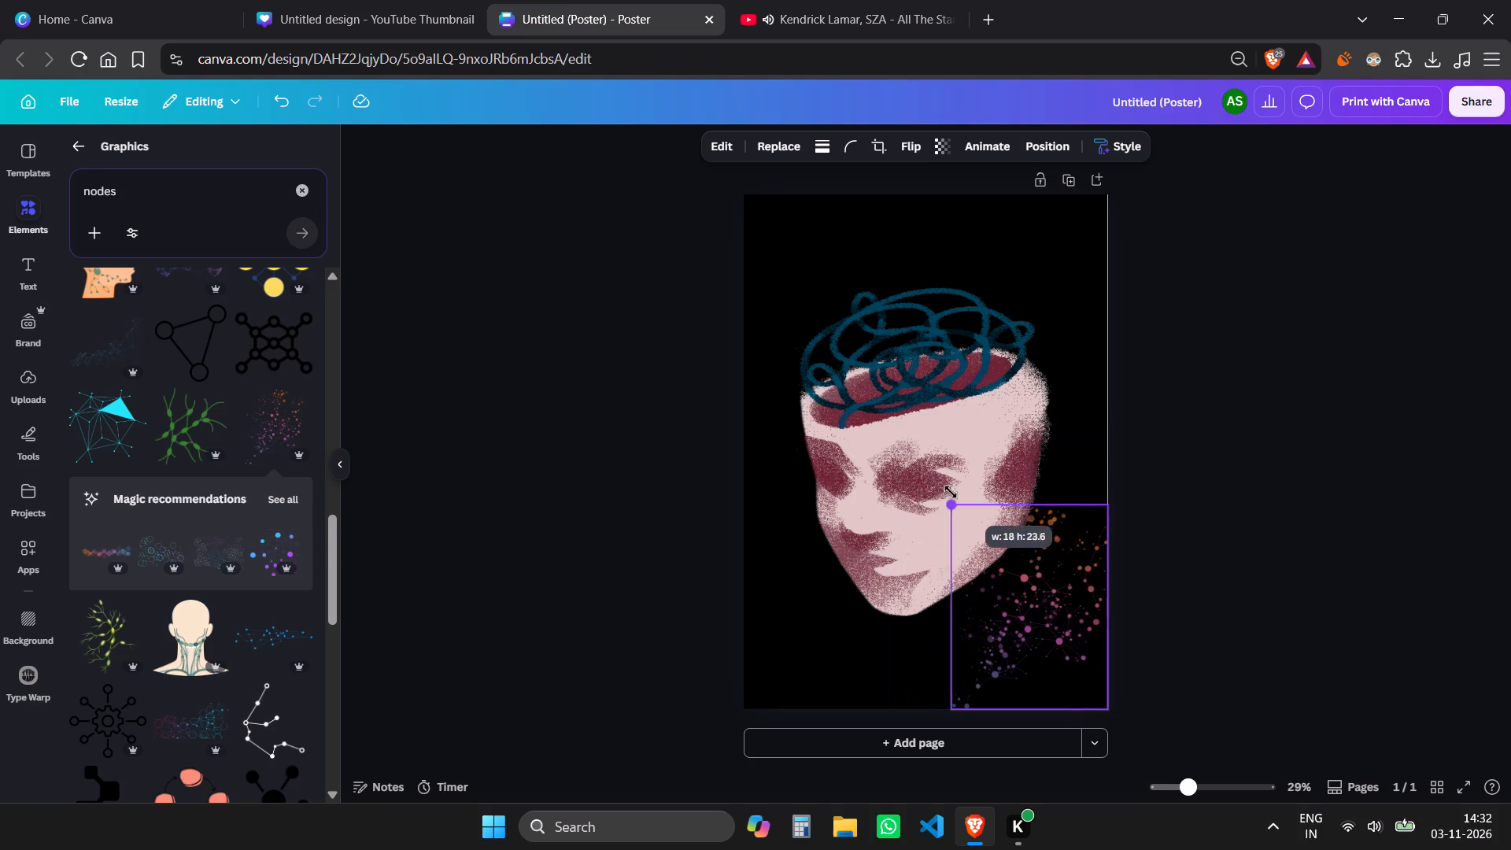
drag(951, 492, 892, 464)
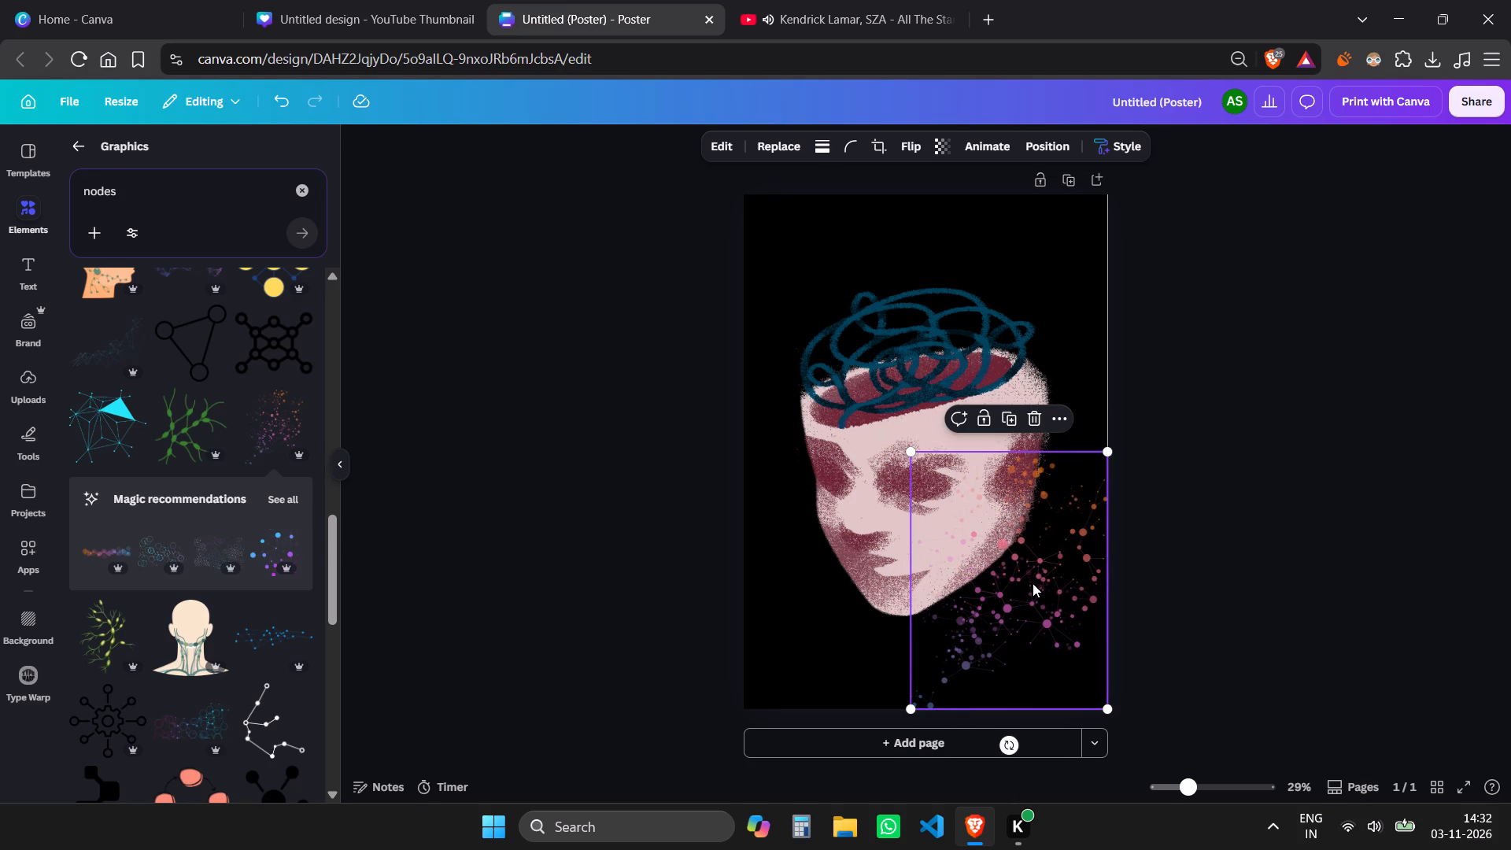
Send the connected-dots graphic backward behind the head graphic.
right_click(1033, 583)
click(1106, 501)
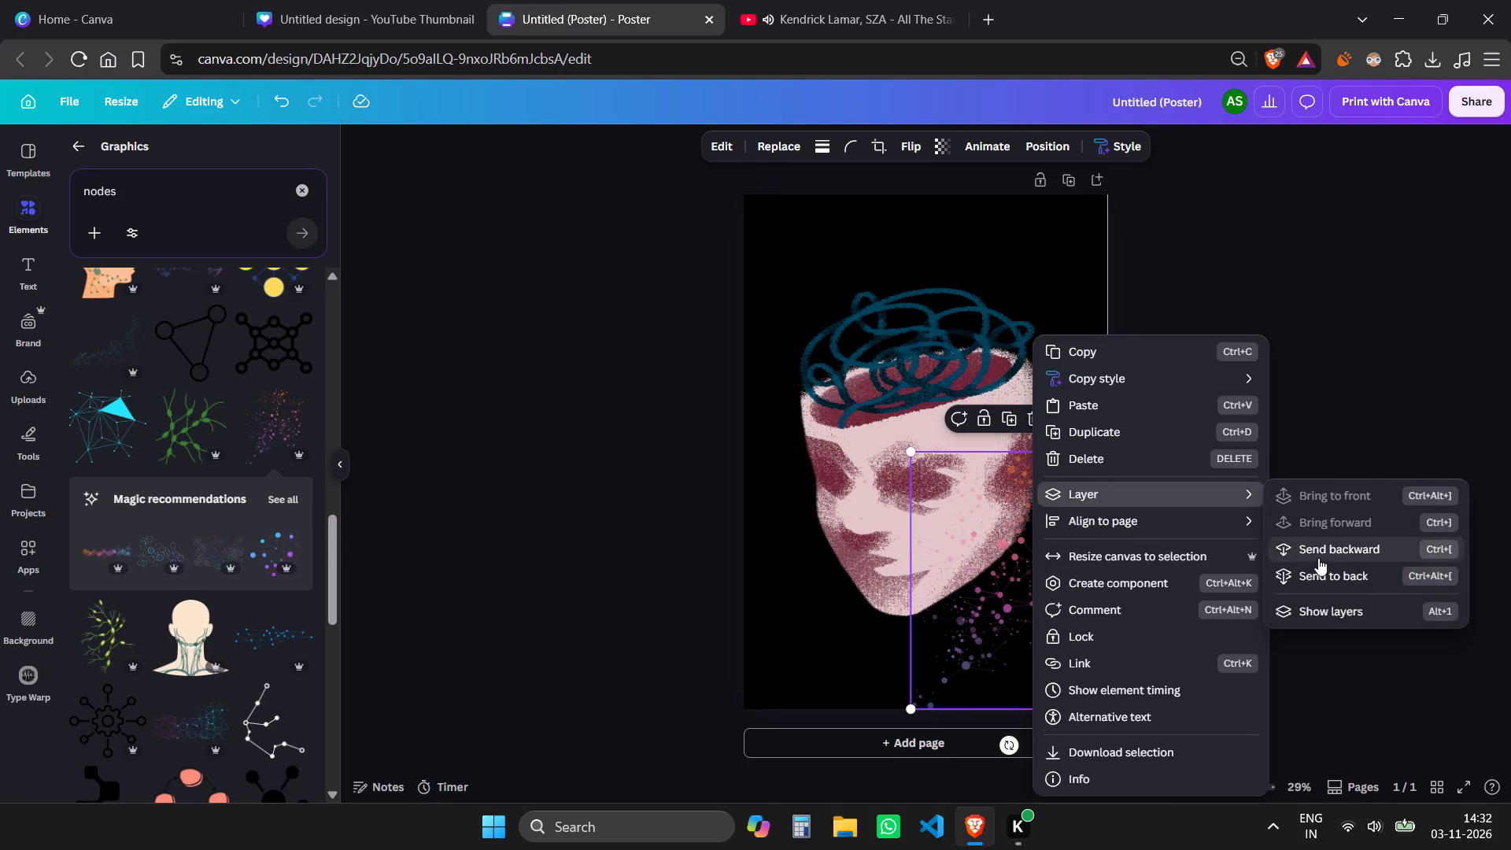
click(1318, 556)
click(1327, 406)
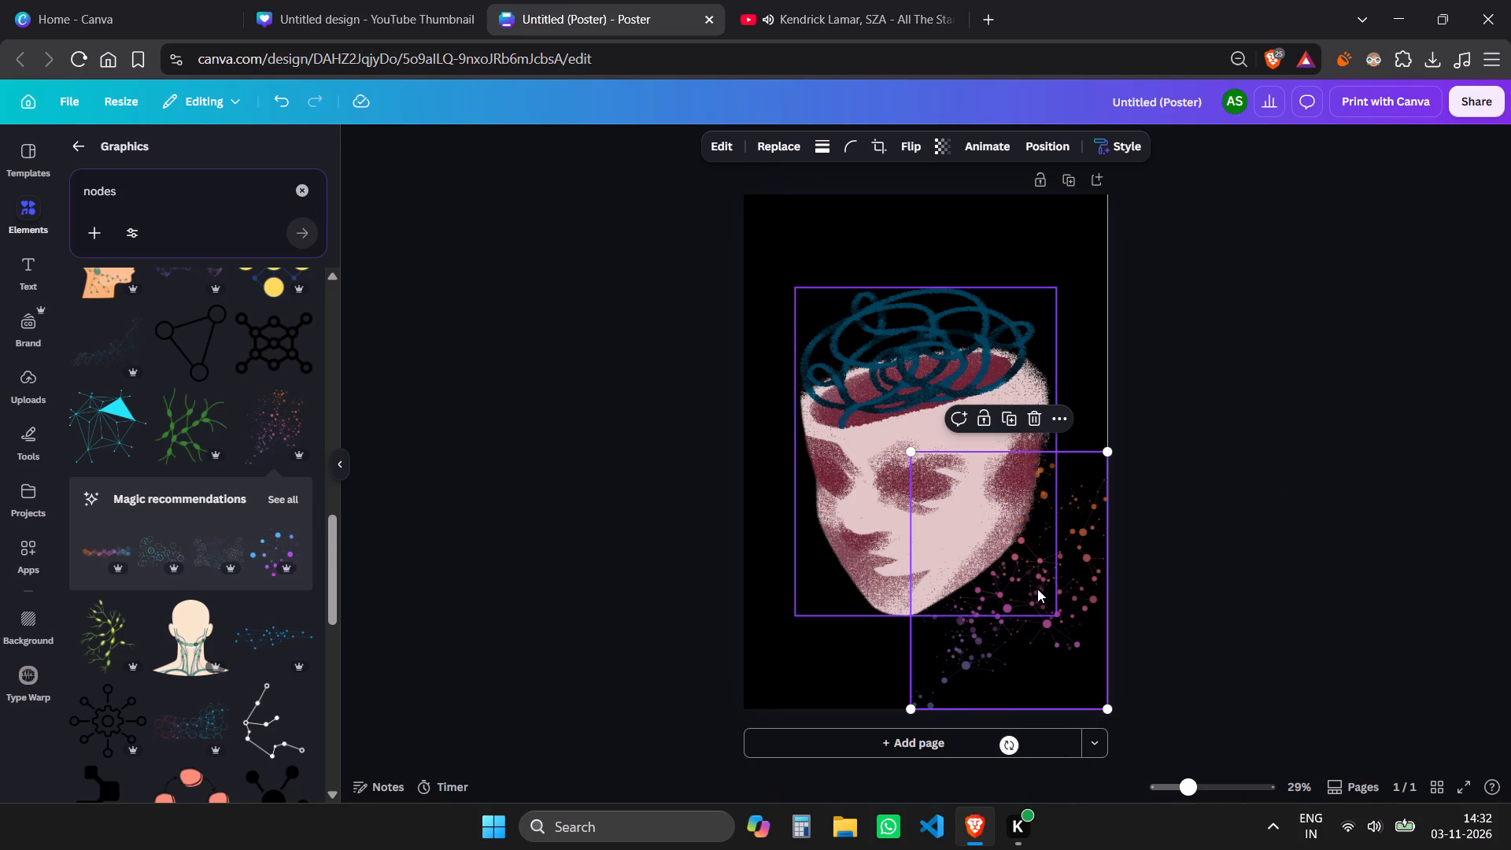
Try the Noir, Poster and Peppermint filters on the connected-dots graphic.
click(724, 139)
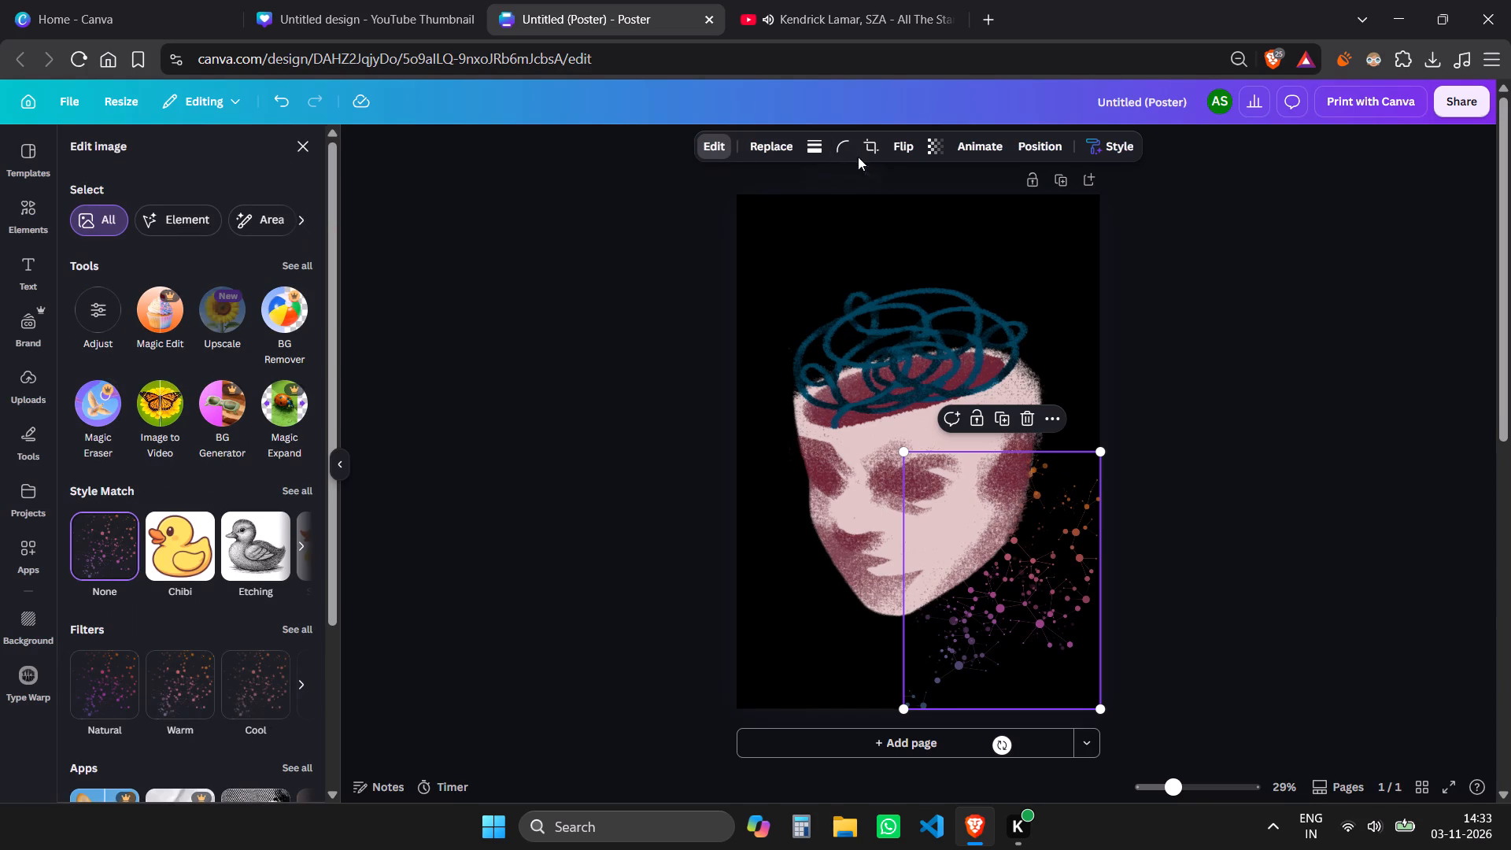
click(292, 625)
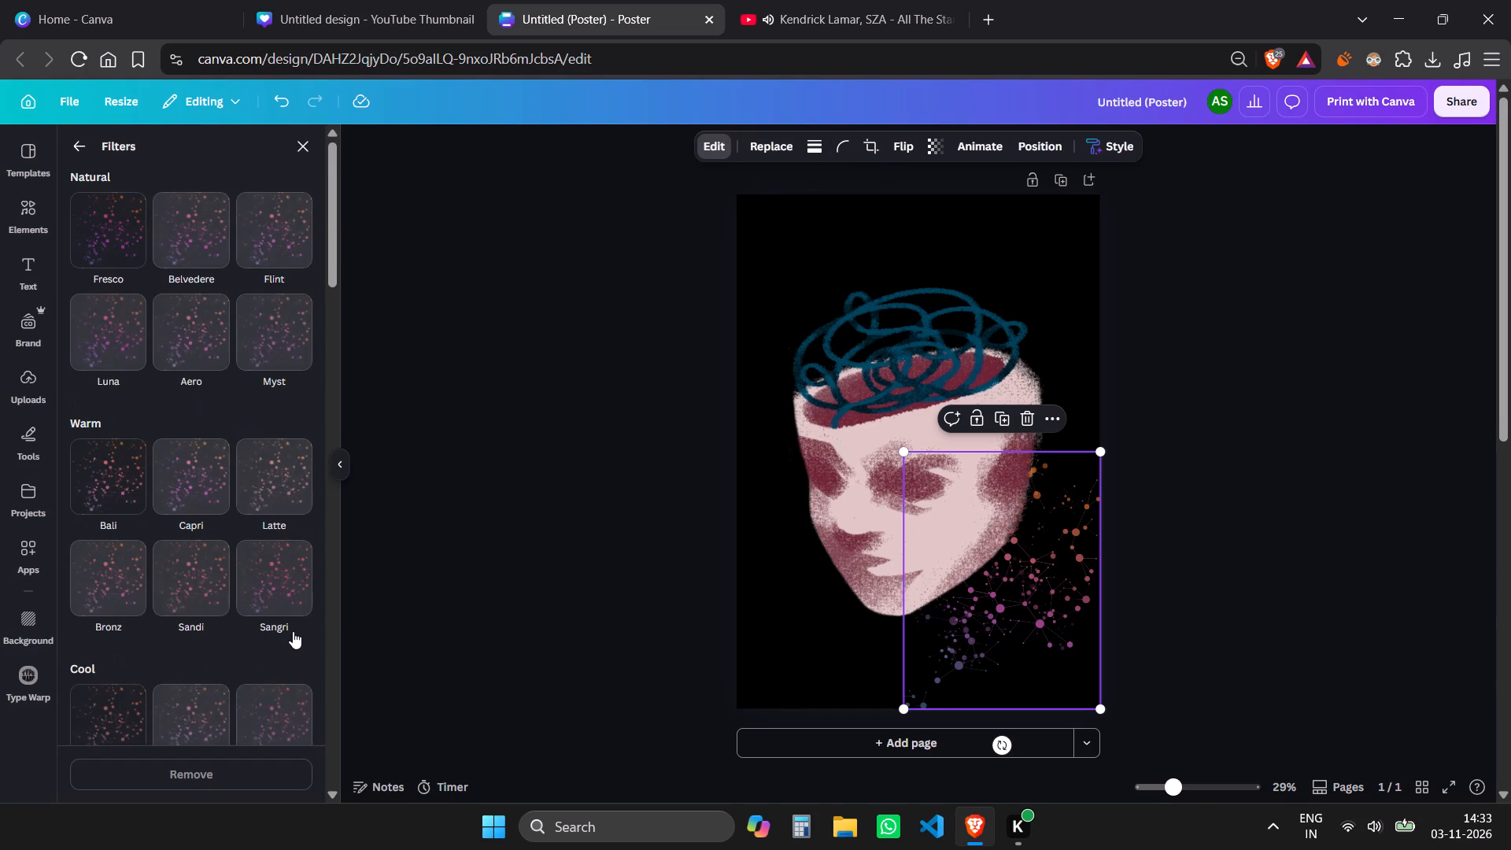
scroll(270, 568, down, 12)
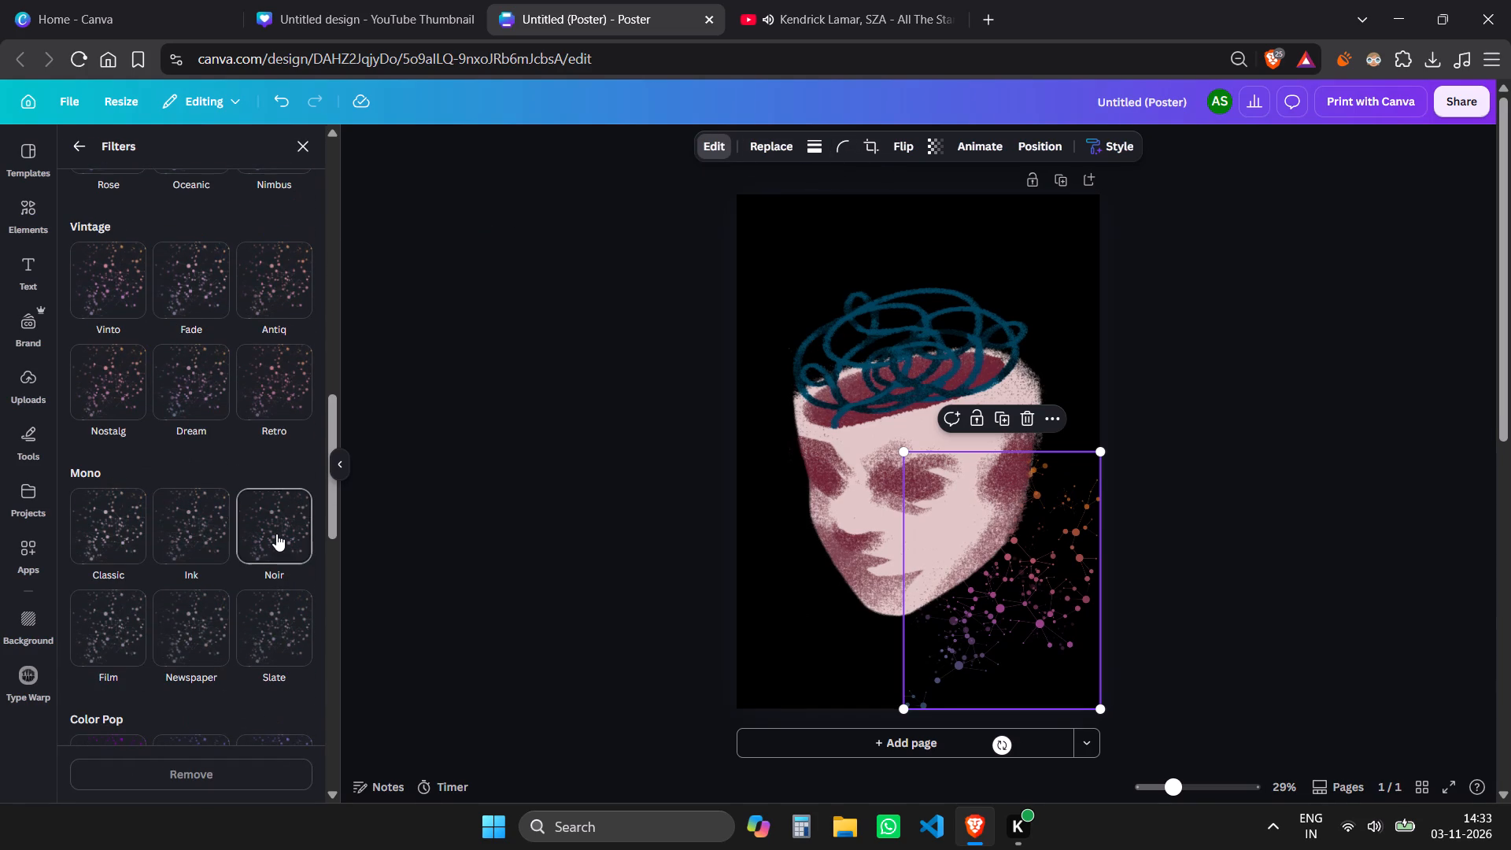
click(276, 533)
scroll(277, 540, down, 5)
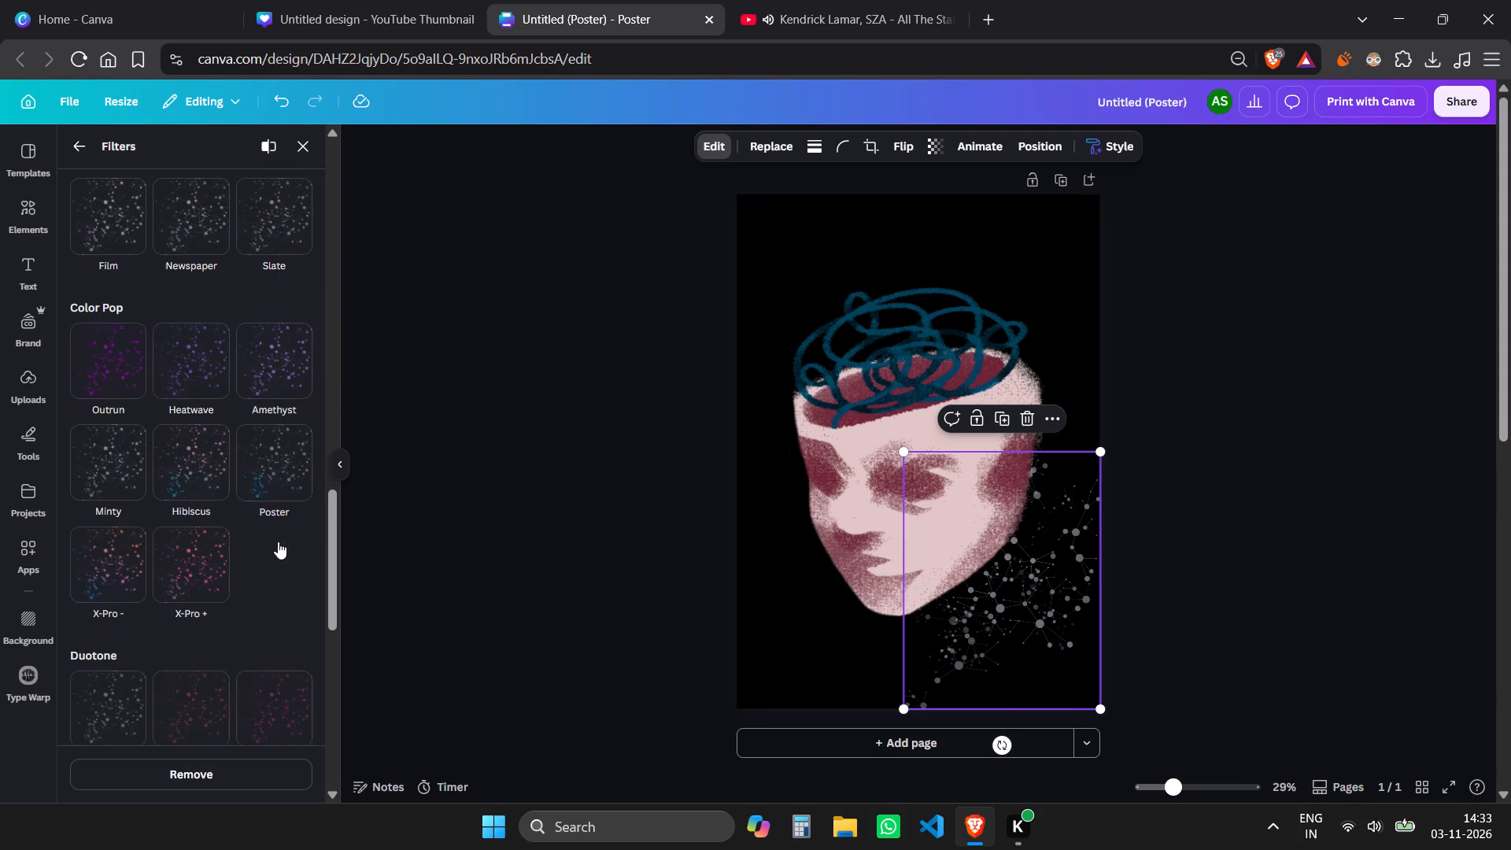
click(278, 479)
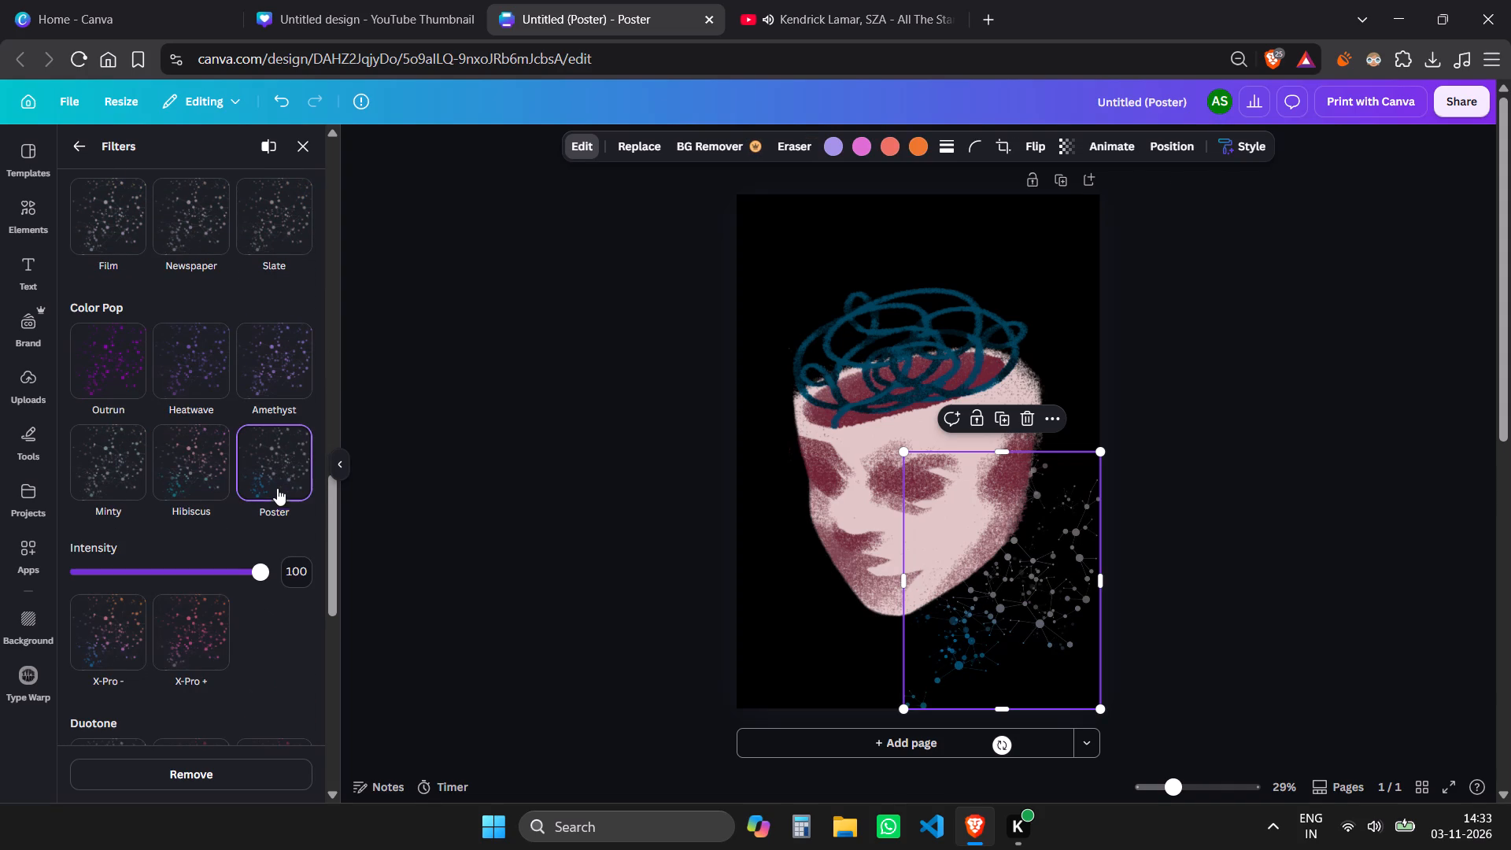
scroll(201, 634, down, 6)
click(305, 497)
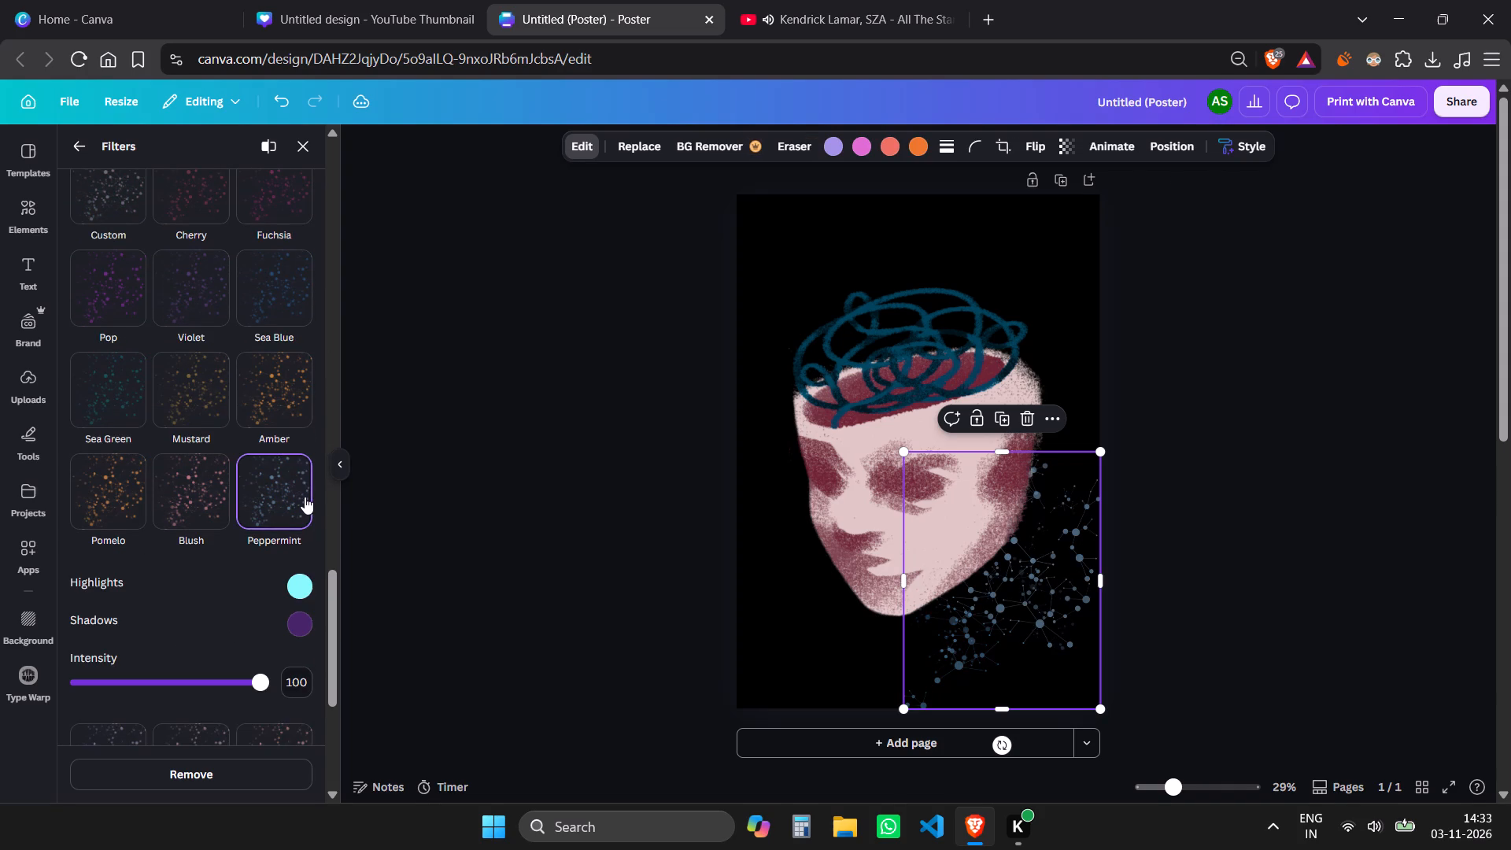
Apply the Myrtle filter to the connected-dots graphic.
scroll(300, 534, down, 6)
click(116, 585)
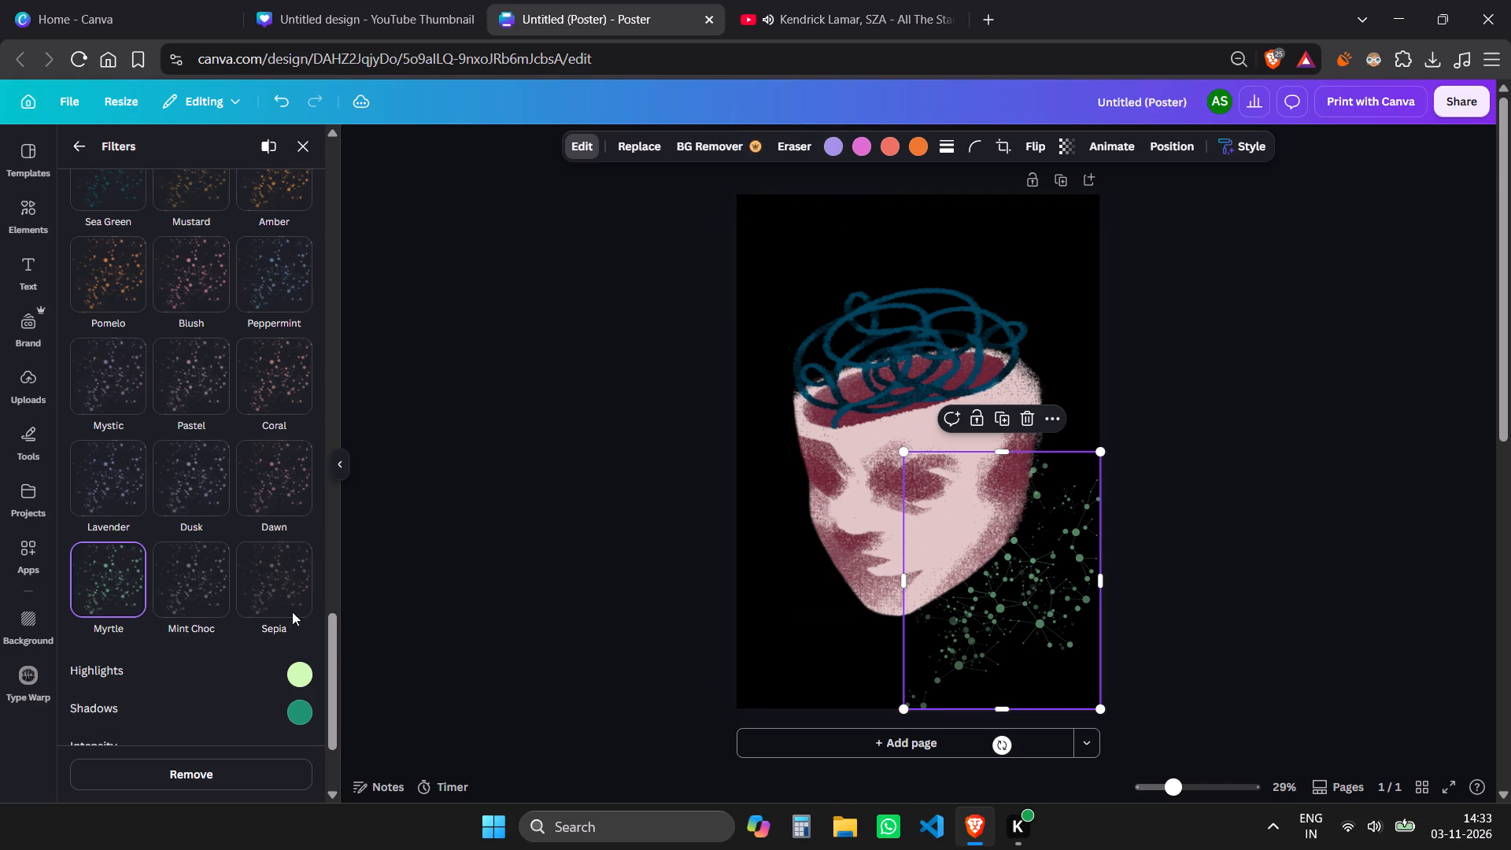
Adjust the Myrtle filter's highlights and shadows colours on the connected-dots graphic, keeping both within green tones.
scroll(268, 618, down, 1)
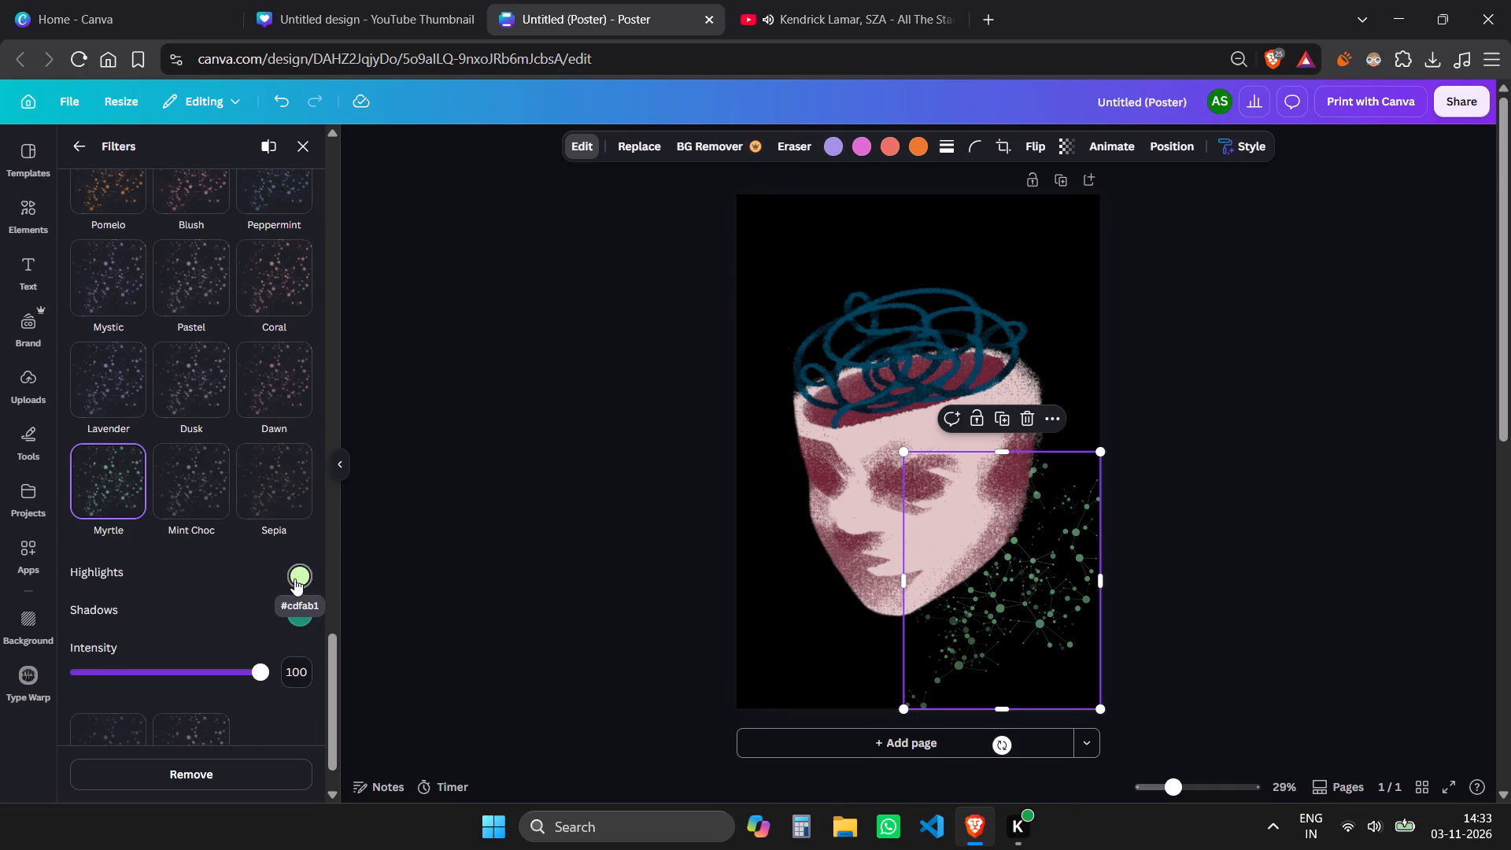
click(294, 578)
drag(368, 615, 541, 612)
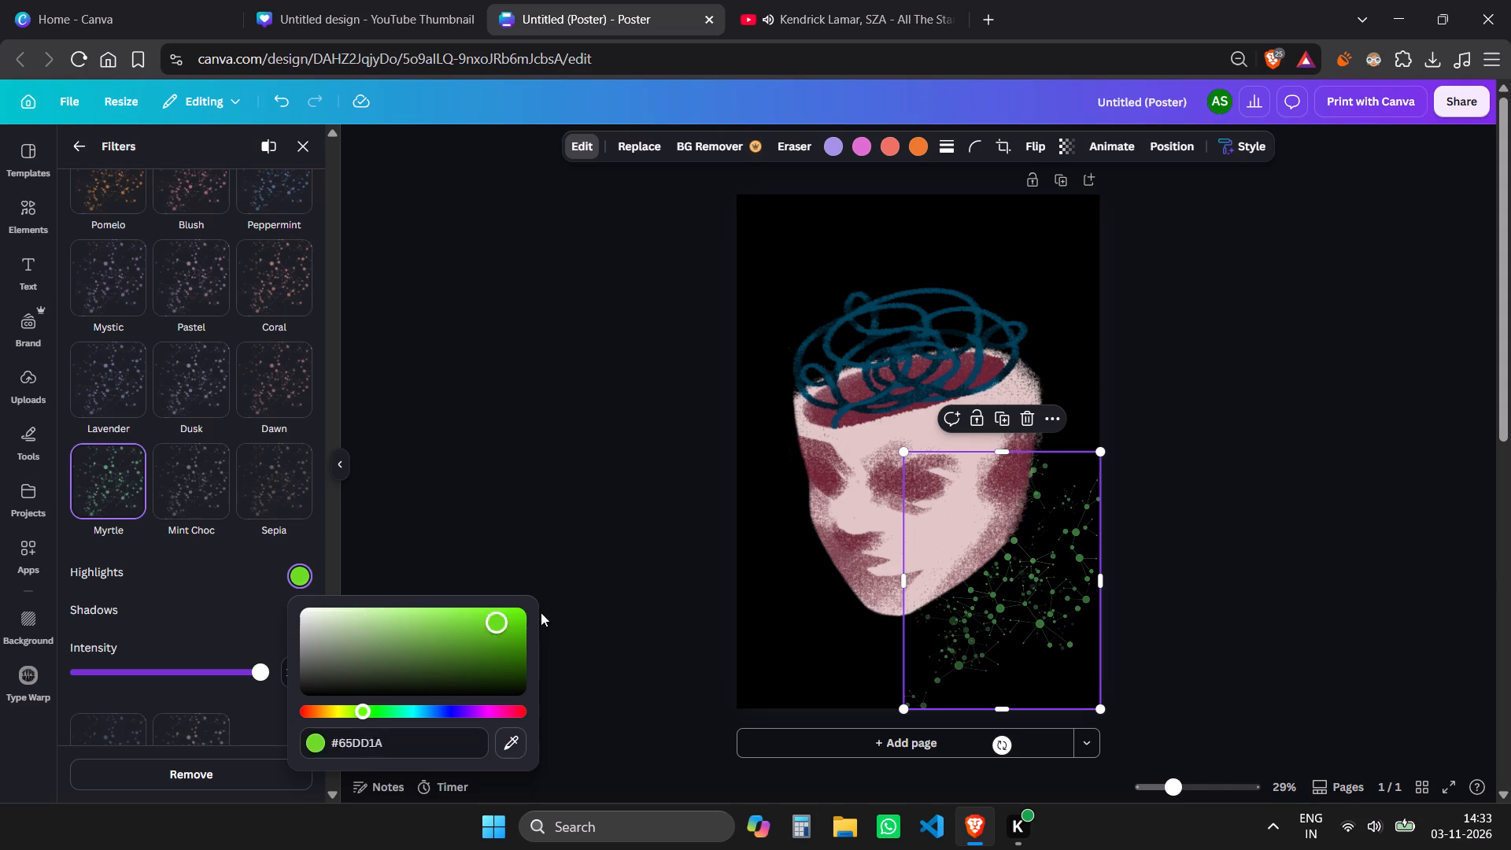
drag(541, 612, 371, 594)
click(190, 604)
click(299, 608)
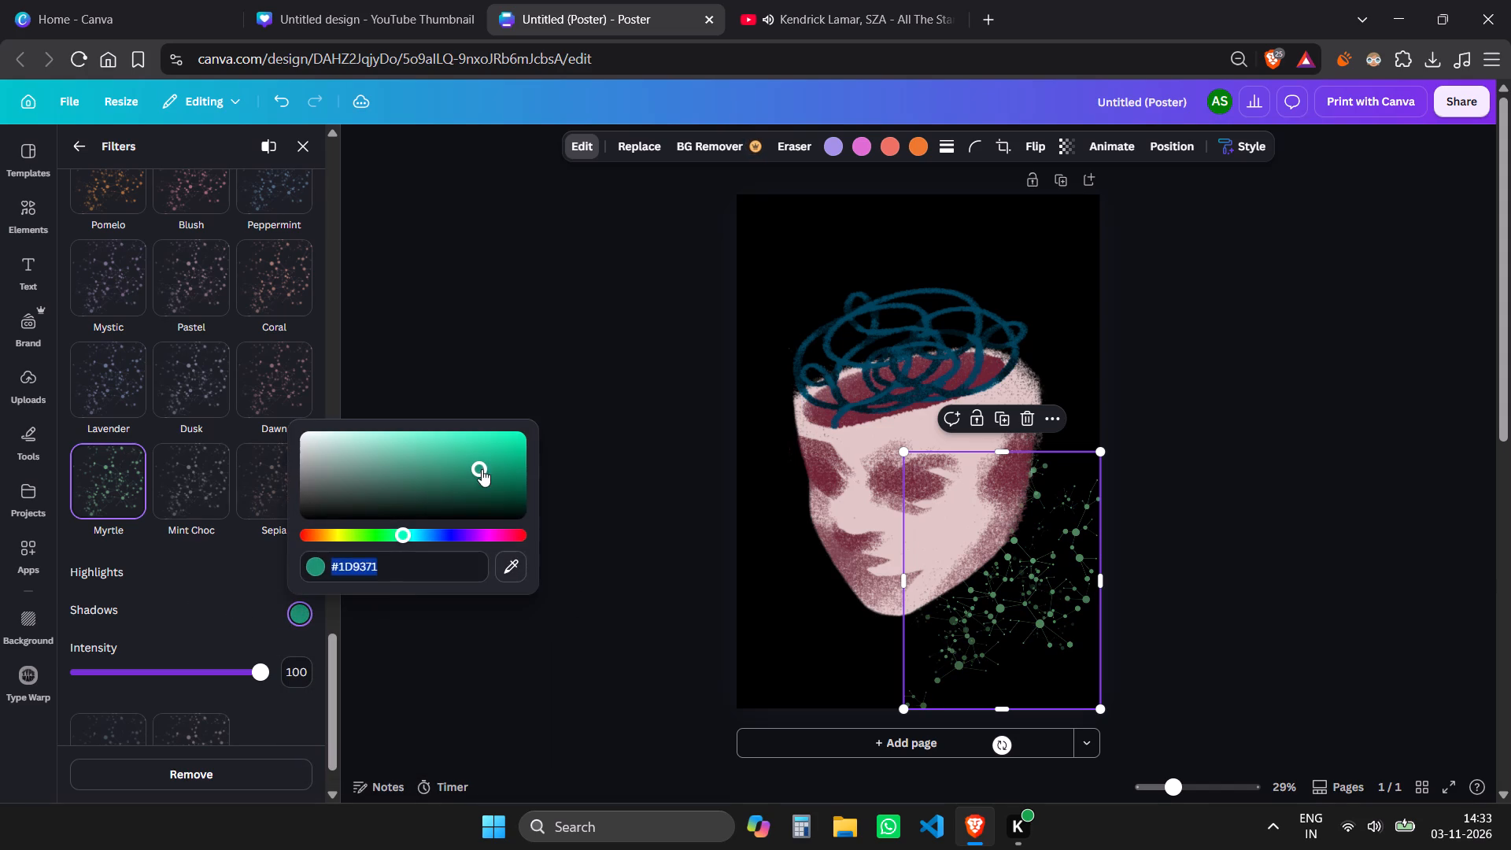
drag(479, 467, 471, 512)
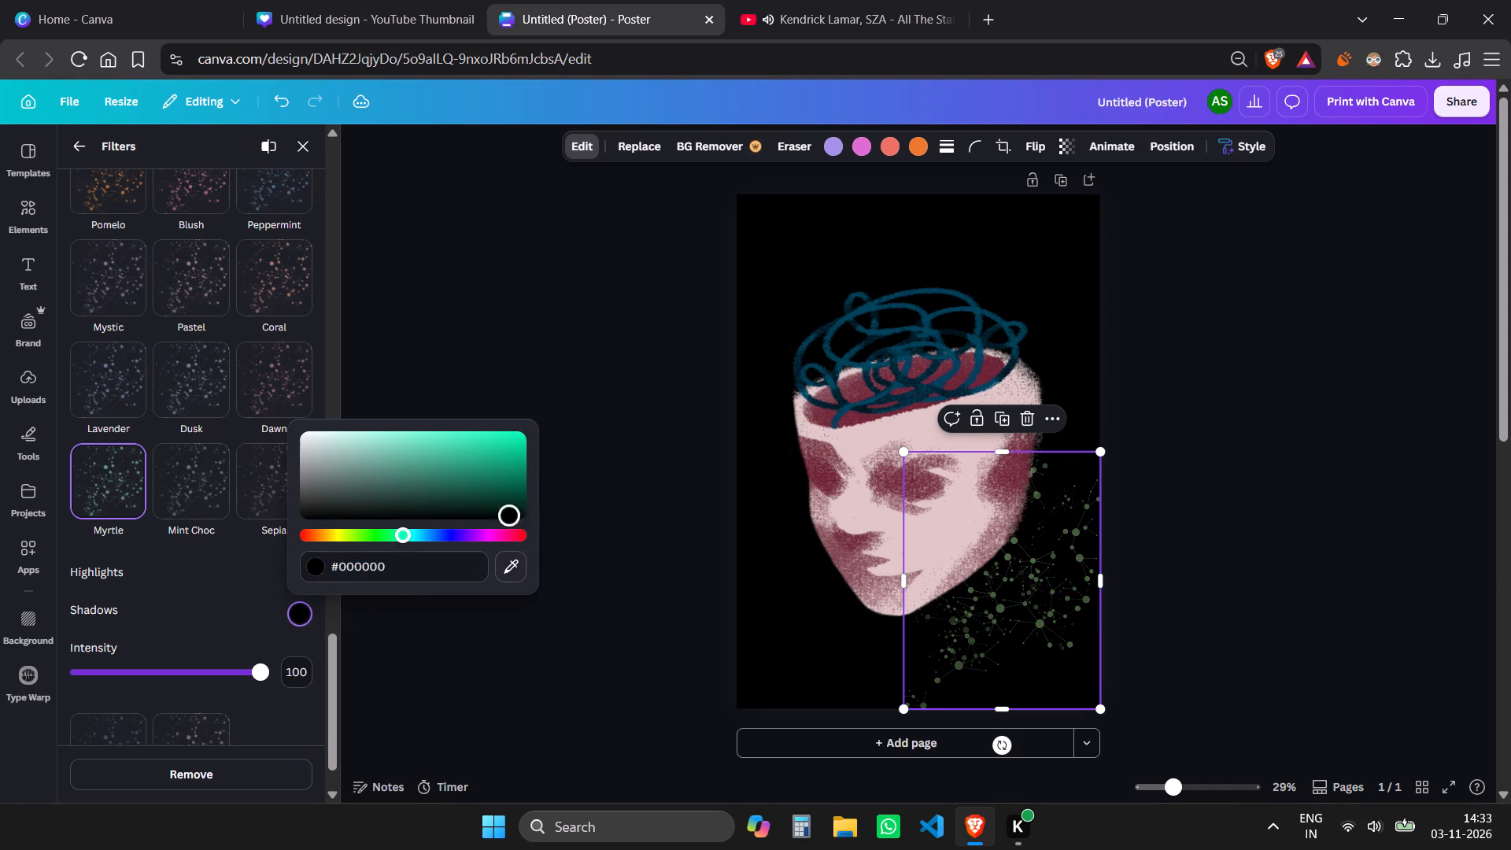
drag(471, 512, 440, 506)
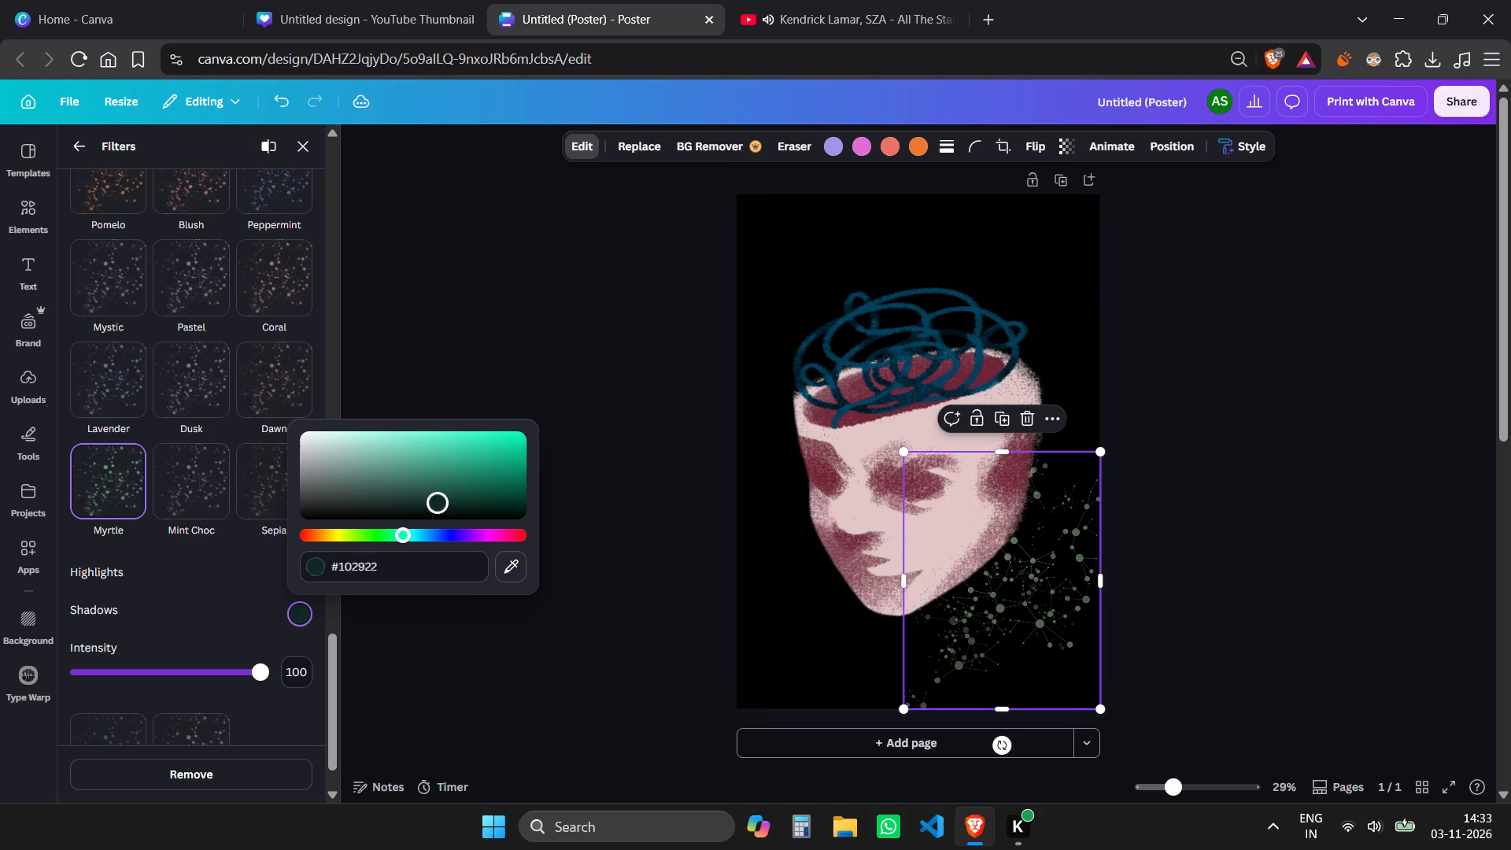
drag(440, 506, 508, 484)
drag(508, 484, 508, 483)
click(650, 487)
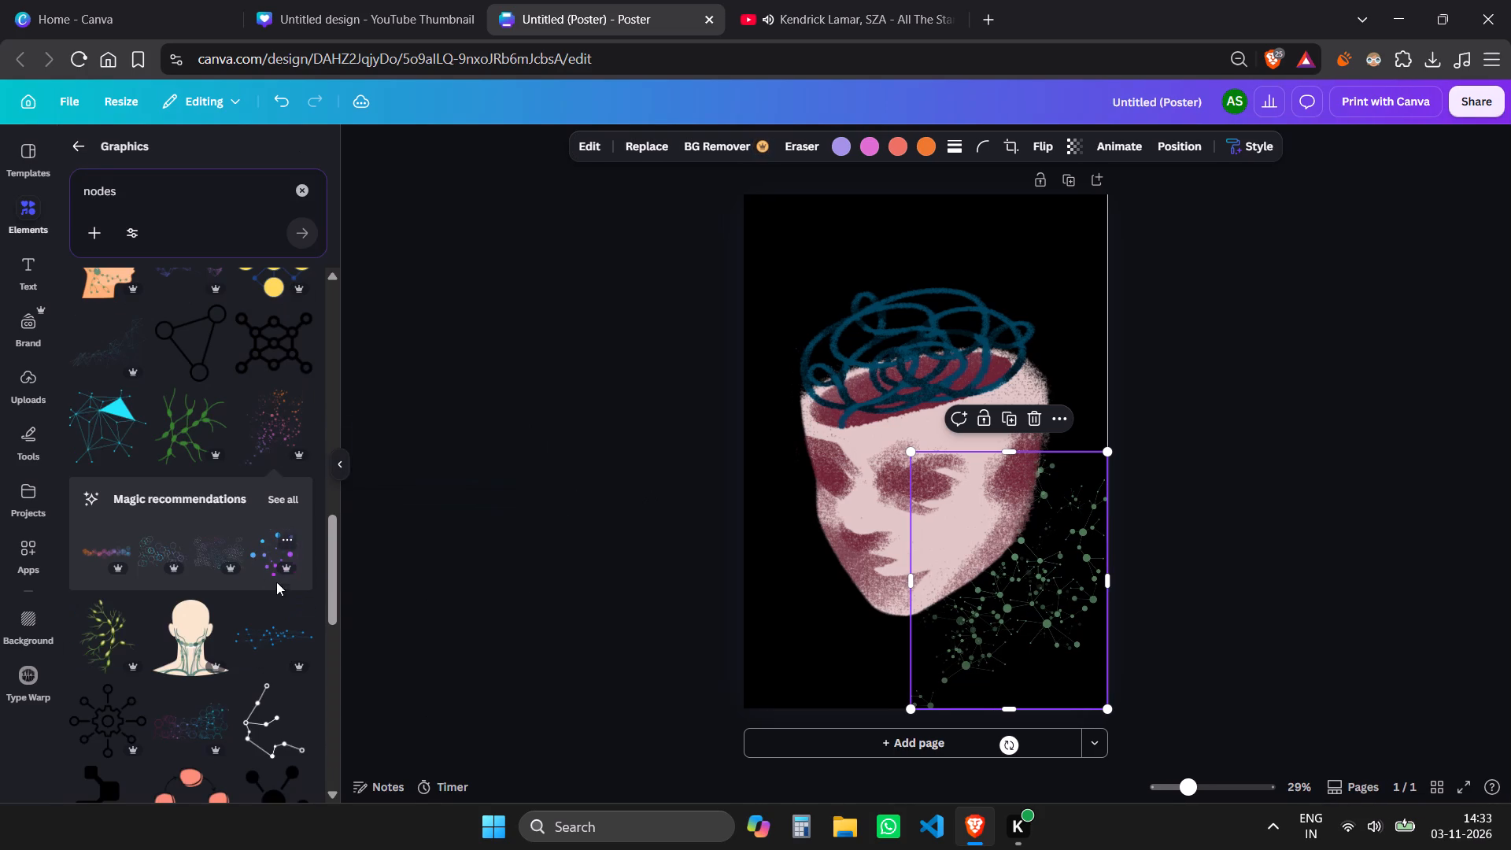
Add the black circuit-line graphic with a central circle, place it in the poster's top-left corner and enlarge it slightly.
scroll(321, 640, down, 2)
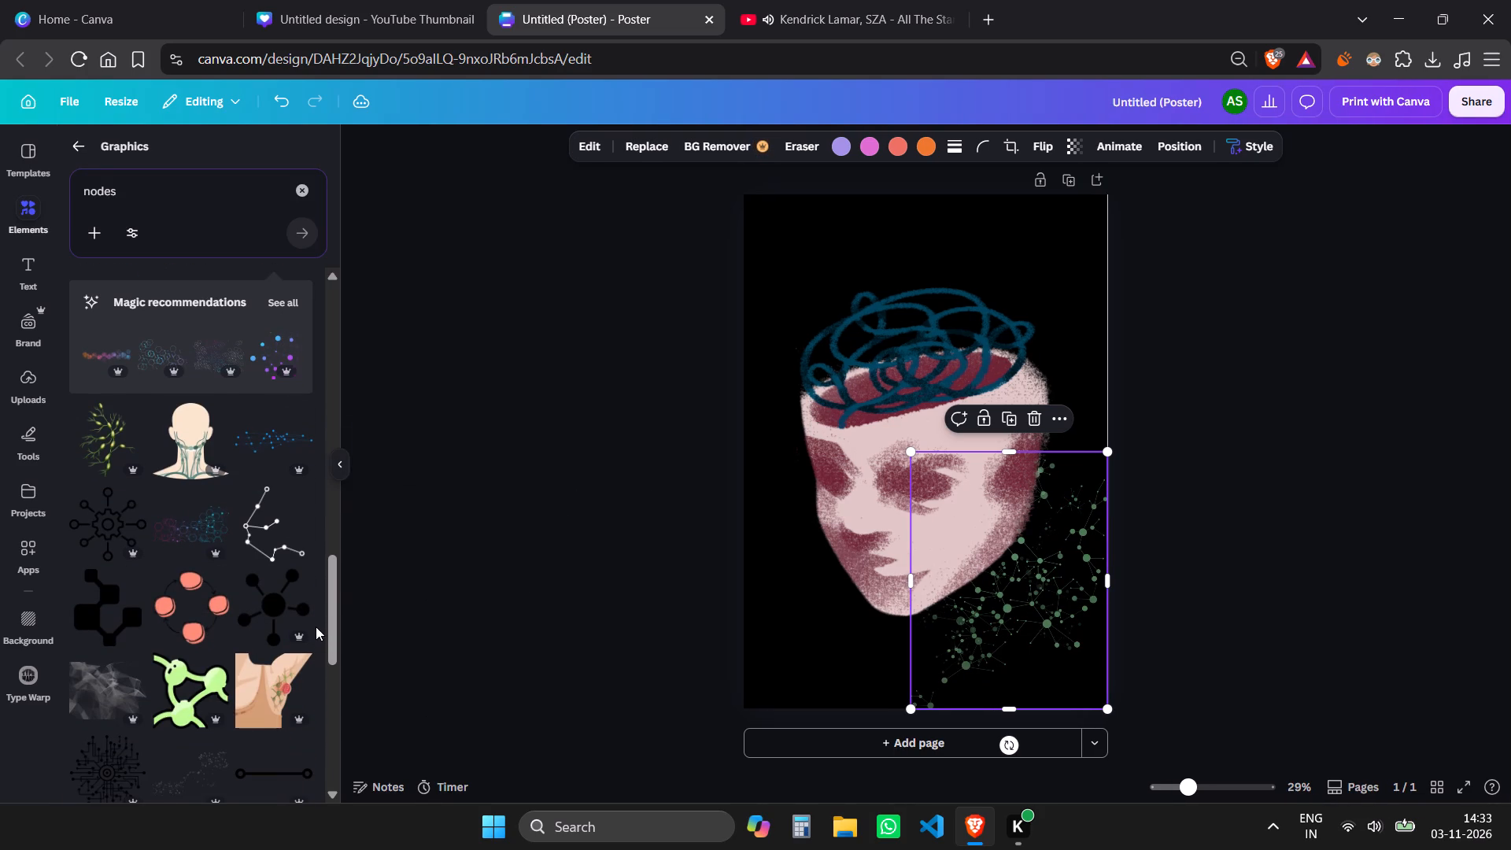
scroll(316, 626, down, 2)
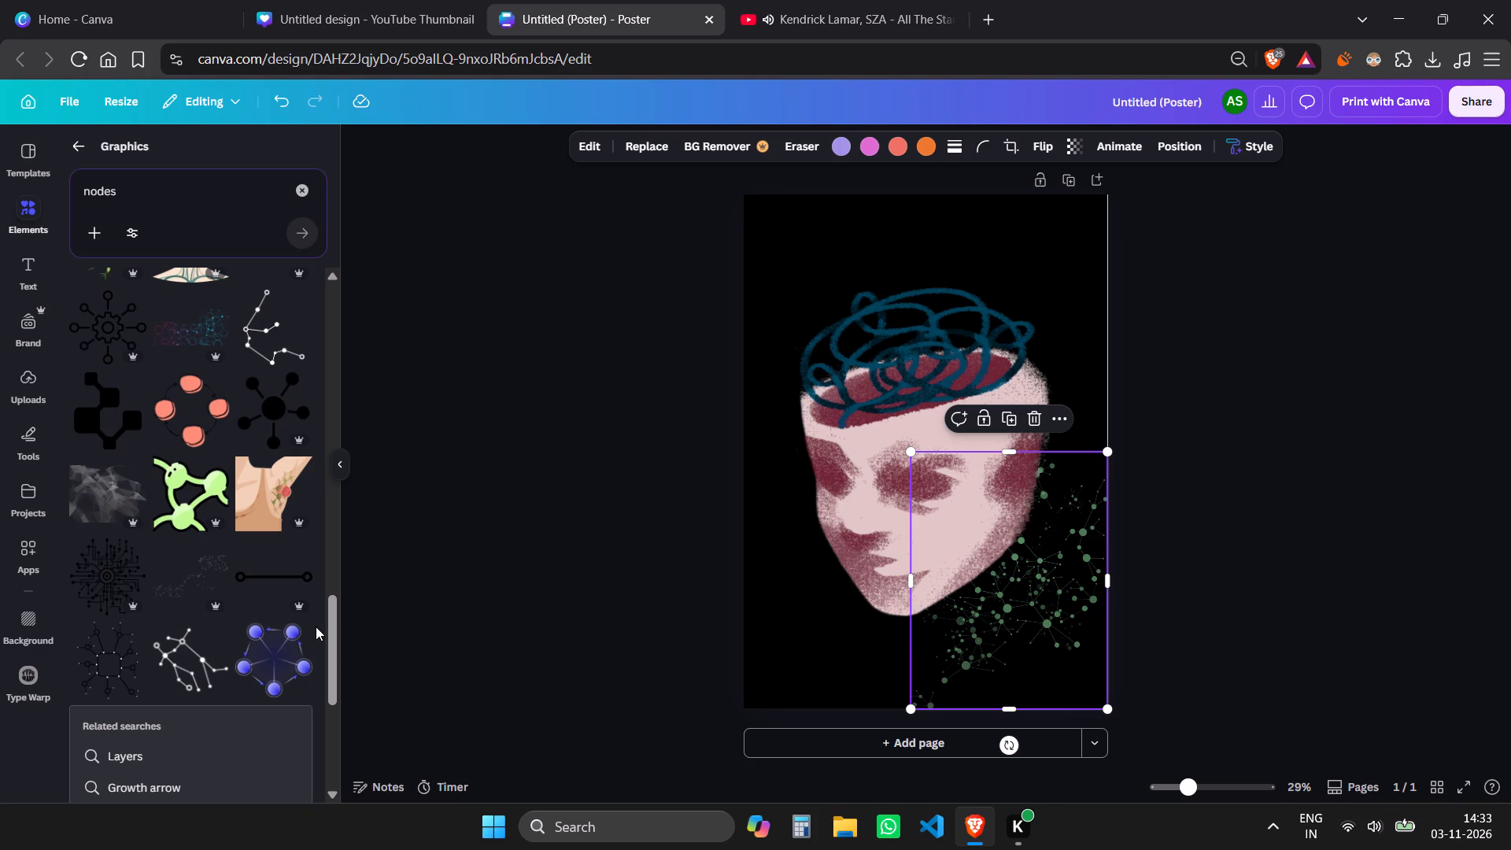
click(101, 572)
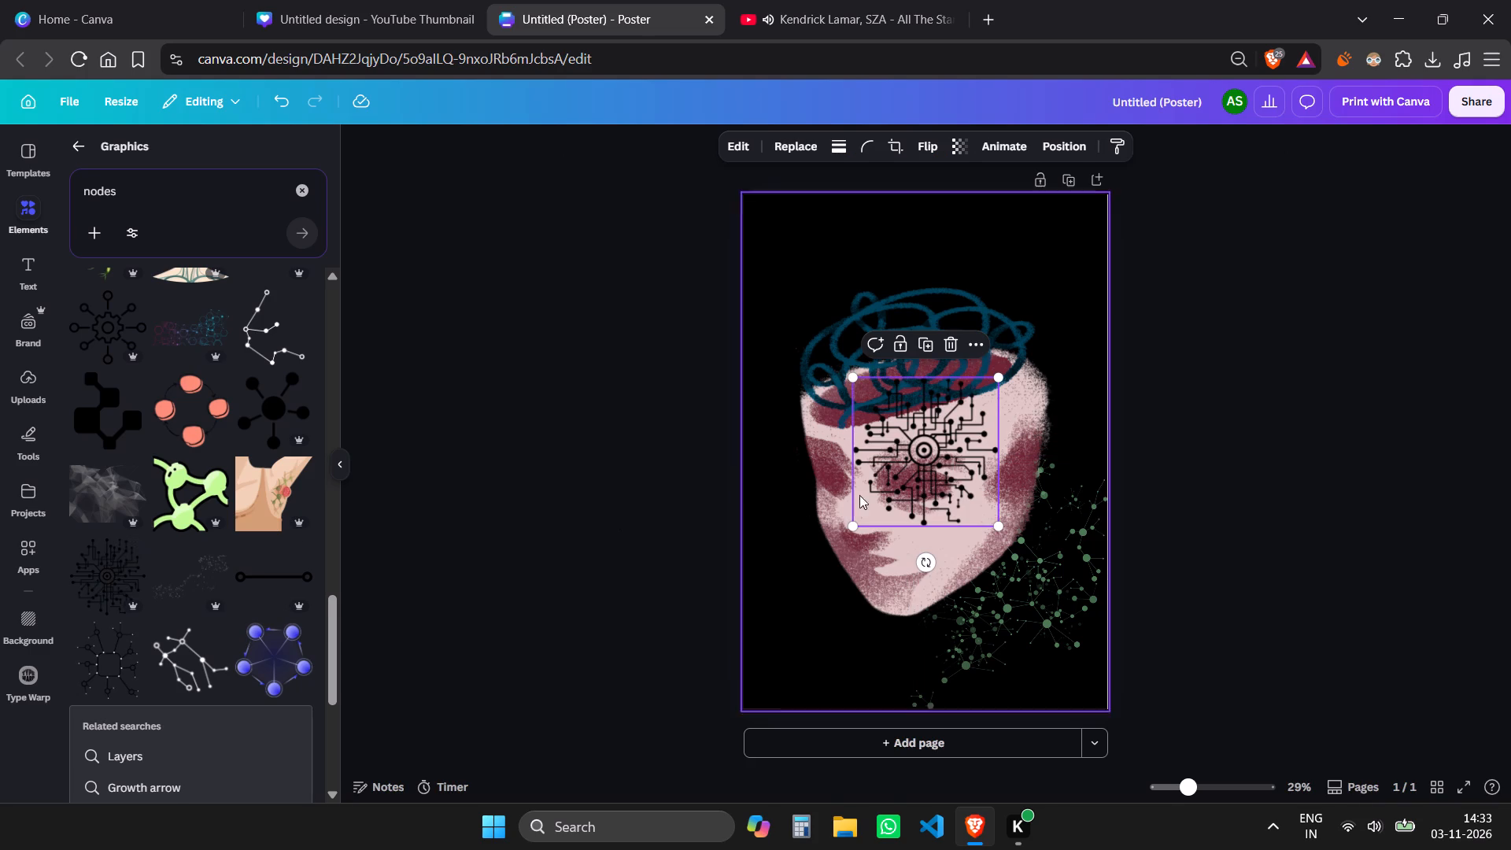
drag(929, 484, 816, 301)
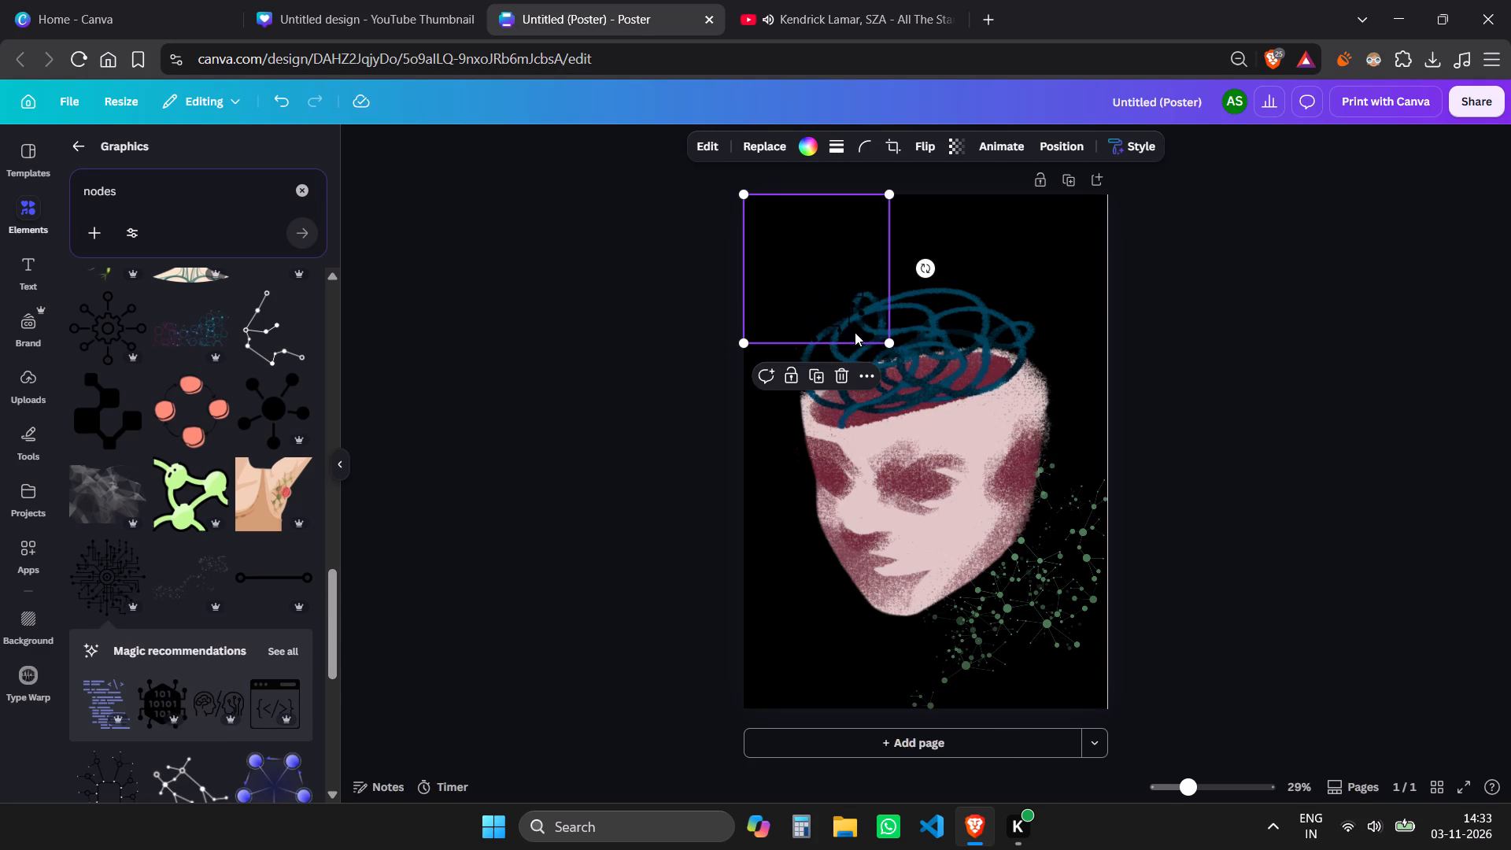
drag(889, 346, 913, 362)
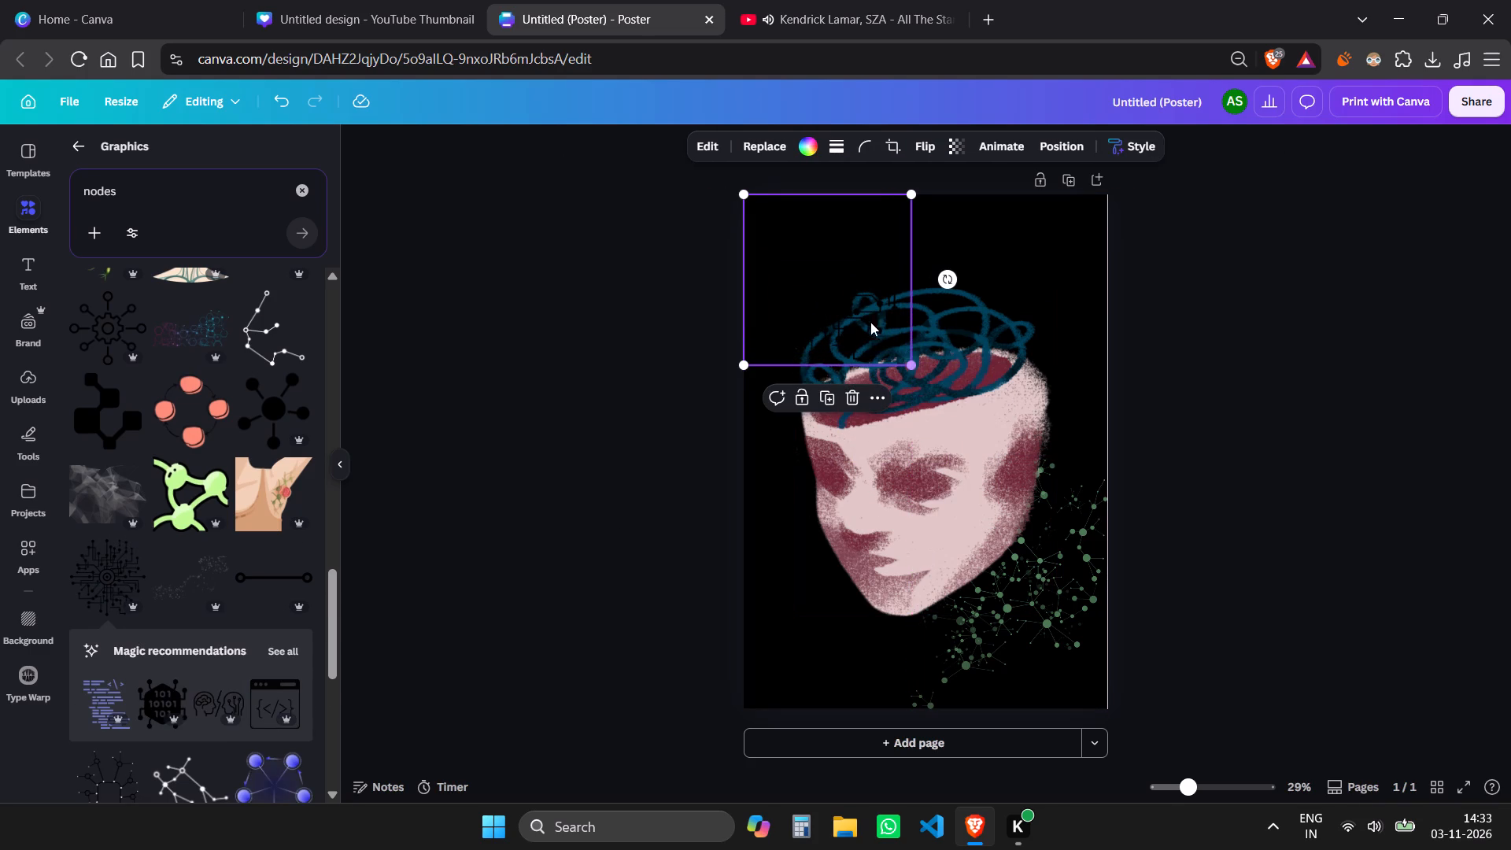
Recolour the circuit graphic white and set its transparency value to 20.
click(804, 144)
click(315, 571)
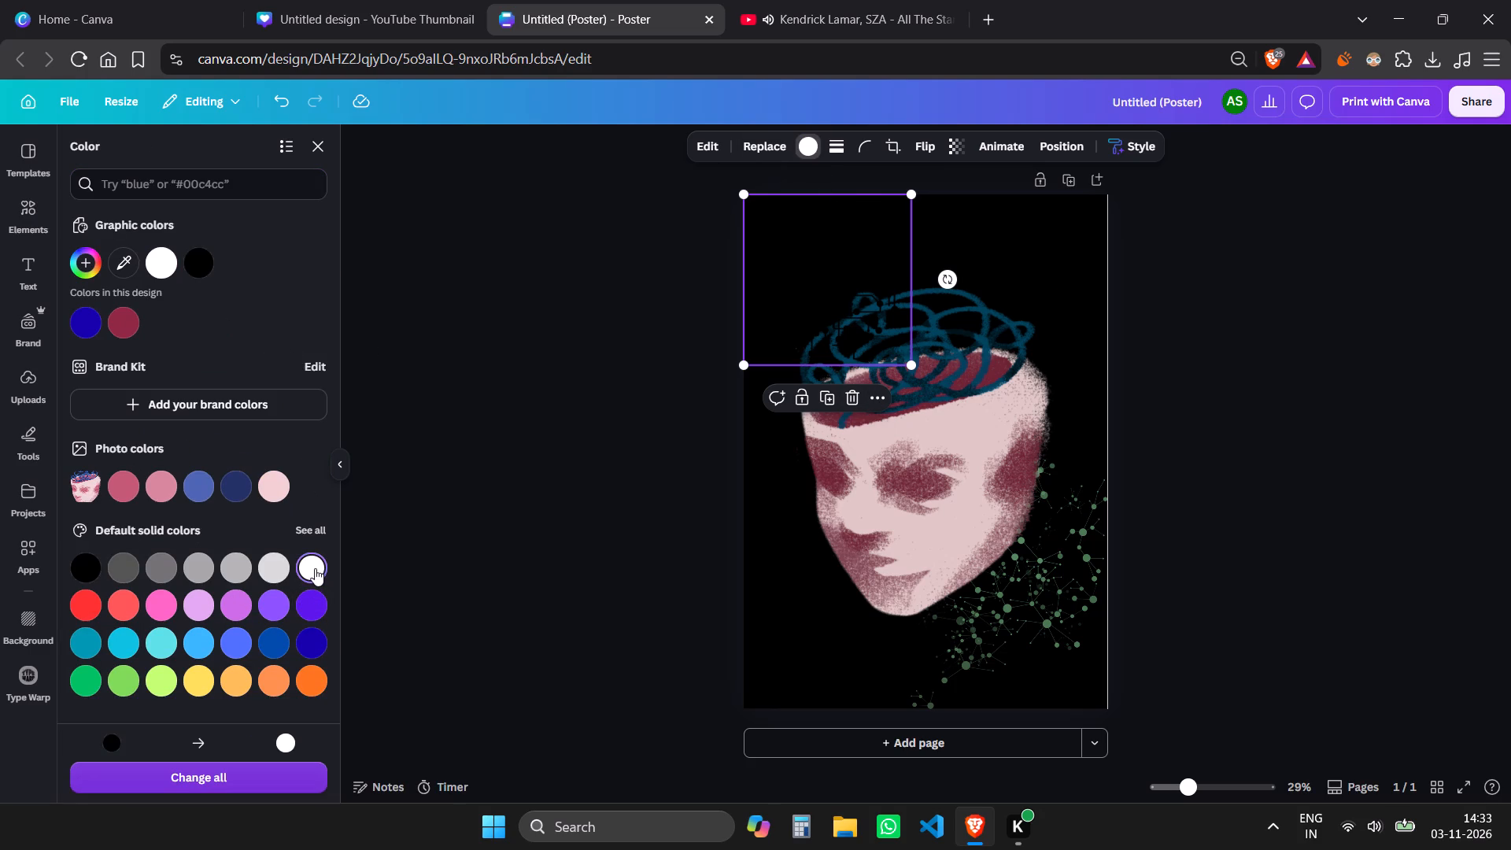
click(952, 142)
drag(991, 219, 888, 222)
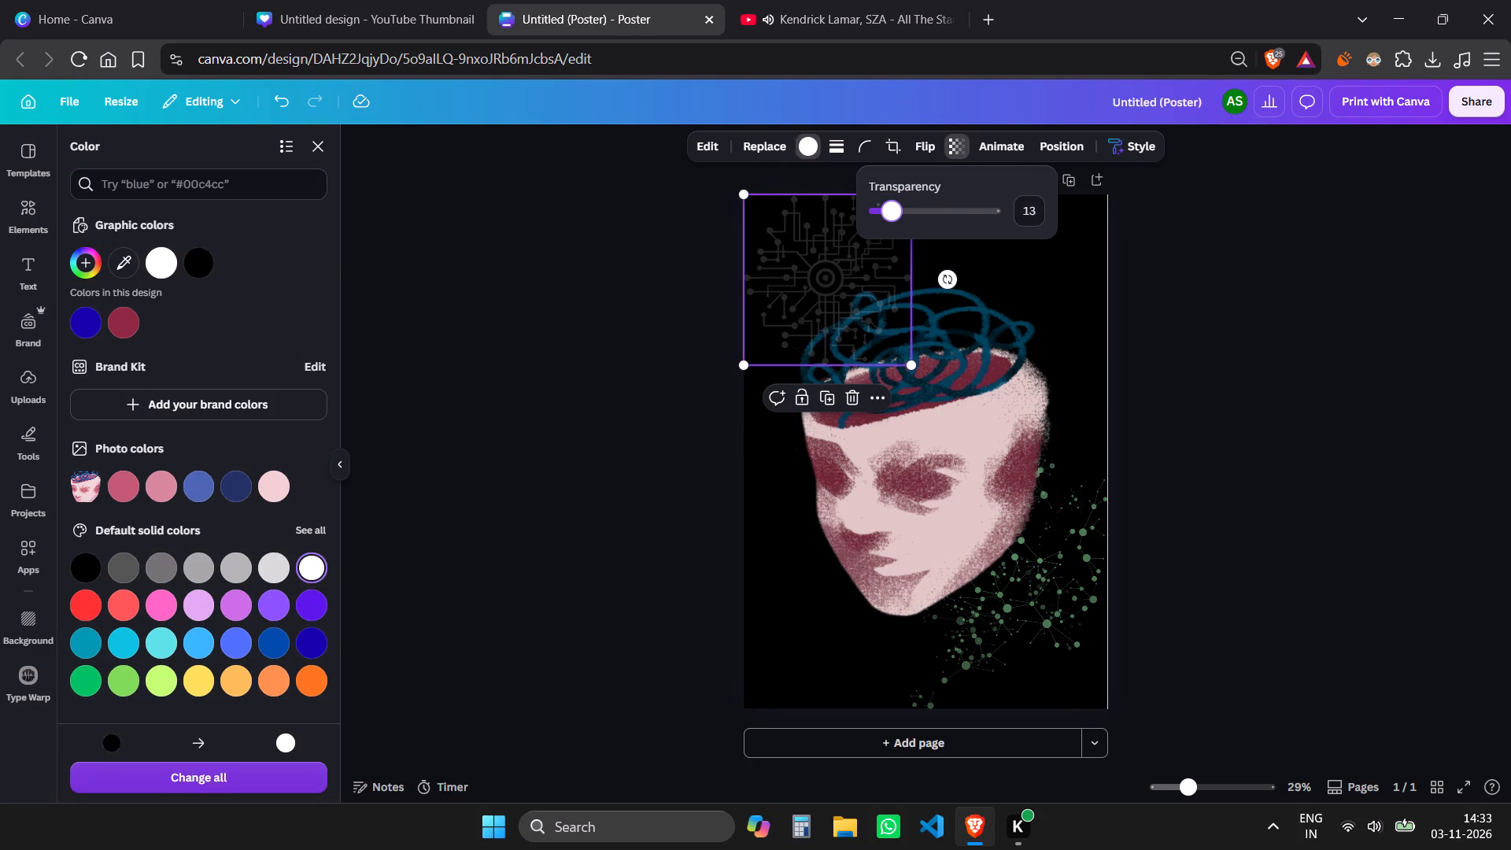
drag(888, 222, 900, 231)
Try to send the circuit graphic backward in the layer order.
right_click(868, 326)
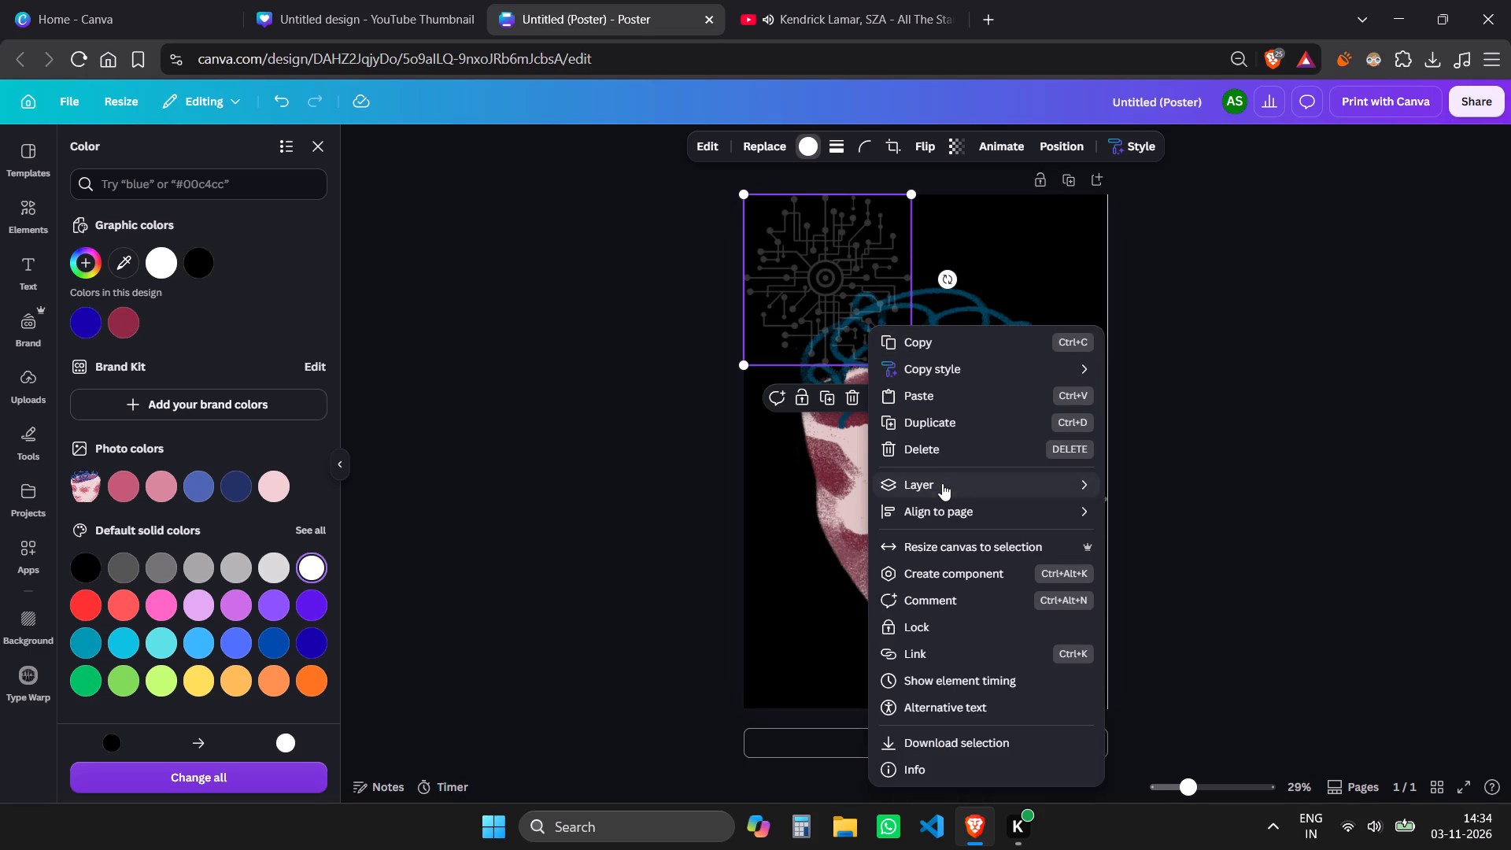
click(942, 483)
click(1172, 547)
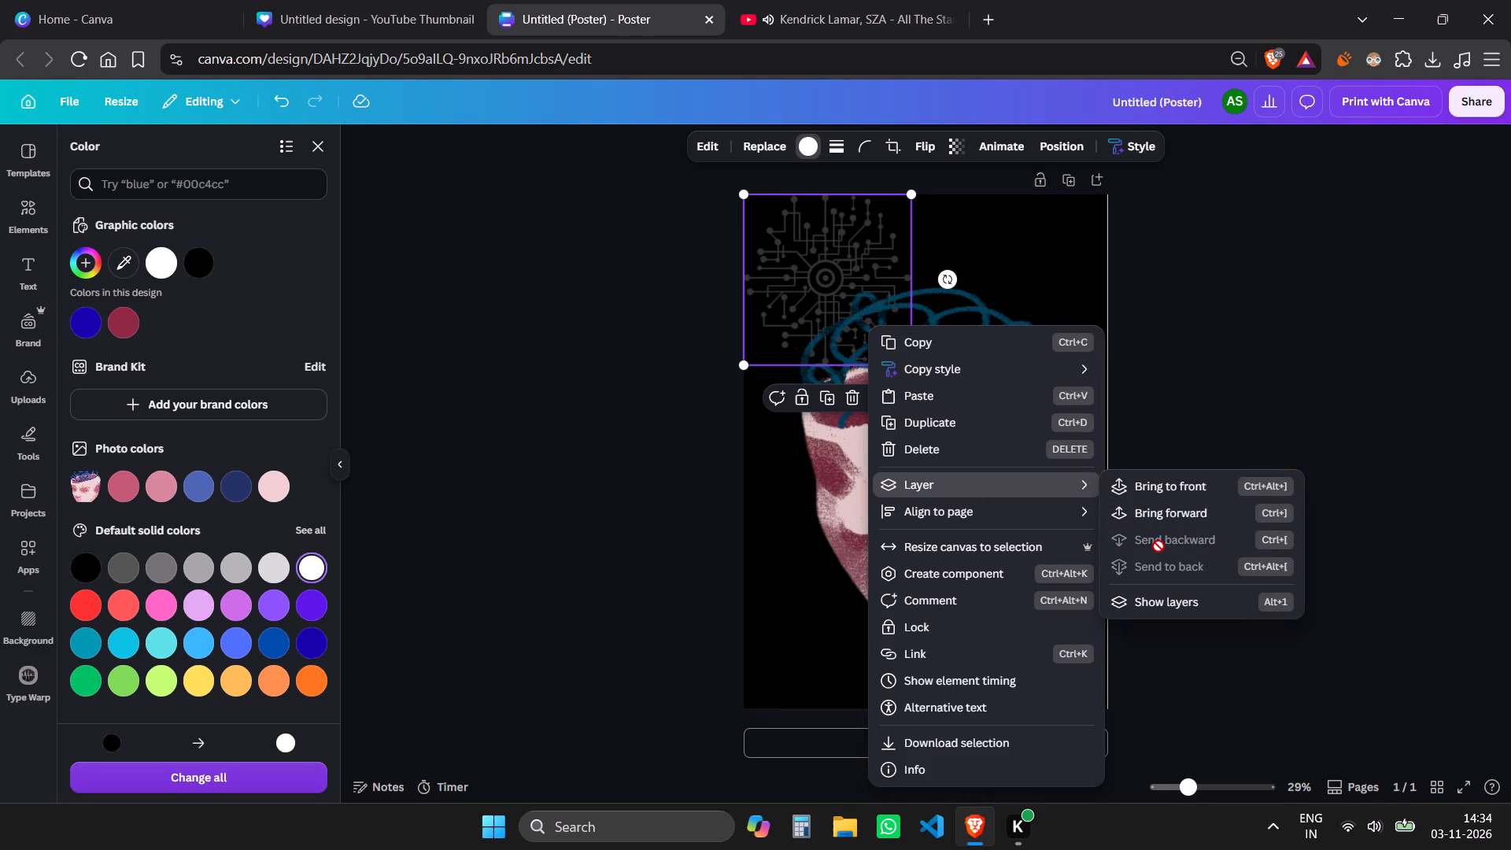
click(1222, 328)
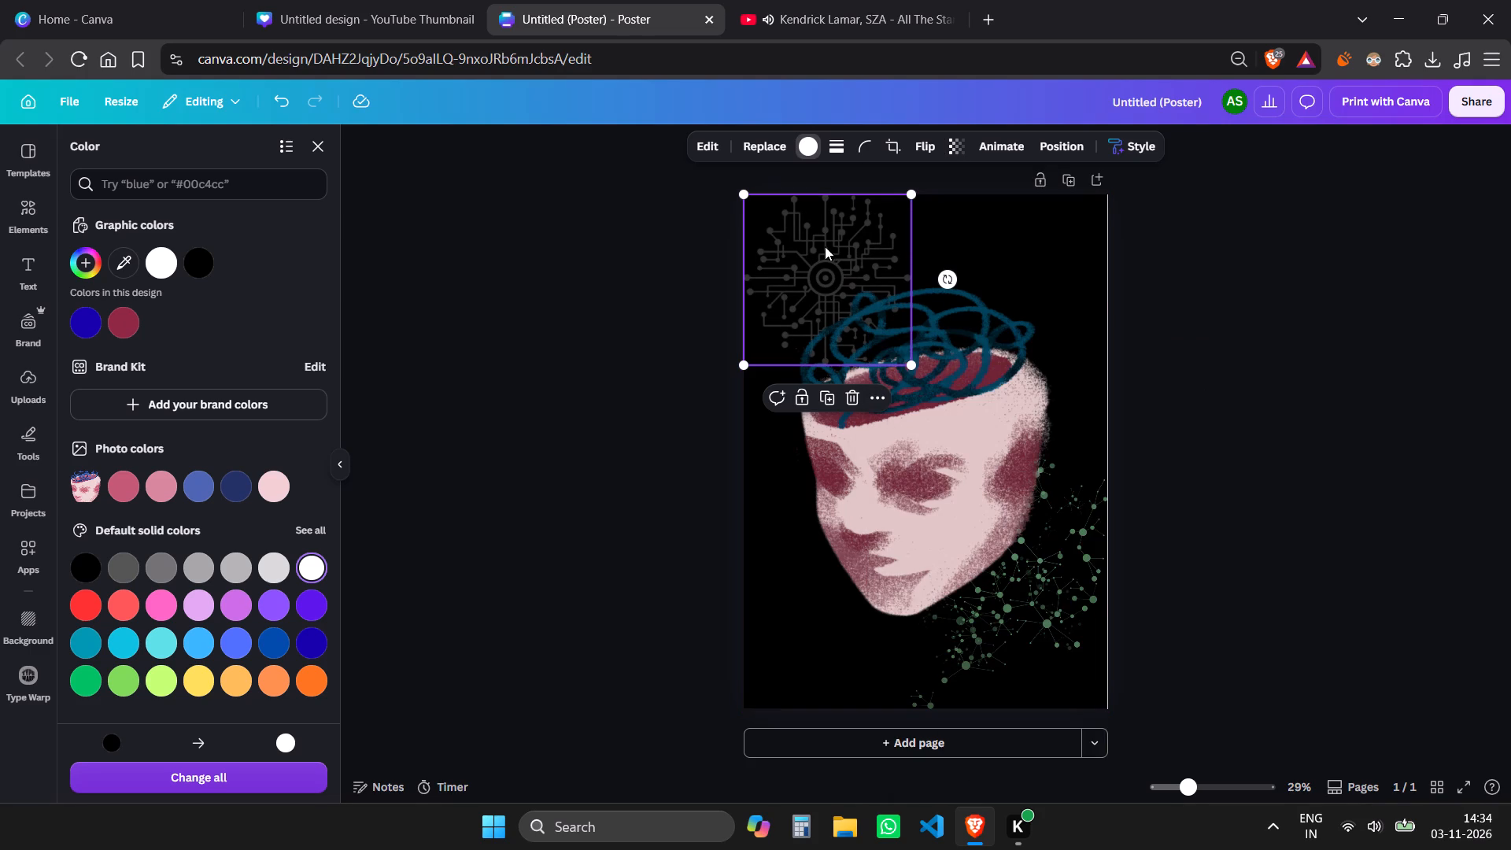
Move the circuit graphic to the poster's bottom-left corner so that it runs partly past the left and bottom edges.
drag(822, 246, 815, 584)
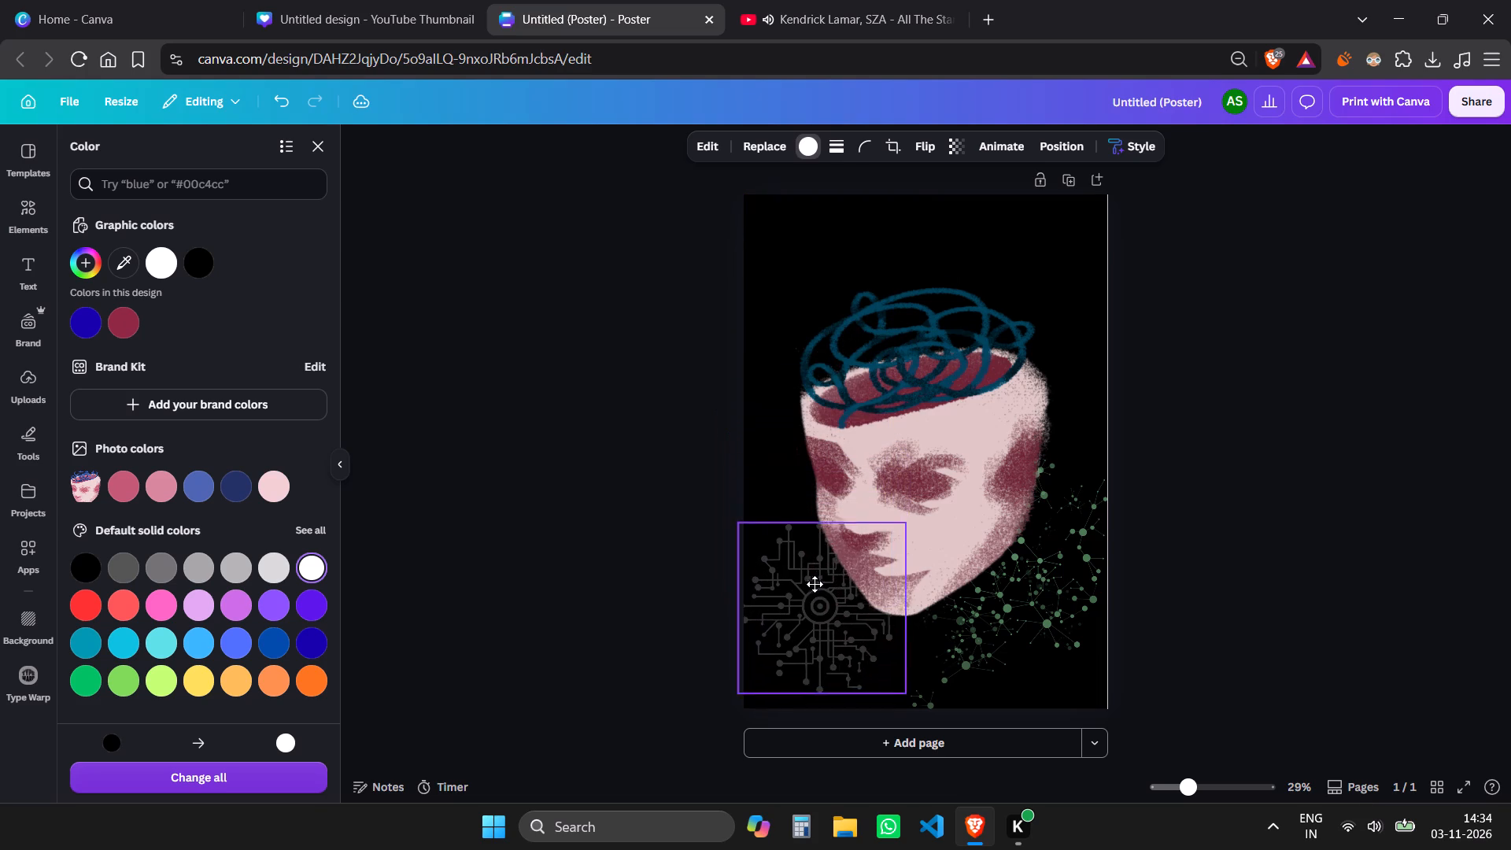
drag(815, 584, 819, 589)
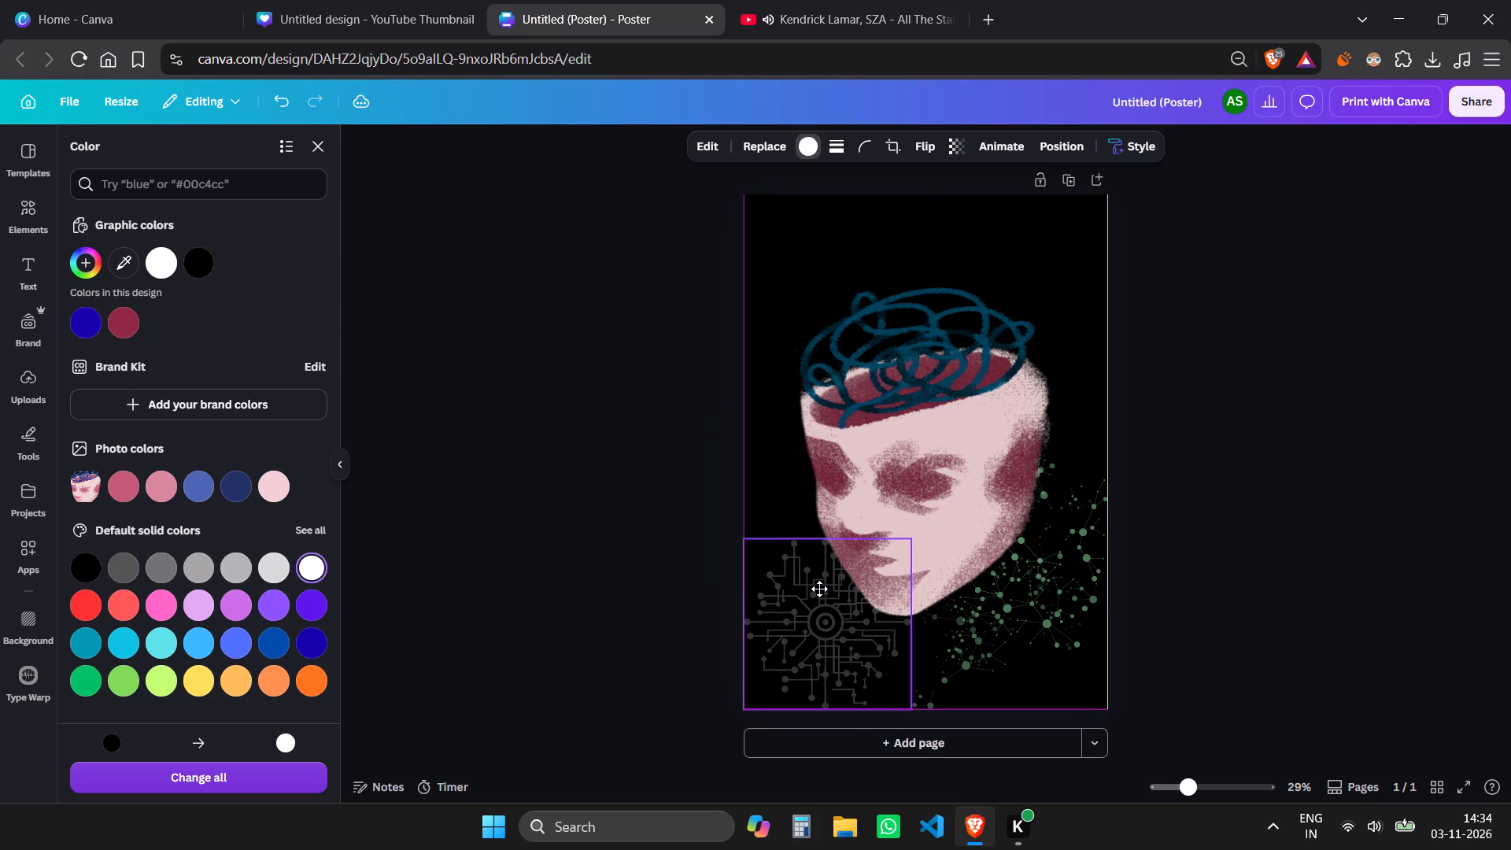
drag(819, 589, 791, 608)
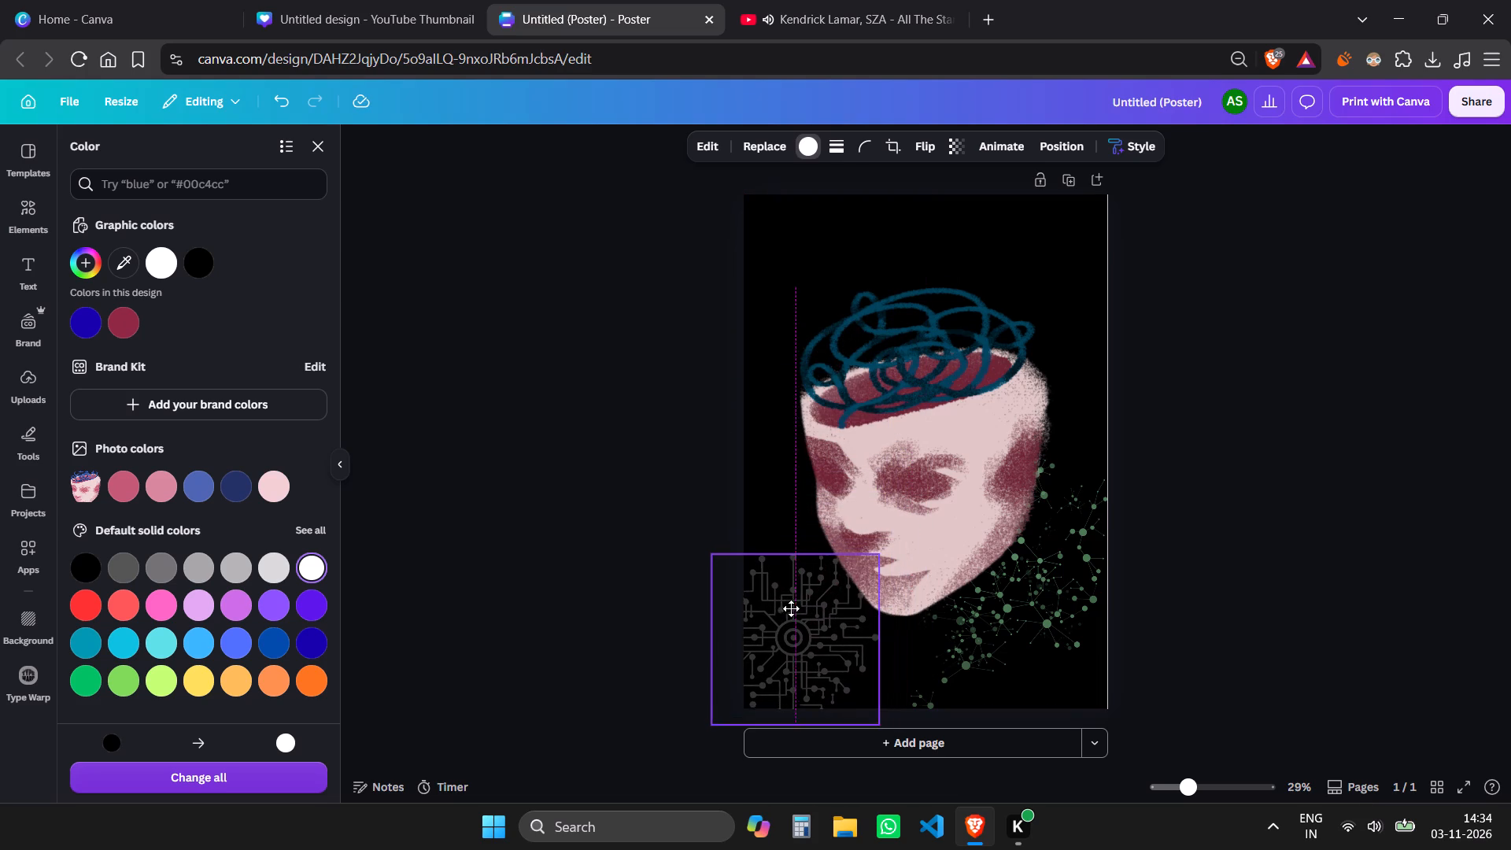
drag(791, 608, 759, 660)
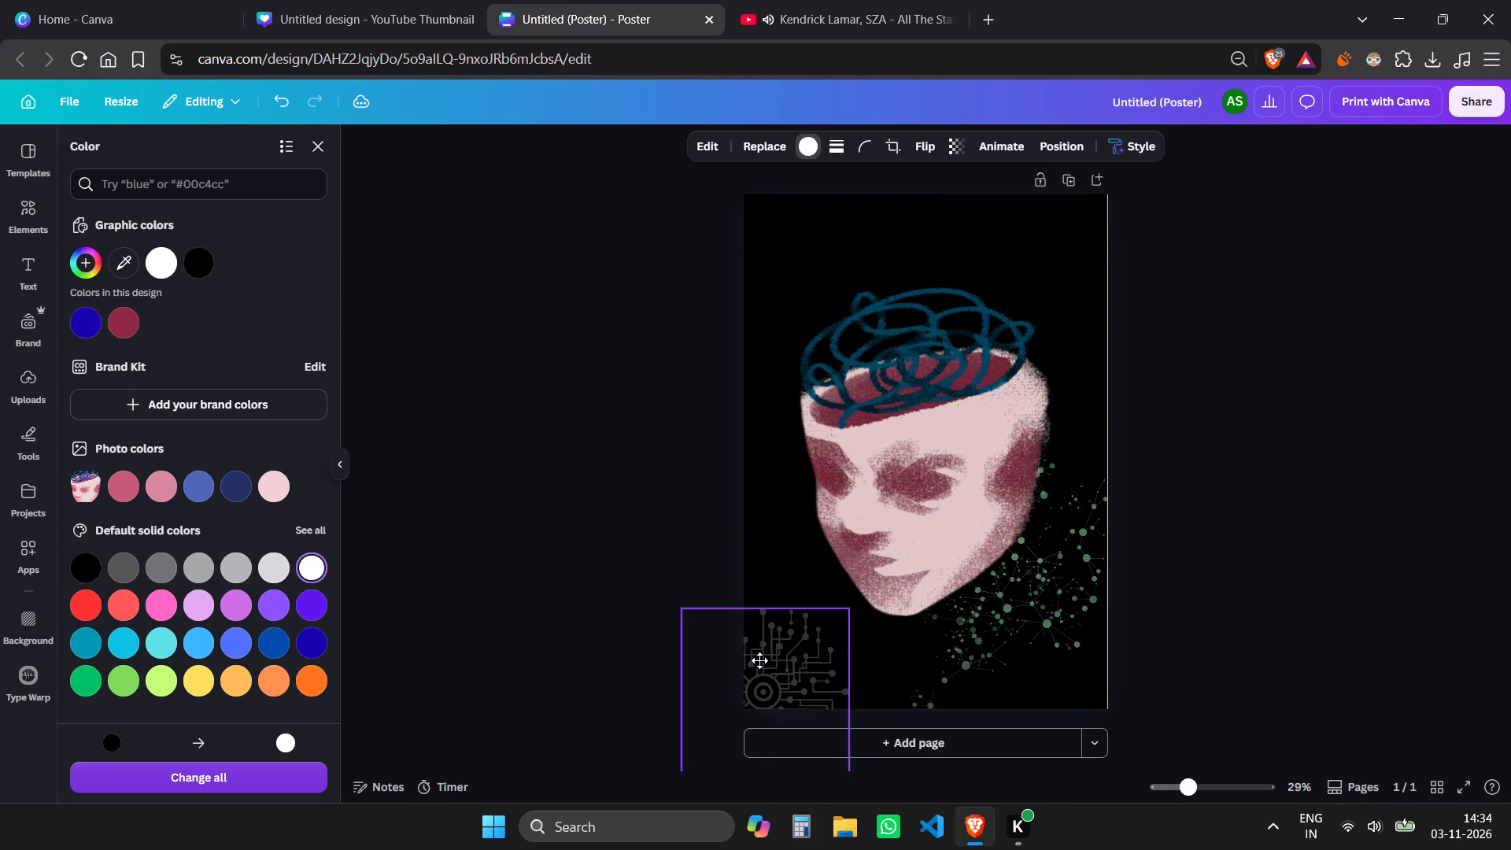
drag(759, 660, 759, 659)
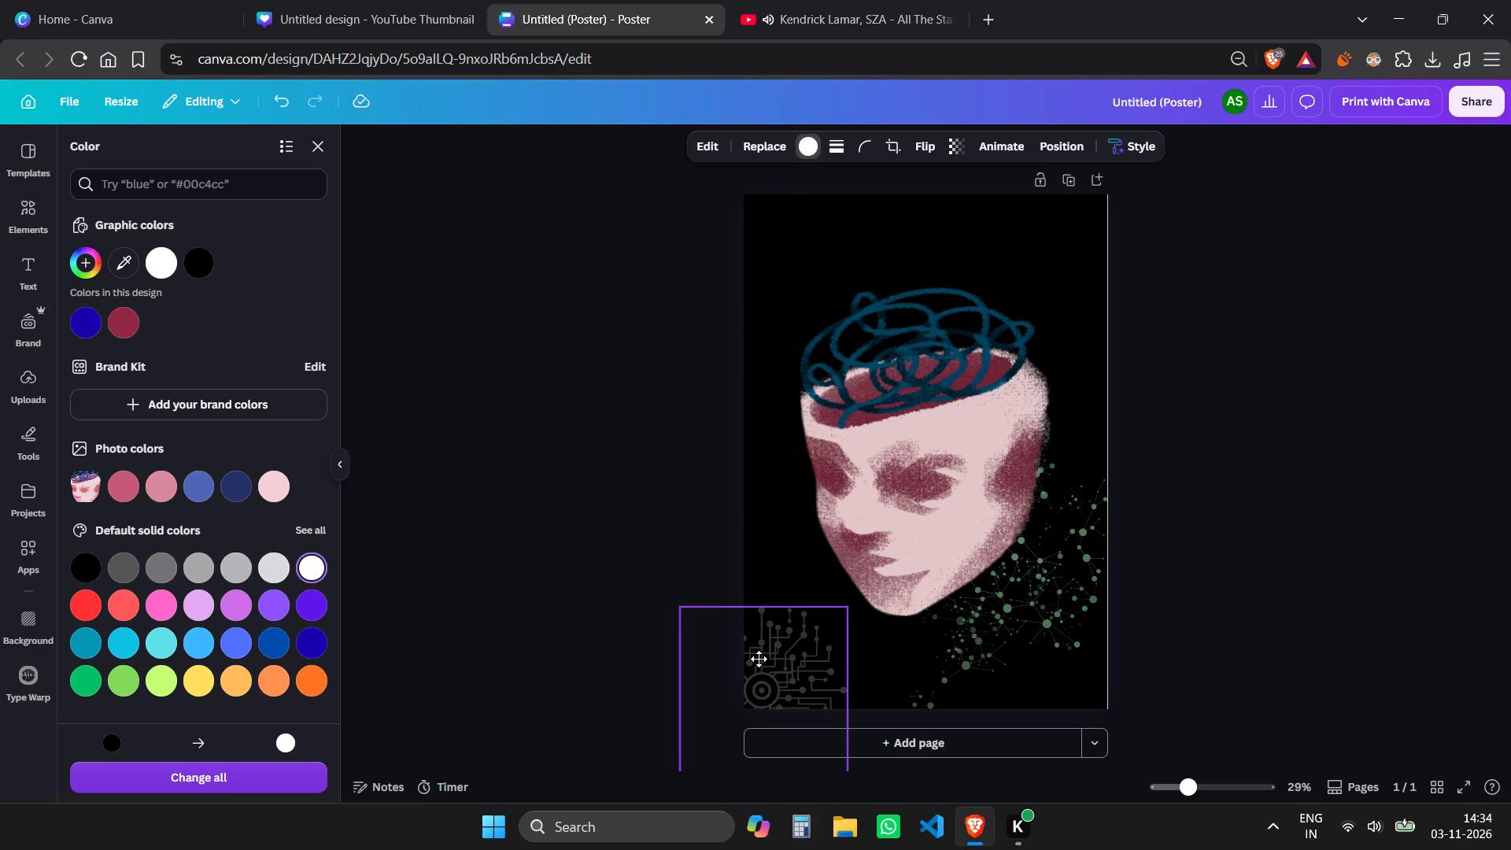
drag(759, 659, 778, 641)
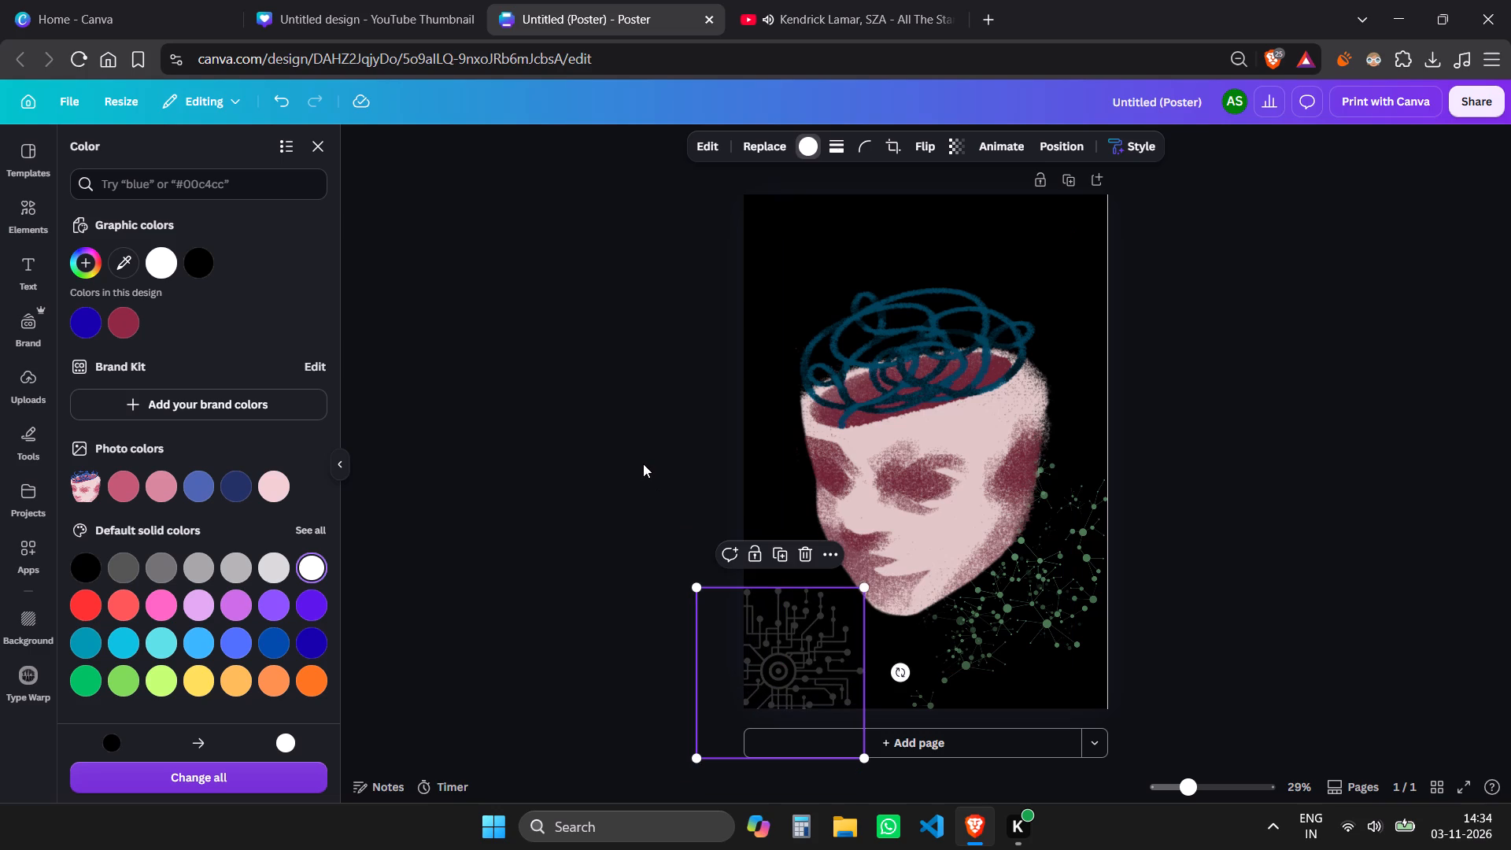
click(643, 464)
click(720, 404)
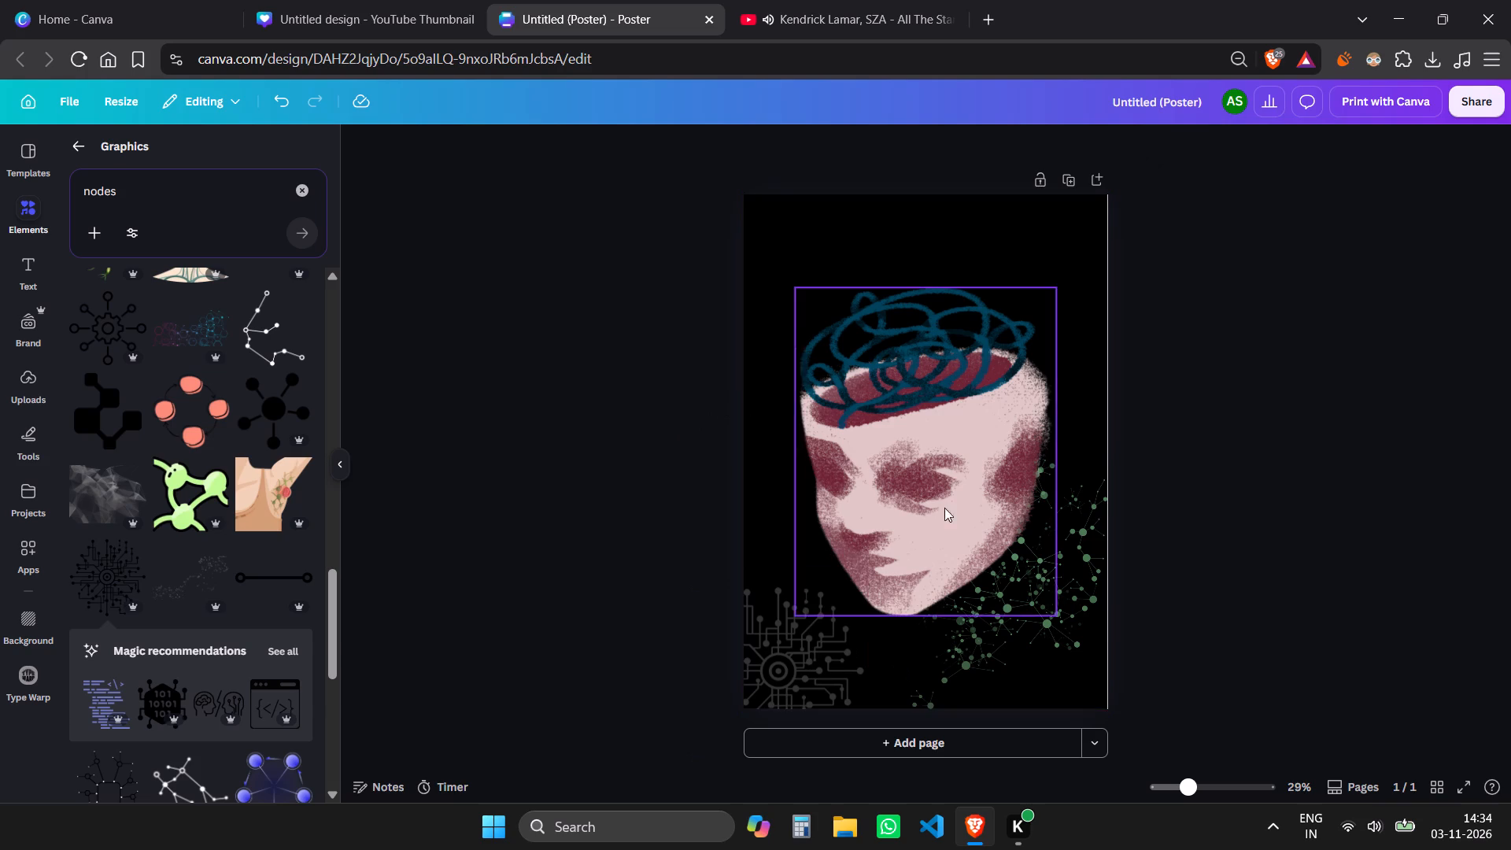
Tilt the connected-dots graphic diagonally counter-clockwise and move it down so it runs past the poster's bottom-right corner.
click(1064, 640)
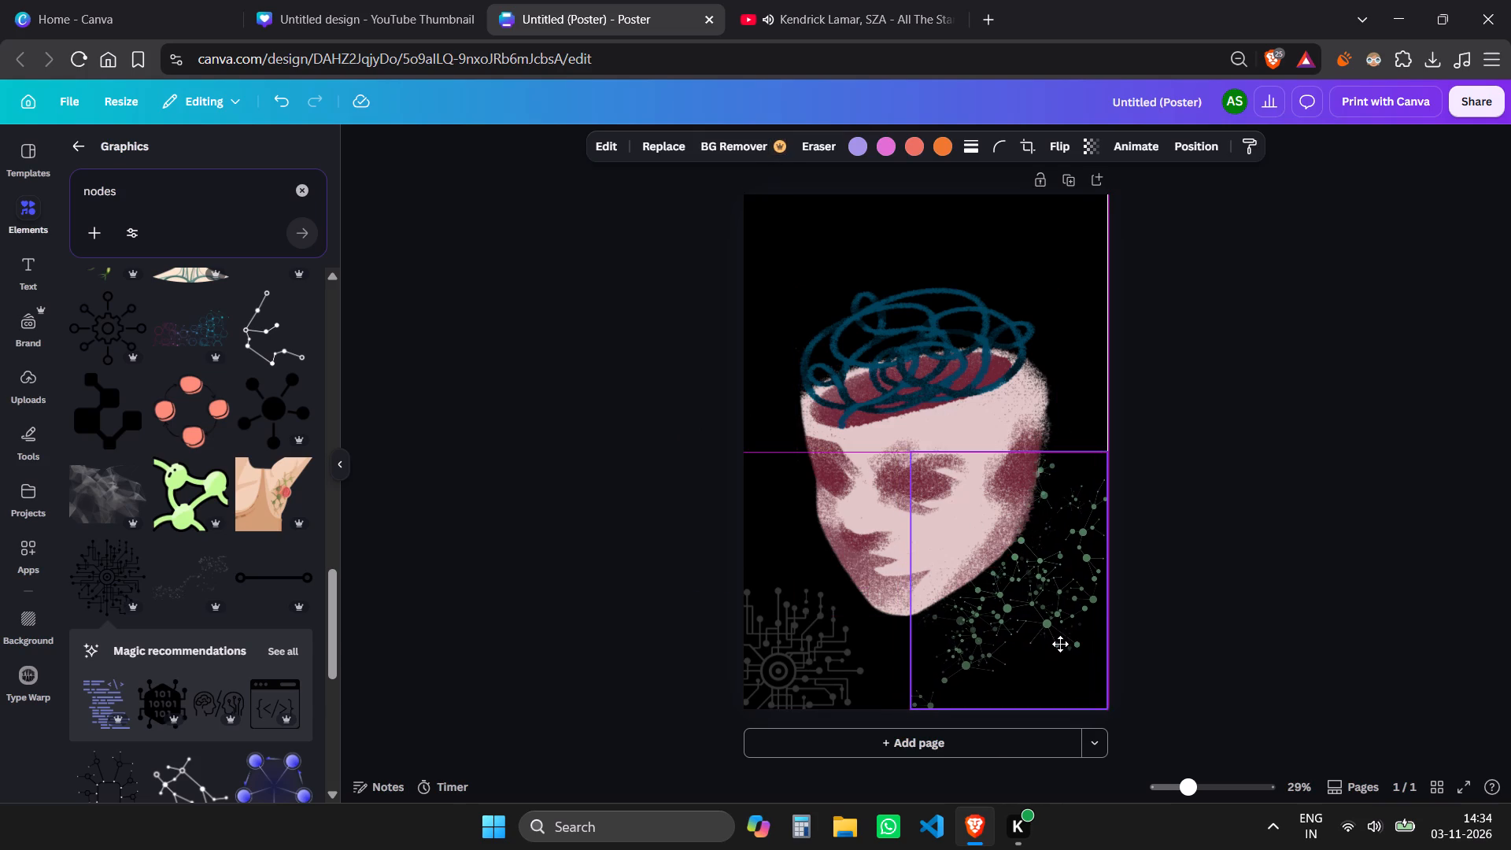
drag(1010, 753, 1034, 750)
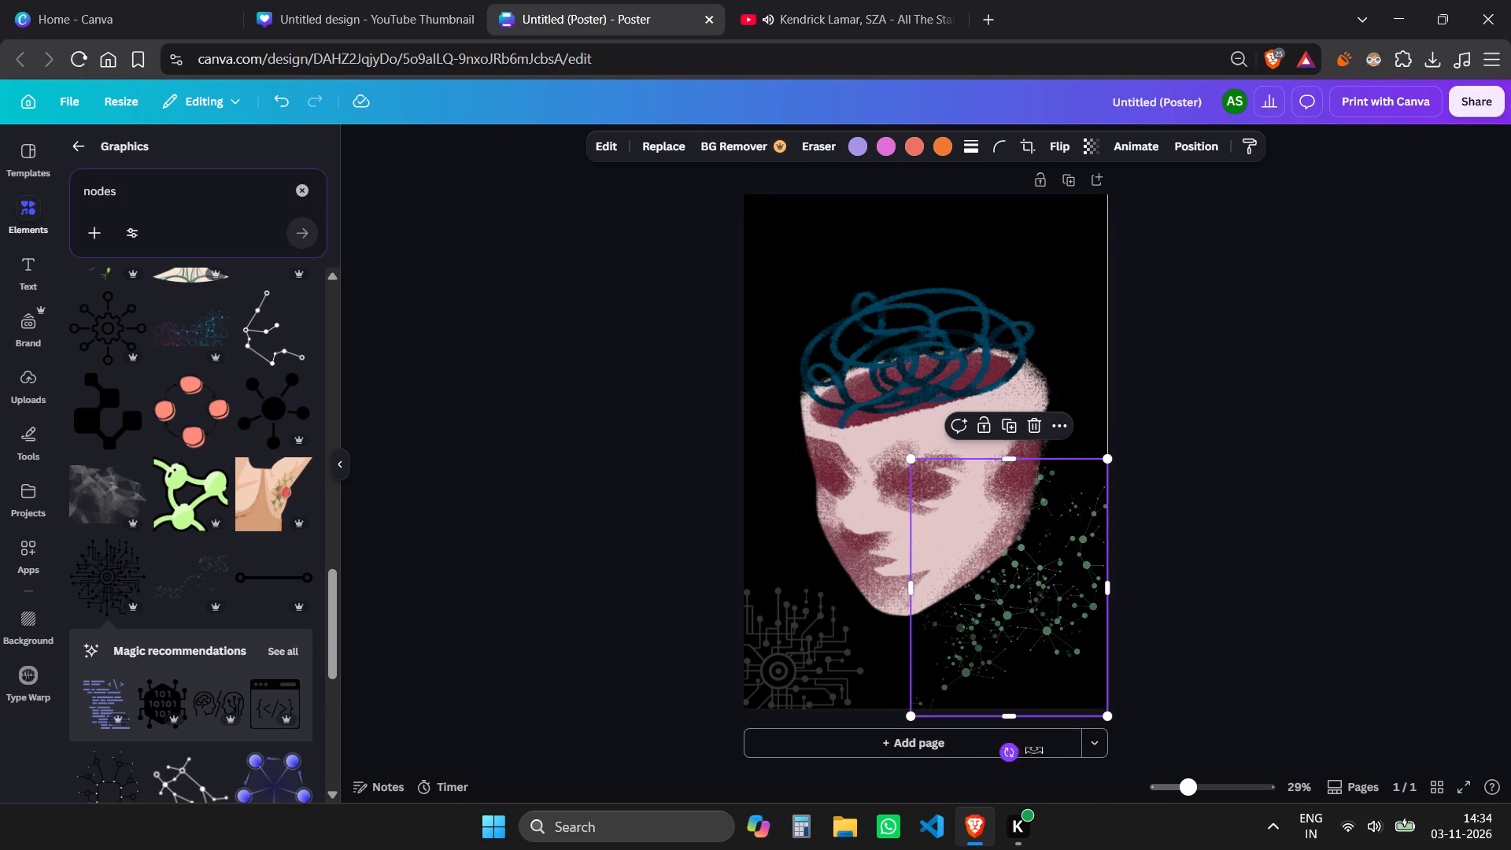
drag(1034, 750, 1110, 692)
drag(1017, 630, 1031, 648)
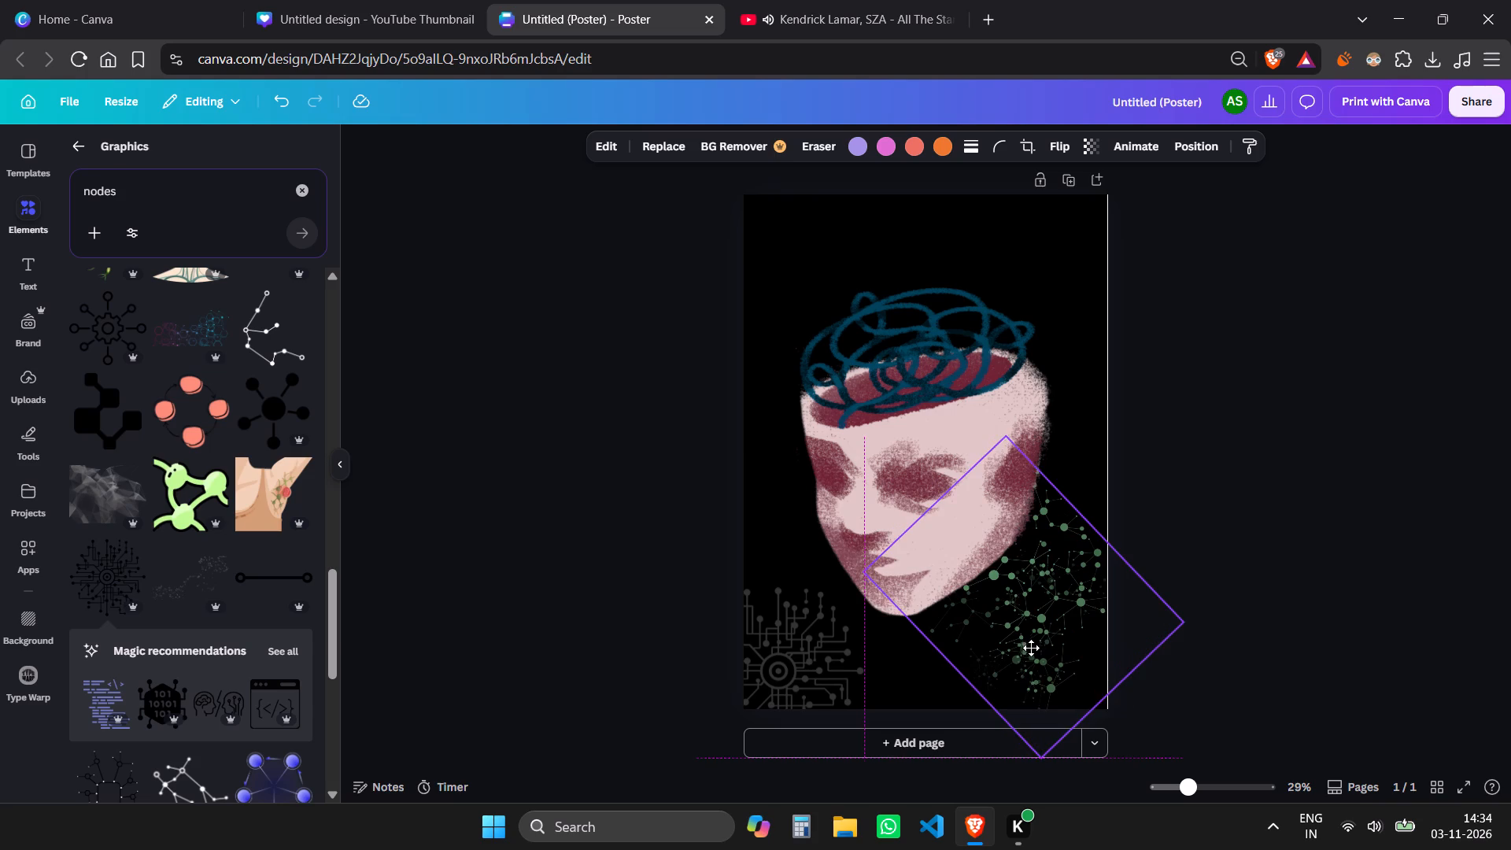
drag(1031, 648, 1032, 663)
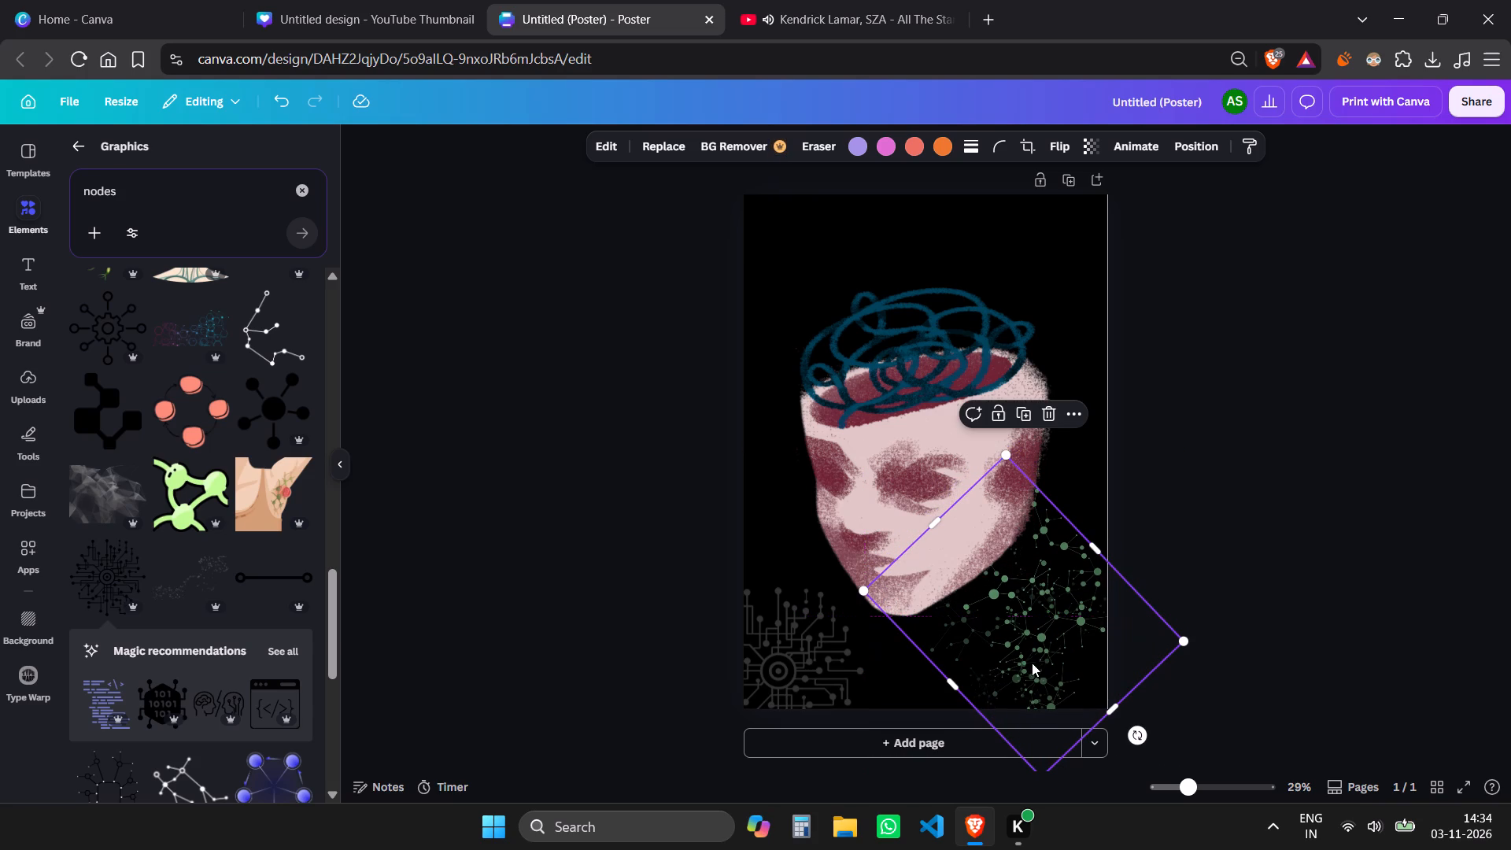
click(1246, 437)
Move the diagonally tilted green connected-dots graphic to the poster's top-right corner so that it runs past the top and right edges.
click(1042, 598)
click(1030, 686)
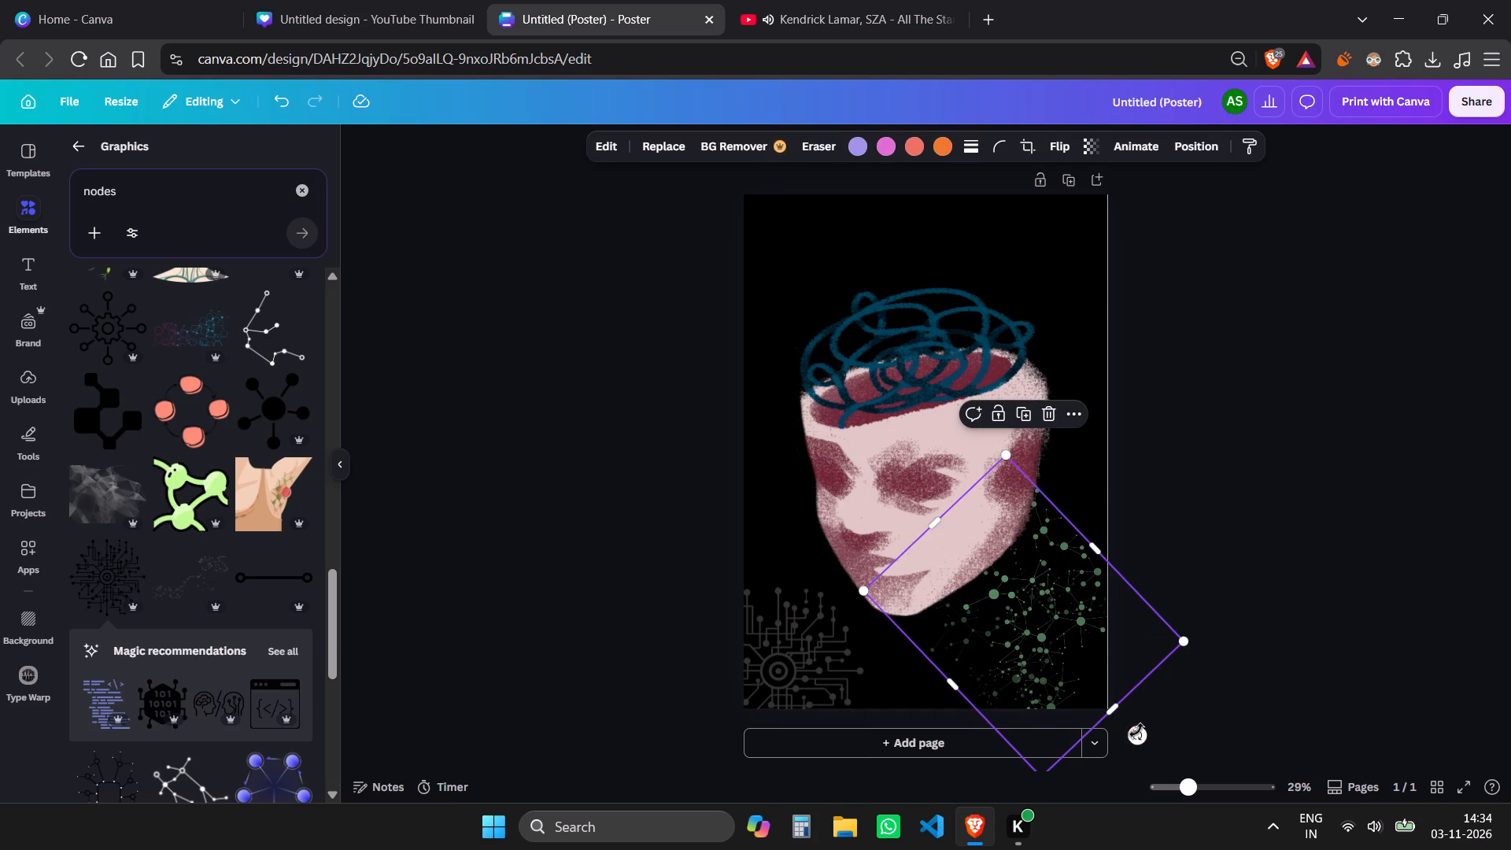
drag(1138, 732, 940, 680)
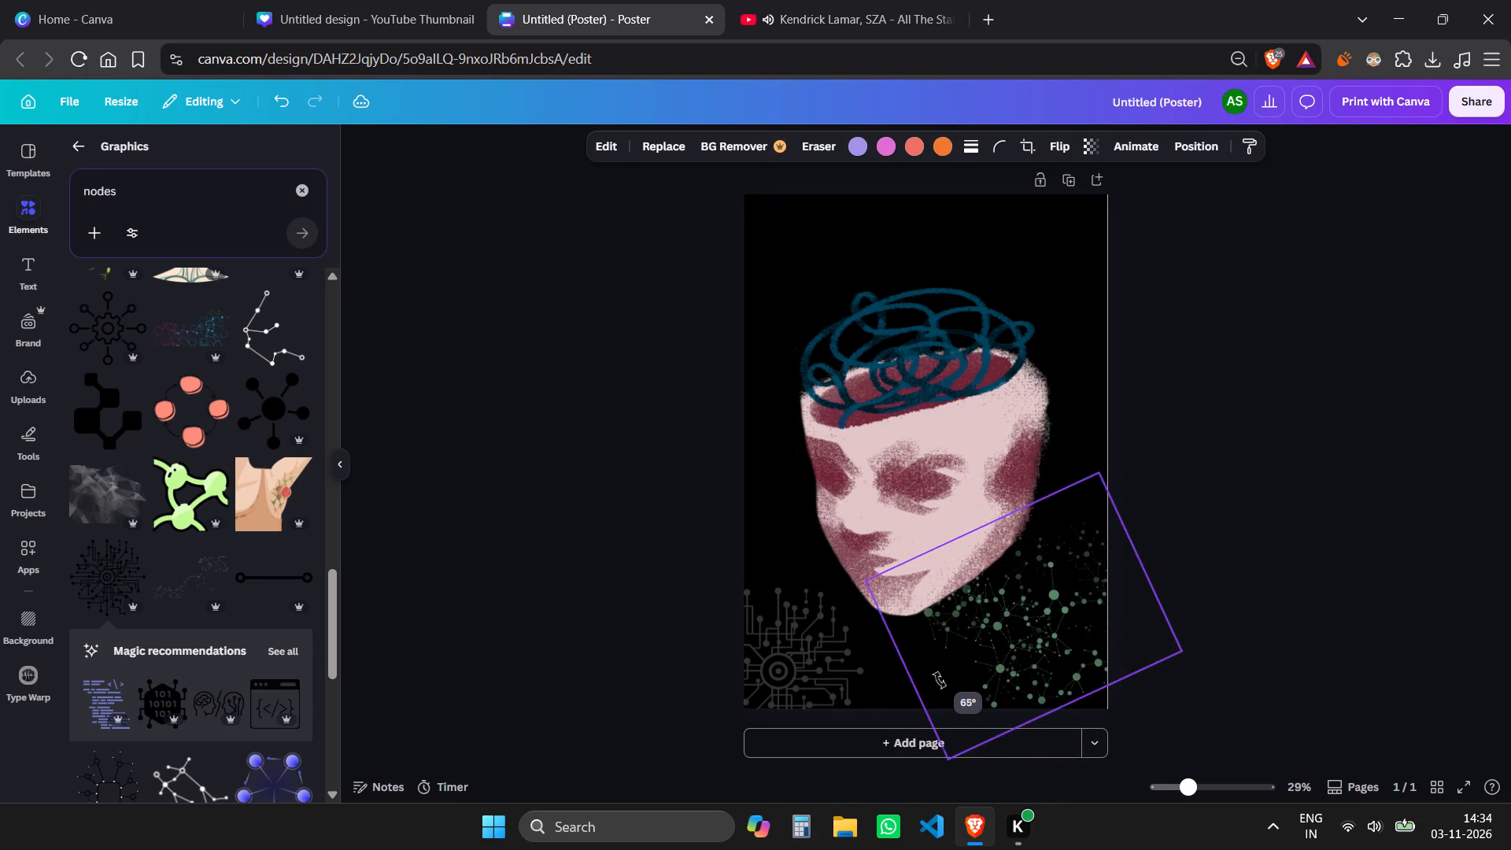
drag(940, 680, 947, 686)
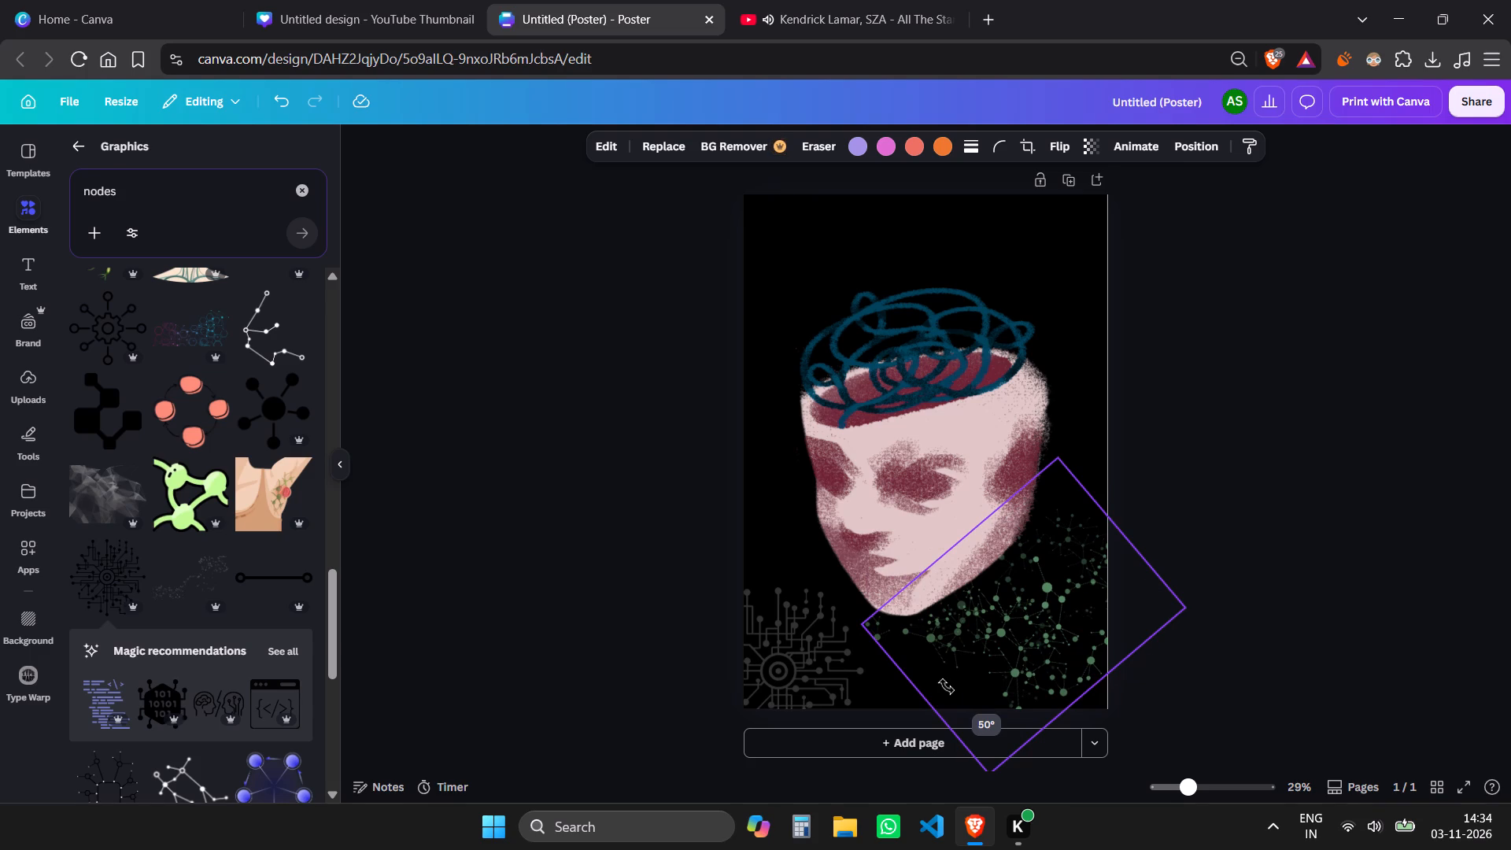
drag(947, 686, 1112, 696)
drag(1029, 624, 1066, 448)
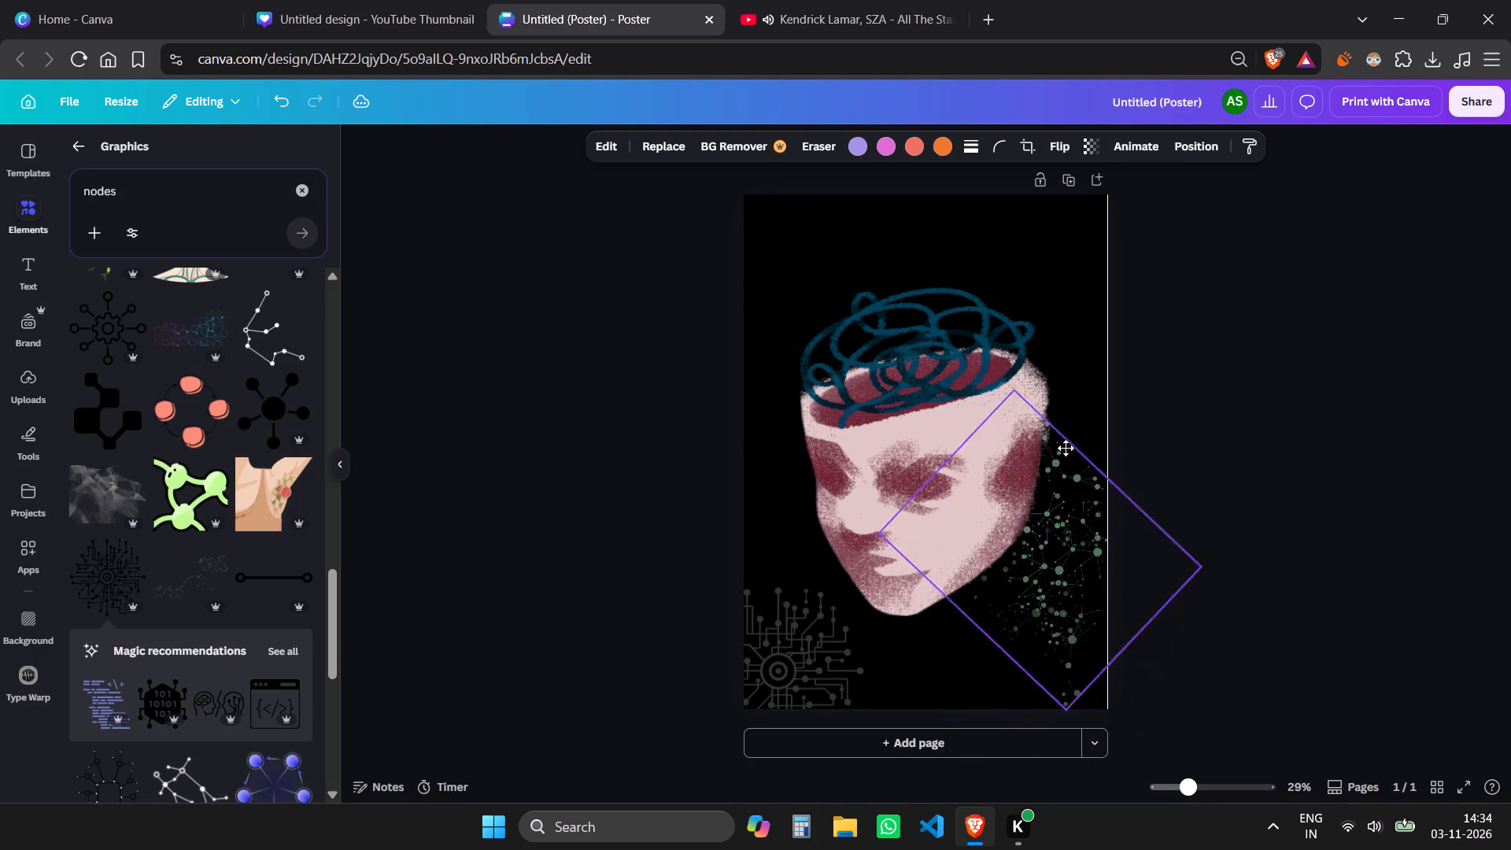
drag(1066, 448, 1083, 270)
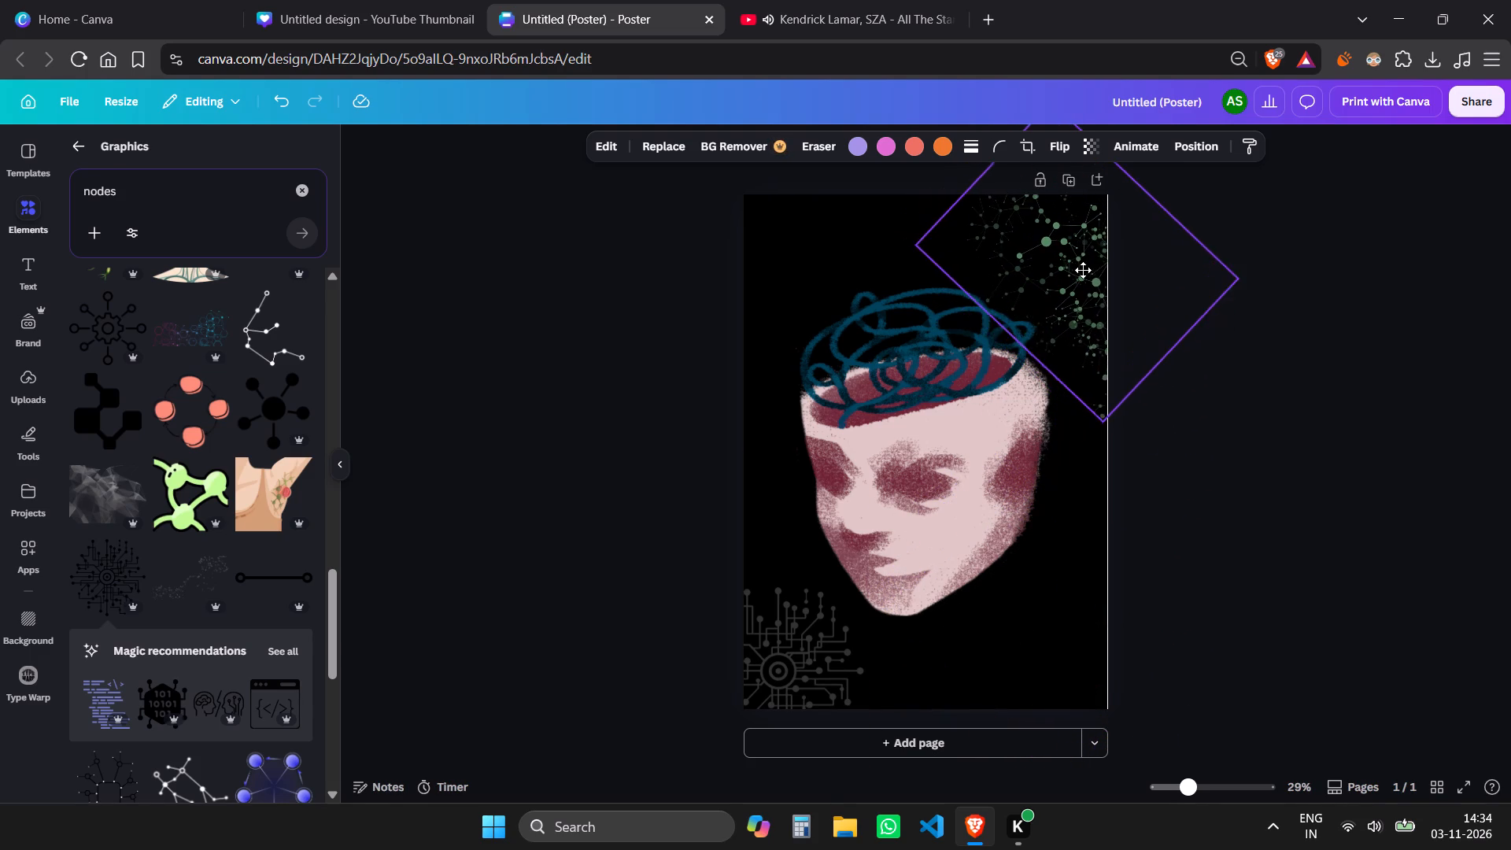
drag(1083, 270, 1060, 266)
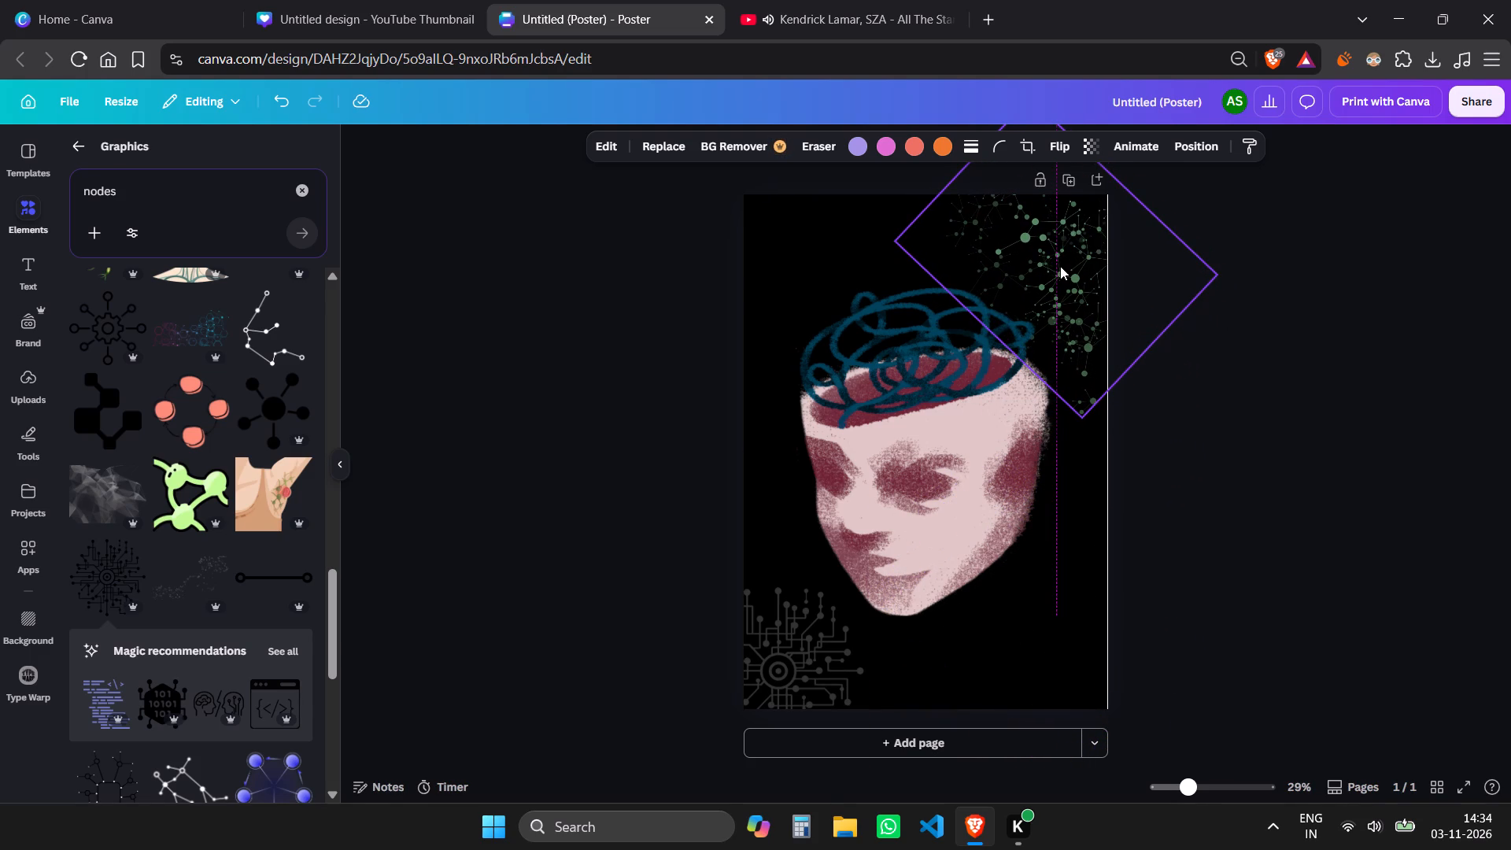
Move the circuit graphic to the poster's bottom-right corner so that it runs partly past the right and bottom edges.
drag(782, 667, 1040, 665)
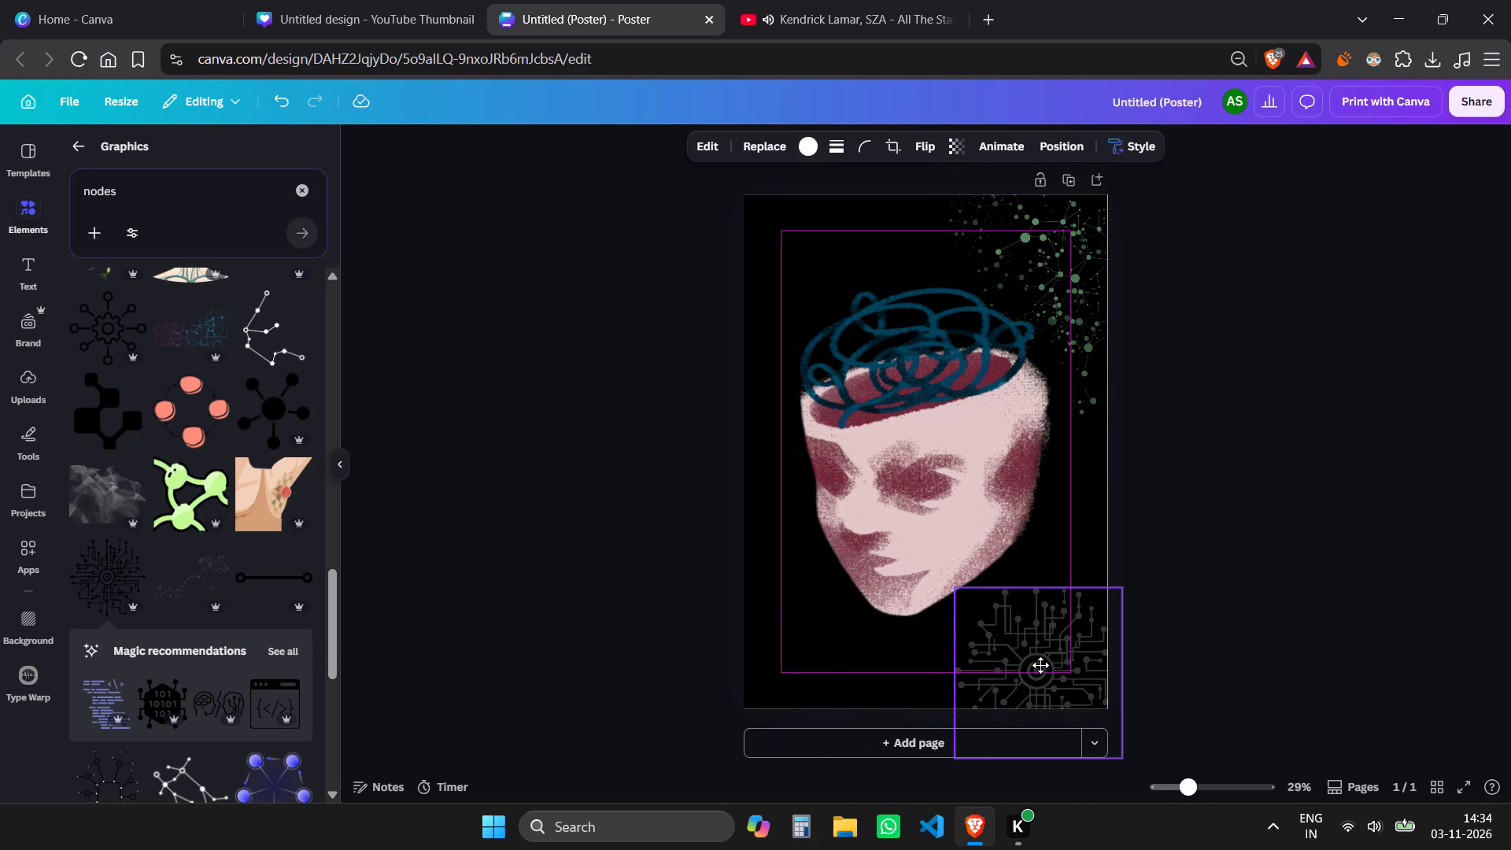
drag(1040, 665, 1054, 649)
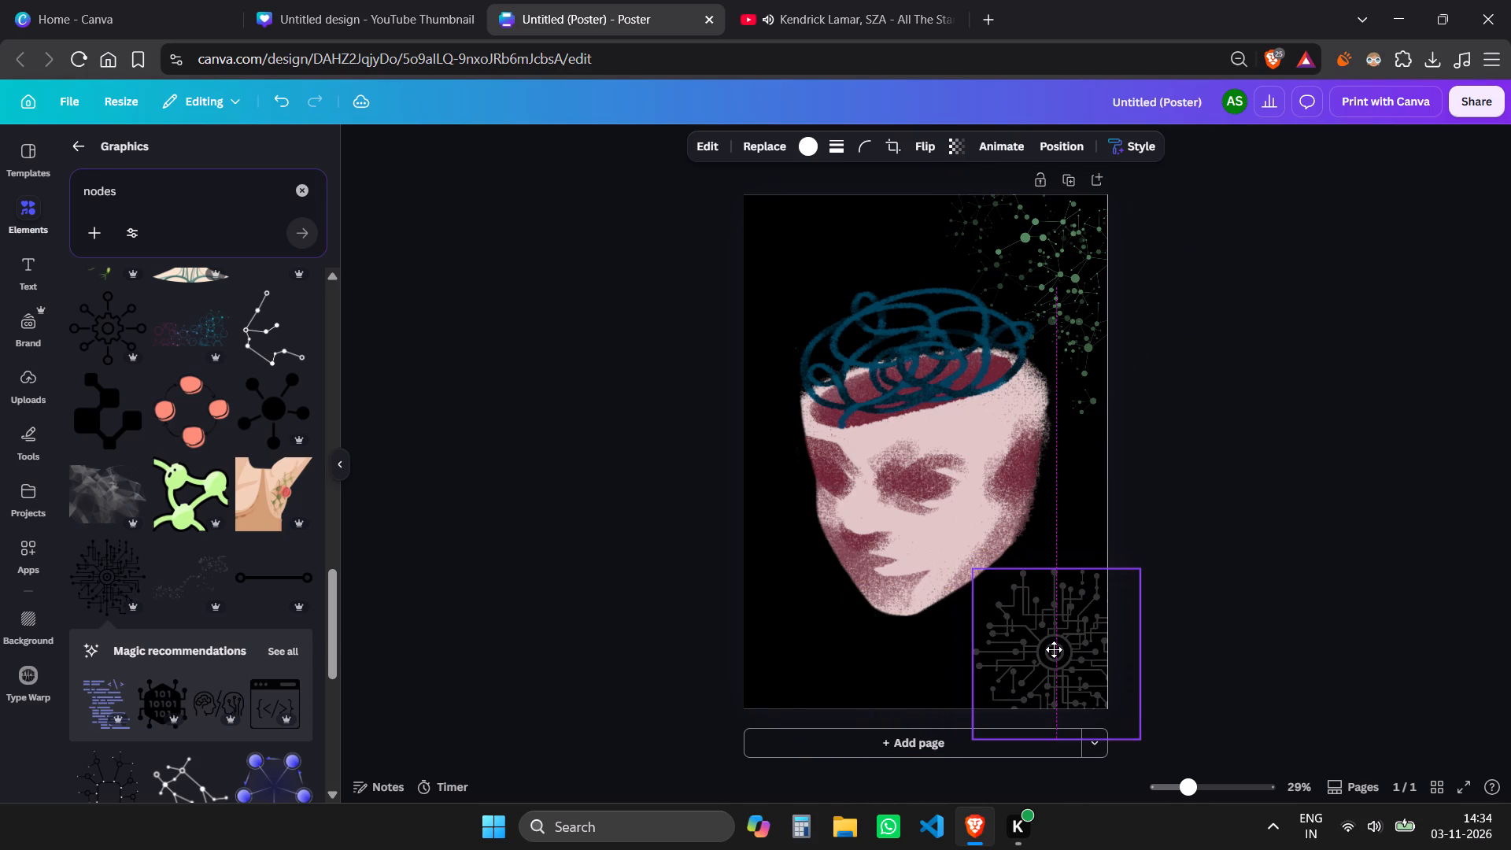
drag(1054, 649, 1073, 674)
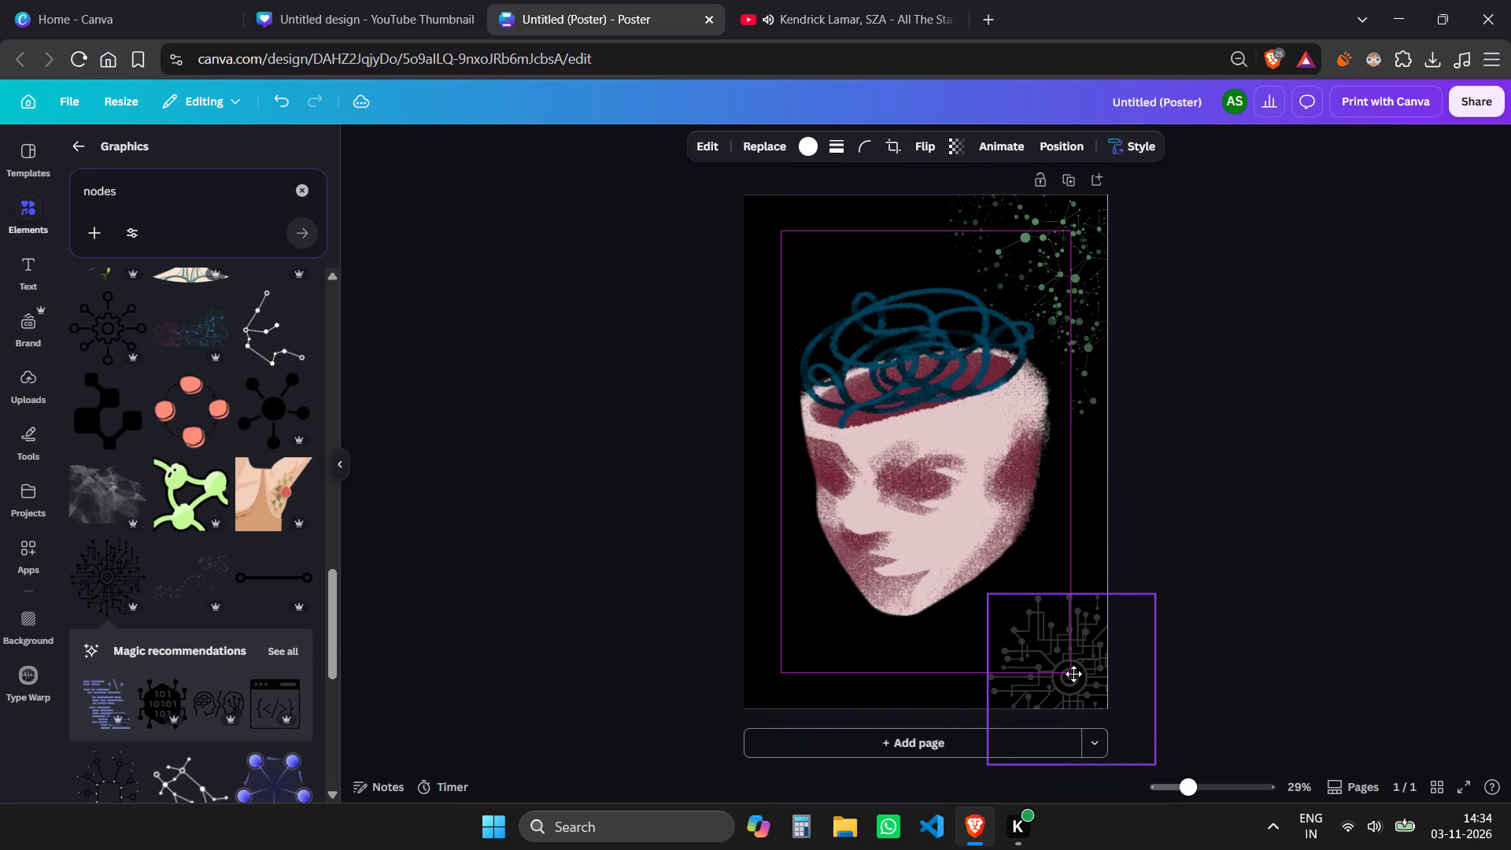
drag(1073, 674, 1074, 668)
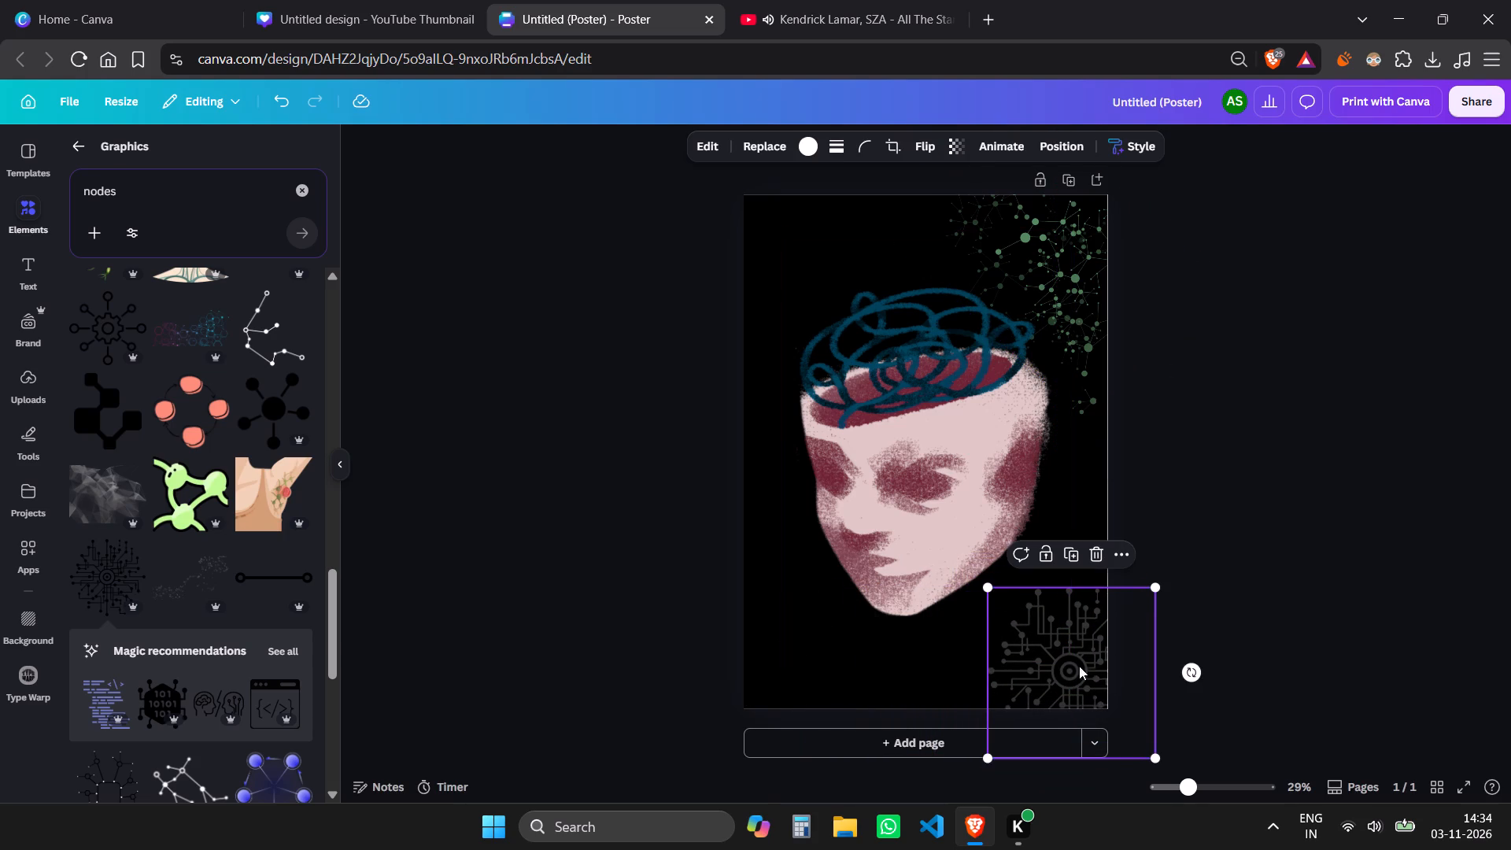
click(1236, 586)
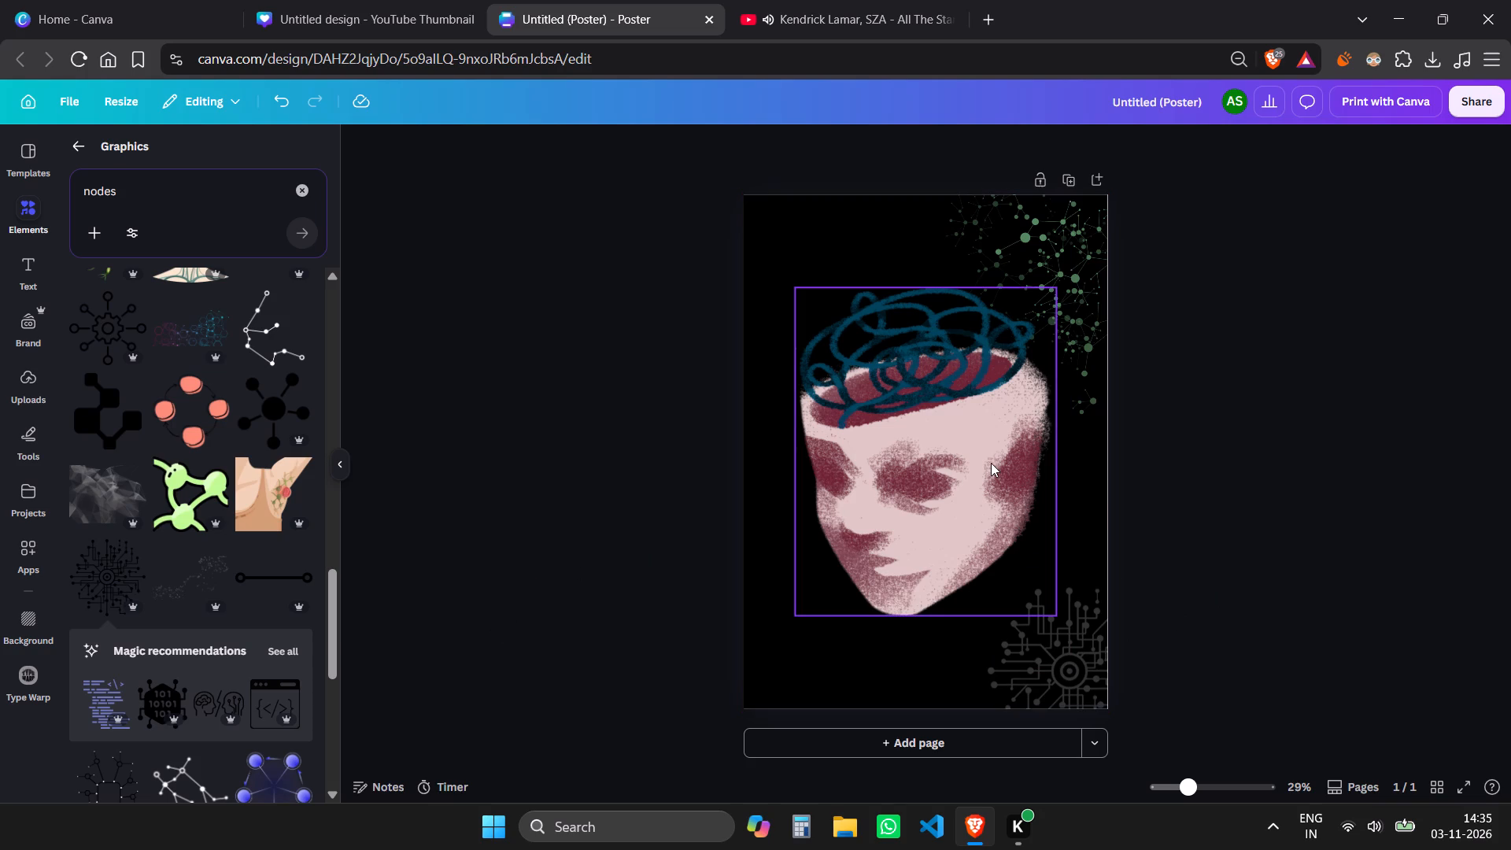
Move the open-head graphic slightly up on the poster, keeping it horizontally centred.
drag(987, 464, 987, 445)
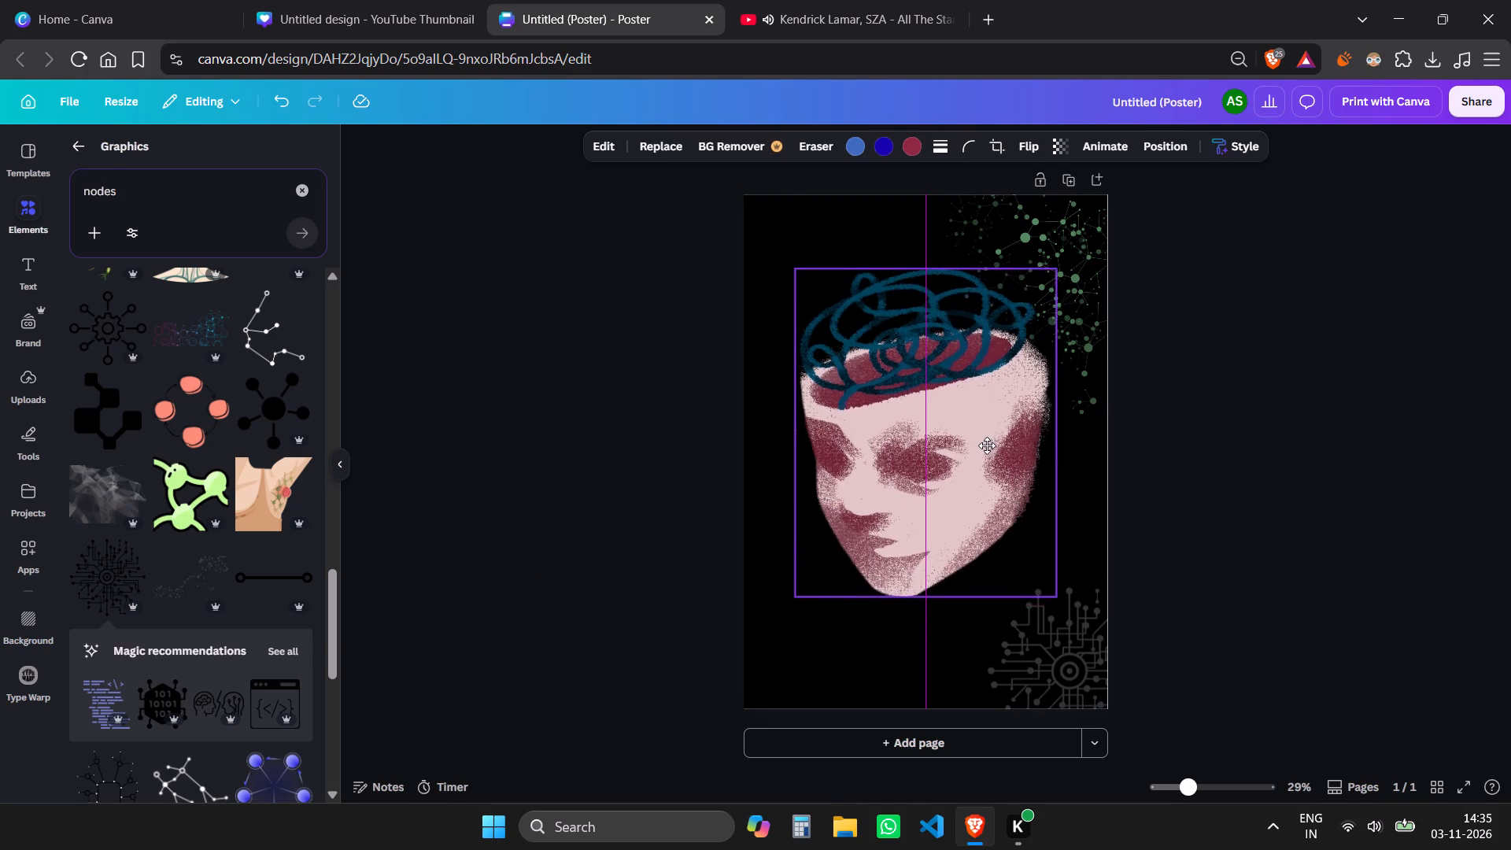
drag(987, 445, 985, 426)
click(1114, 416)
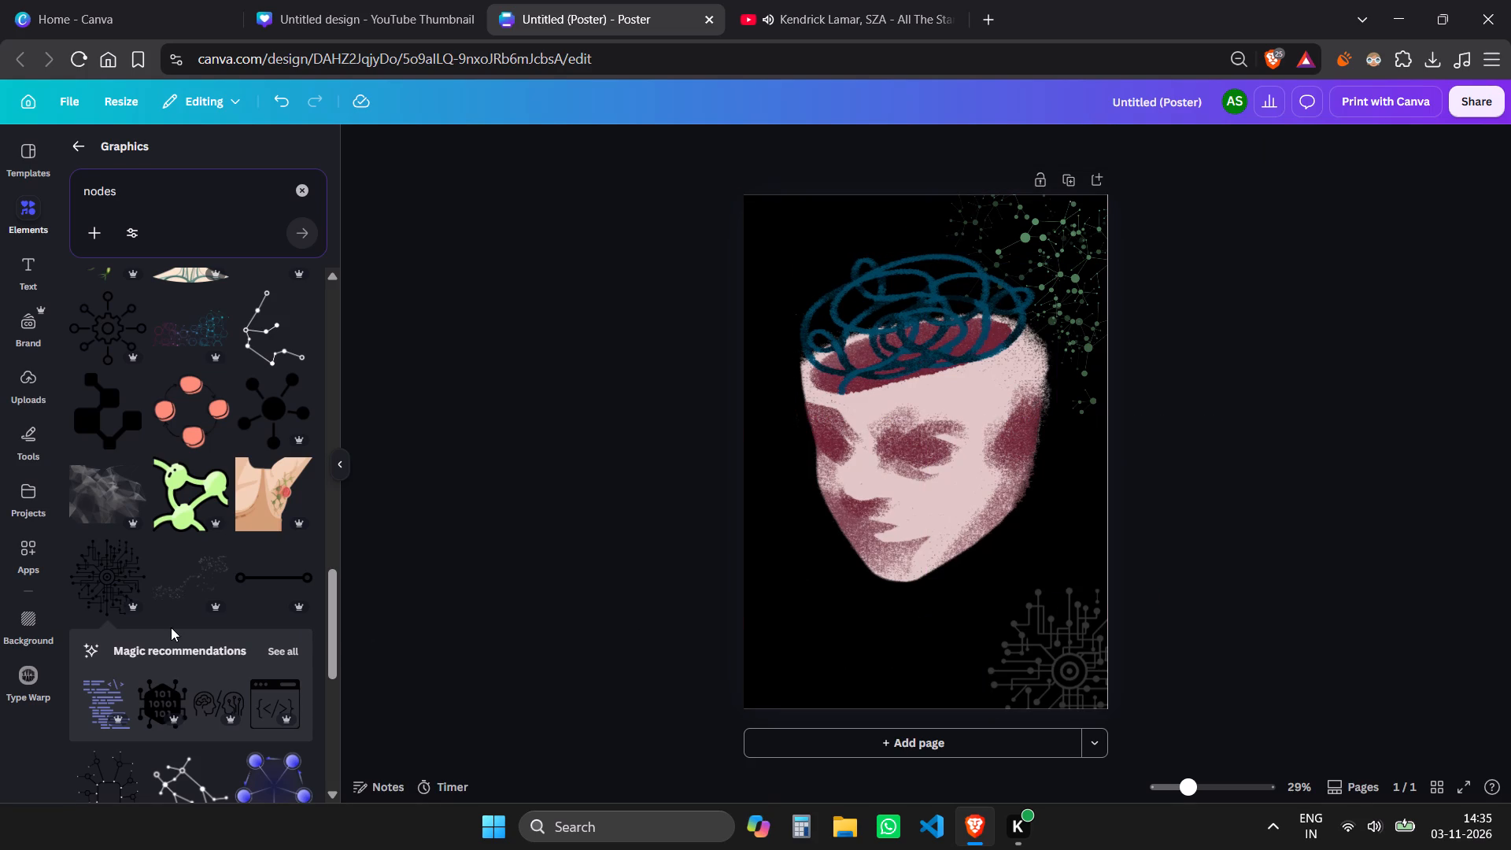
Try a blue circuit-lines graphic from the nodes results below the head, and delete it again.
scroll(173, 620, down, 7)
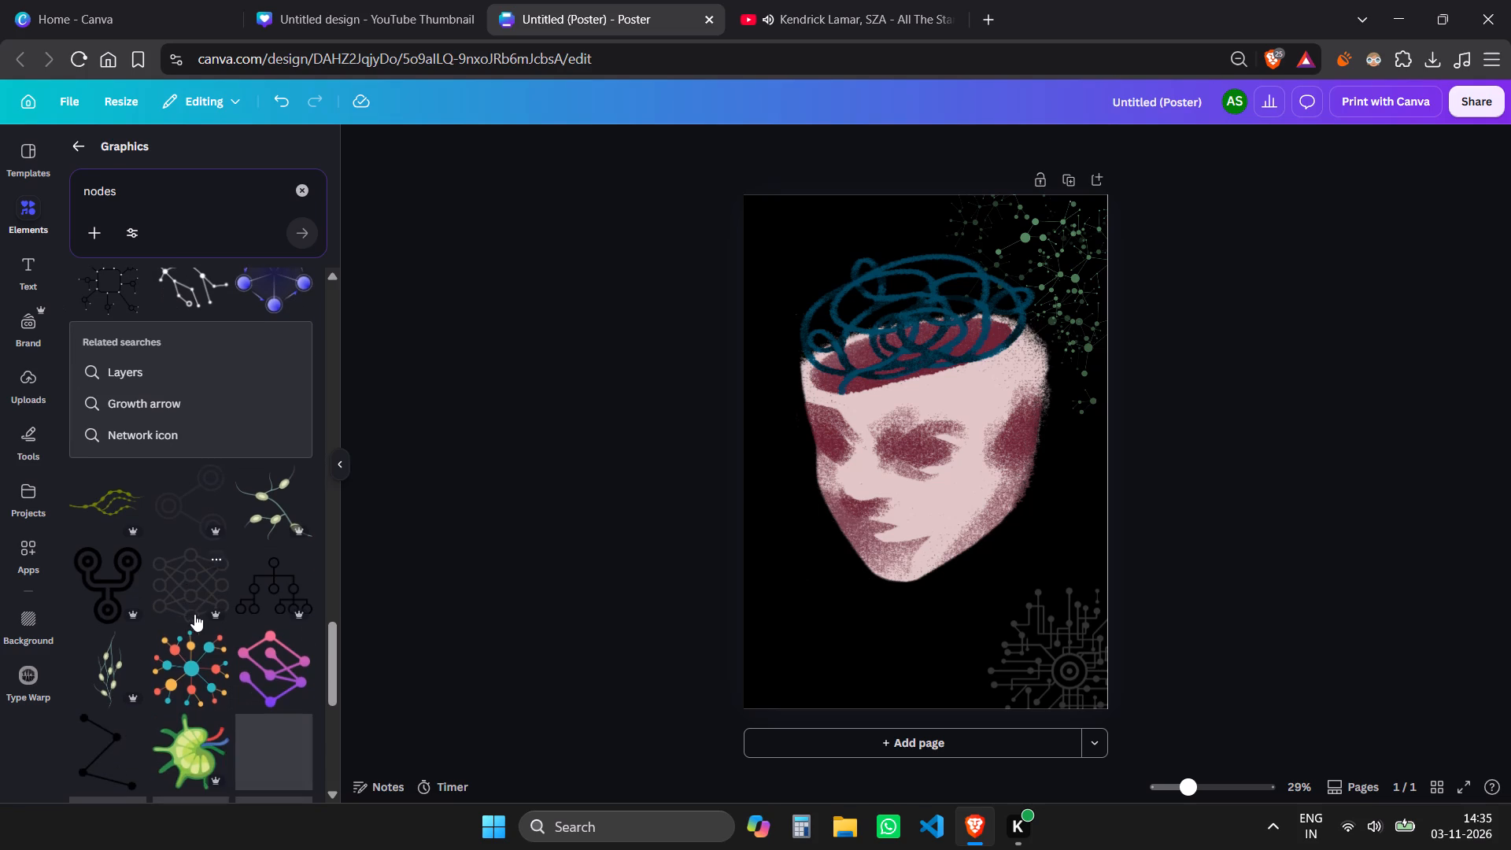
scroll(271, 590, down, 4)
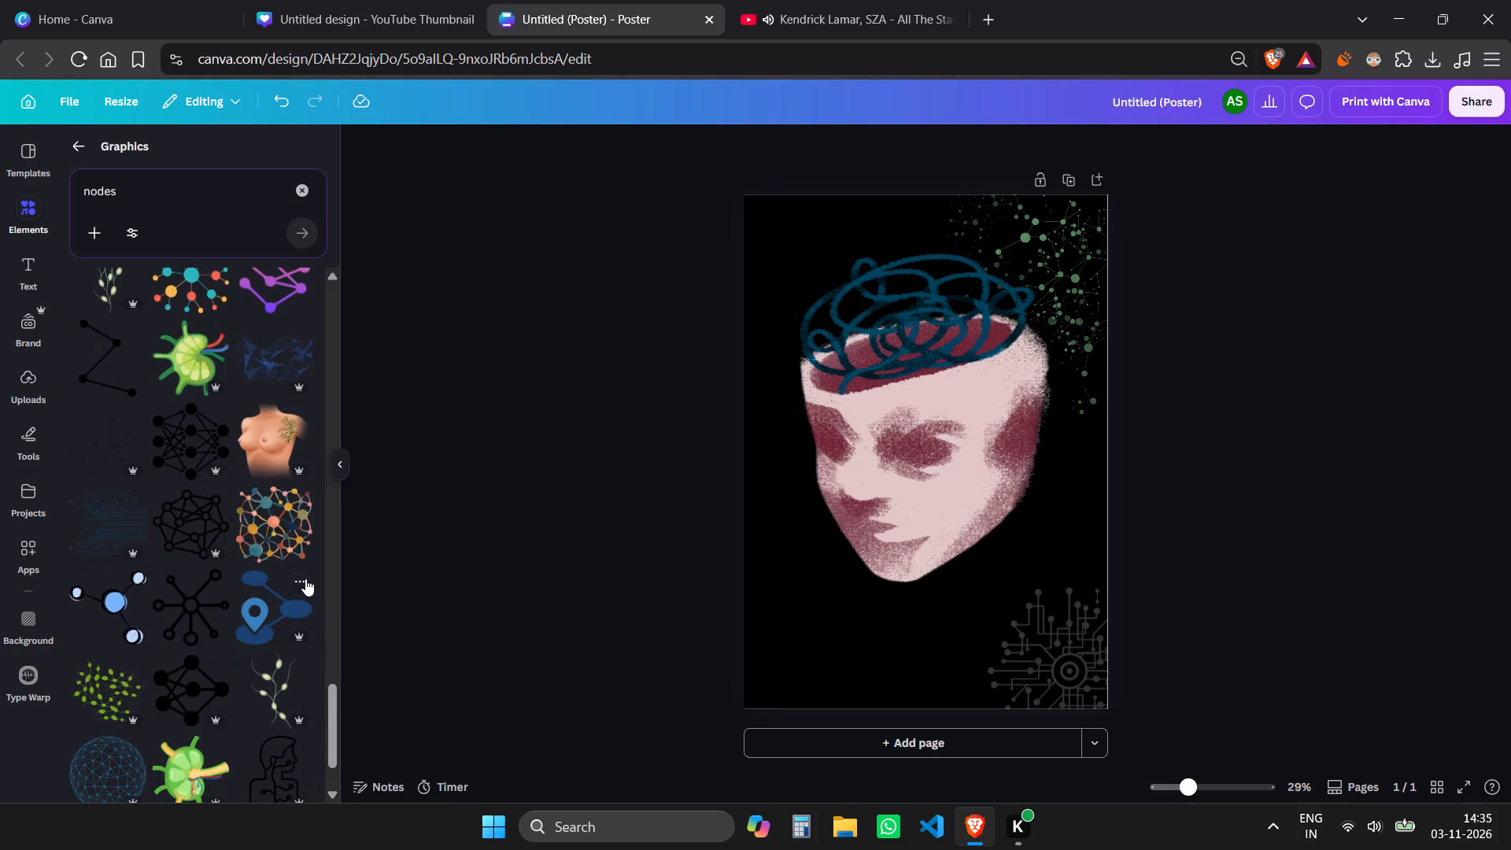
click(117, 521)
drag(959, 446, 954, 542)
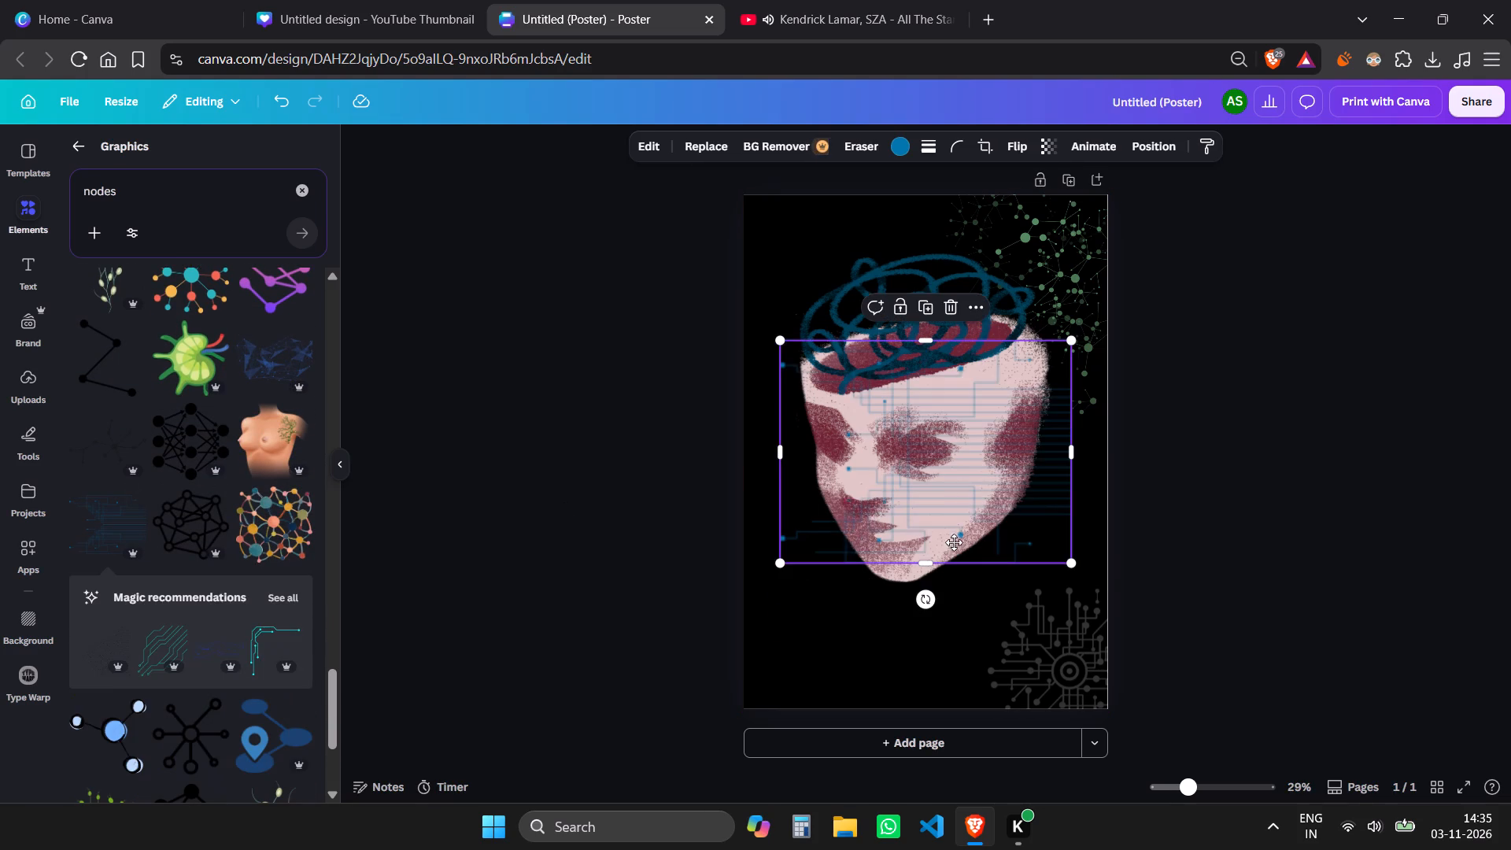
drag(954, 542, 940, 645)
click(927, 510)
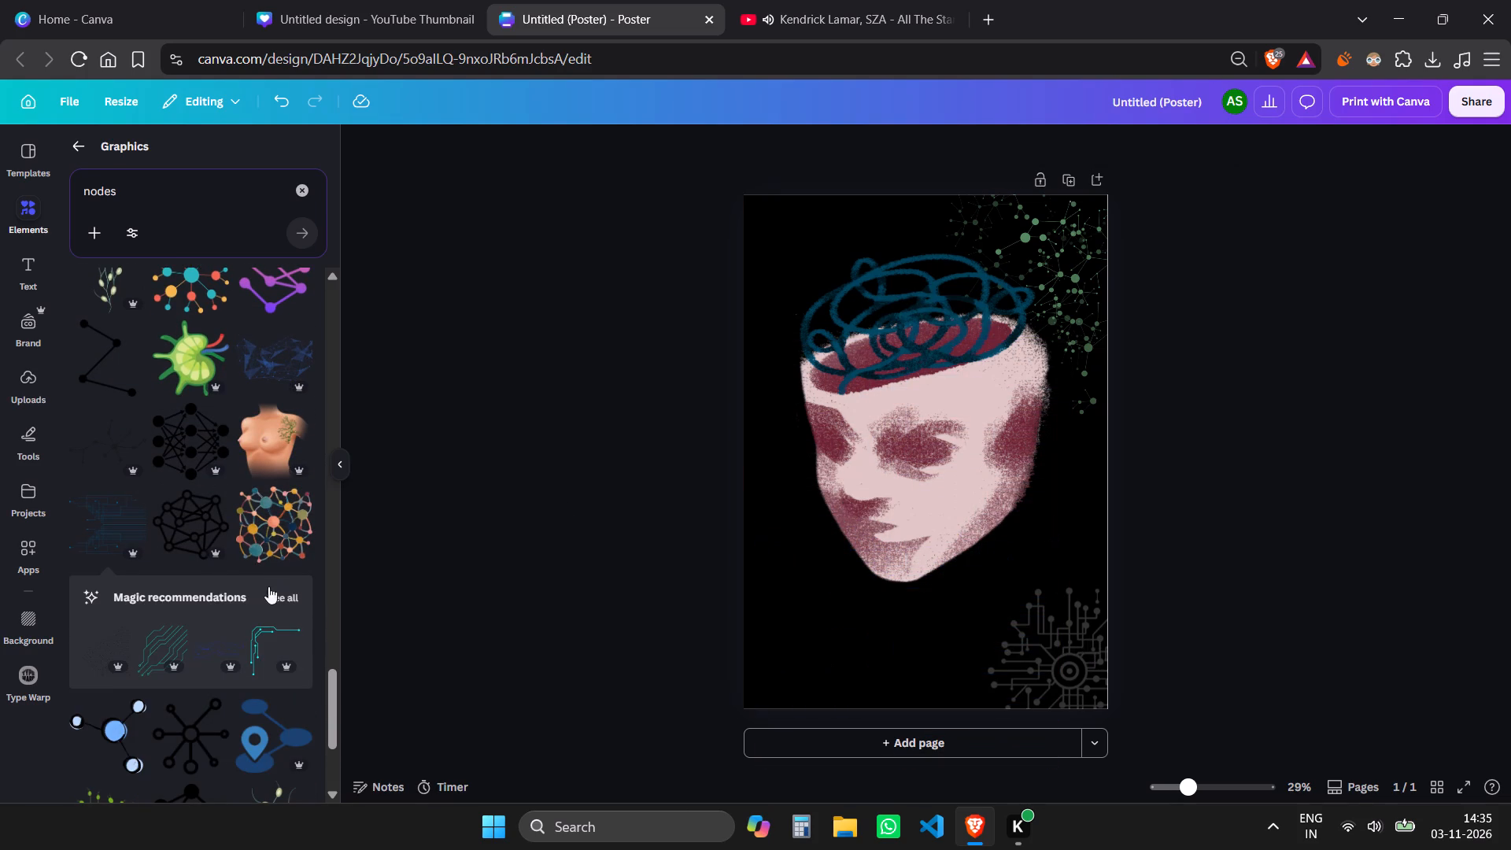
Look through more of the nodes search results for another background graphic.
scroll(265, 589, down, 9)
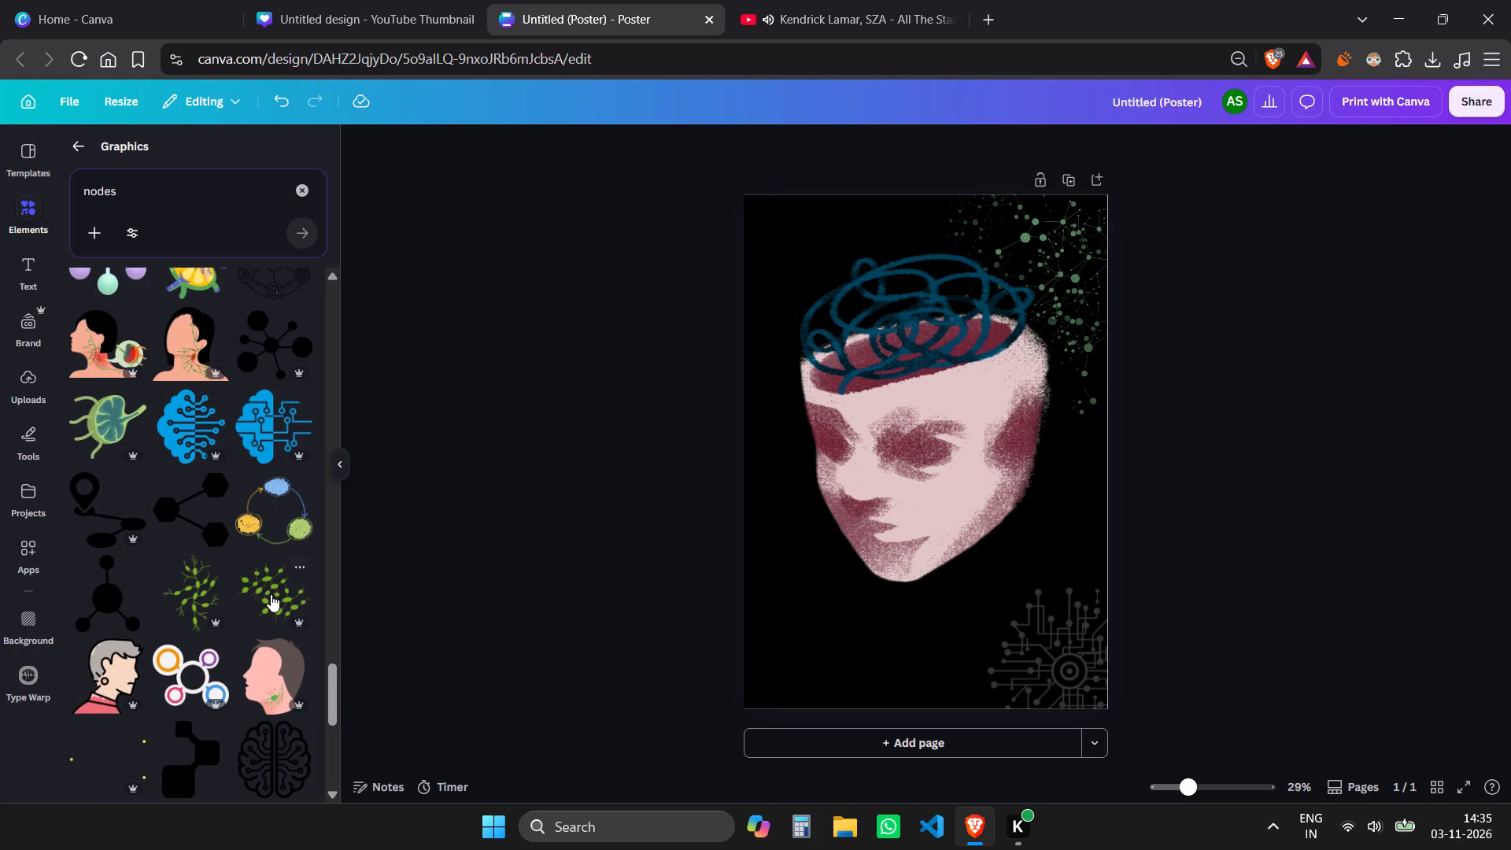
scroll(271, 593, down, 5)
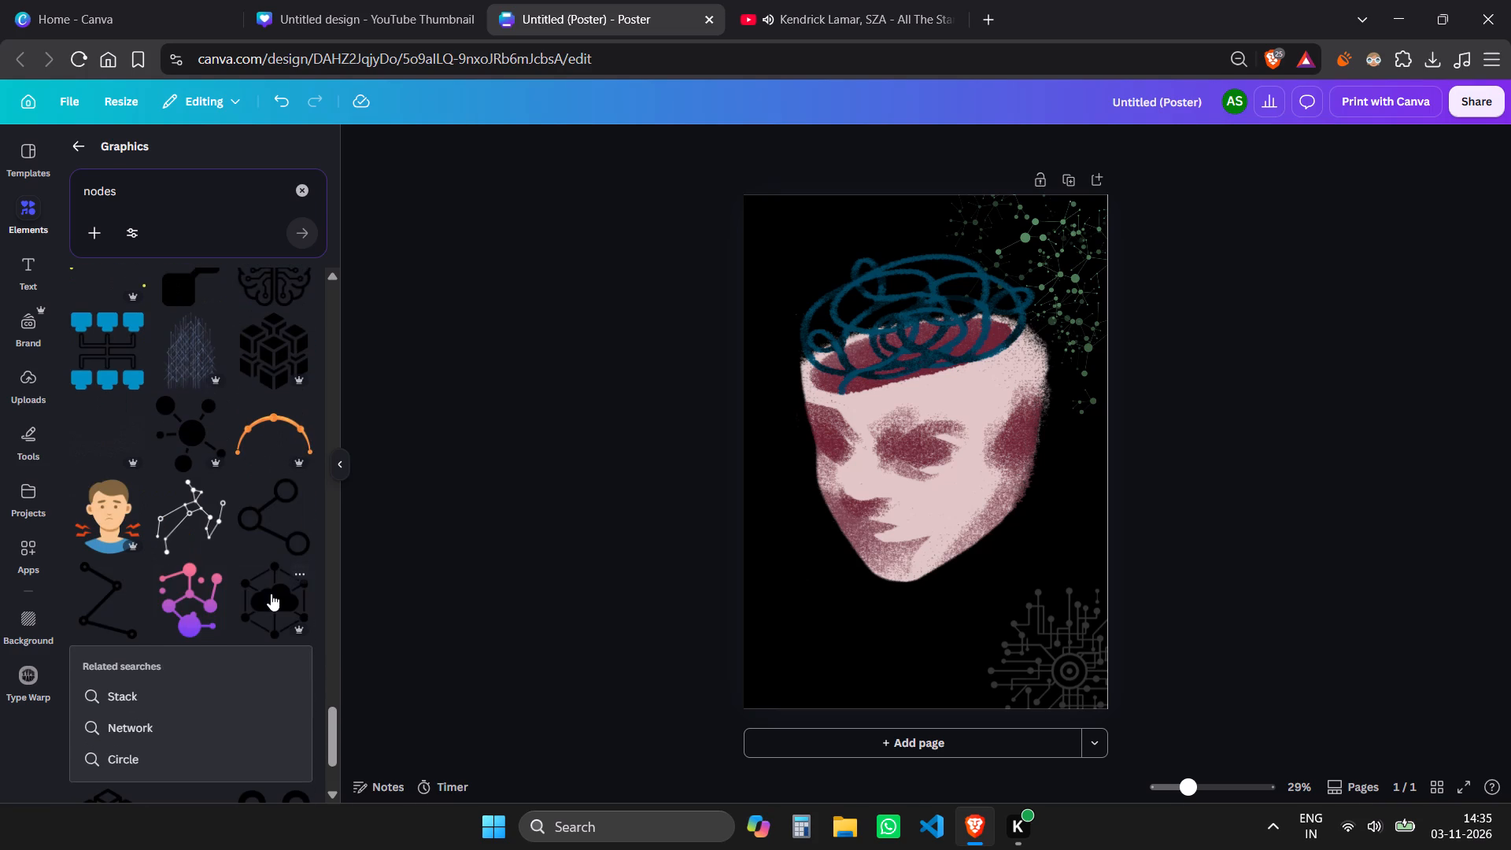
scroll(253, 582, down, 5)
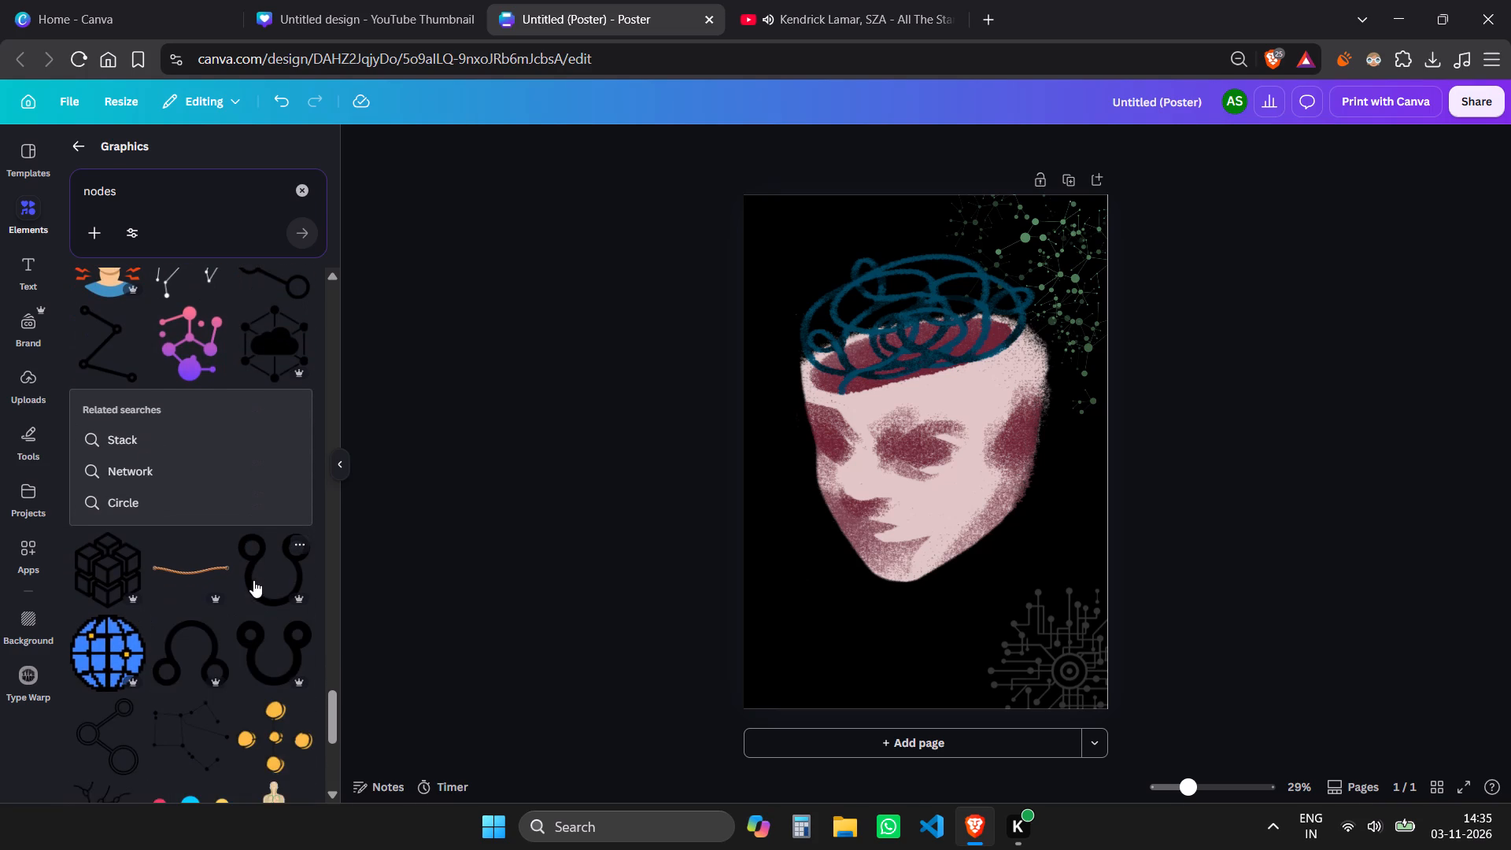
scroll(253, 579, down, 4)
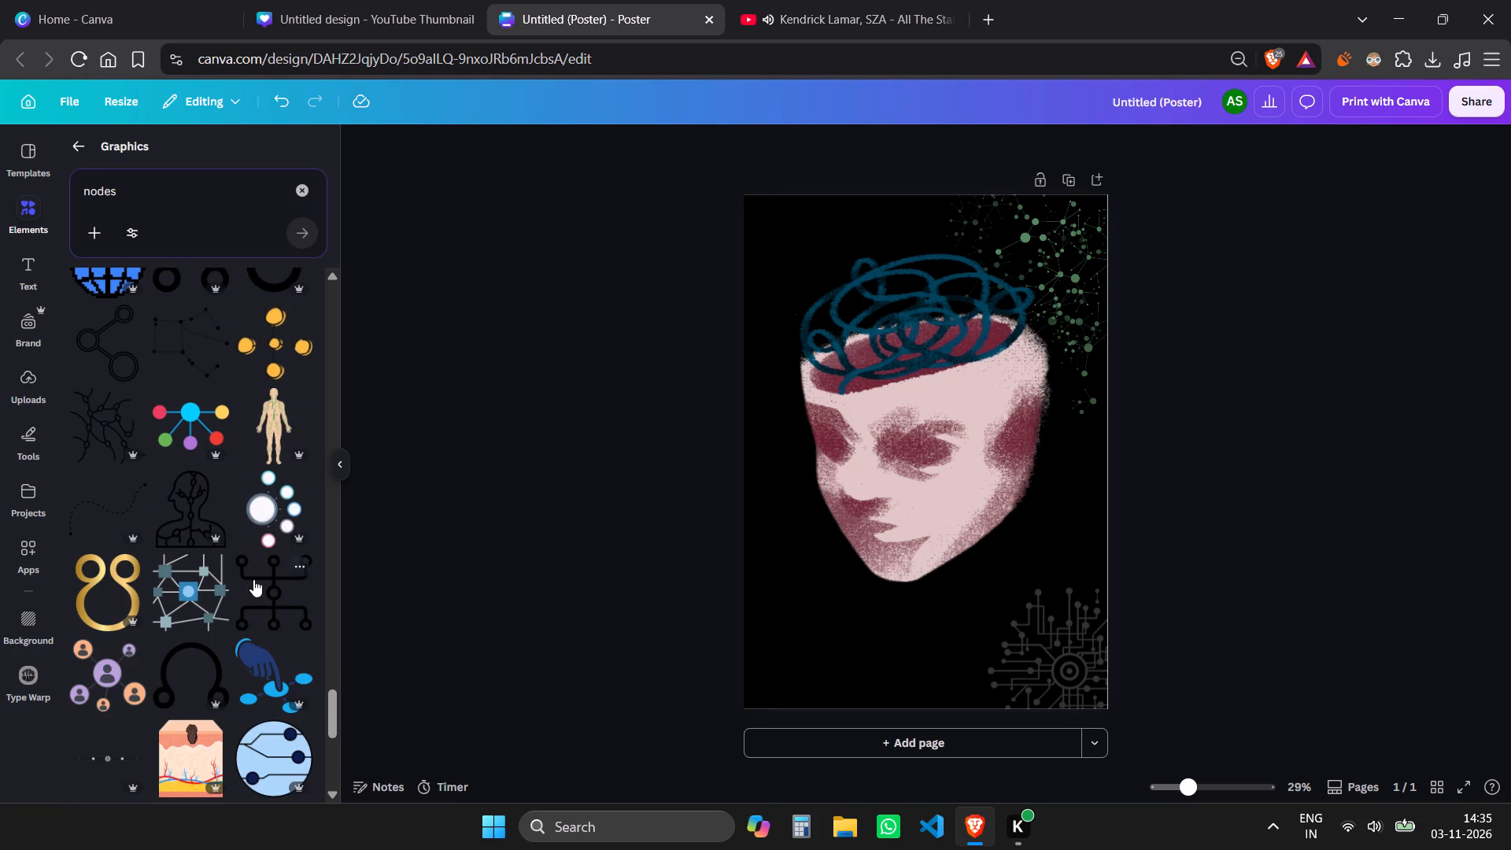
scroll(253, 579, down, 5)
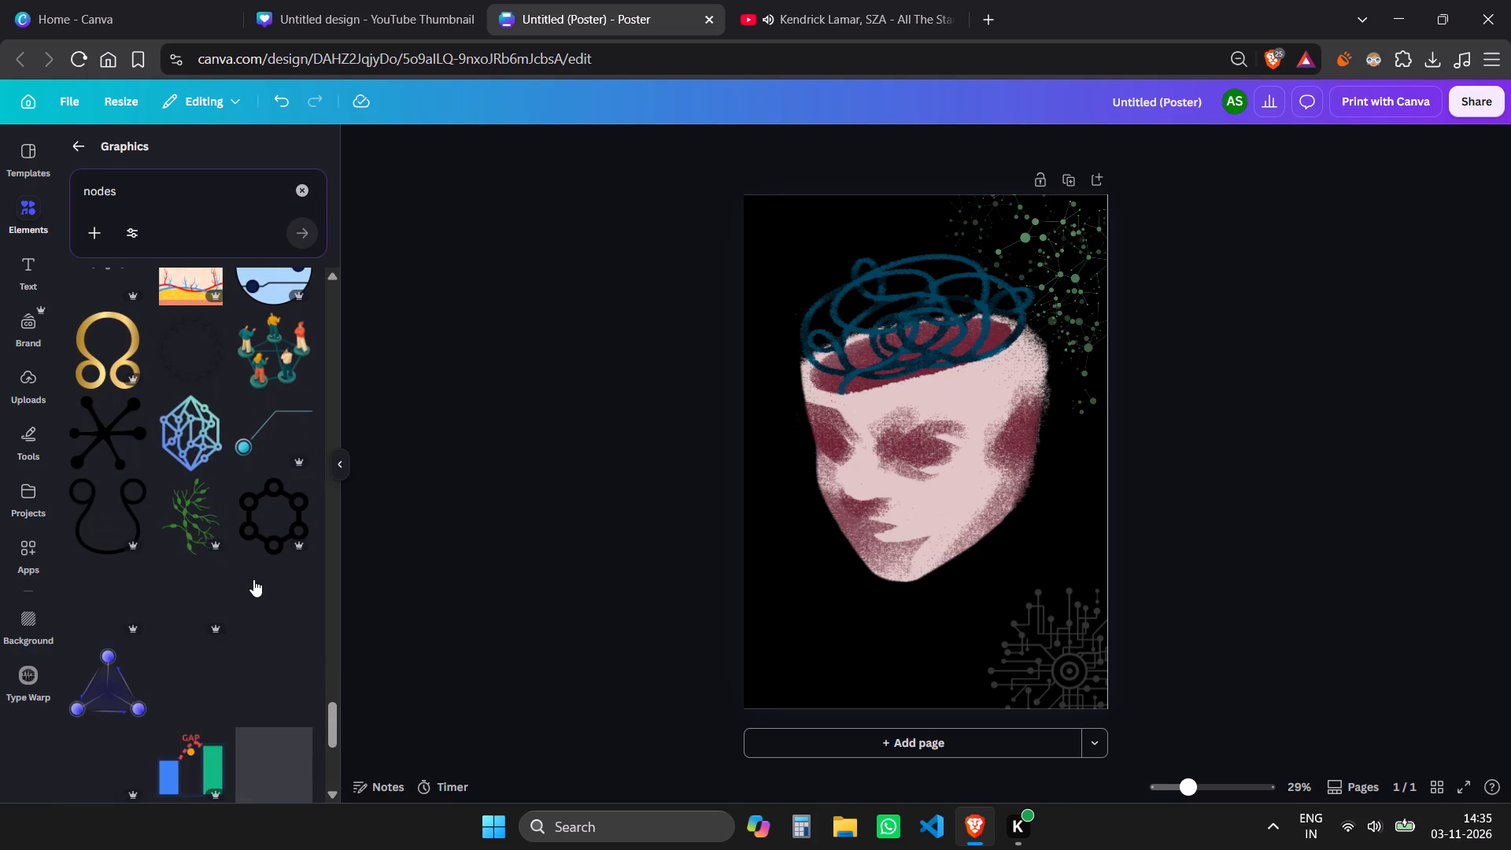
scroll(253, 579, down, 3)
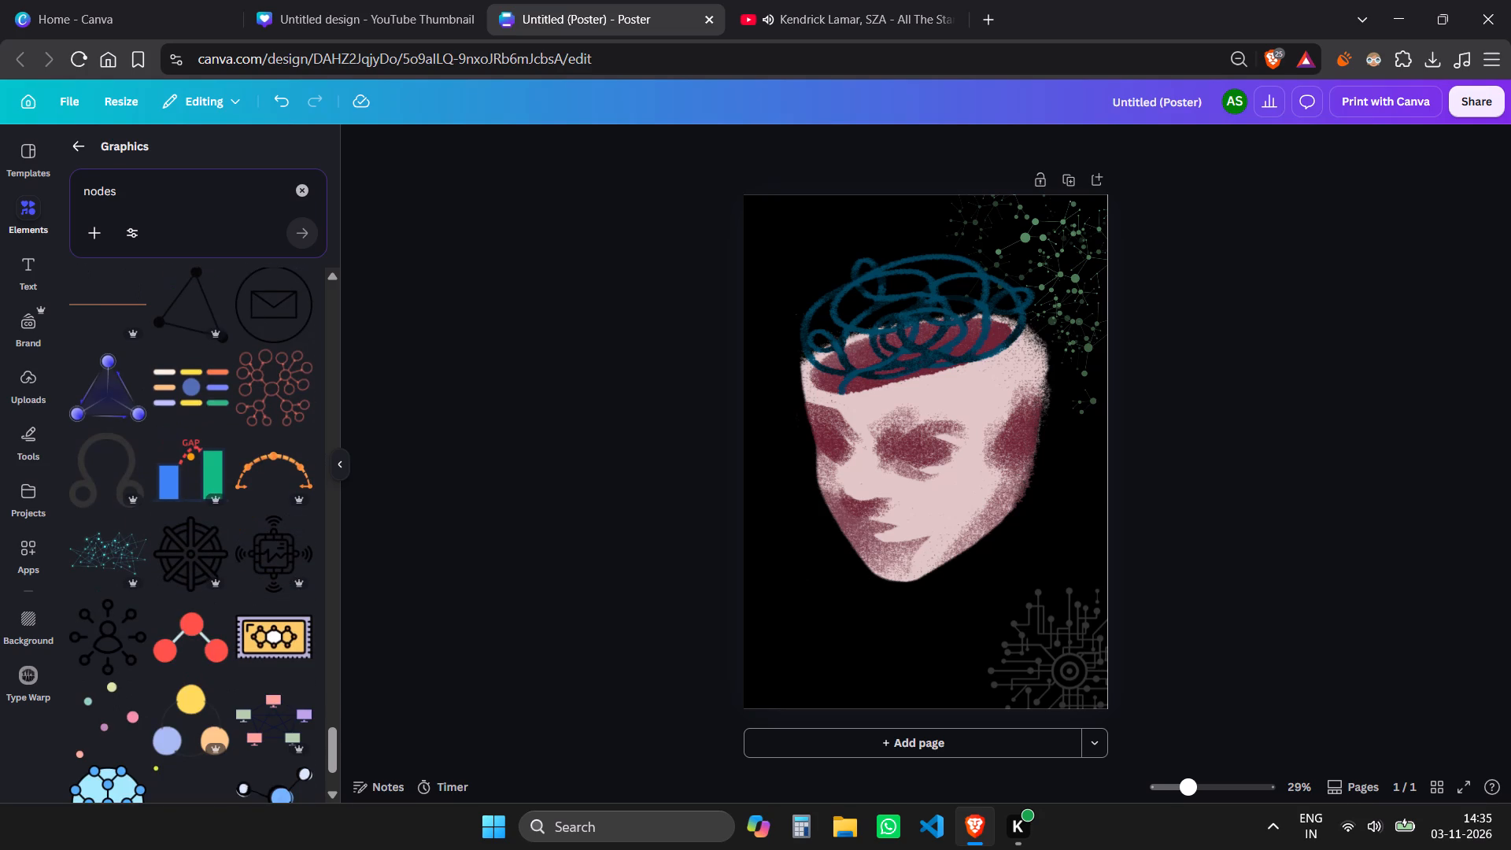
Search the graphics for neurons and add the white speckled network graphic in the poster's bottom-left area.
click(186, 178)
drag(162, 186, 50, 200)
text(neurons)
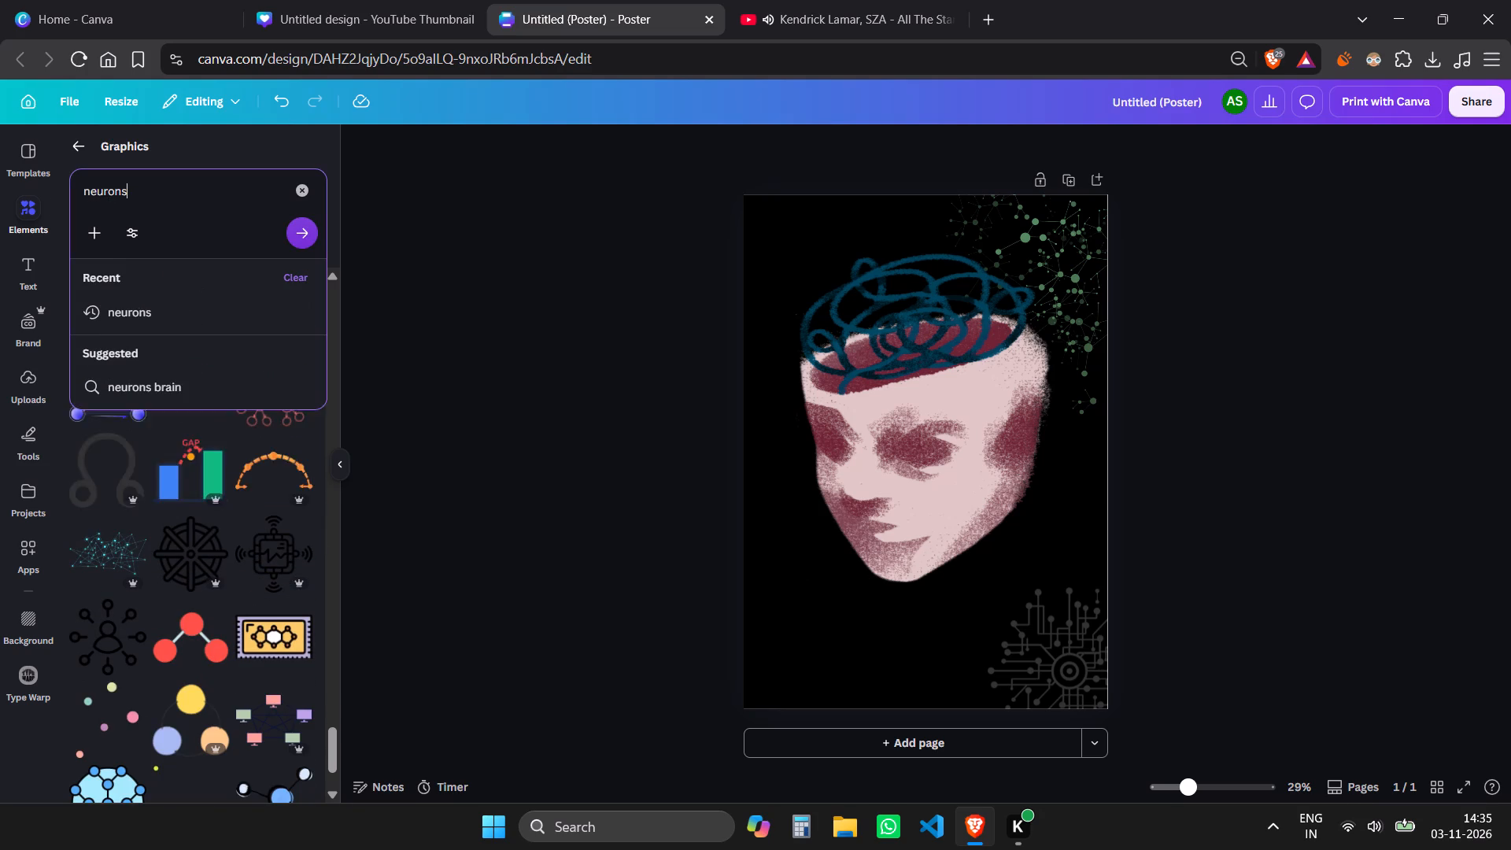
key(Return)
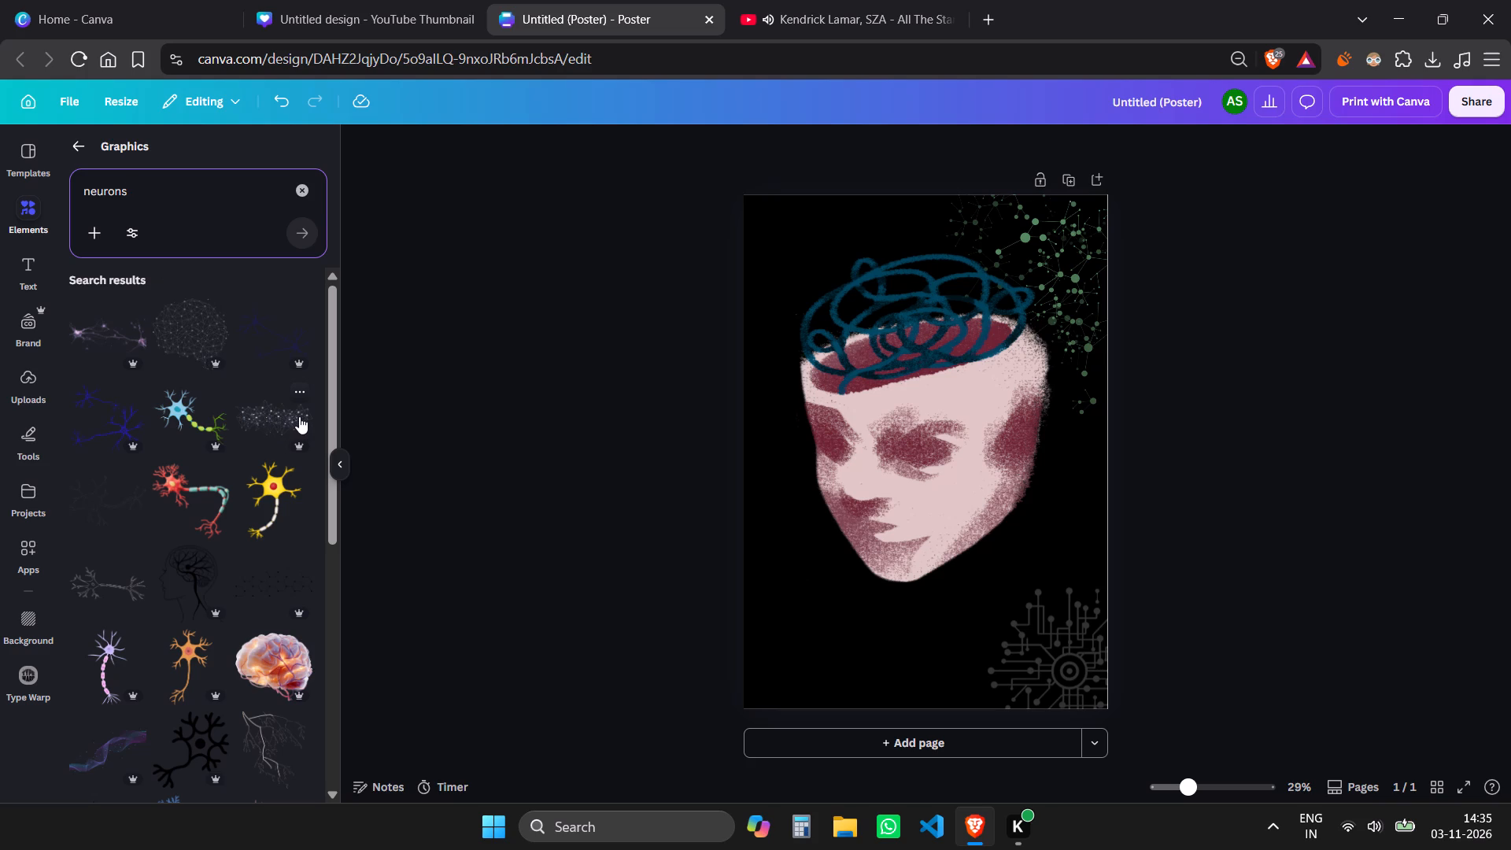
click(299, 416)
drag(925, 443, 850, 655)
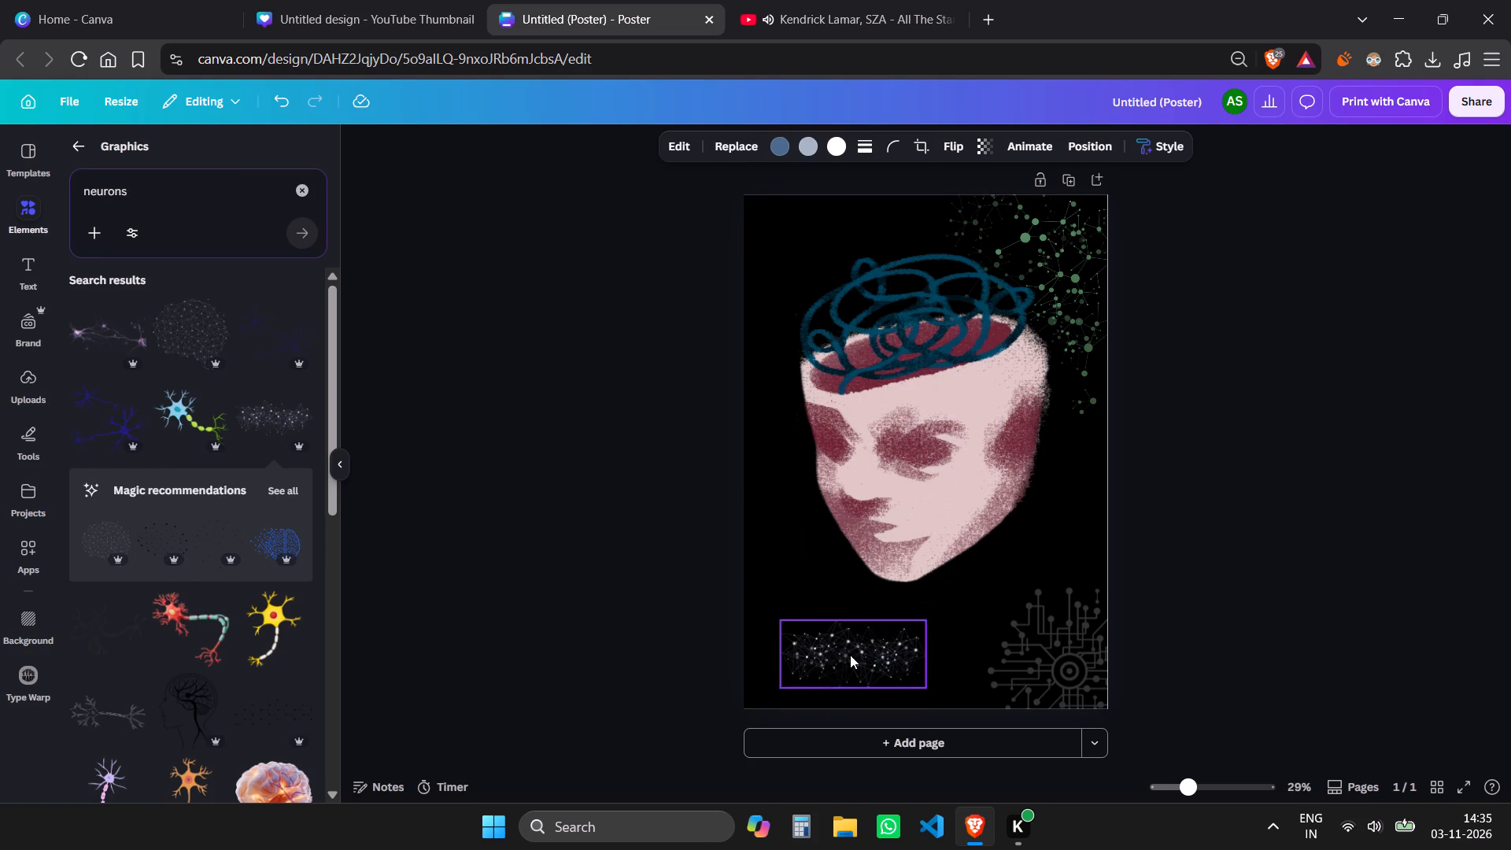
Delete the faint circuit graphic from the poster's bottom-right corner.
click(1066, 636)
click(1104, 557)
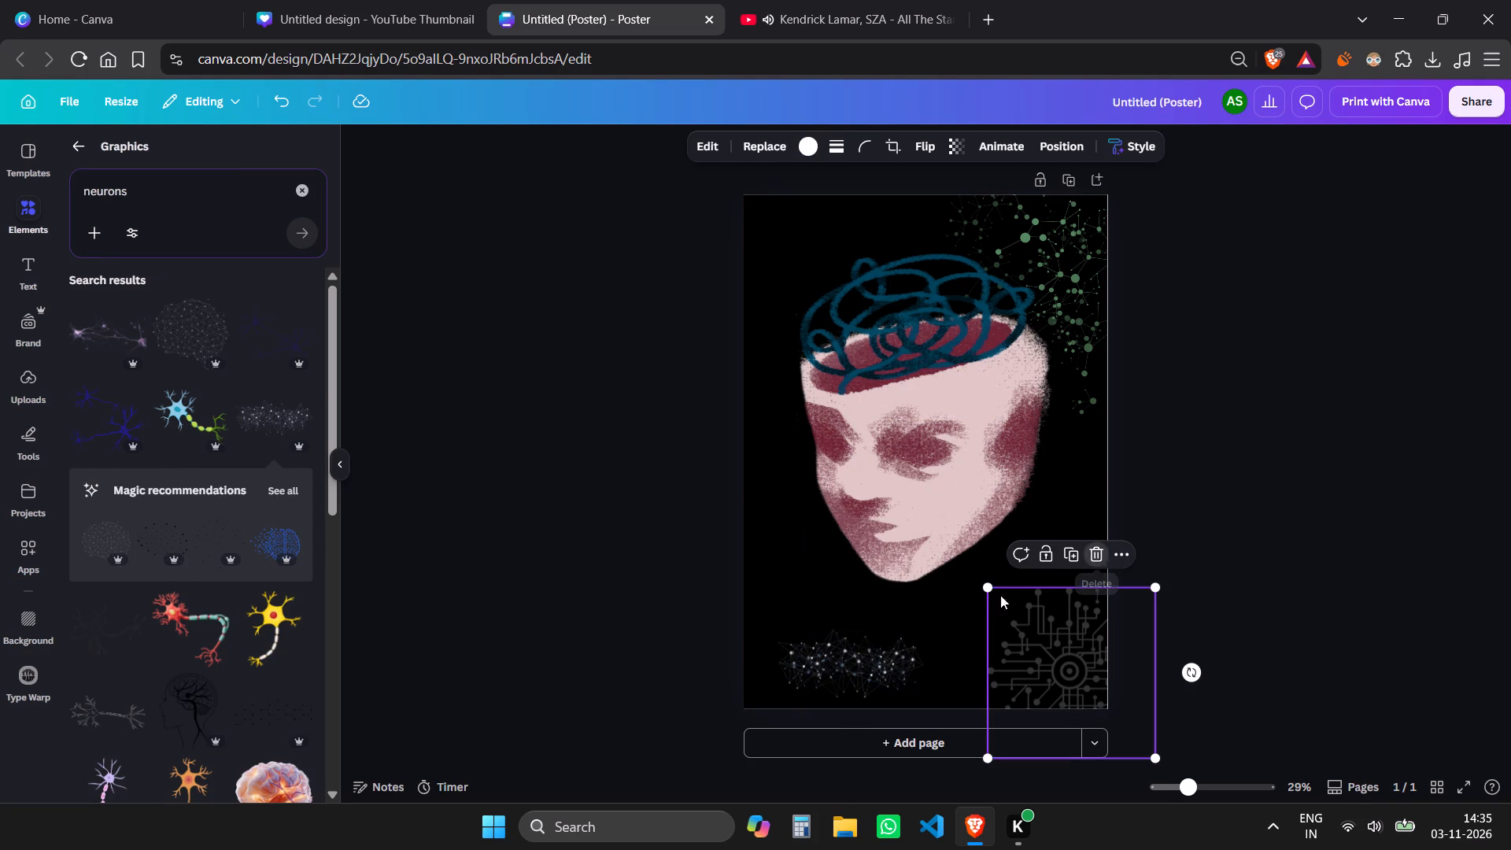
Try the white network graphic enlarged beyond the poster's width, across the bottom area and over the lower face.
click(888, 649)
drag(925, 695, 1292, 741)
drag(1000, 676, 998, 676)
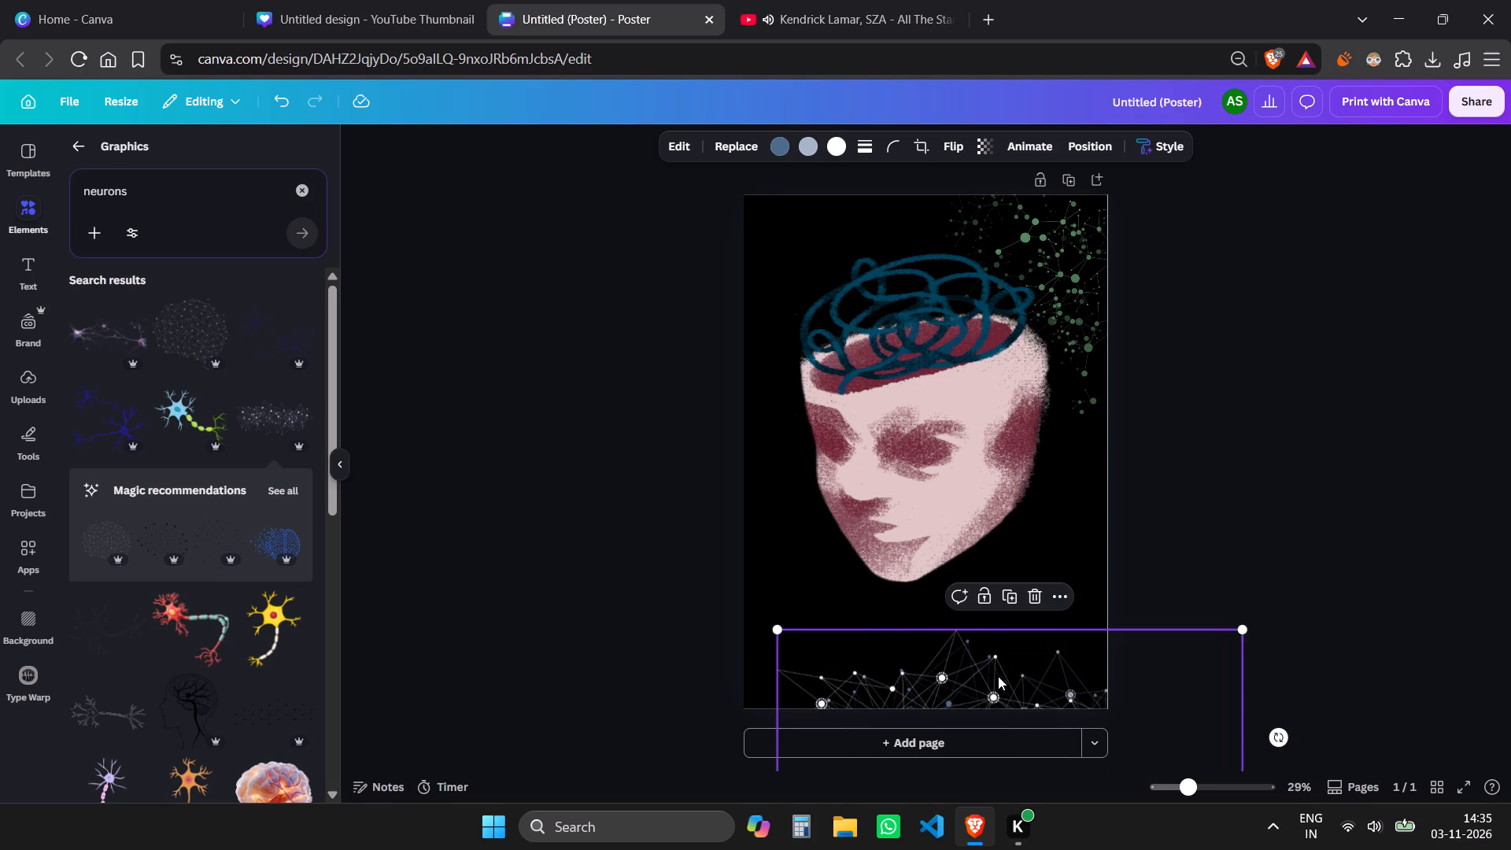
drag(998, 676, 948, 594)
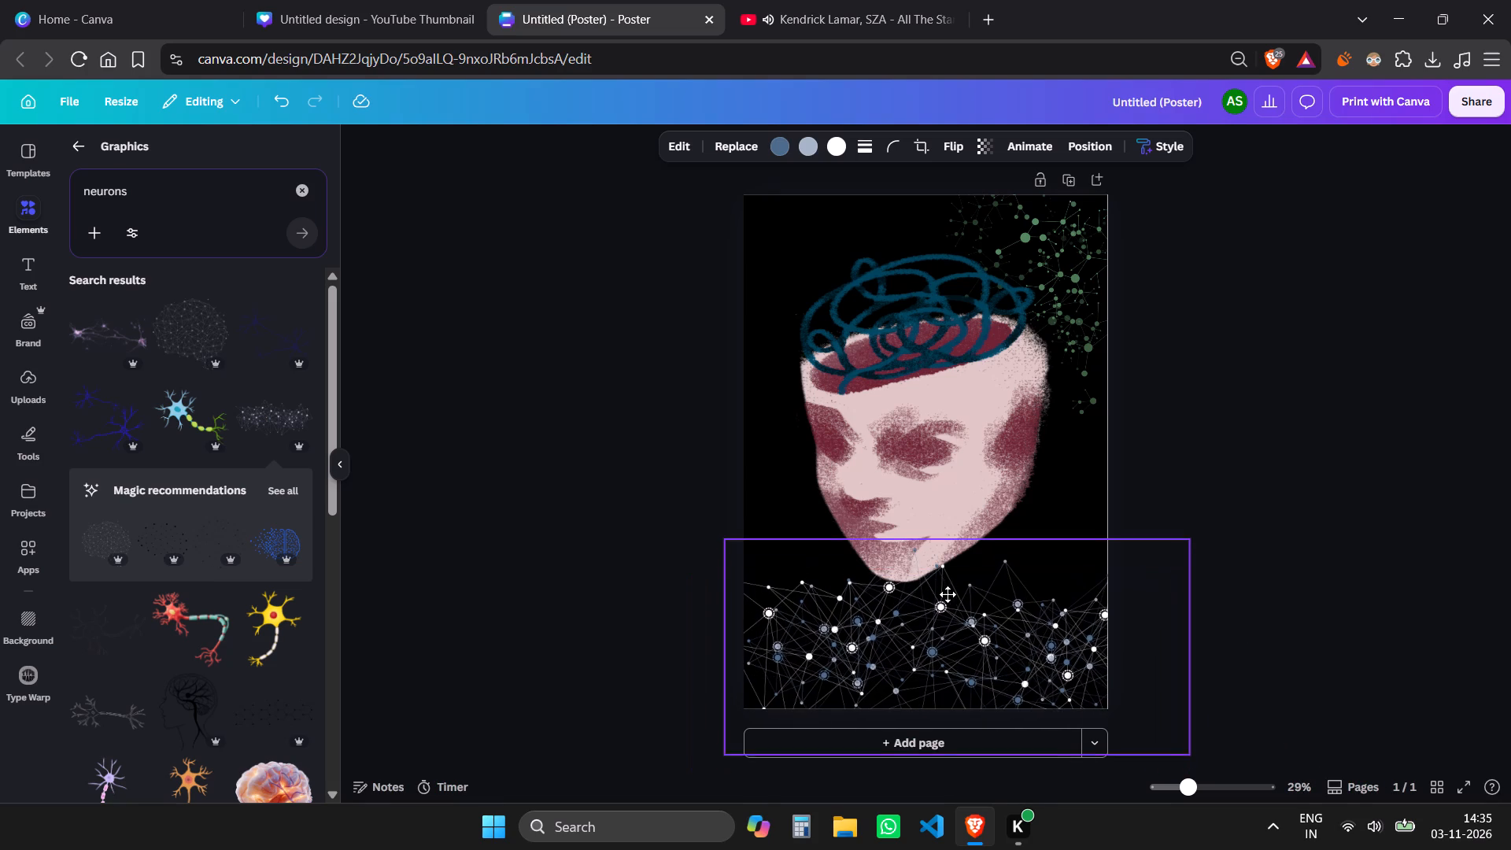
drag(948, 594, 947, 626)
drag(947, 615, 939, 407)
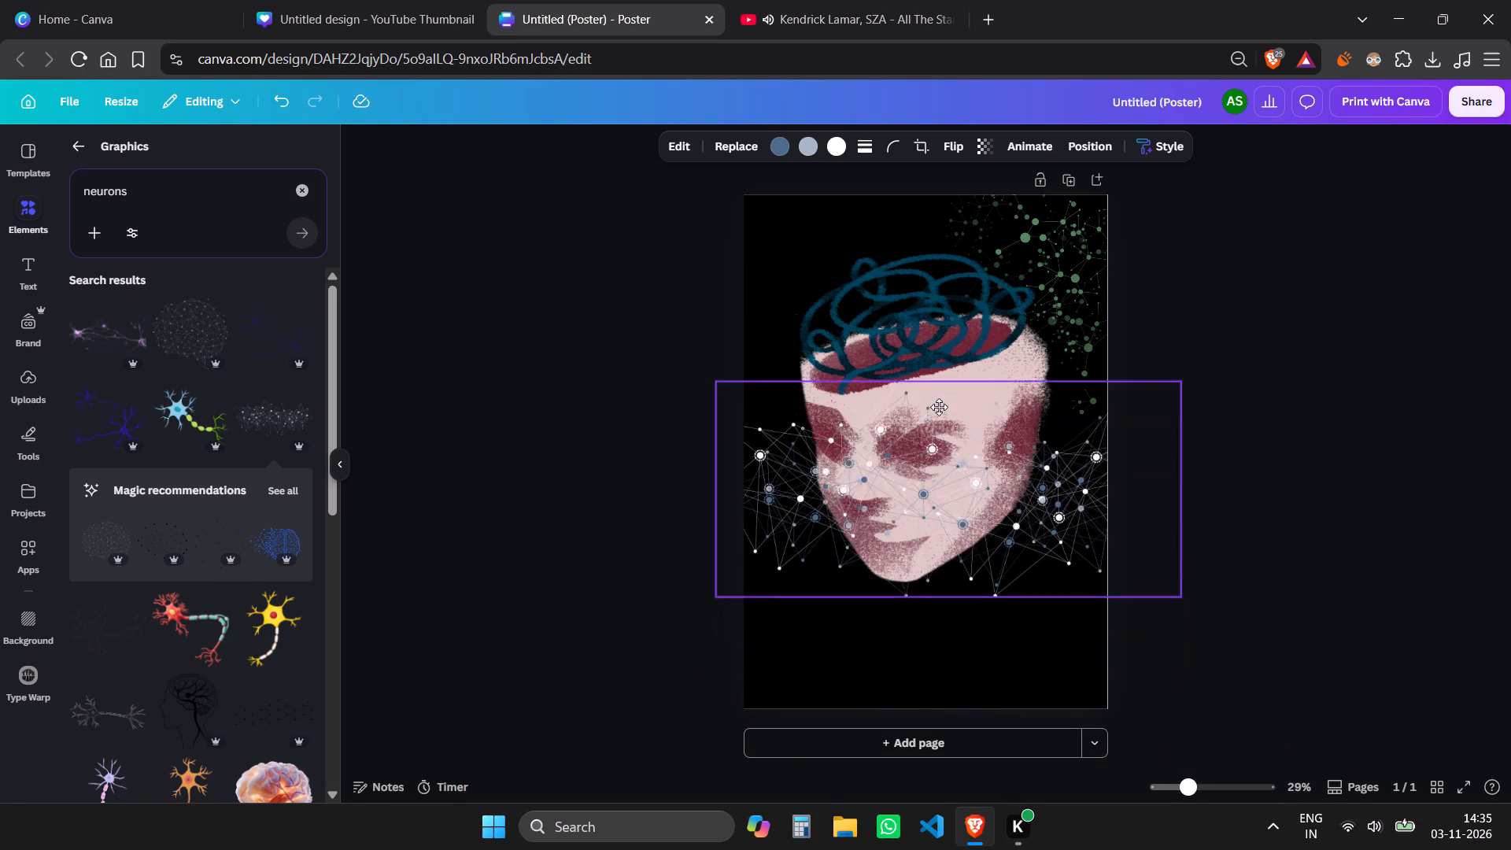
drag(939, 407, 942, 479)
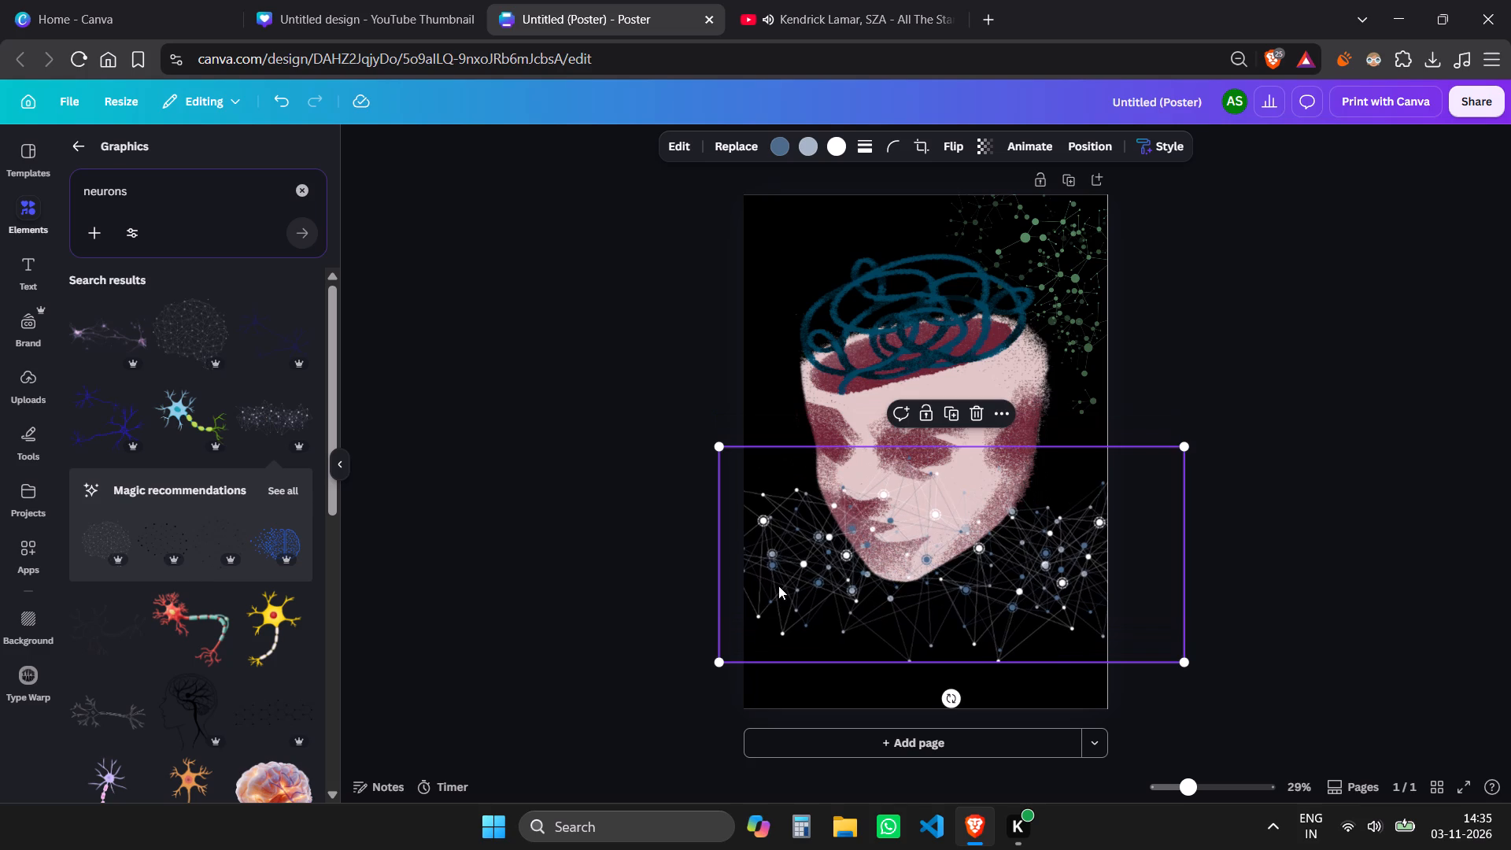
Set the white network graphic upright at -90°, about half the poster's height, and fit it into the poster's bottom-right corner.
drag(721, 657, 969, 627)
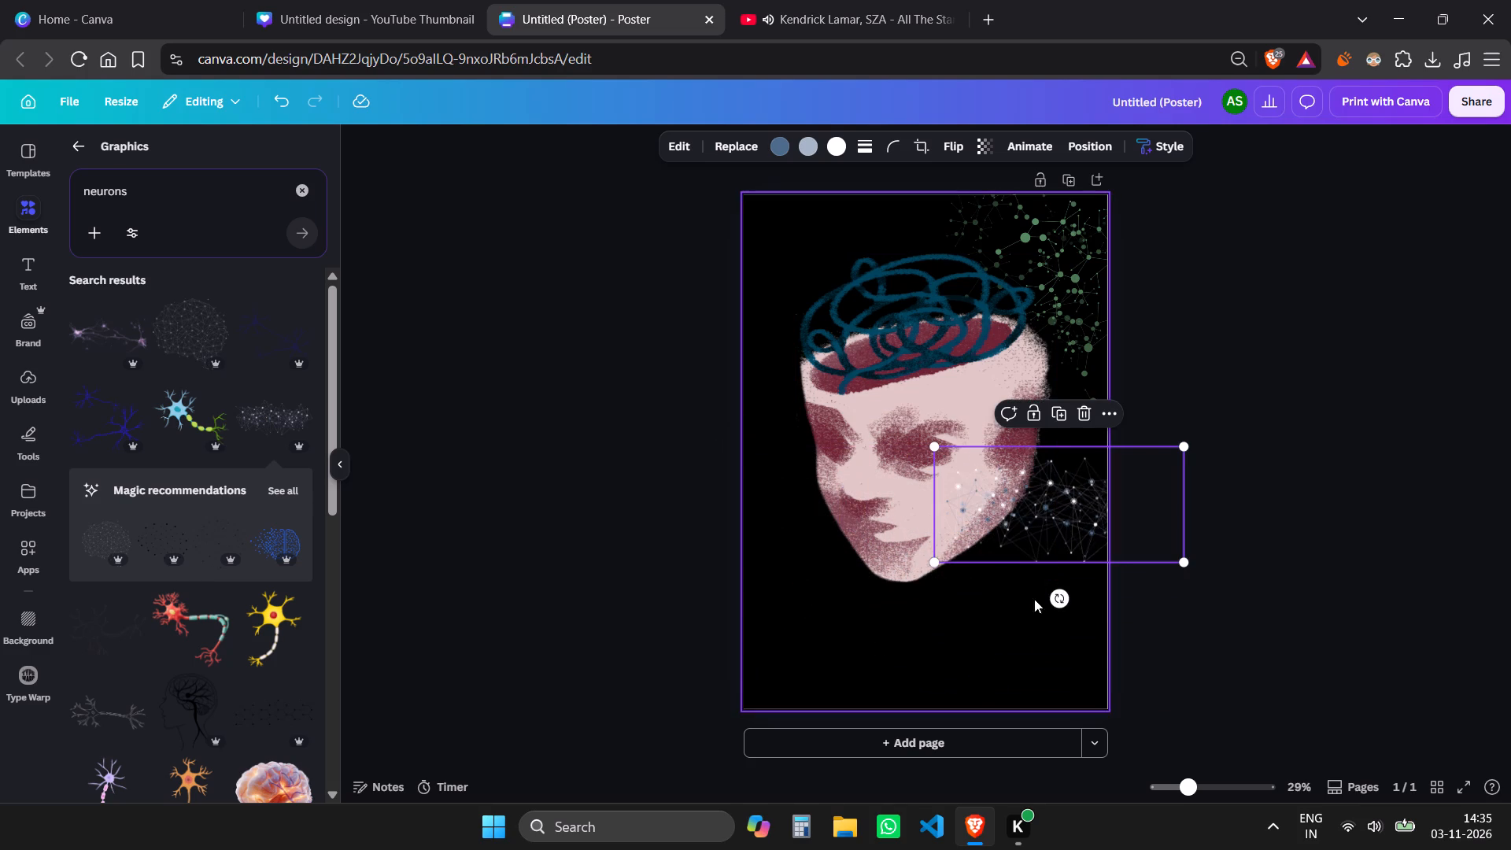
drag(1058, 601, 1166, 504)
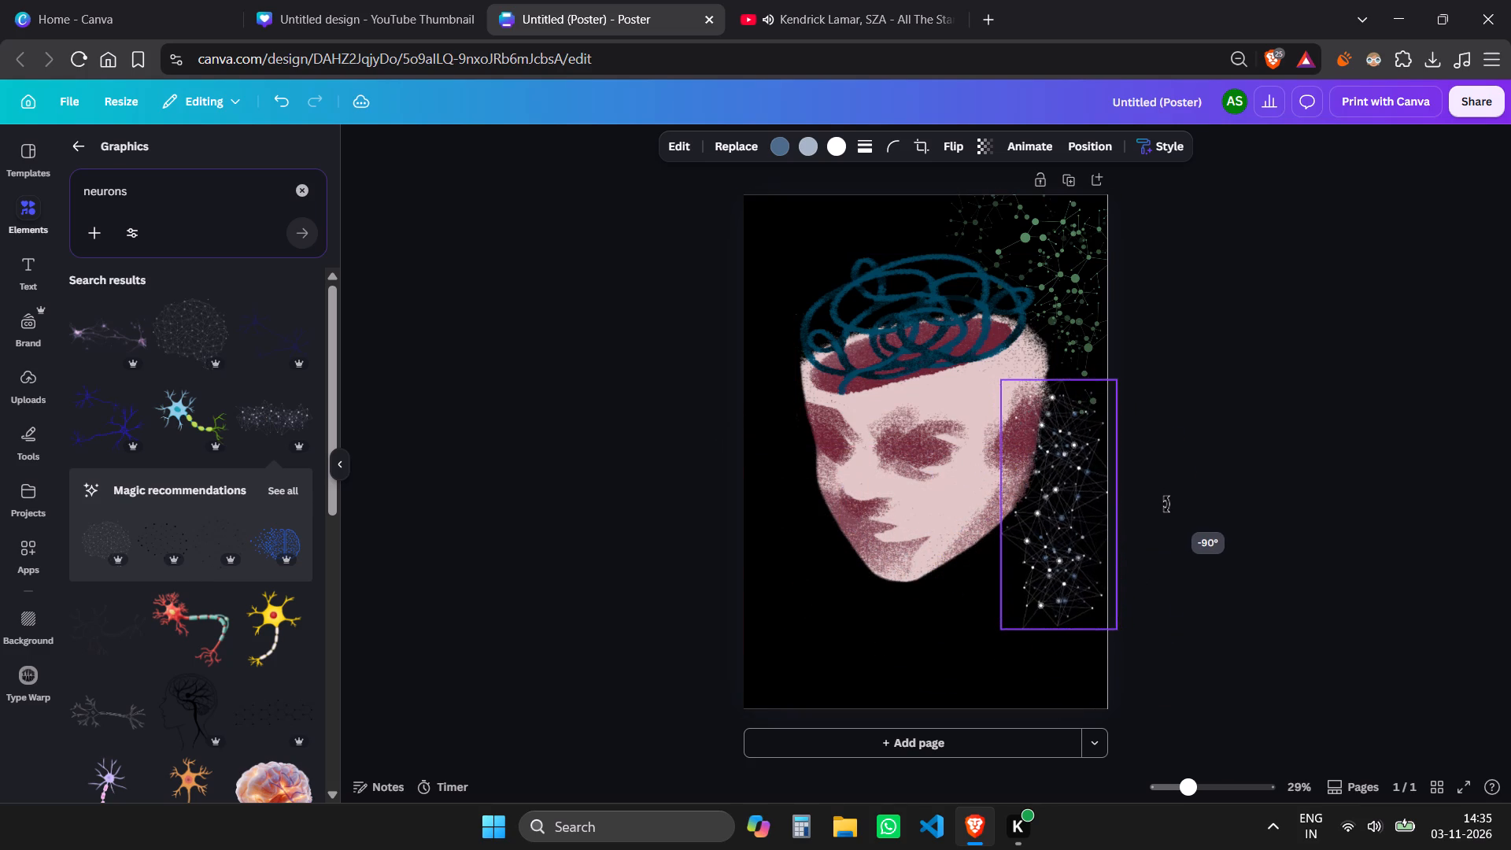
drag(1166, 504, 1167, 506)
drag(1091, 518, 1078, 584)
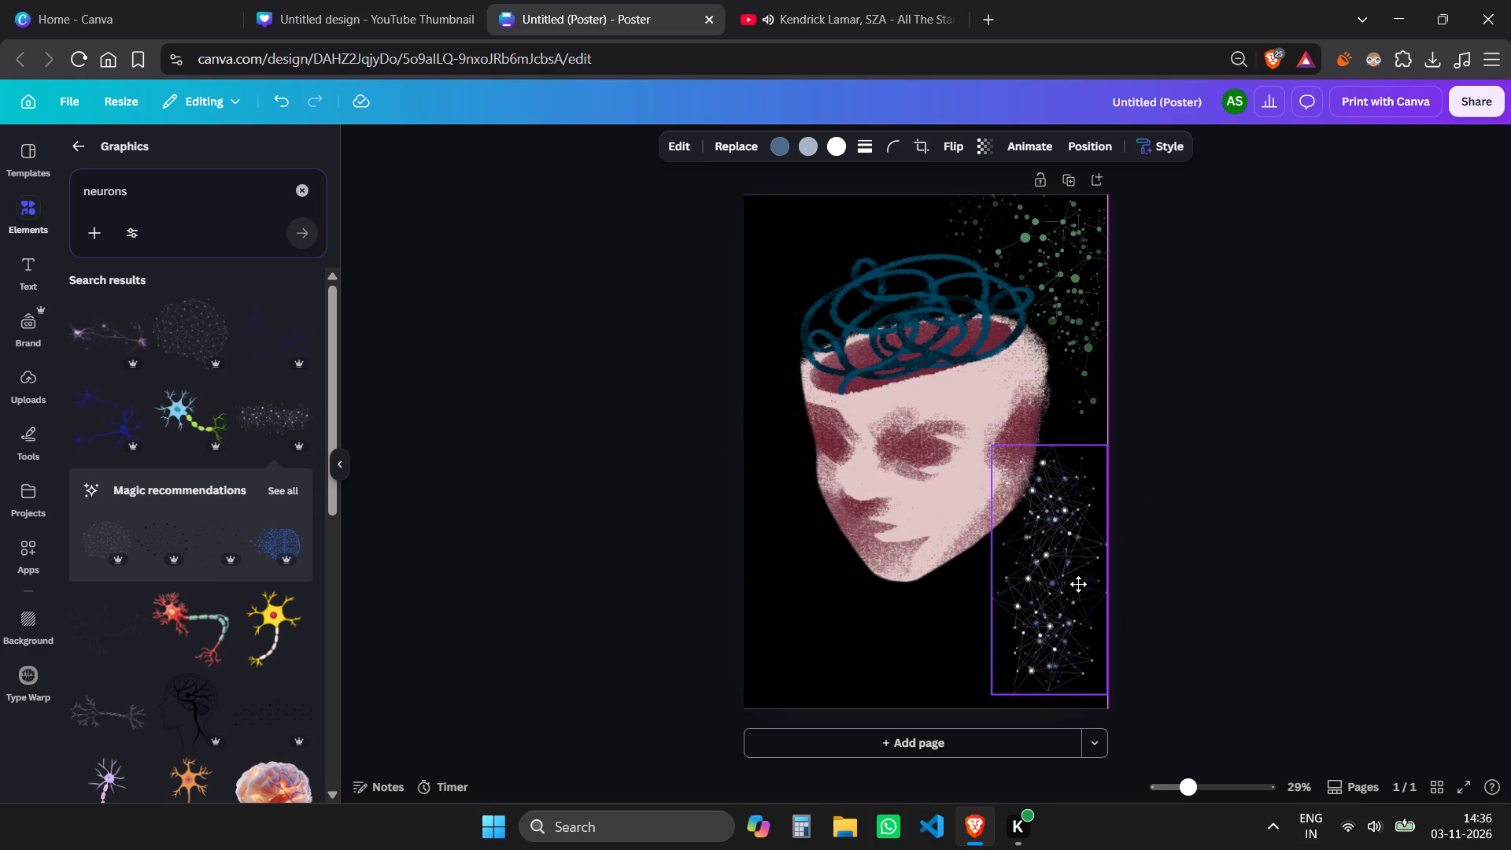
drag(1078, 584, 1078, 599)
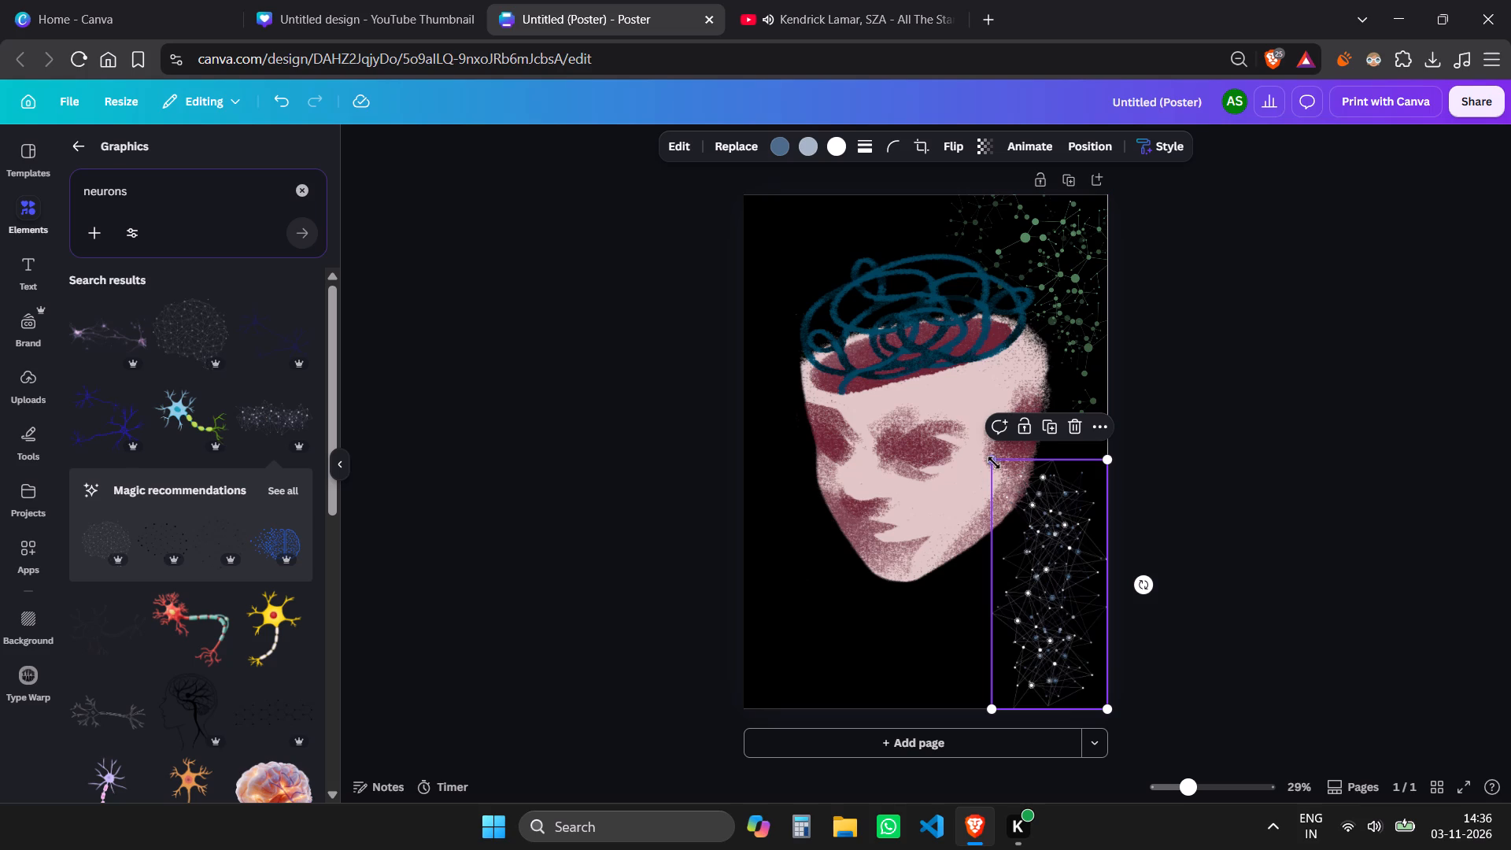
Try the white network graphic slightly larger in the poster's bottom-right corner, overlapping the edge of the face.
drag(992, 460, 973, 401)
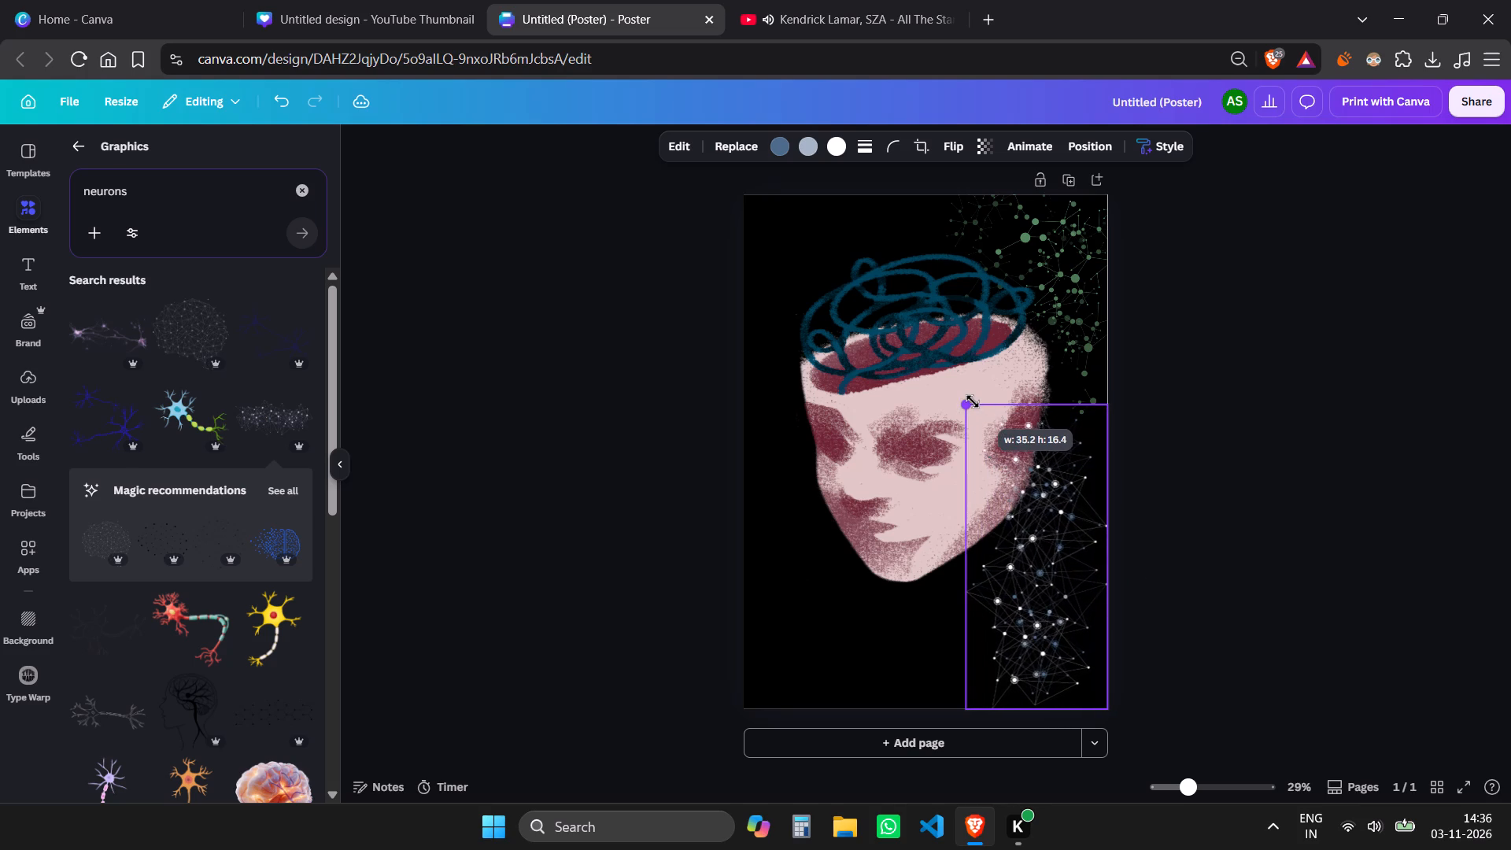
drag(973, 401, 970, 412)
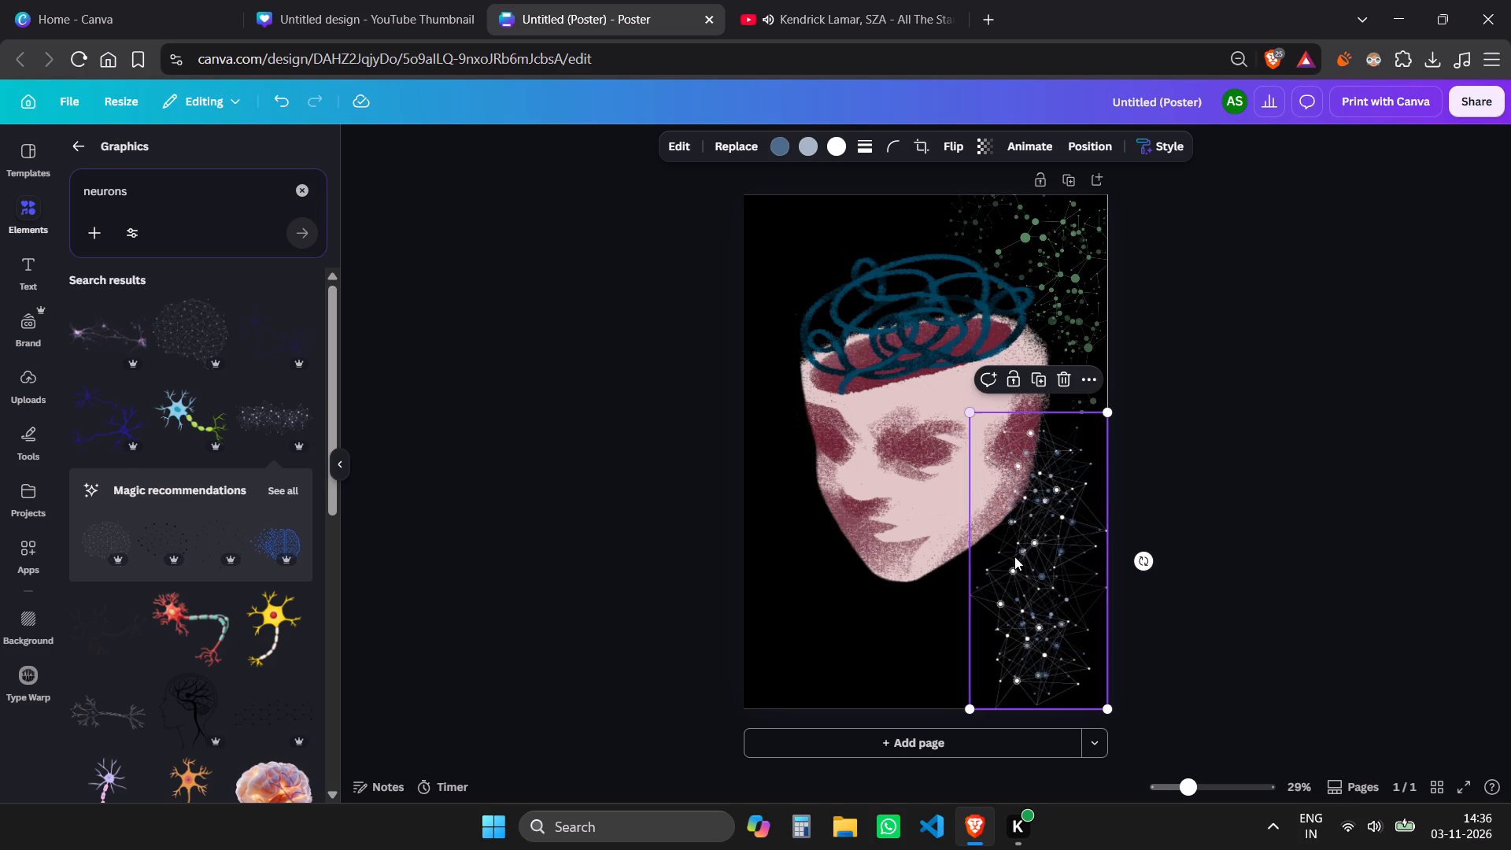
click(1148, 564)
Delete the white network graphic from the poster's bottom-right corner.
click(1062, 388)
Add the faint outlined neuron graphic from the neurons results, shrink it and tilt it diagonally beside the lower face.
scroll(274, 551, down, 1)
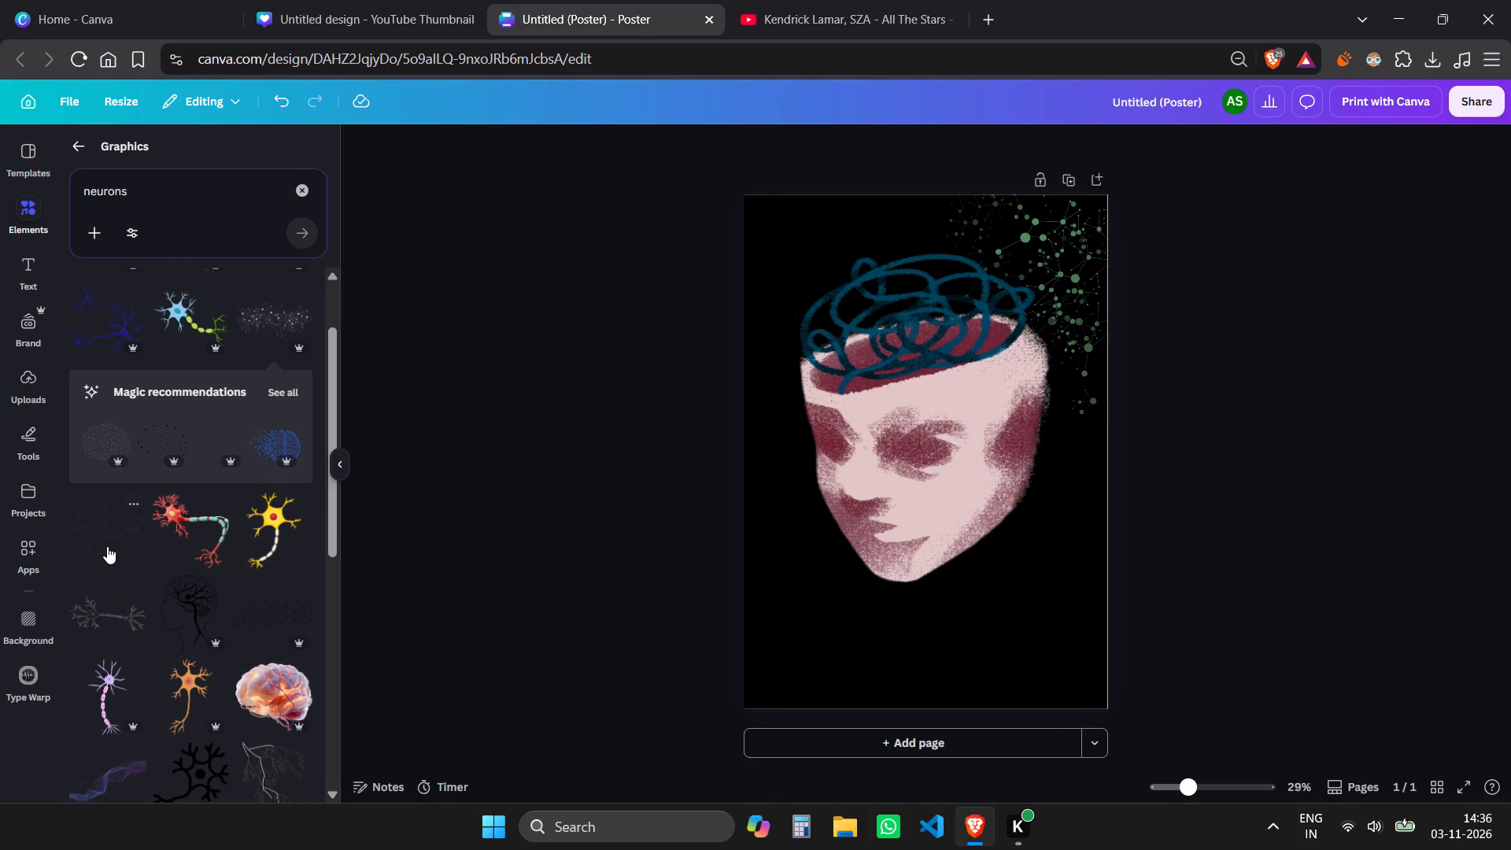
click(107, 546)
drag(907, 496, 952, 681)
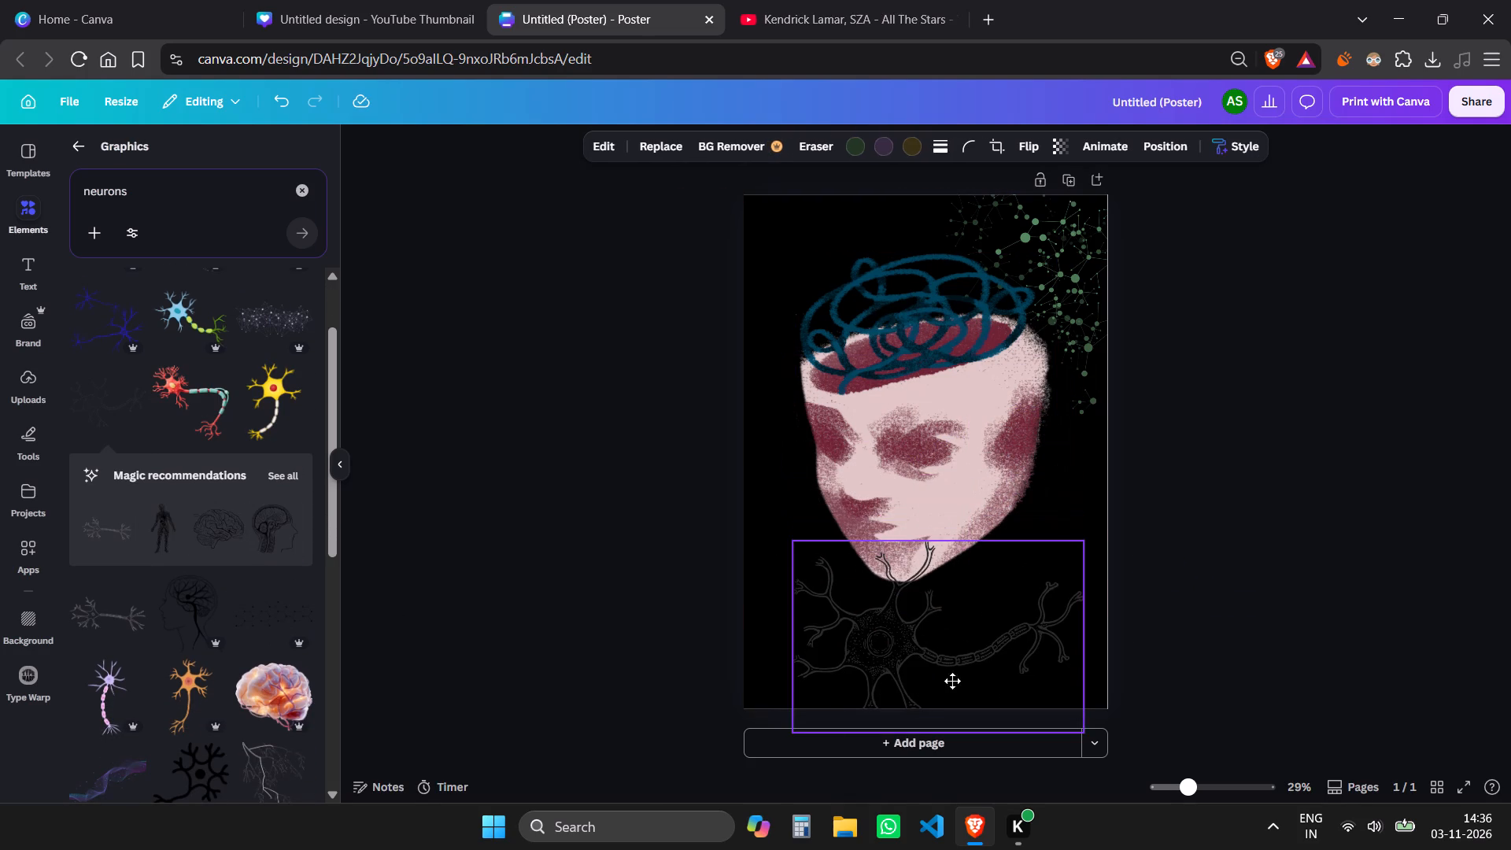
drag(952, 681, 1011, 674)
drag(1177, 726, 1087, 697)
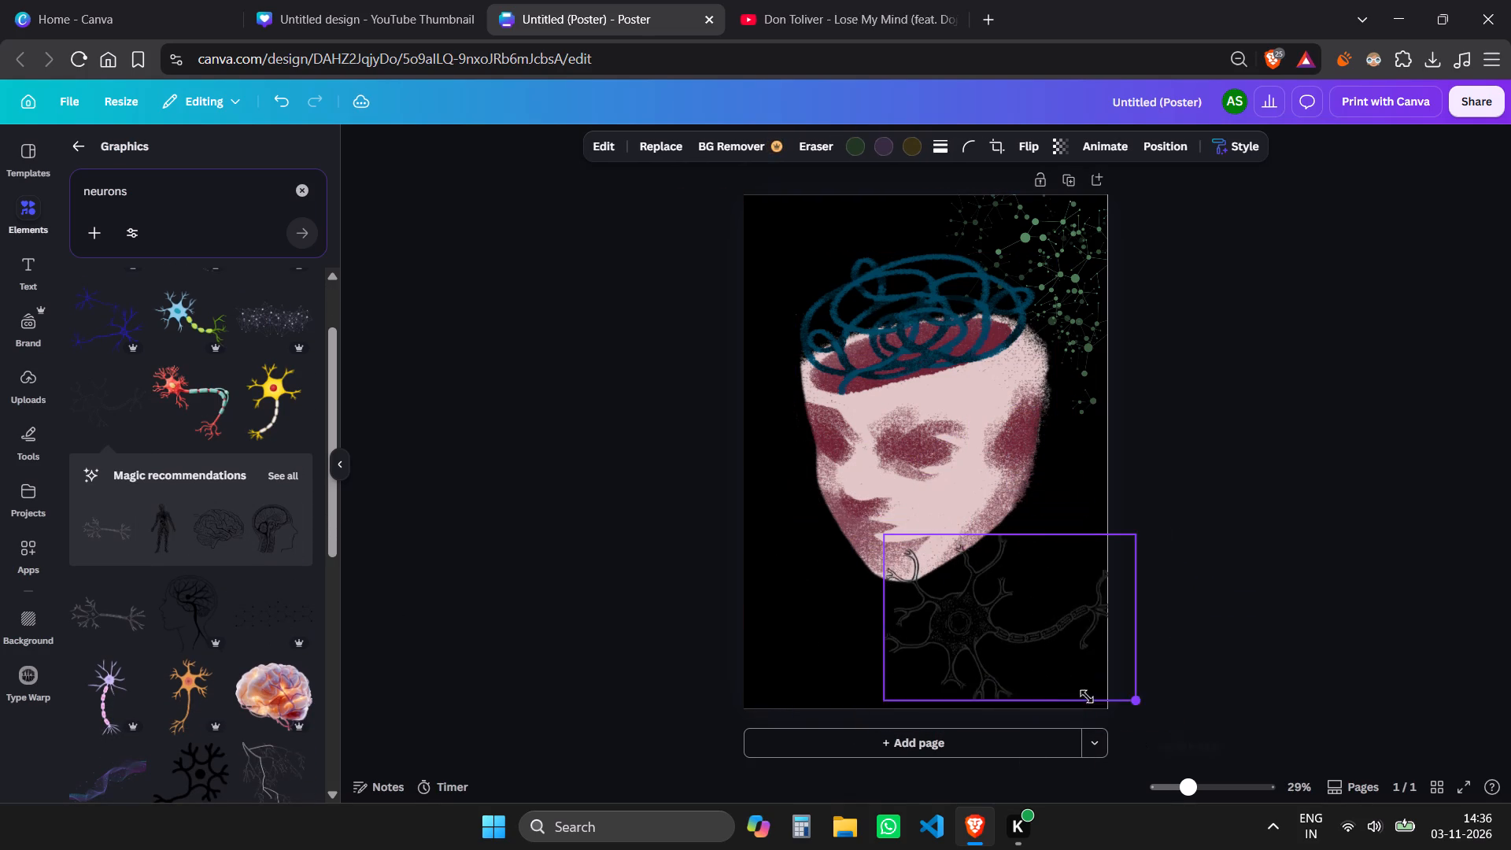
drag(1087, 697, 1011, 678)
drag(961, 671, 988, 674)
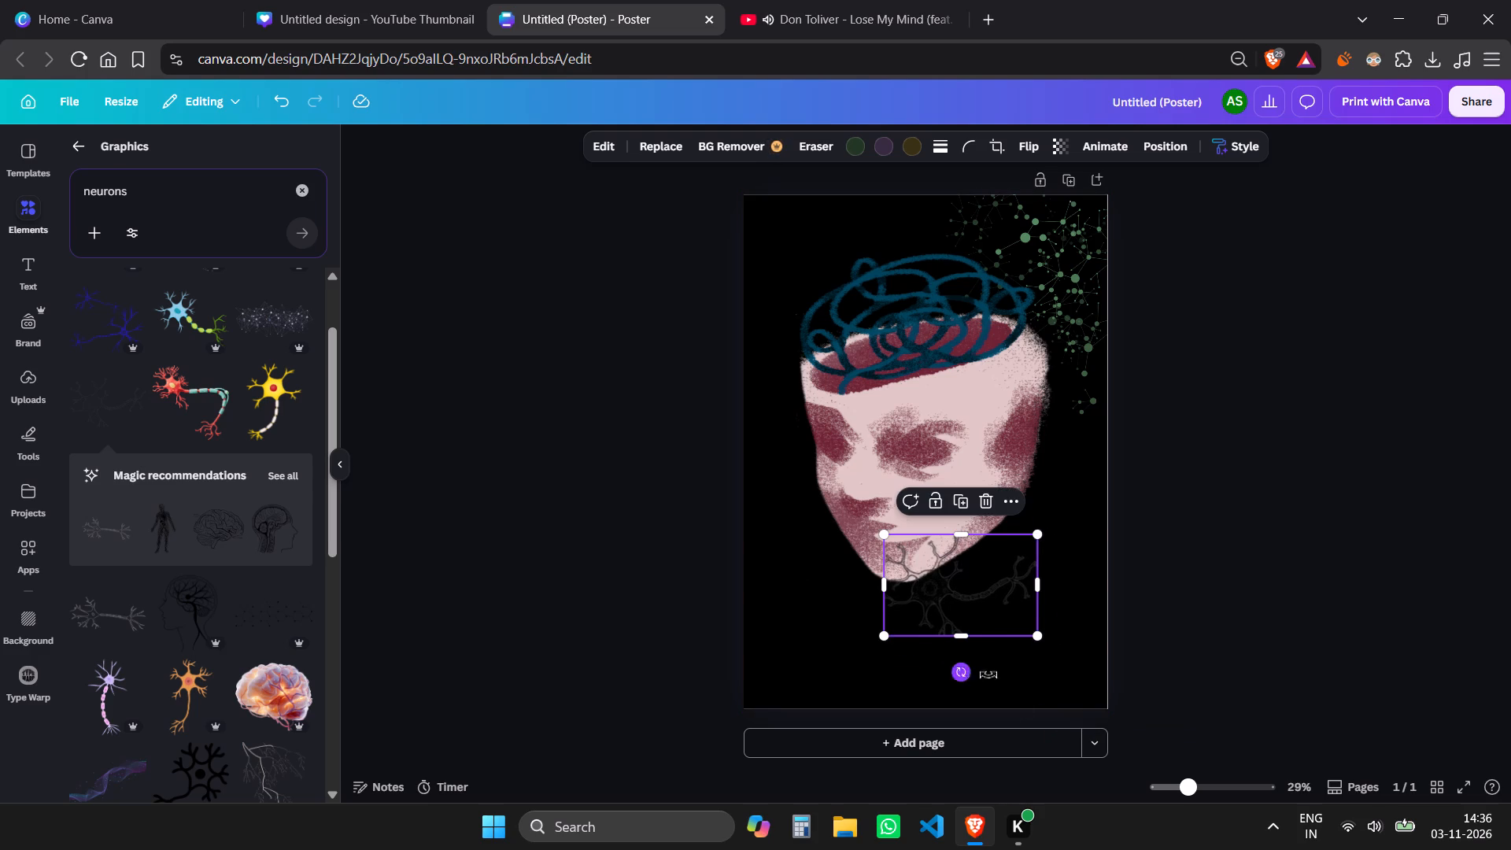
drag(988, 674, 1027, 661)
drag(949, 606, 1034, 535)
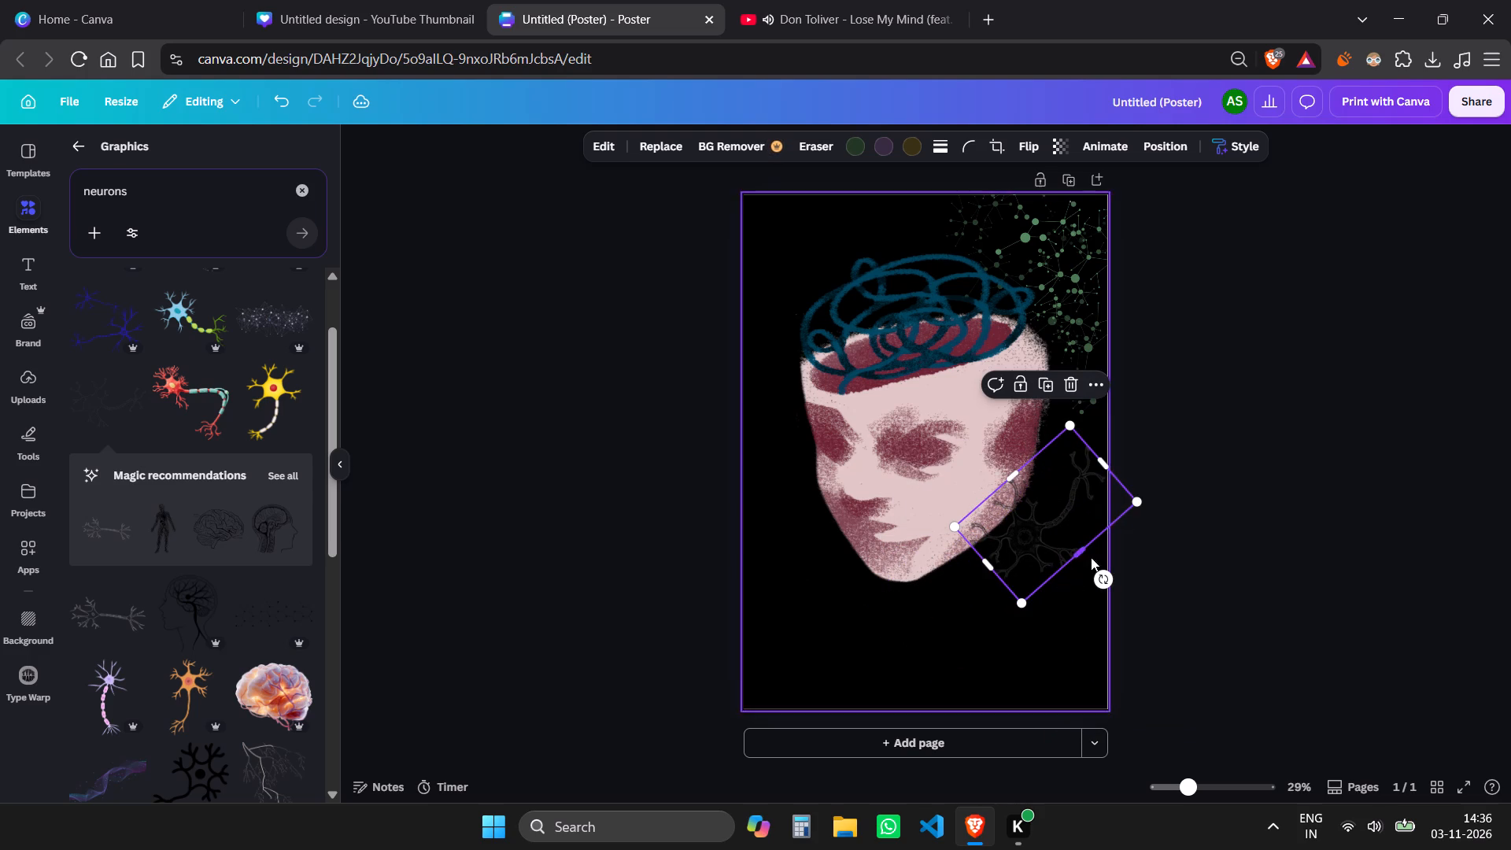
Shrink the tilted neuron outline further and place it in the poster's top-left corner.
drag(1133, 507, 1051, 527)
drag(1019, 525, 766, 249)
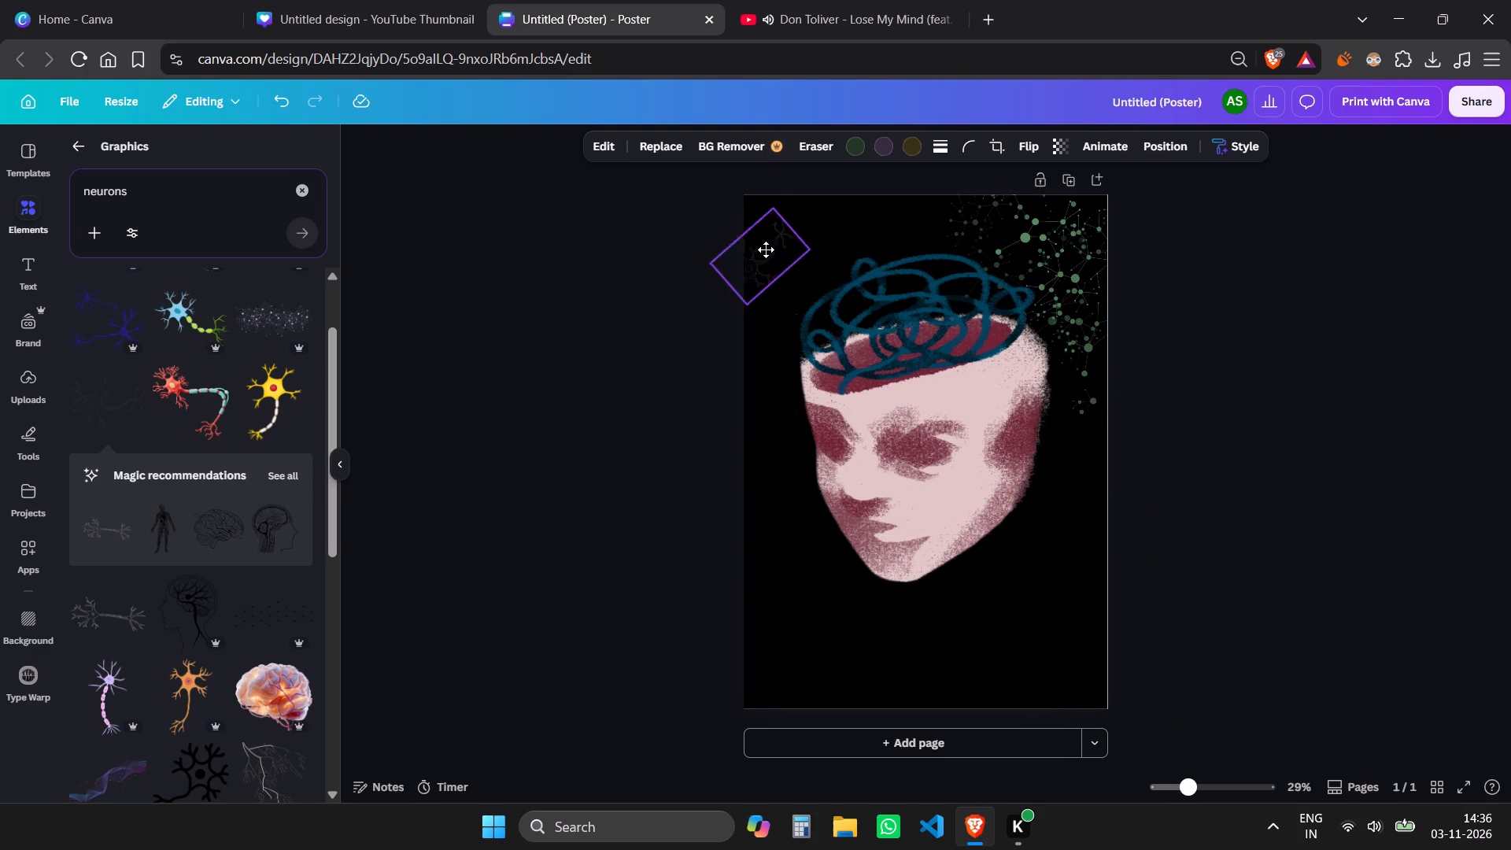
drag(766, 249, 800, 236)
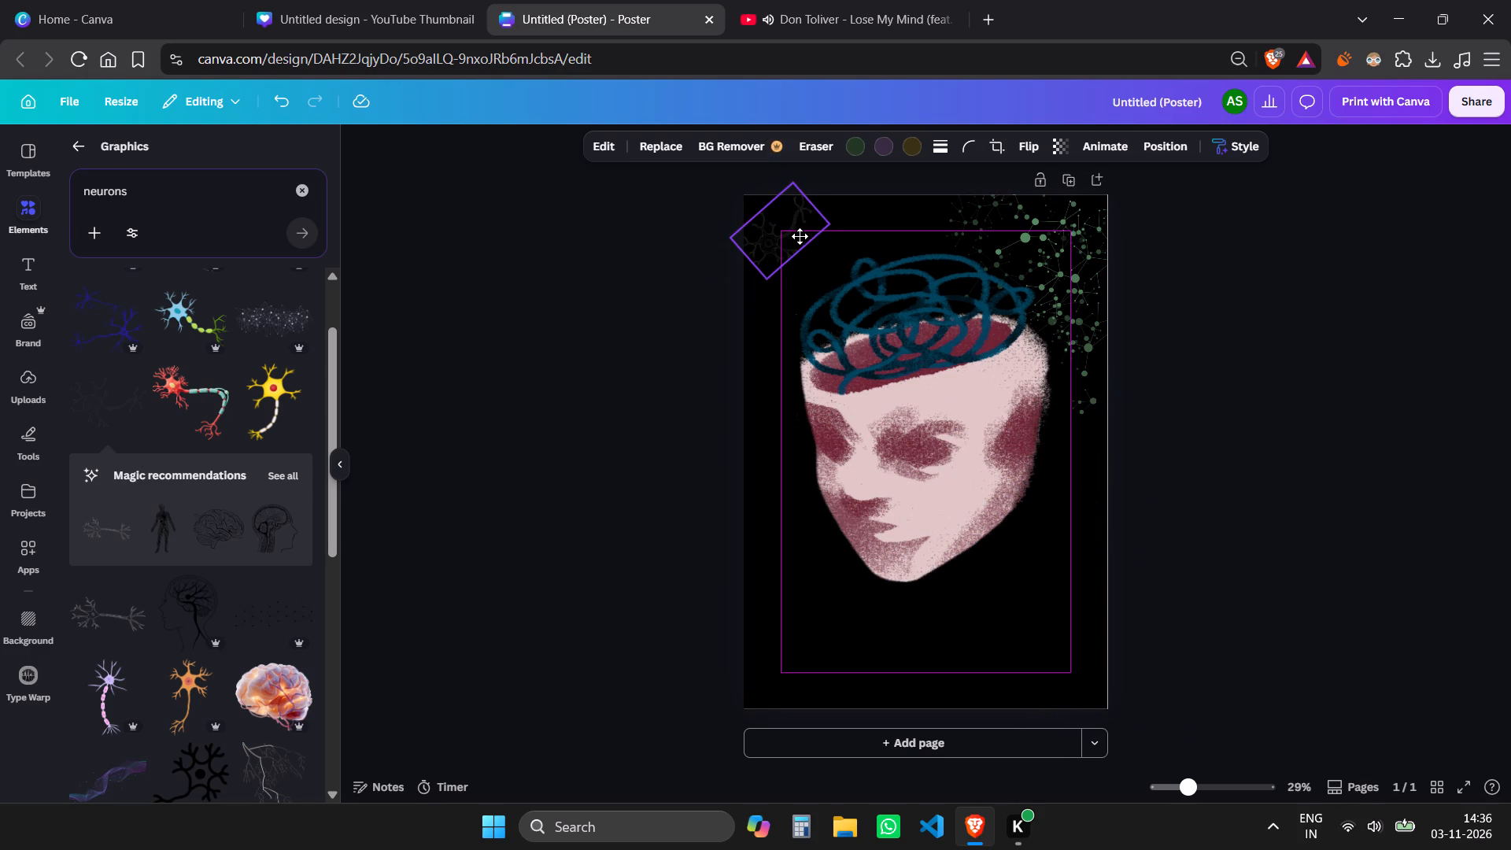
drag(800, 236, 809, 235)
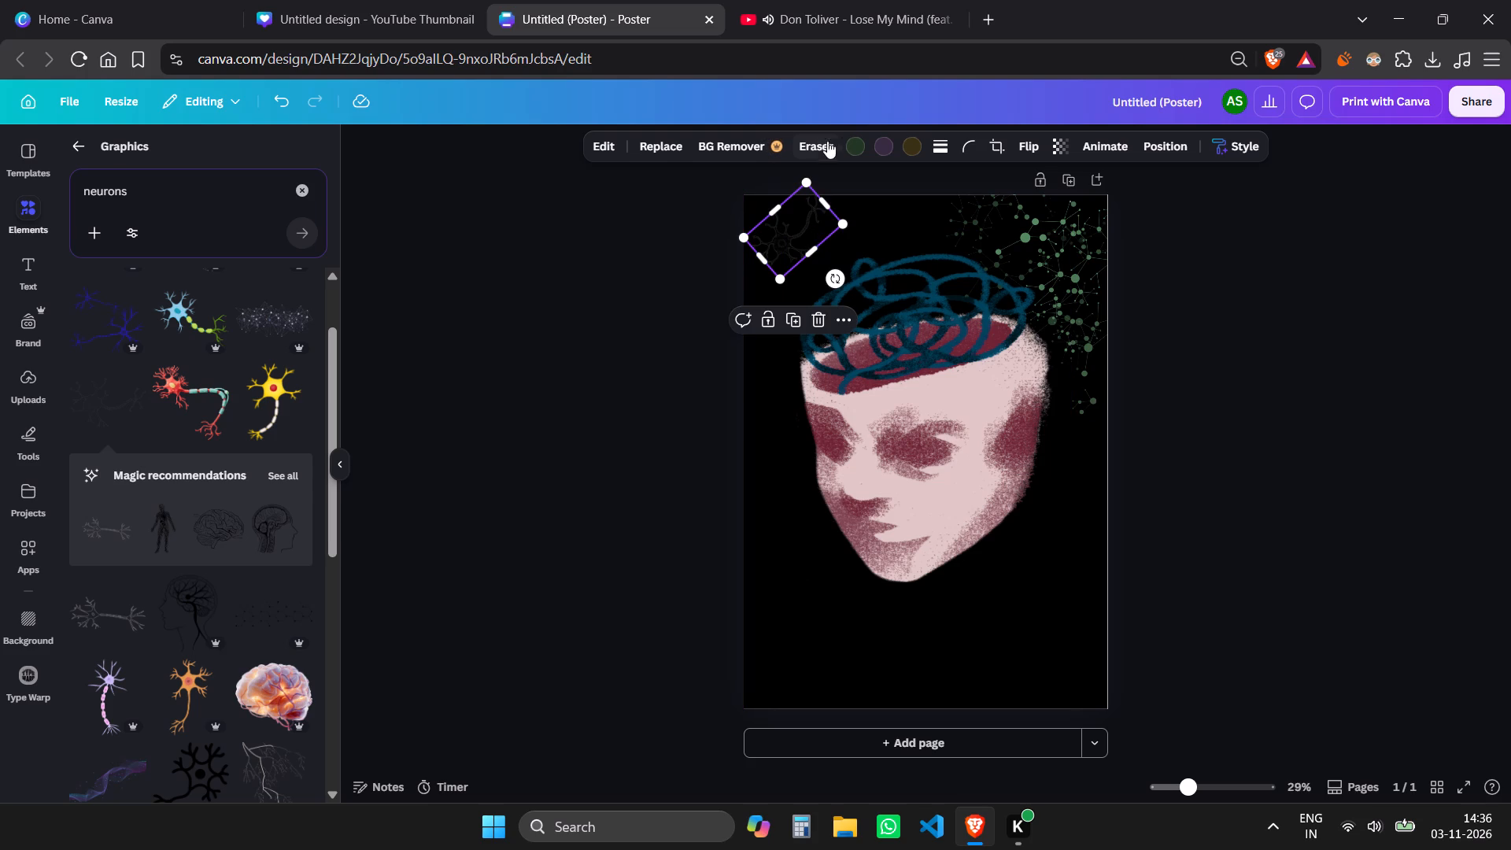
Set all three colours of the neuron outline in the top-left corner to white.
click(847, 145)
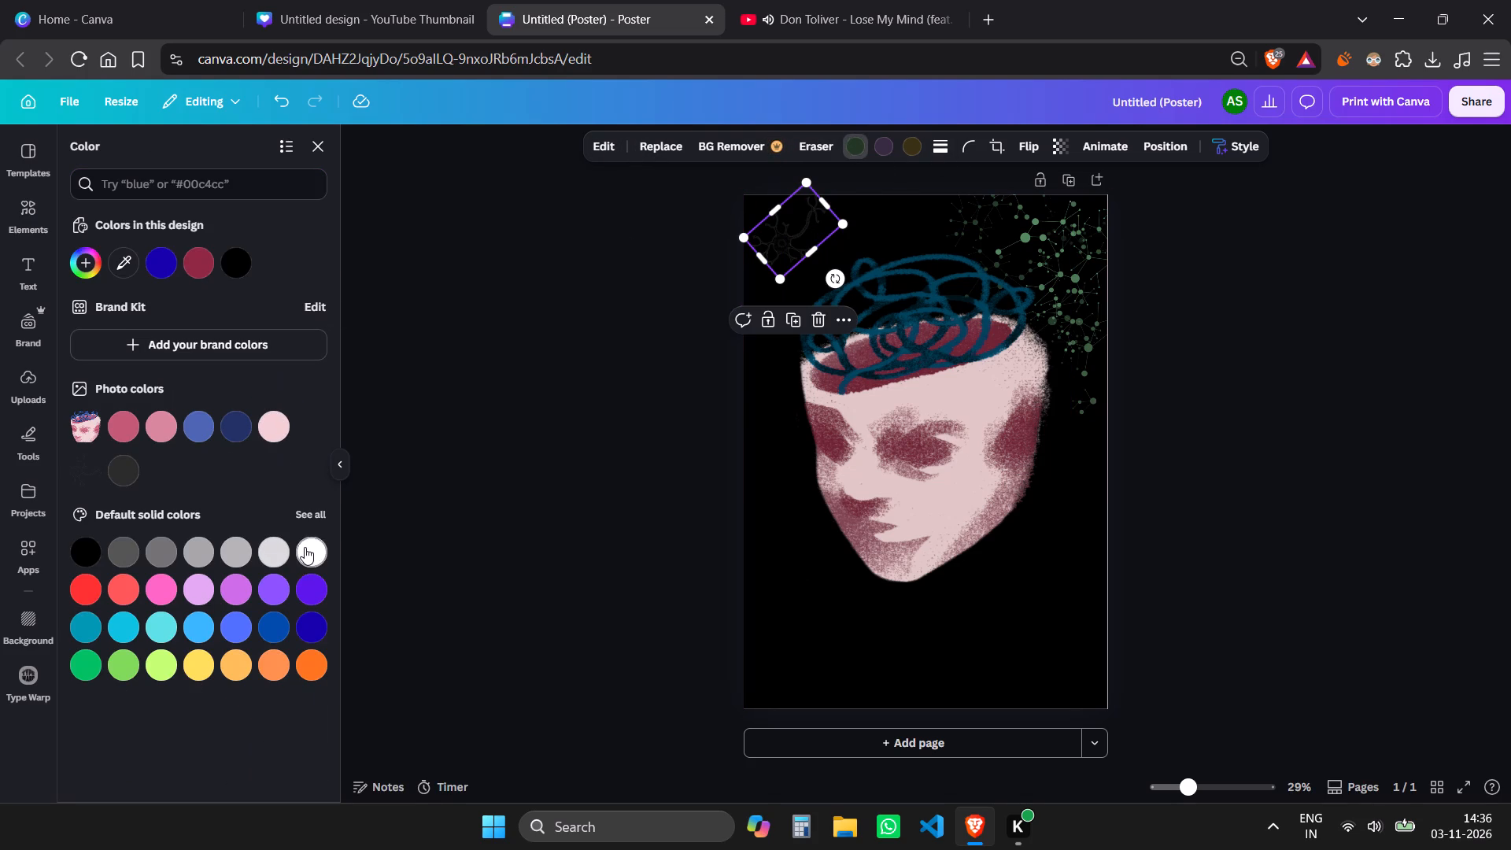
click(305, 547)
click(879, 150)
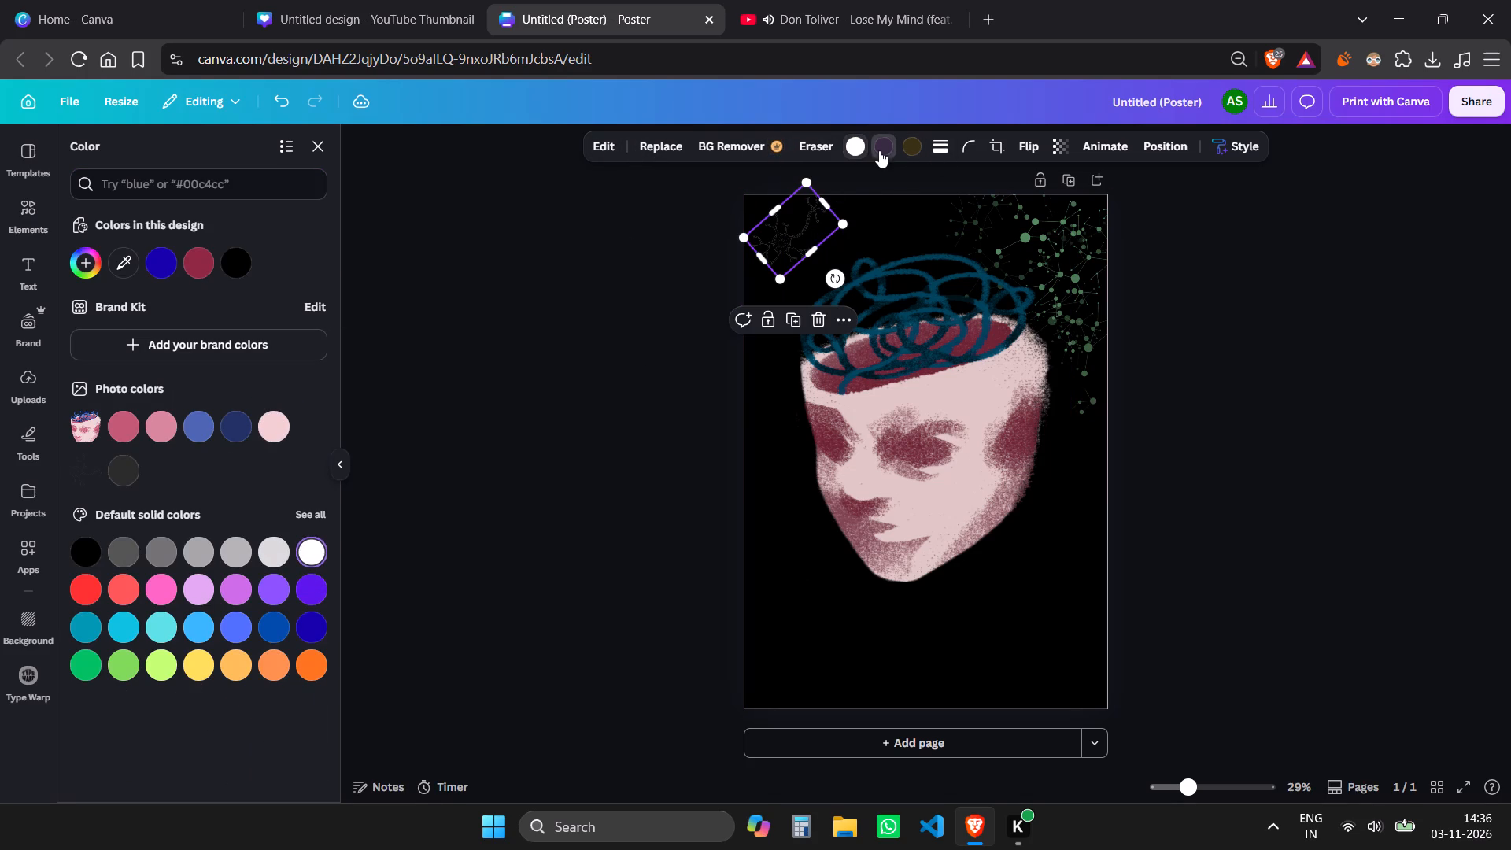
click(319, 549)
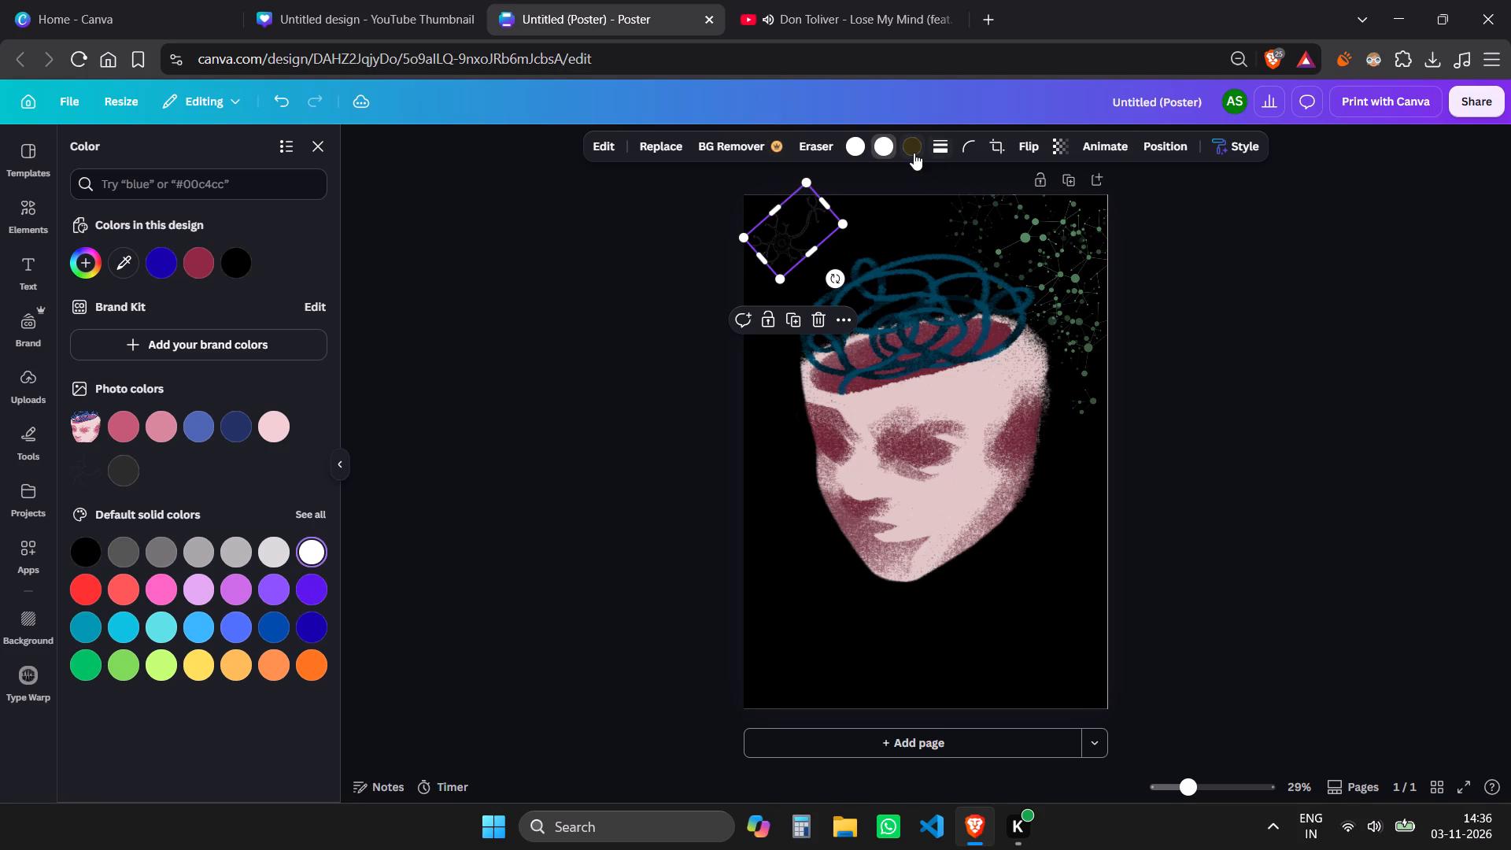
click(914, 153)
click(316, 547)
click(656, 304)
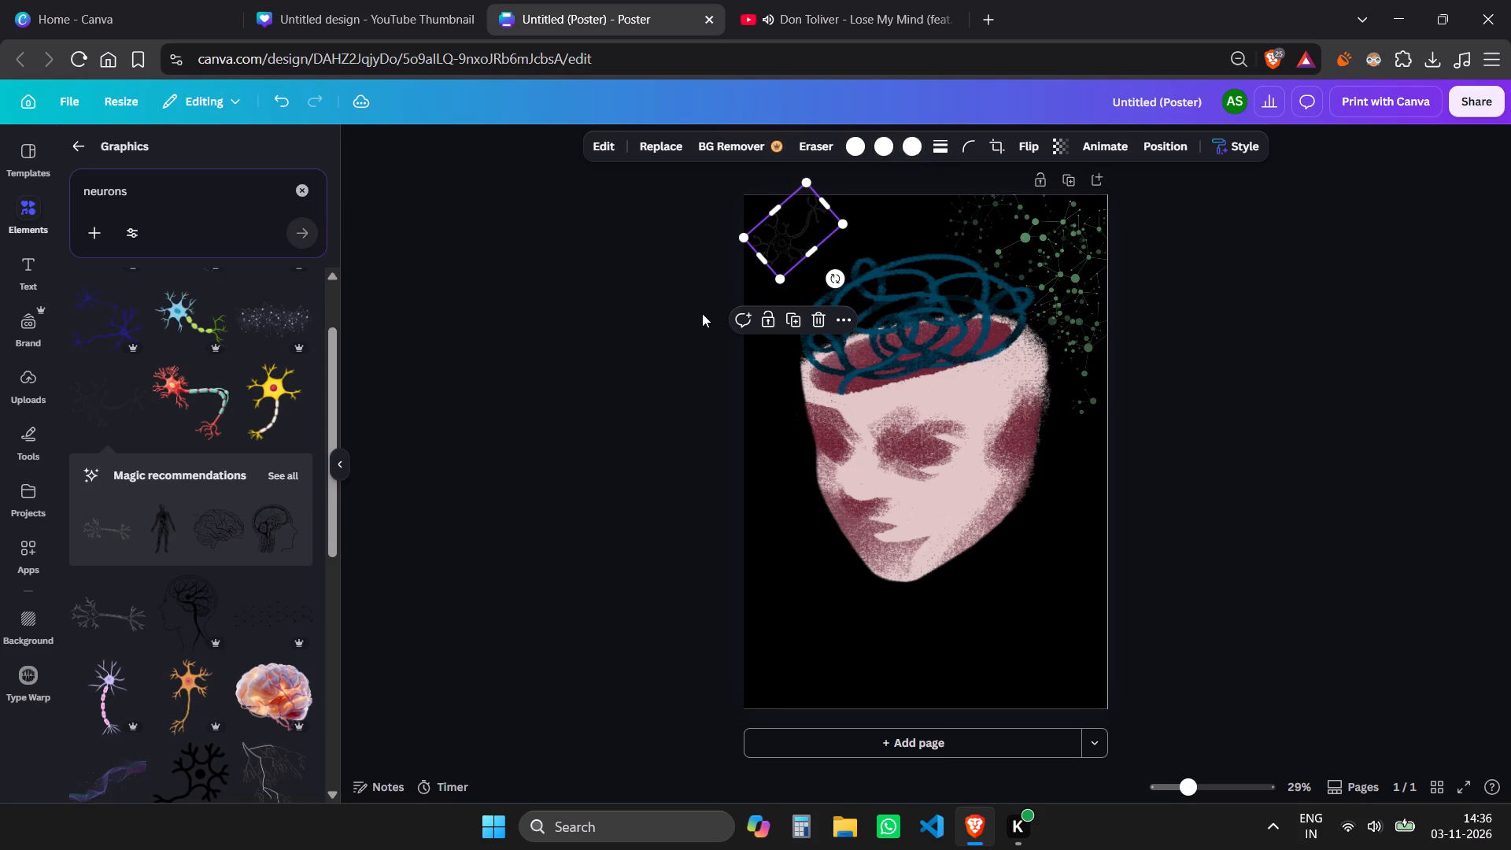
click(702, 327)
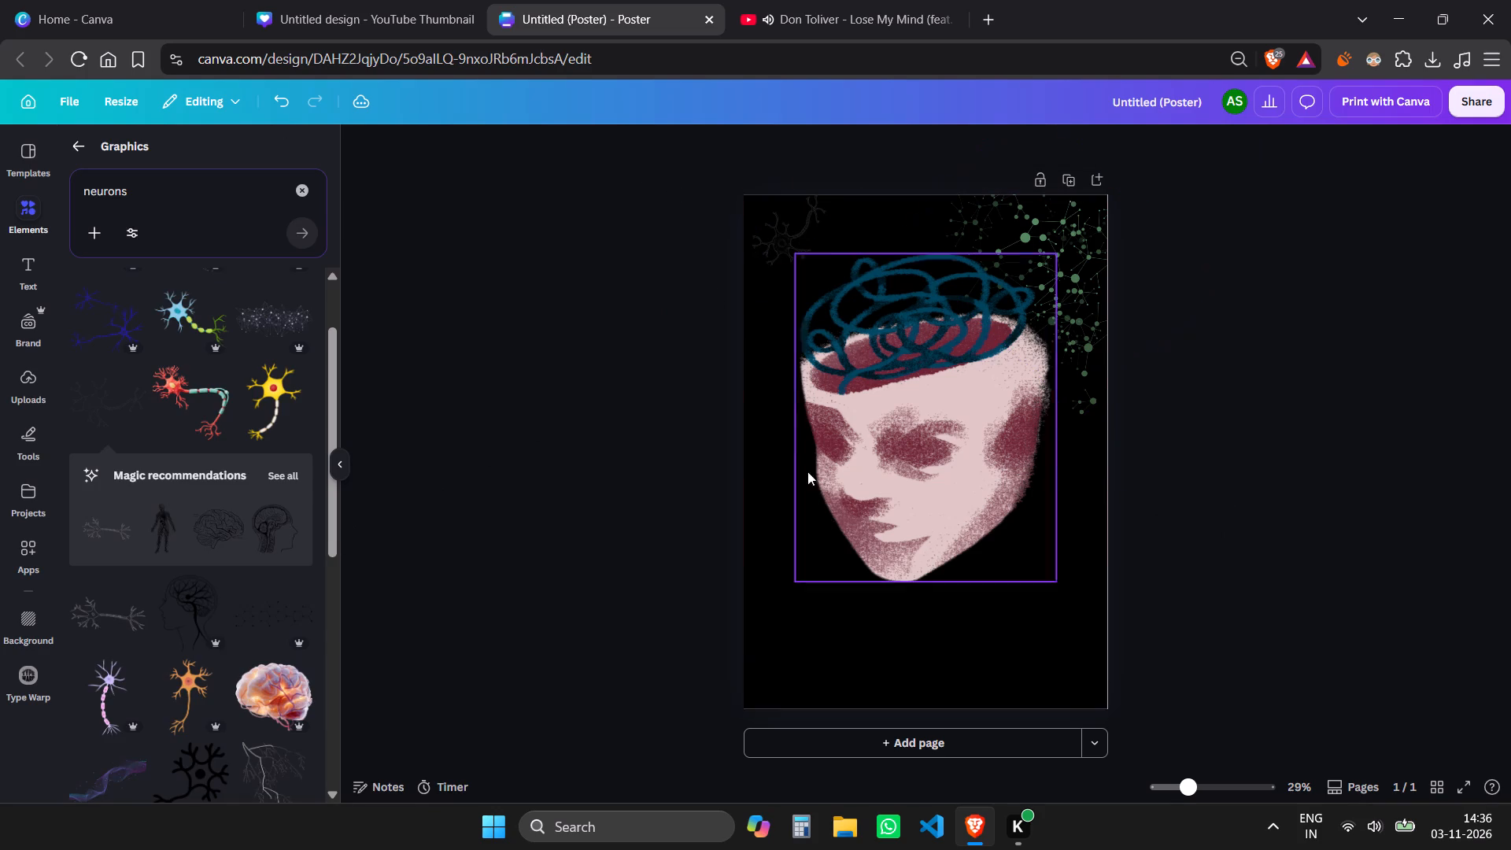
Add the teal branching neuron graphic with orange dots, turn it nearly upright, enlarge it slightly and place it below the chin.
scroll(210, 567, down, 4)
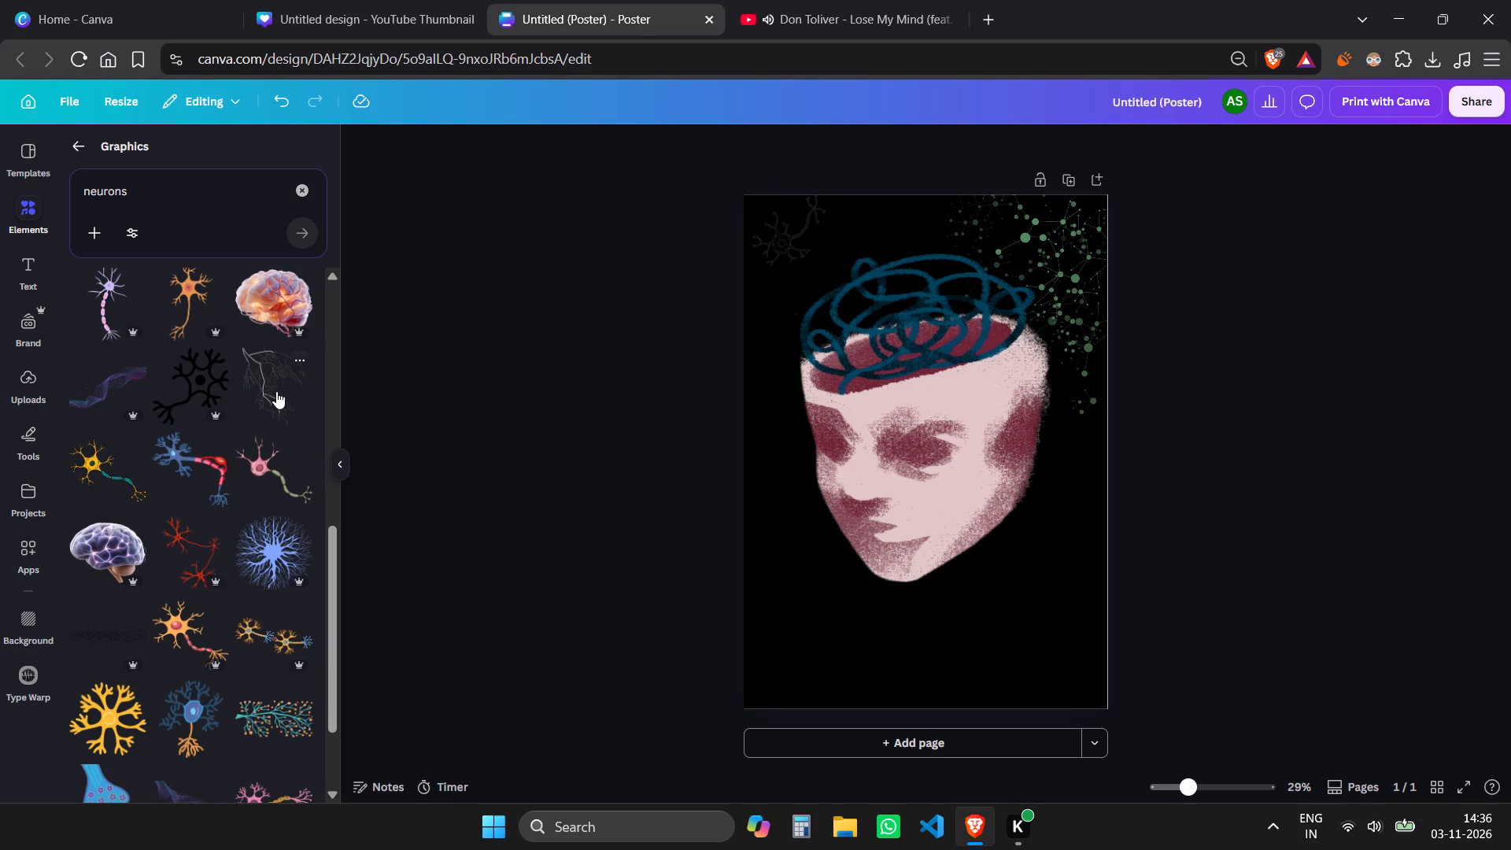
scroll(275, 408, down, 3)
click(264, 586)
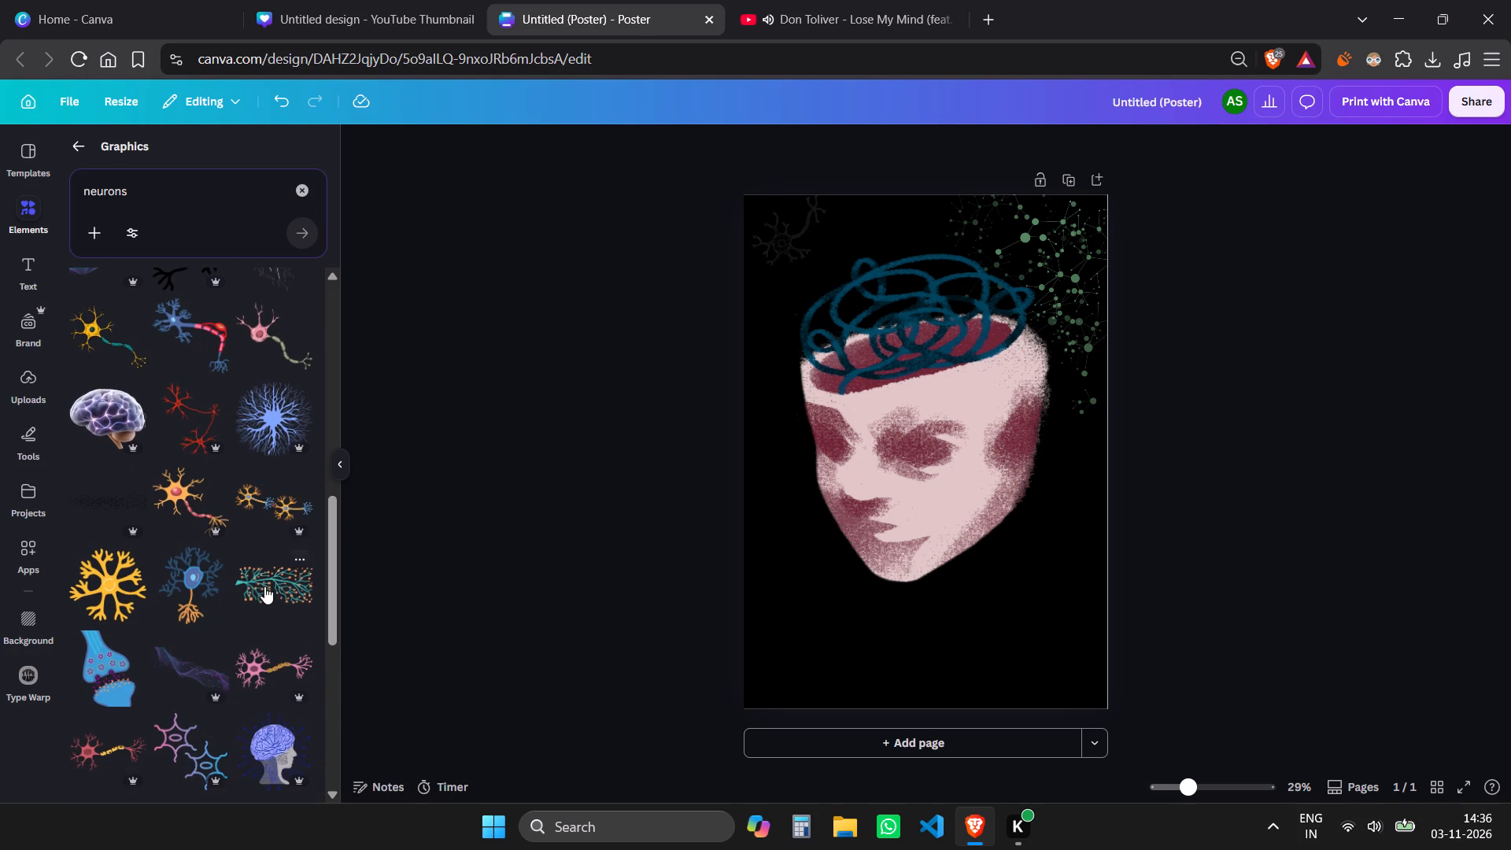
drag(922, 527, 979, 496)
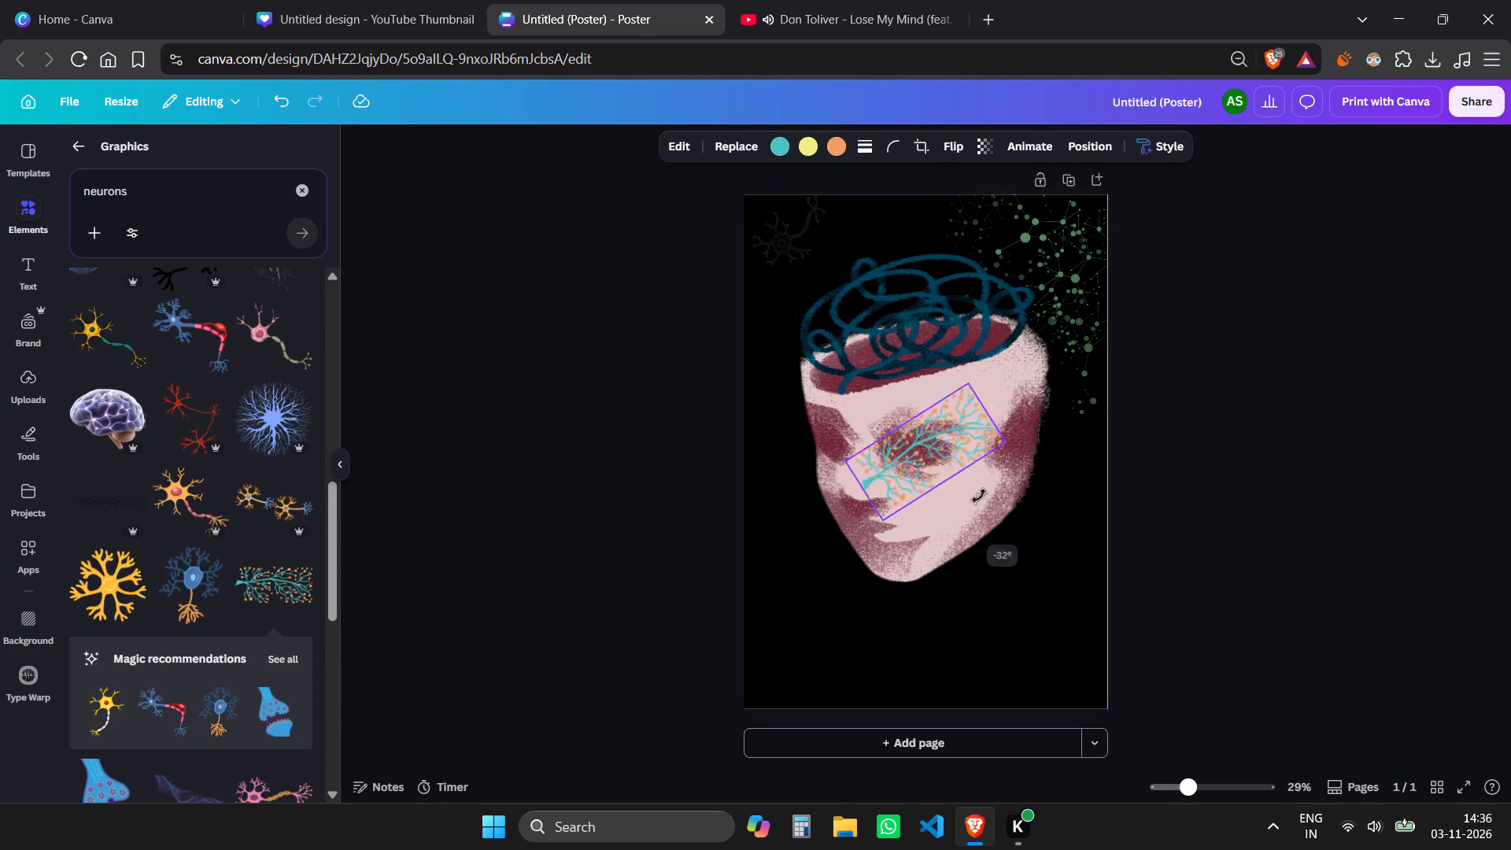
drag(979, 496, 988, 456)
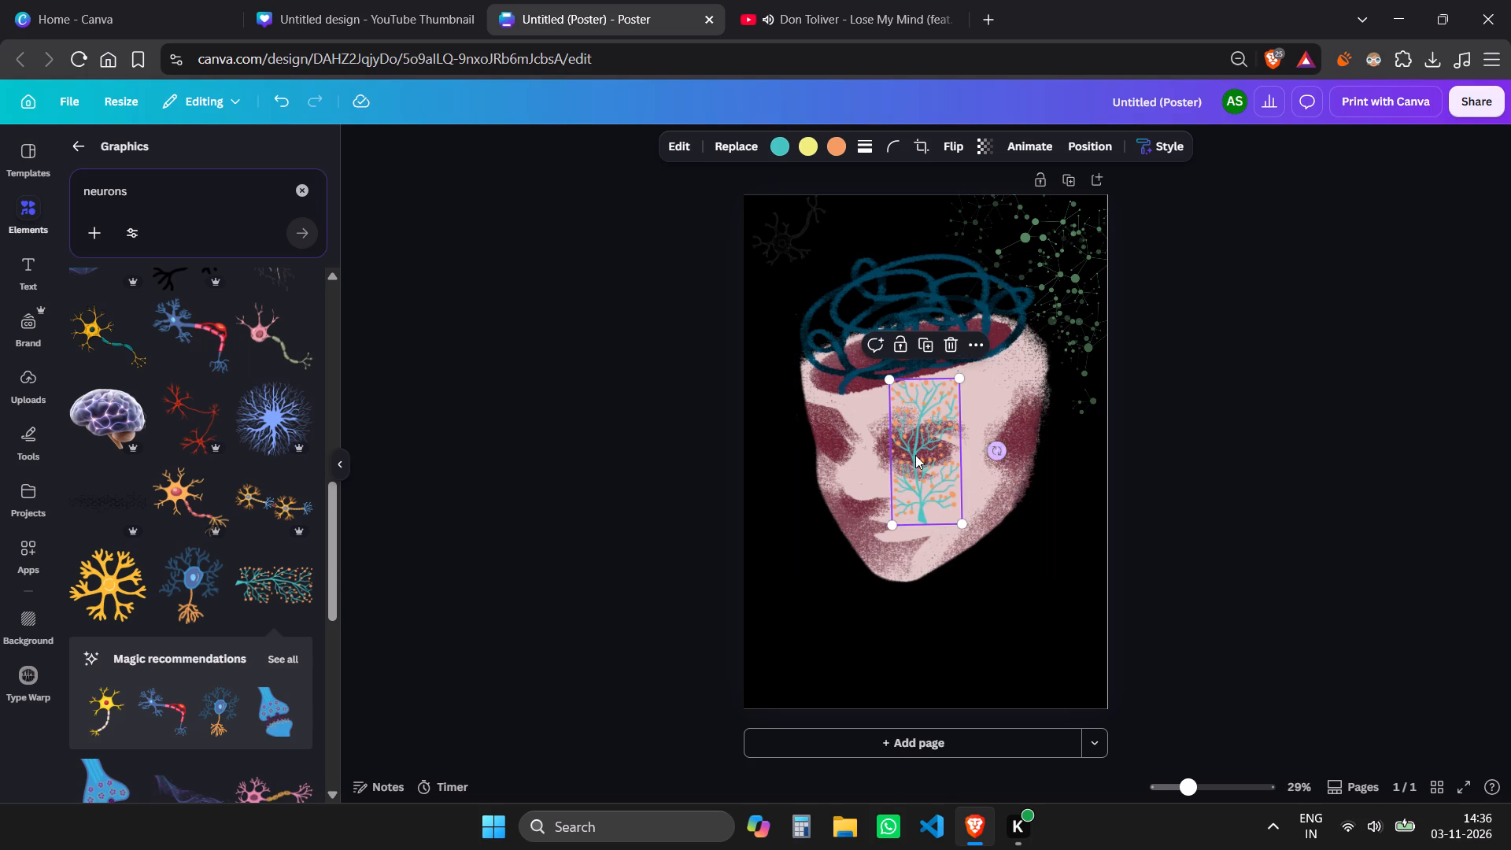
drag(910, 456, 904, 616)
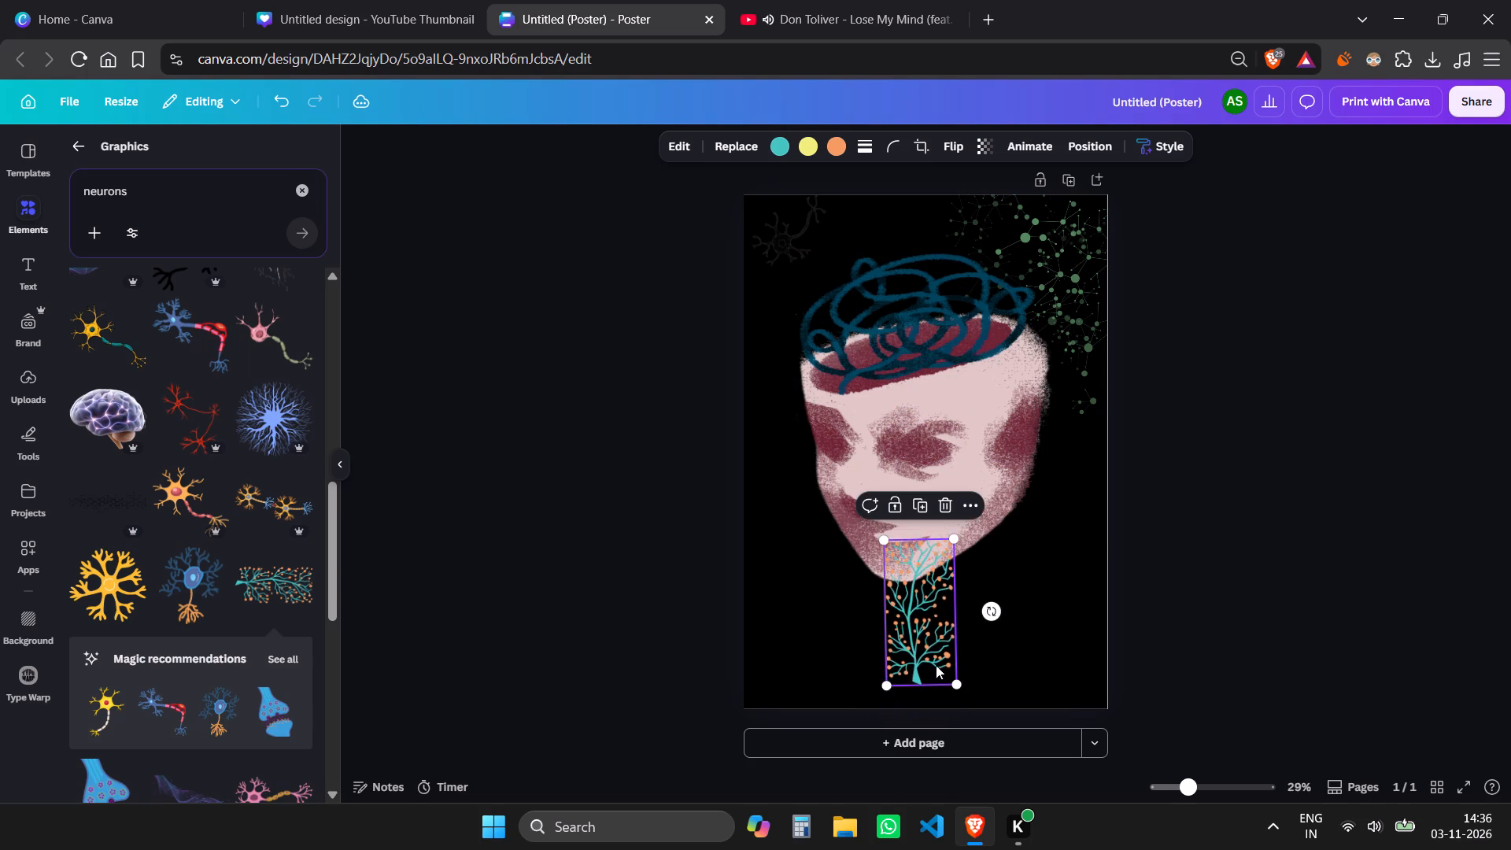
drag(953, 684, 992, 726)
drag(911, 636, 903, 611)
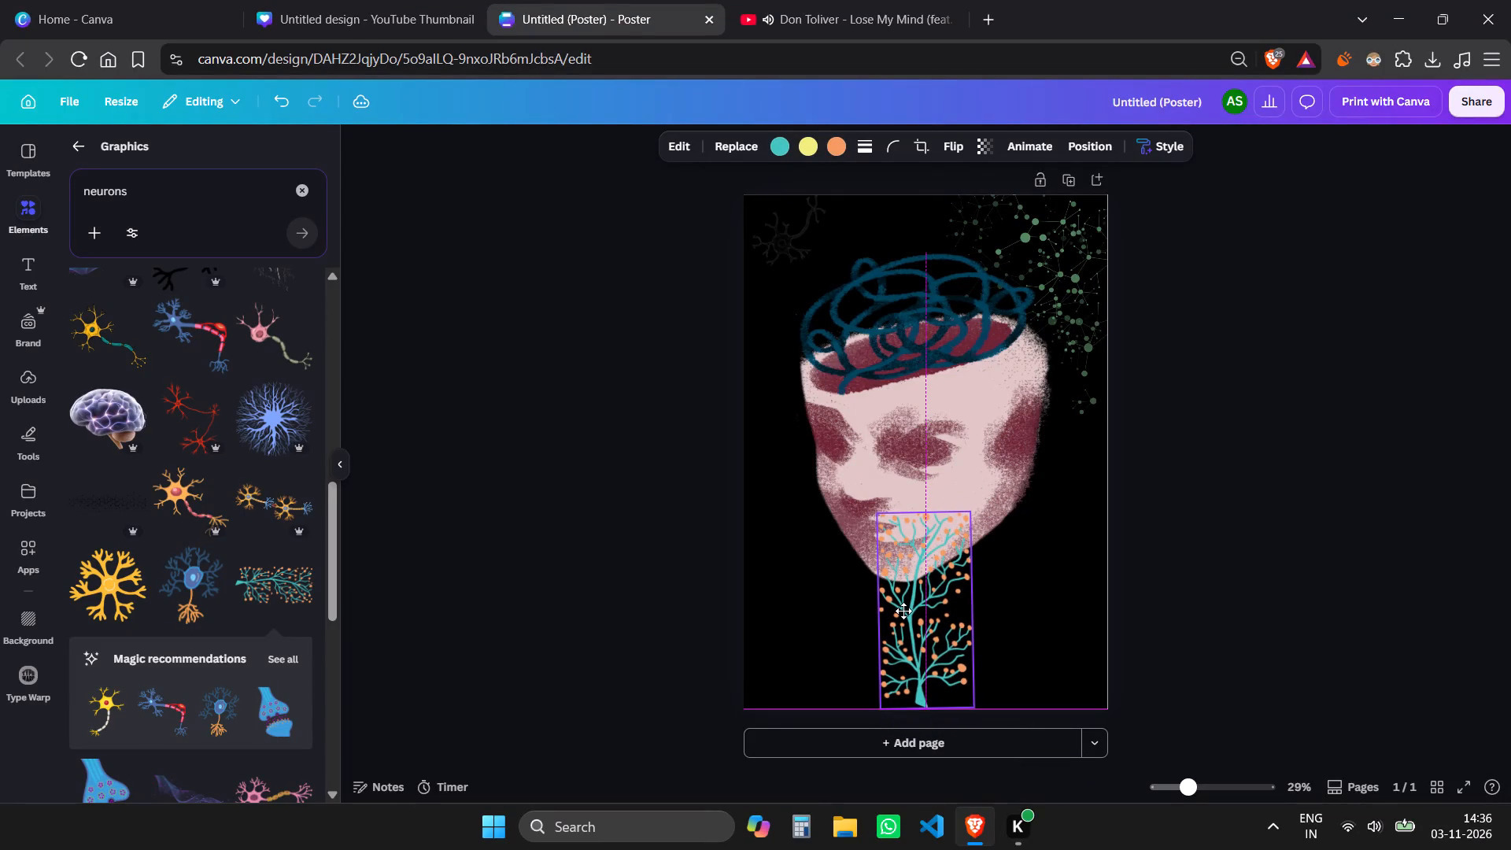
drag(903, 611, 907, 615)
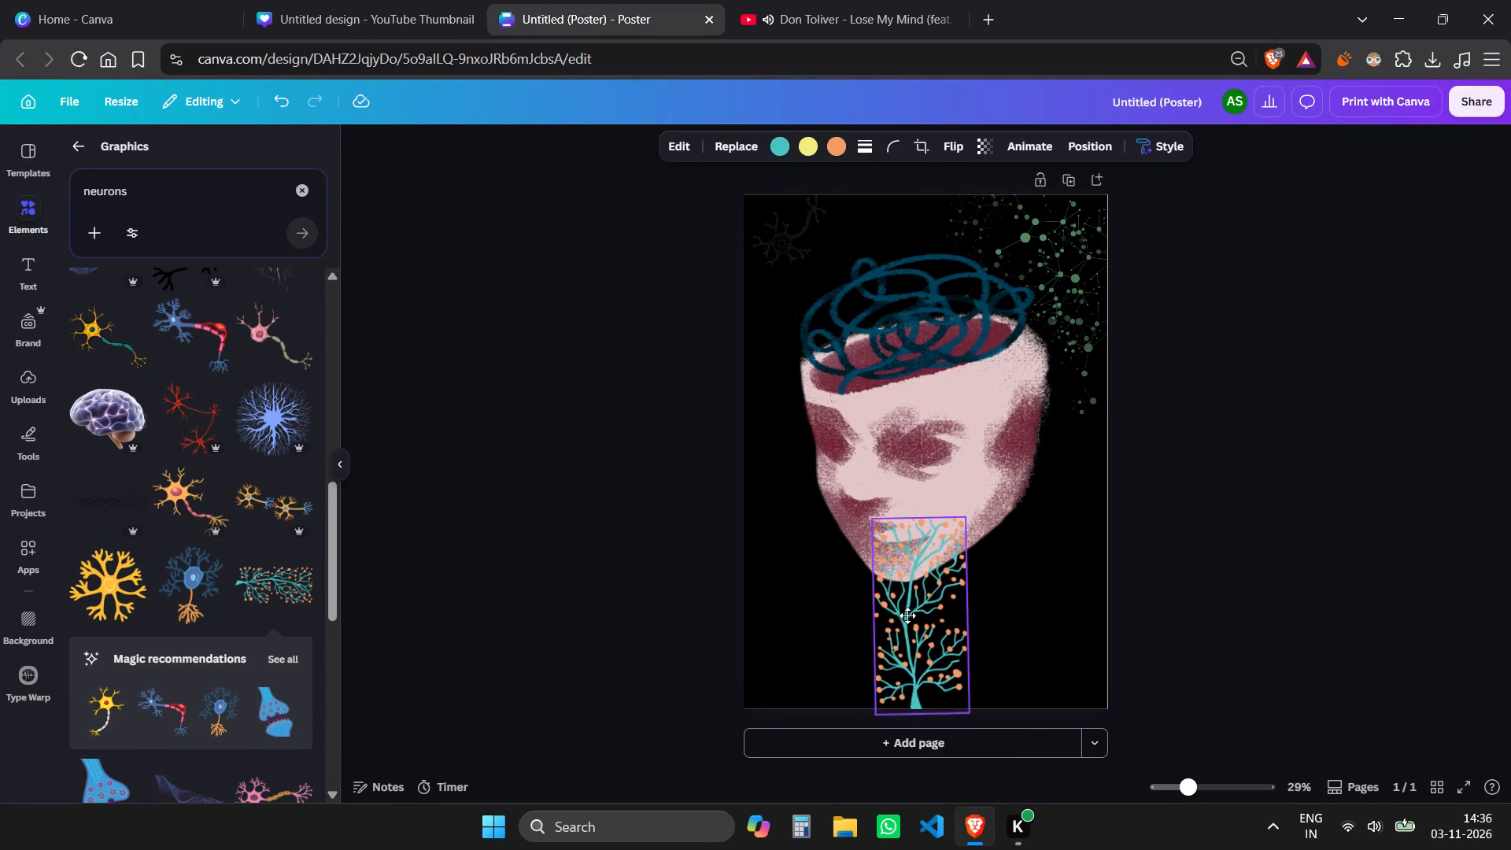
drag(907, 615, 899, 608)
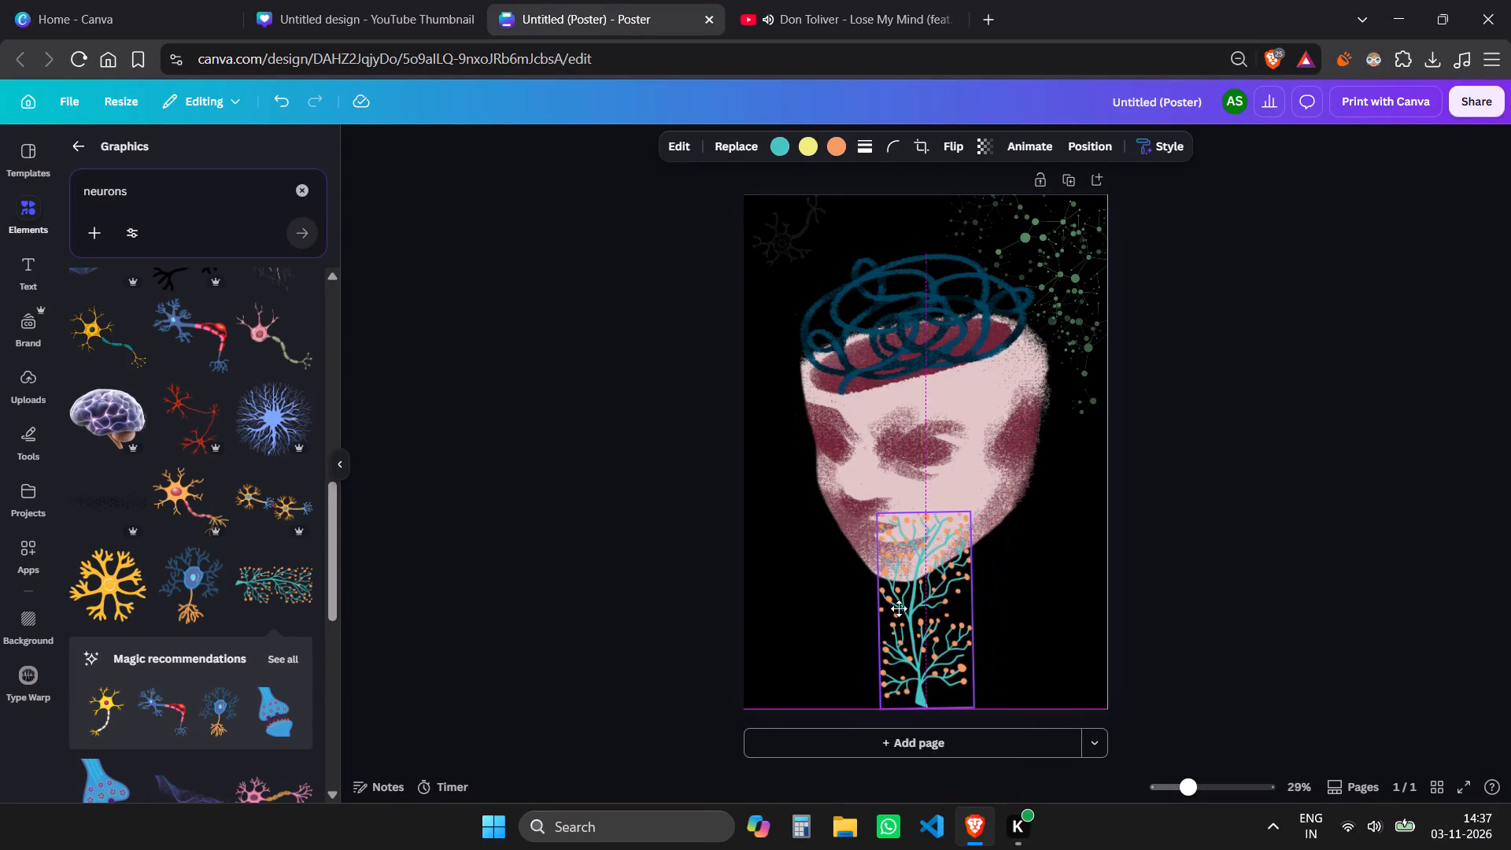
drag(899, 608, 895, 608)
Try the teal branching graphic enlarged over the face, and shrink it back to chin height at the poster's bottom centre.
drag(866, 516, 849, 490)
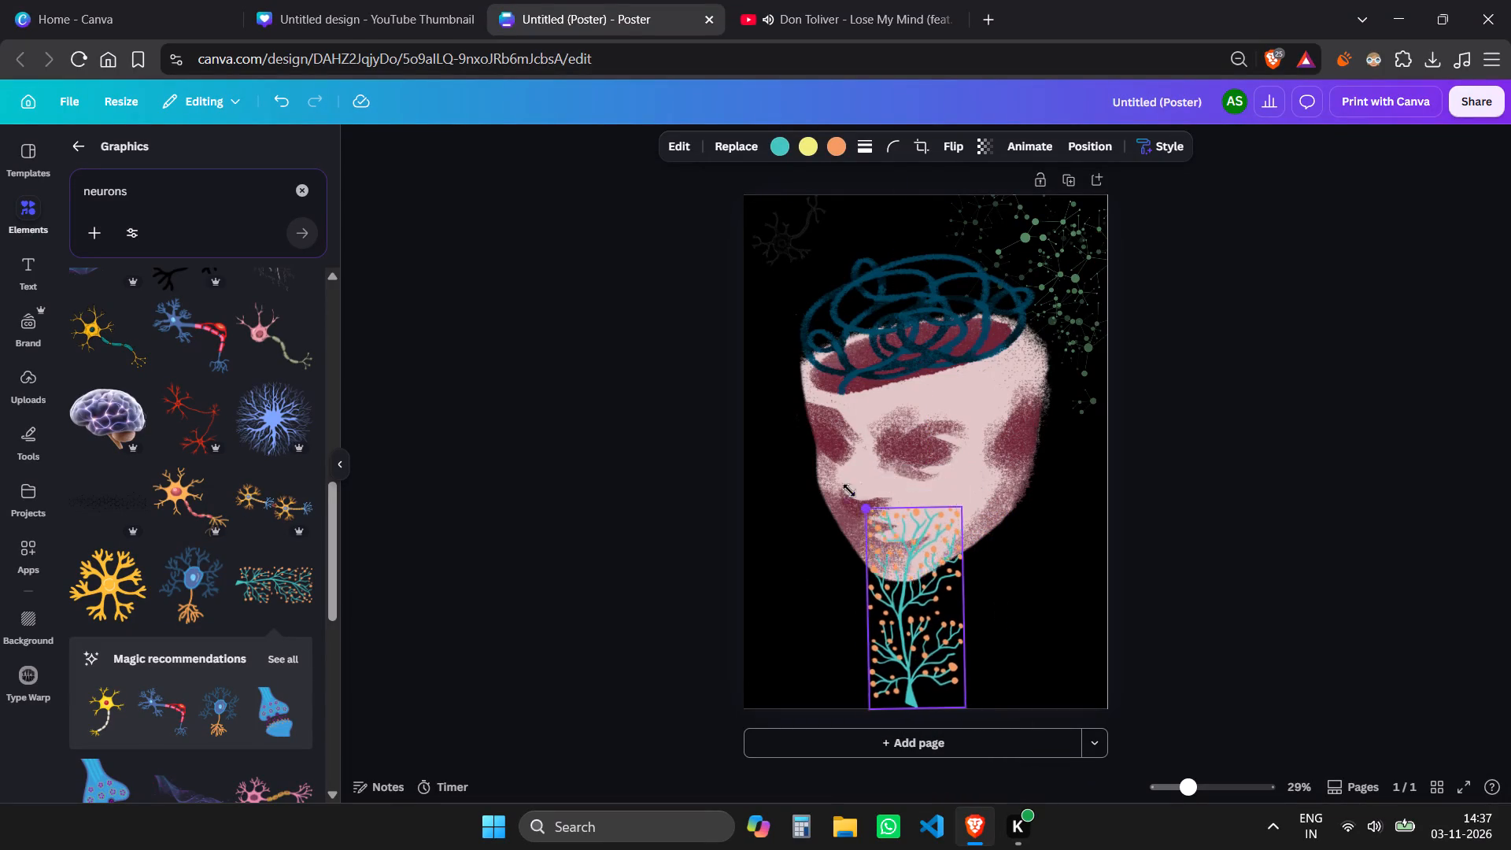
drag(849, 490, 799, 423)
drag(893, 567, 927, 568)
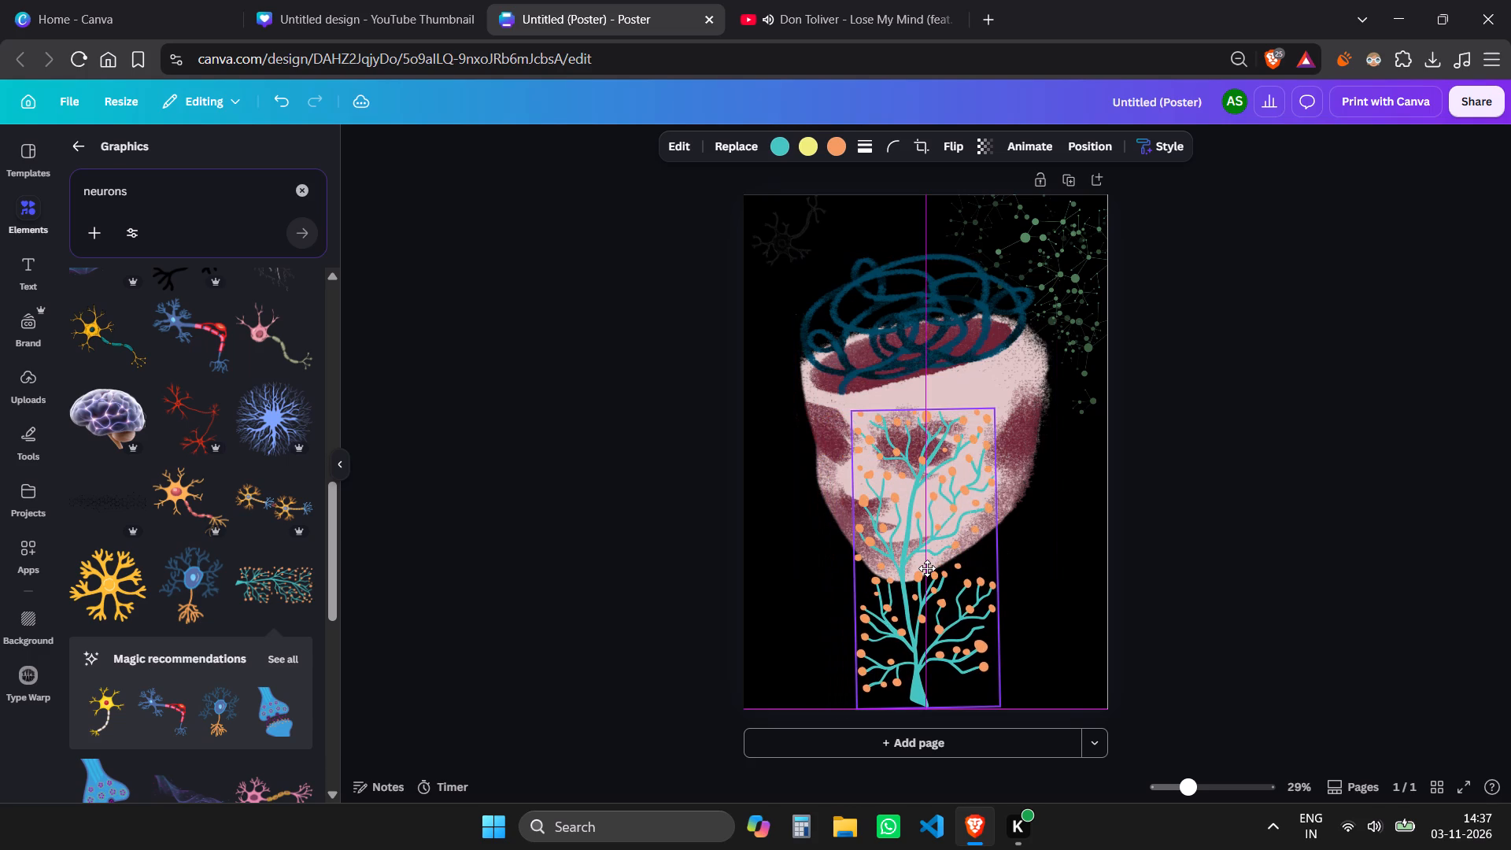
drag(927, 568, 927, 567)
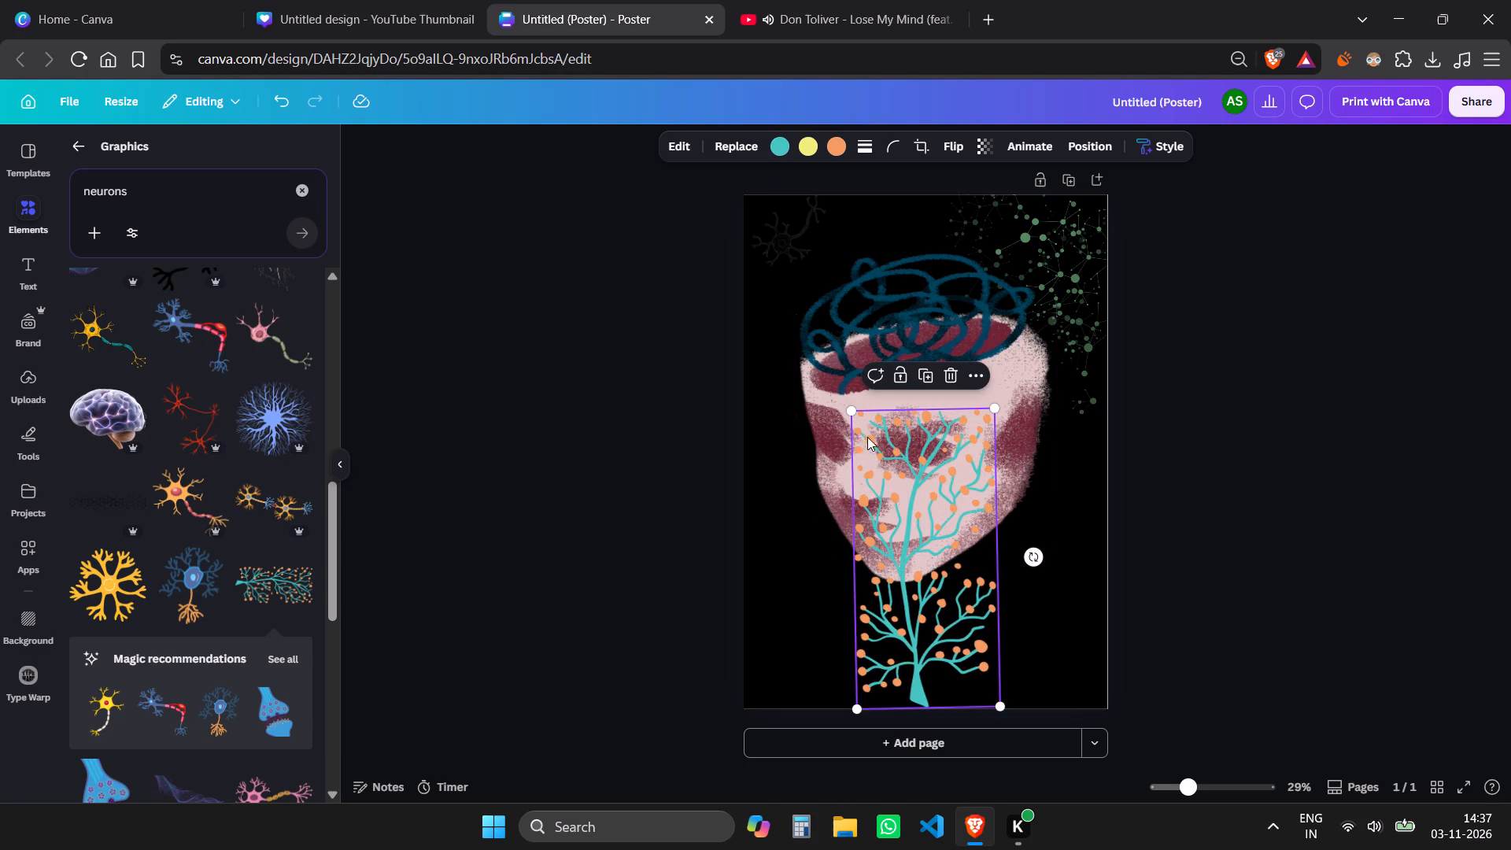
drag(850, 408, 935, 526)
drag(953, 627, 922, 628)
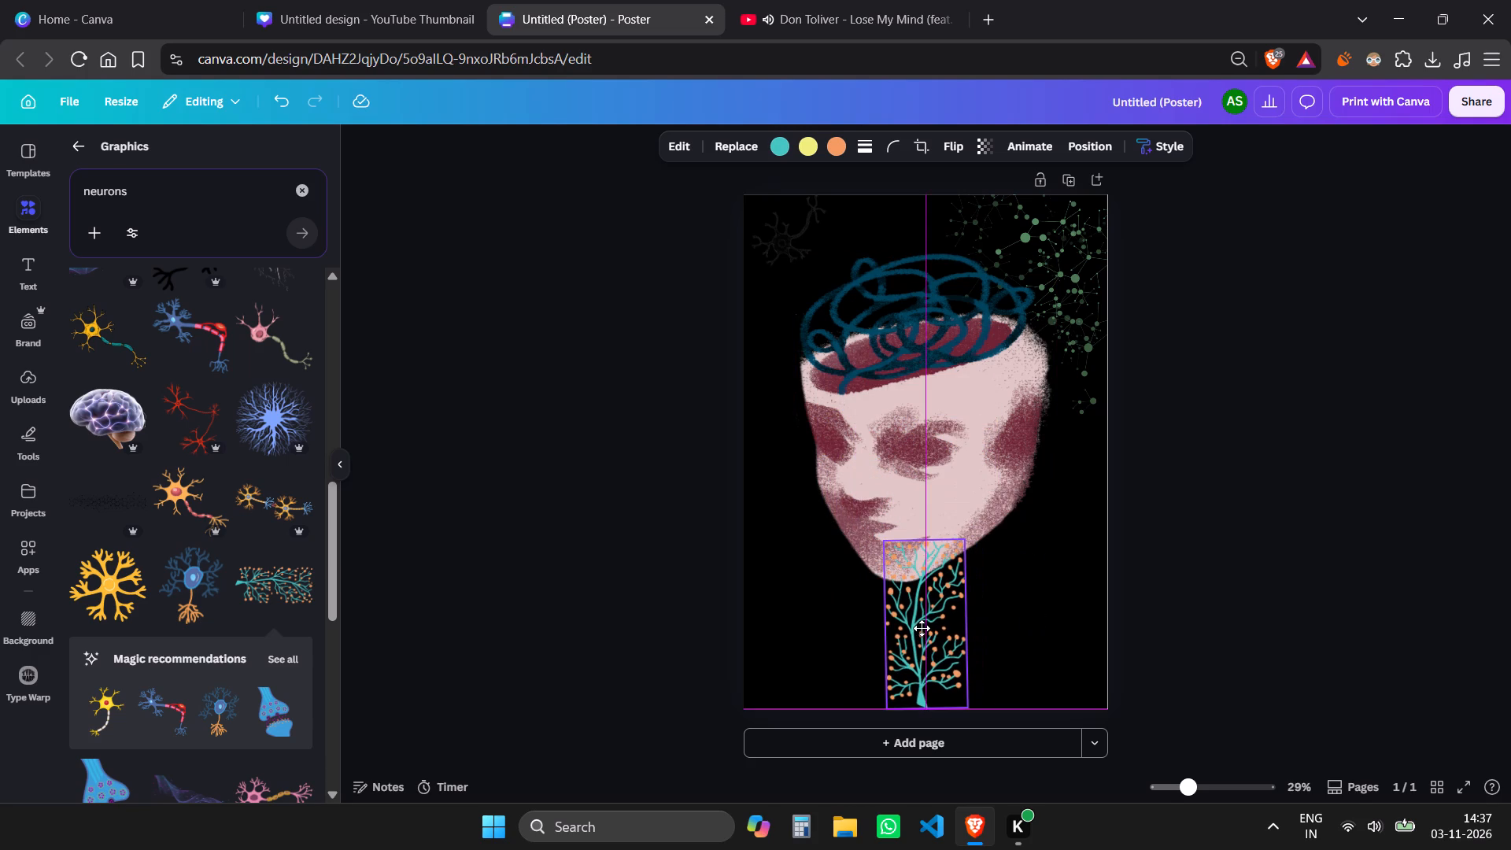
Move the teal branching graphic to the poster's bottom-right corner, enlarge it to over half the poster's height and straighten it upright.
drag(922, 628, 1061, 633)
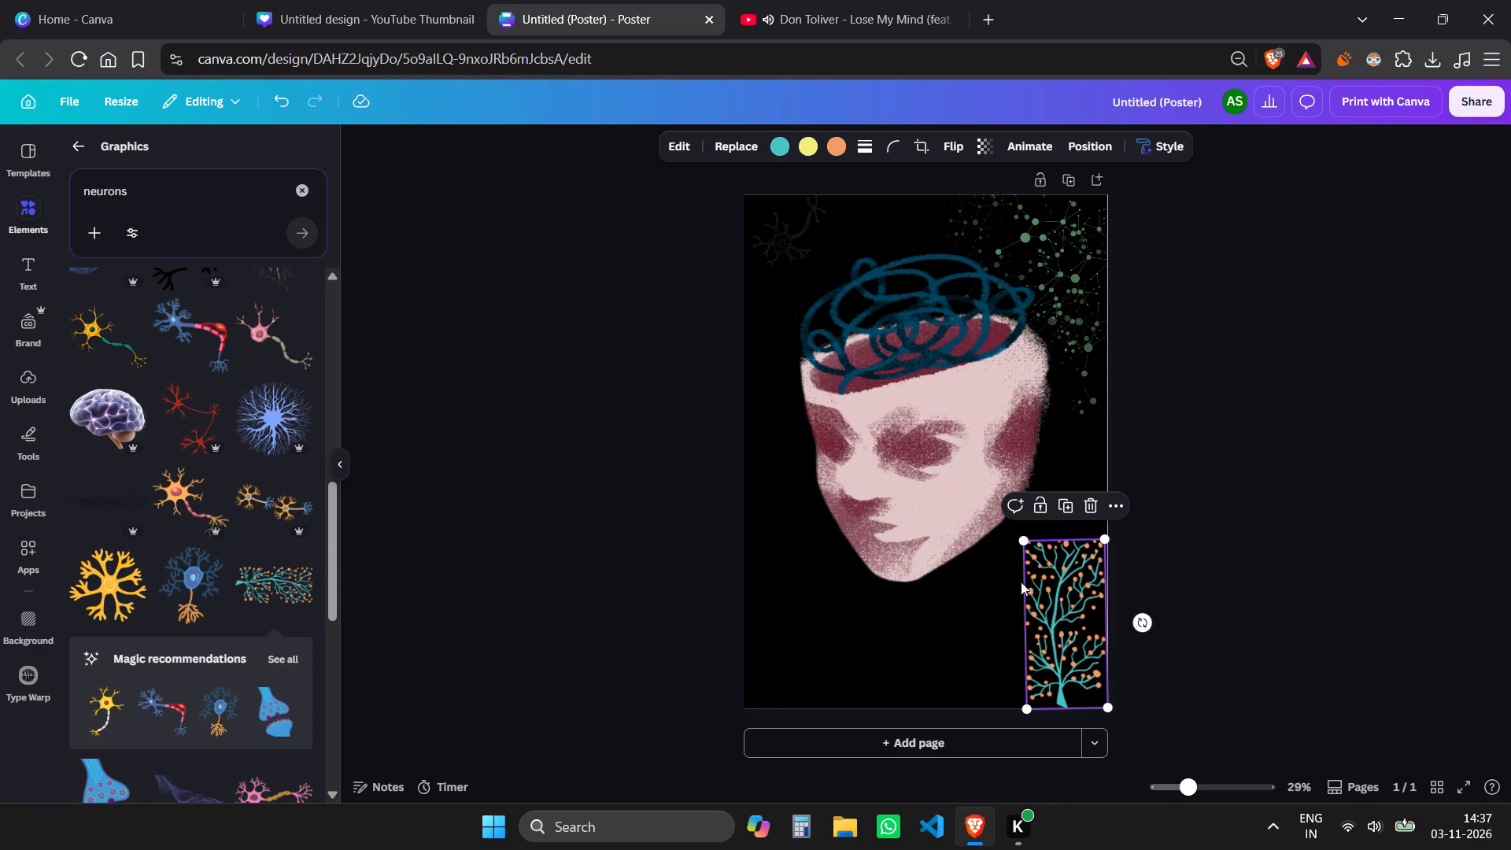
drag(1022, 540, 940, 412)
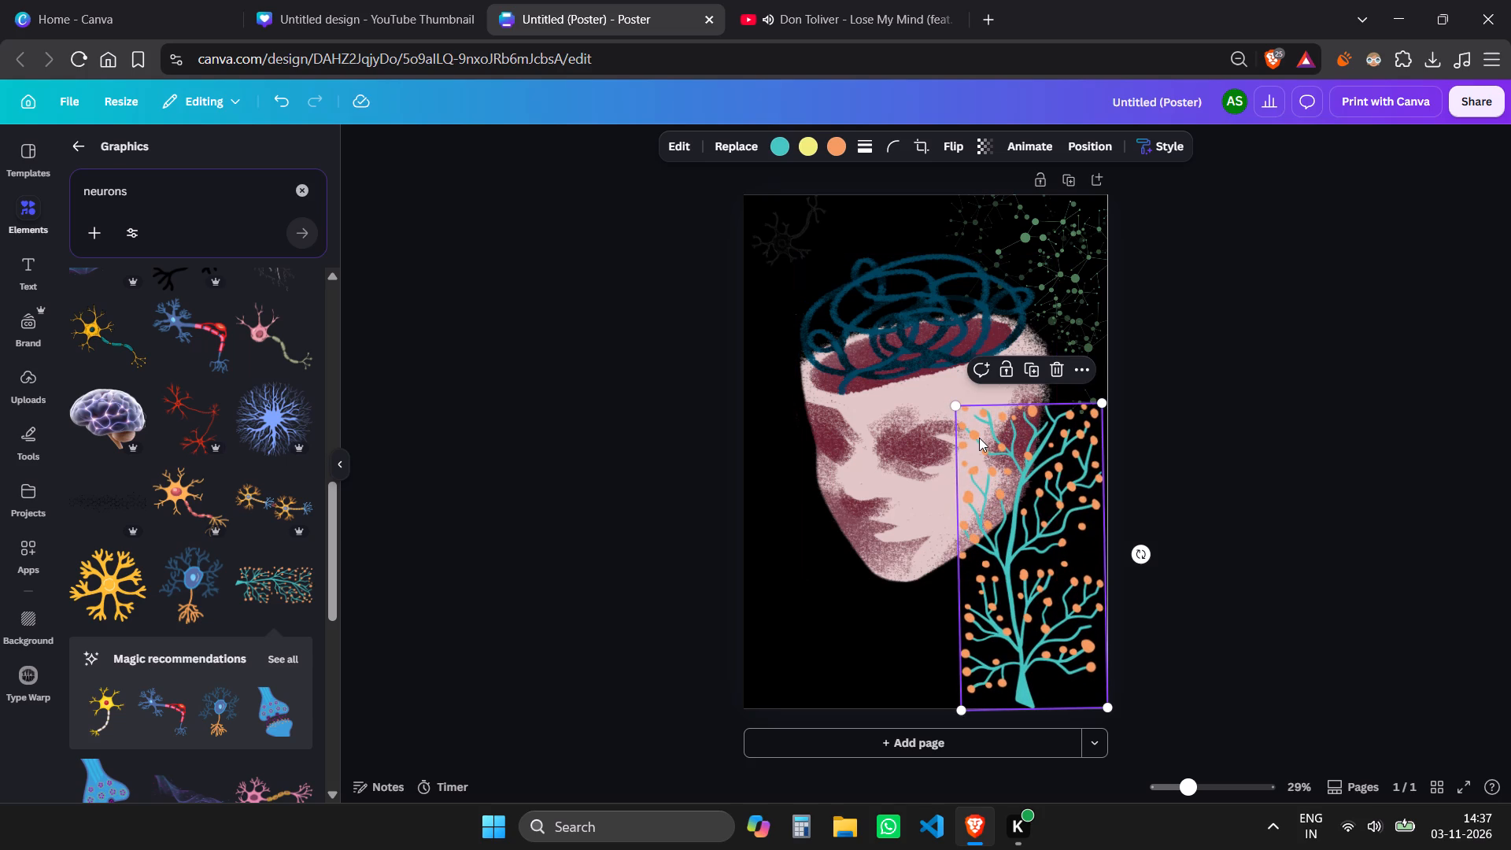
drag(1145, 549, 1145, 549)
drag(1145, 549, 1144, 507)
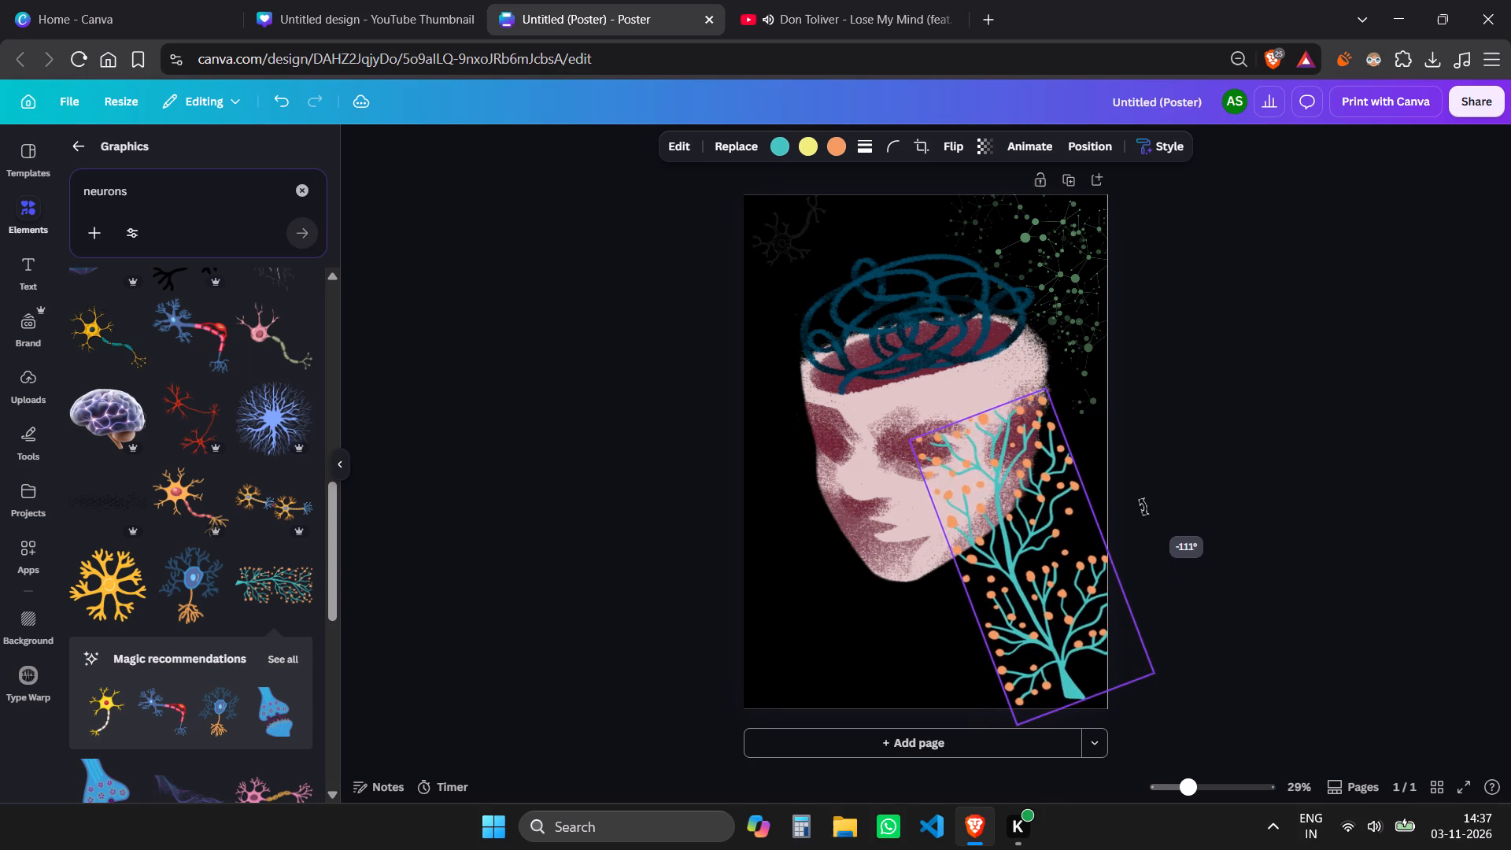
drag(1144, 507, 1153, 534)
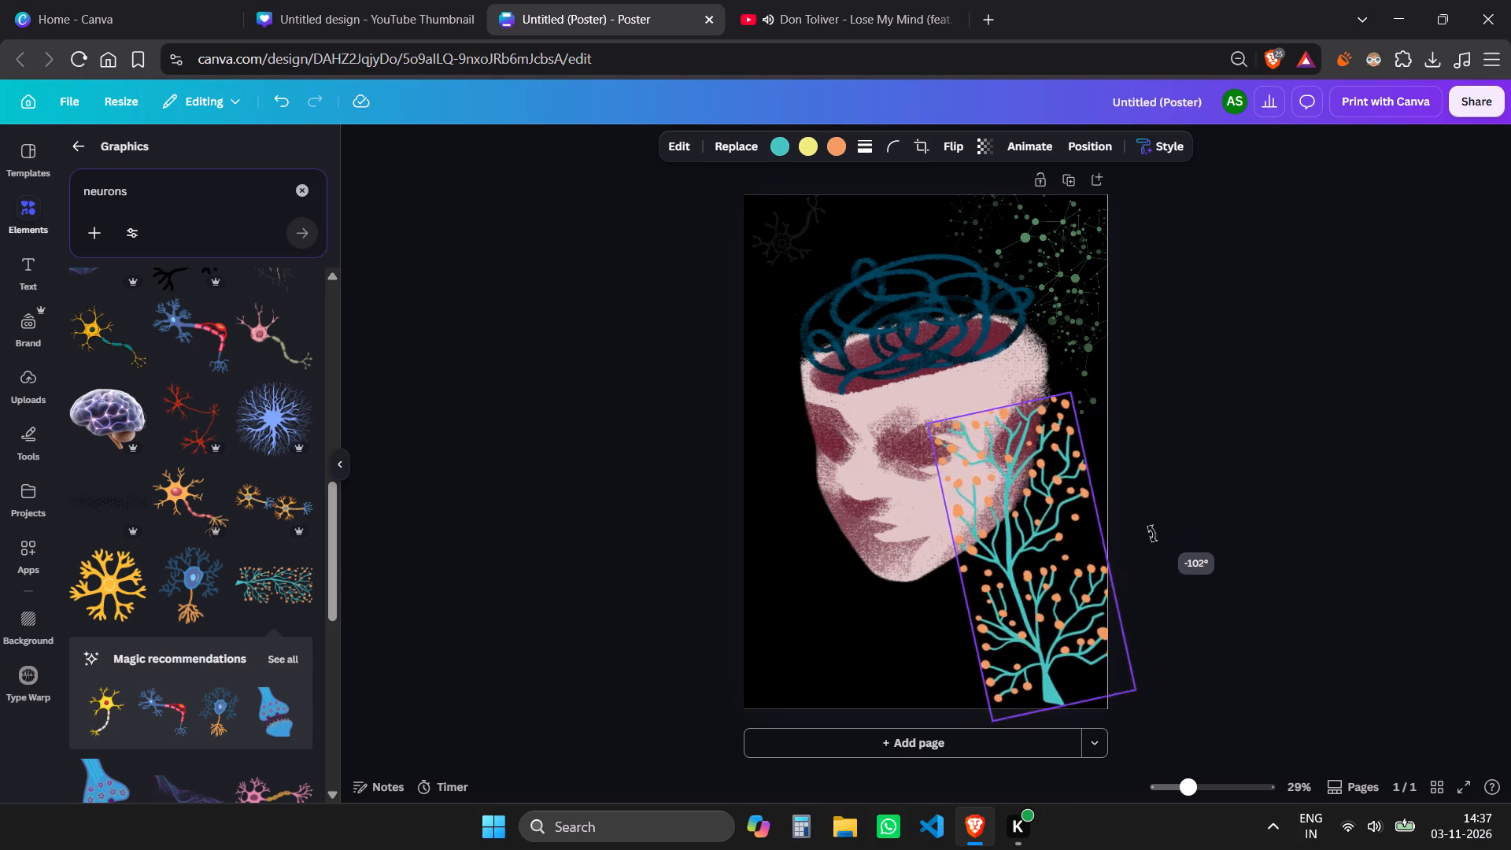
drag(1153, 534, 1153, 552)
drag(1087, 556, 1091, 560)
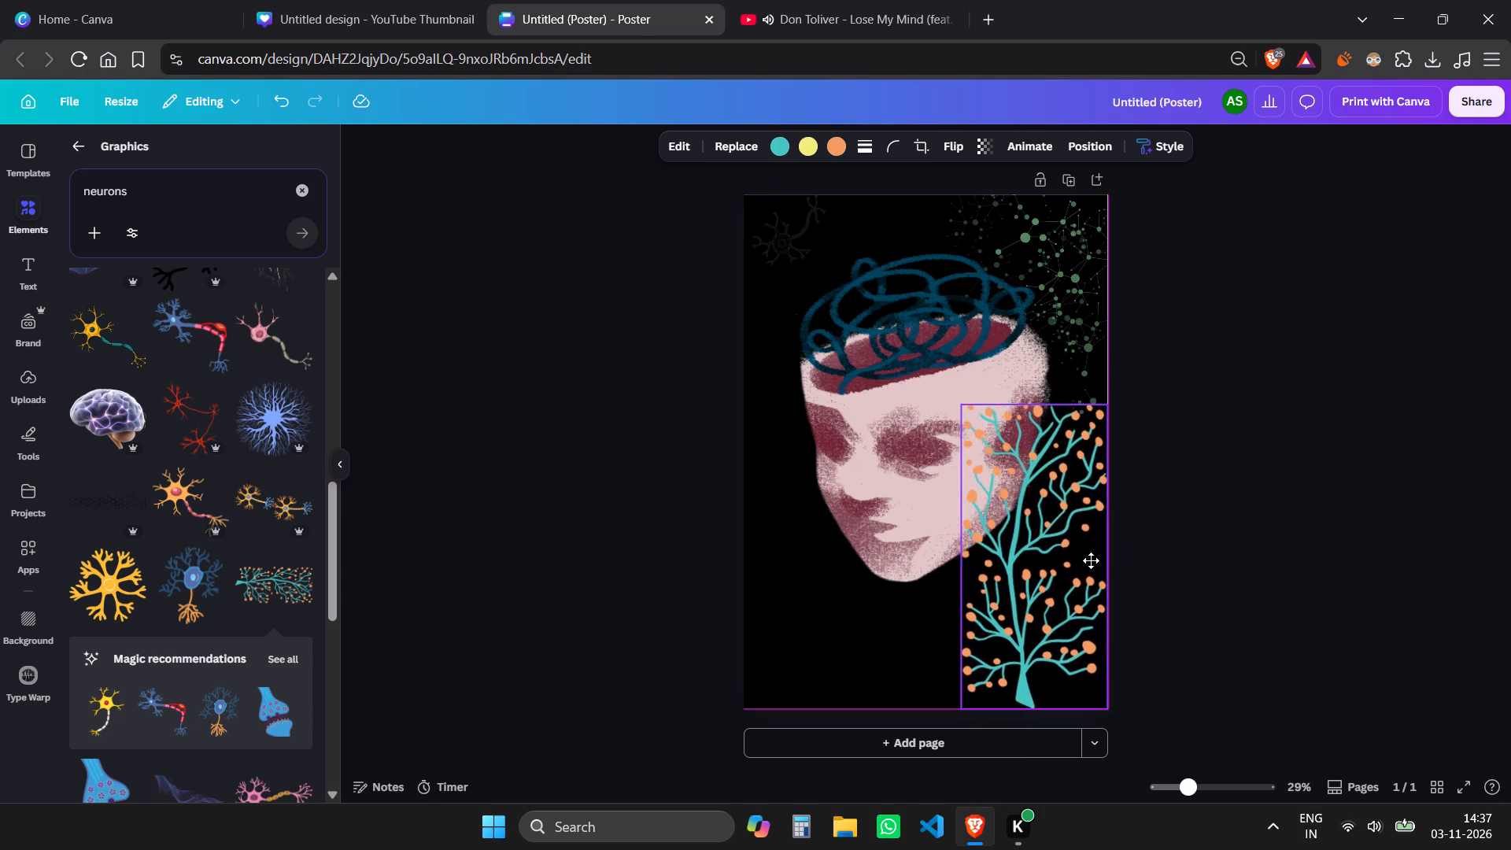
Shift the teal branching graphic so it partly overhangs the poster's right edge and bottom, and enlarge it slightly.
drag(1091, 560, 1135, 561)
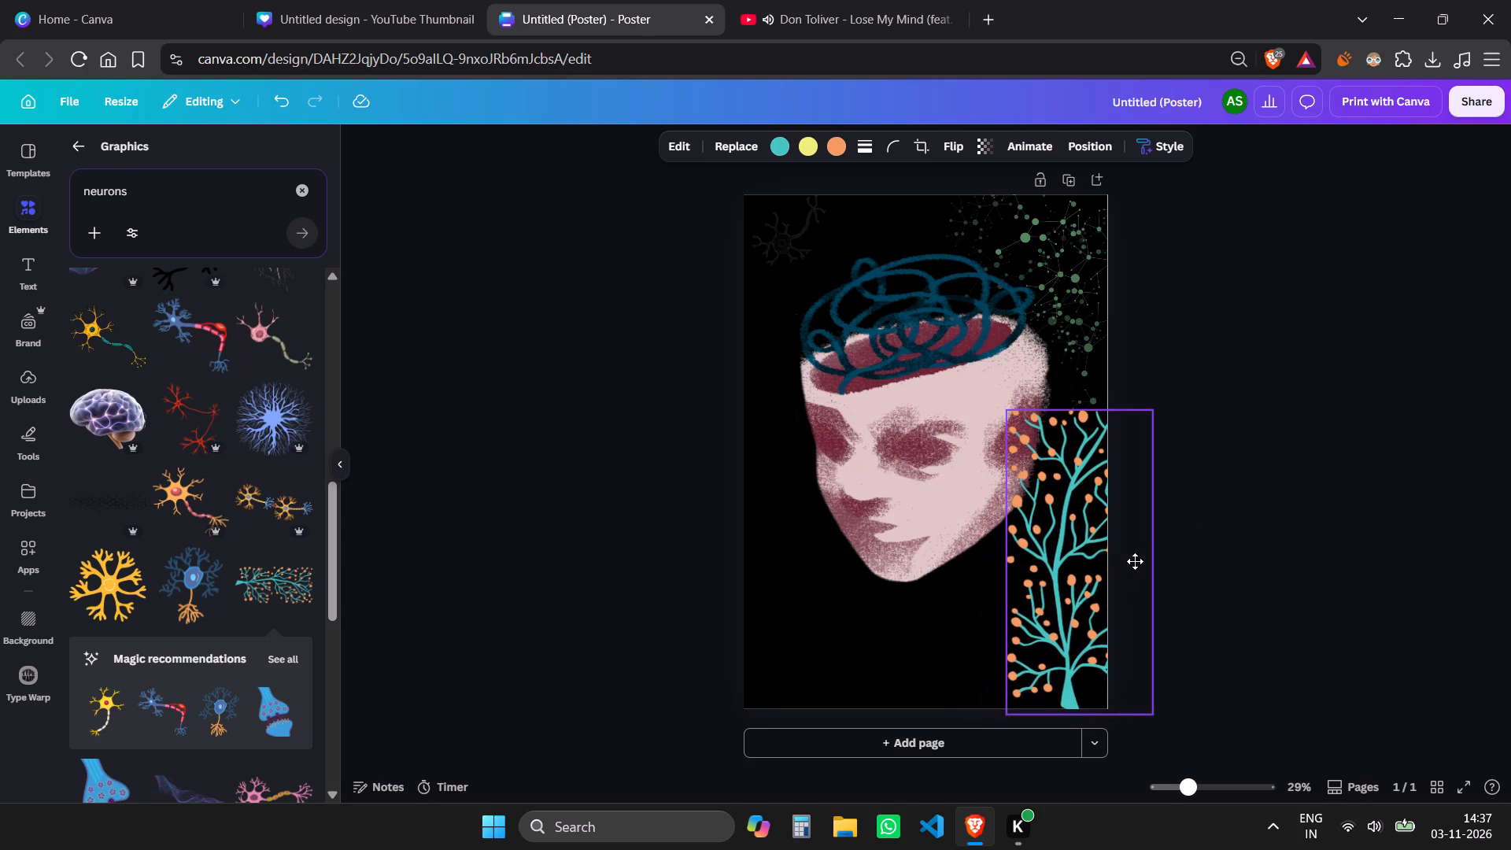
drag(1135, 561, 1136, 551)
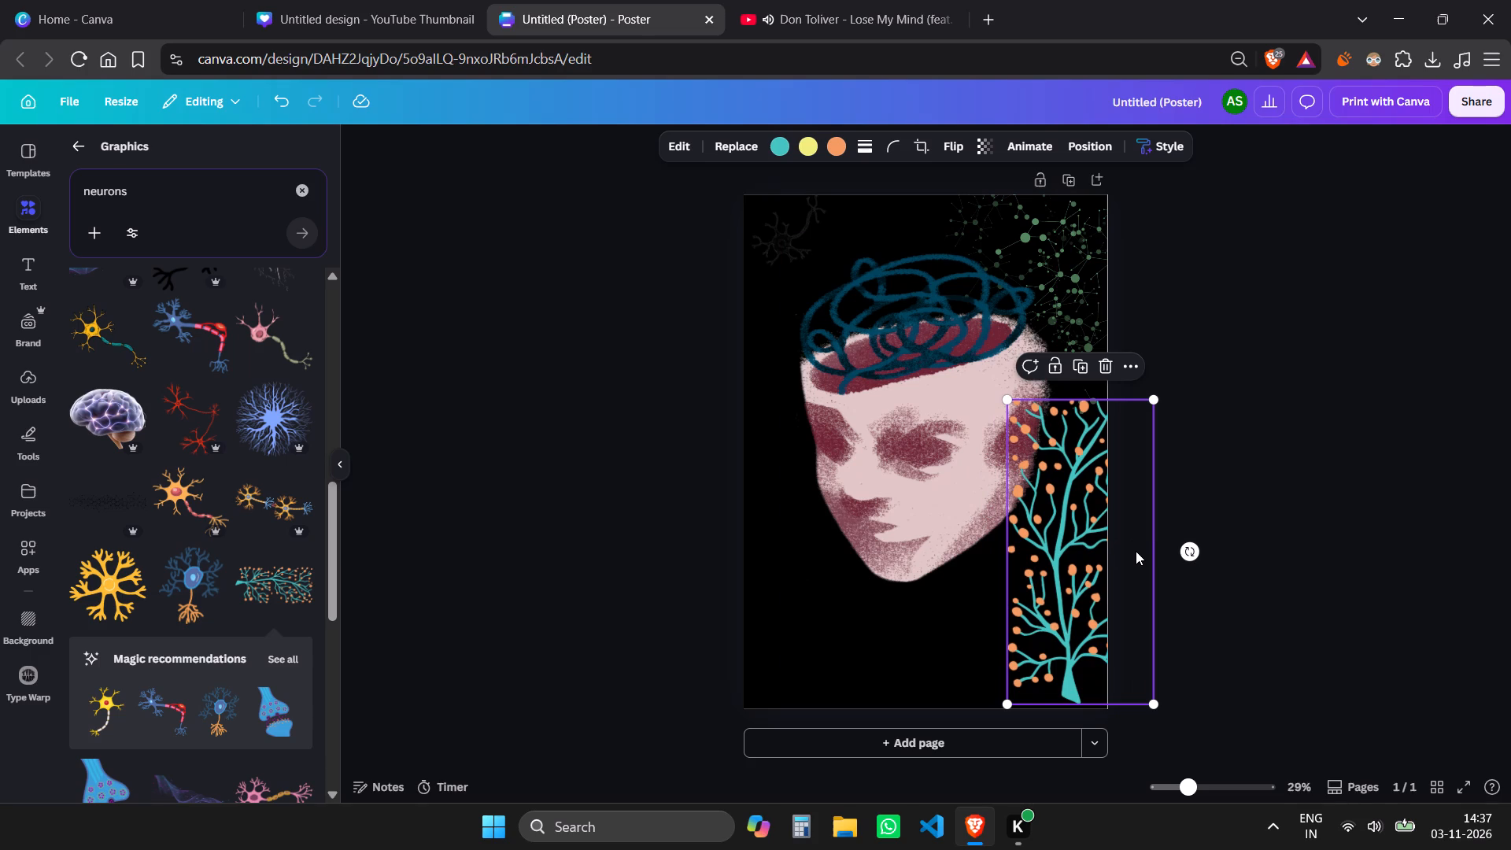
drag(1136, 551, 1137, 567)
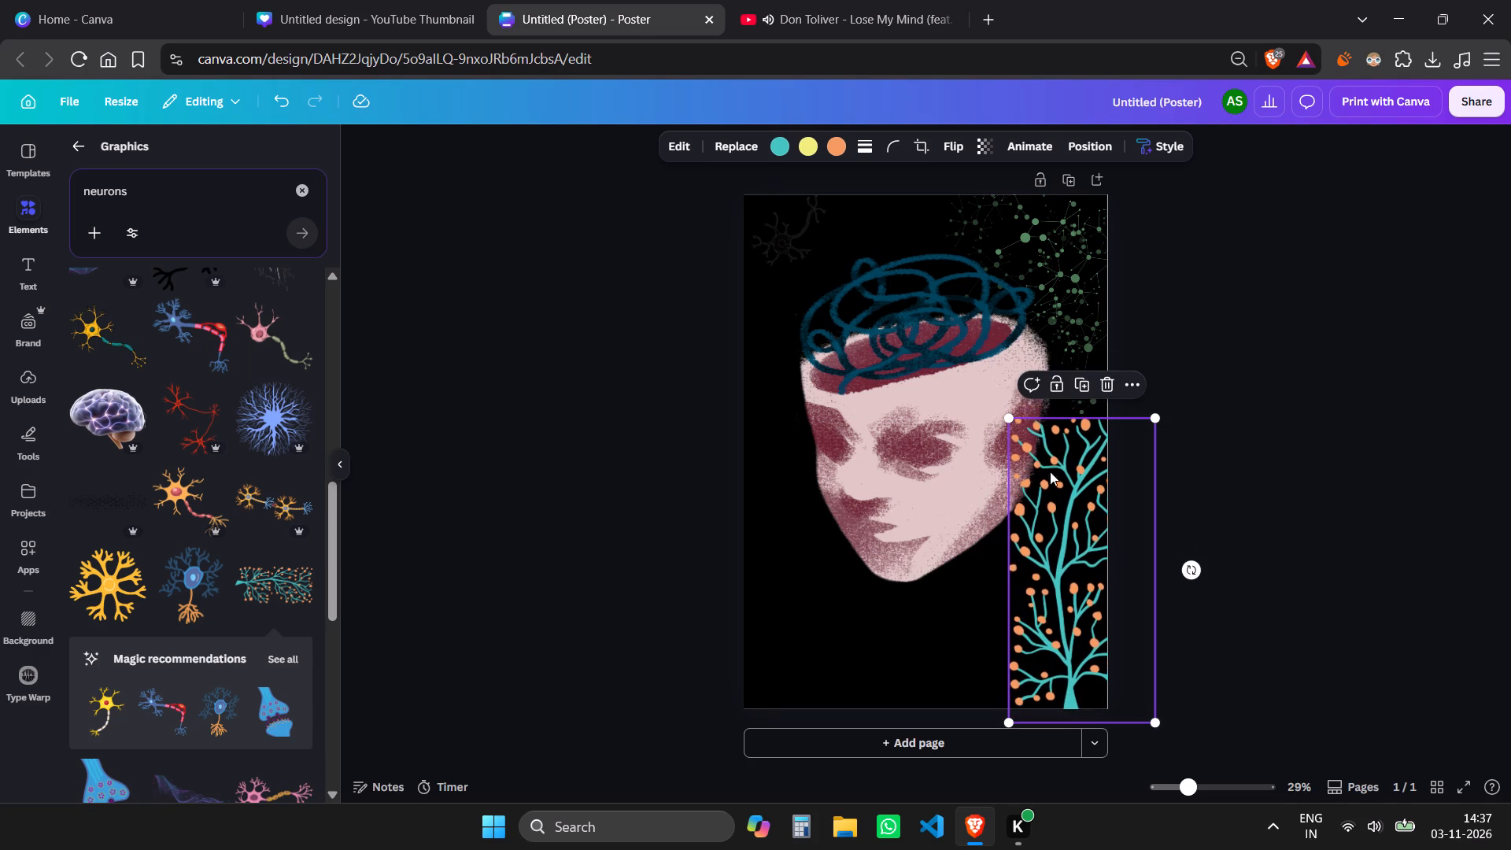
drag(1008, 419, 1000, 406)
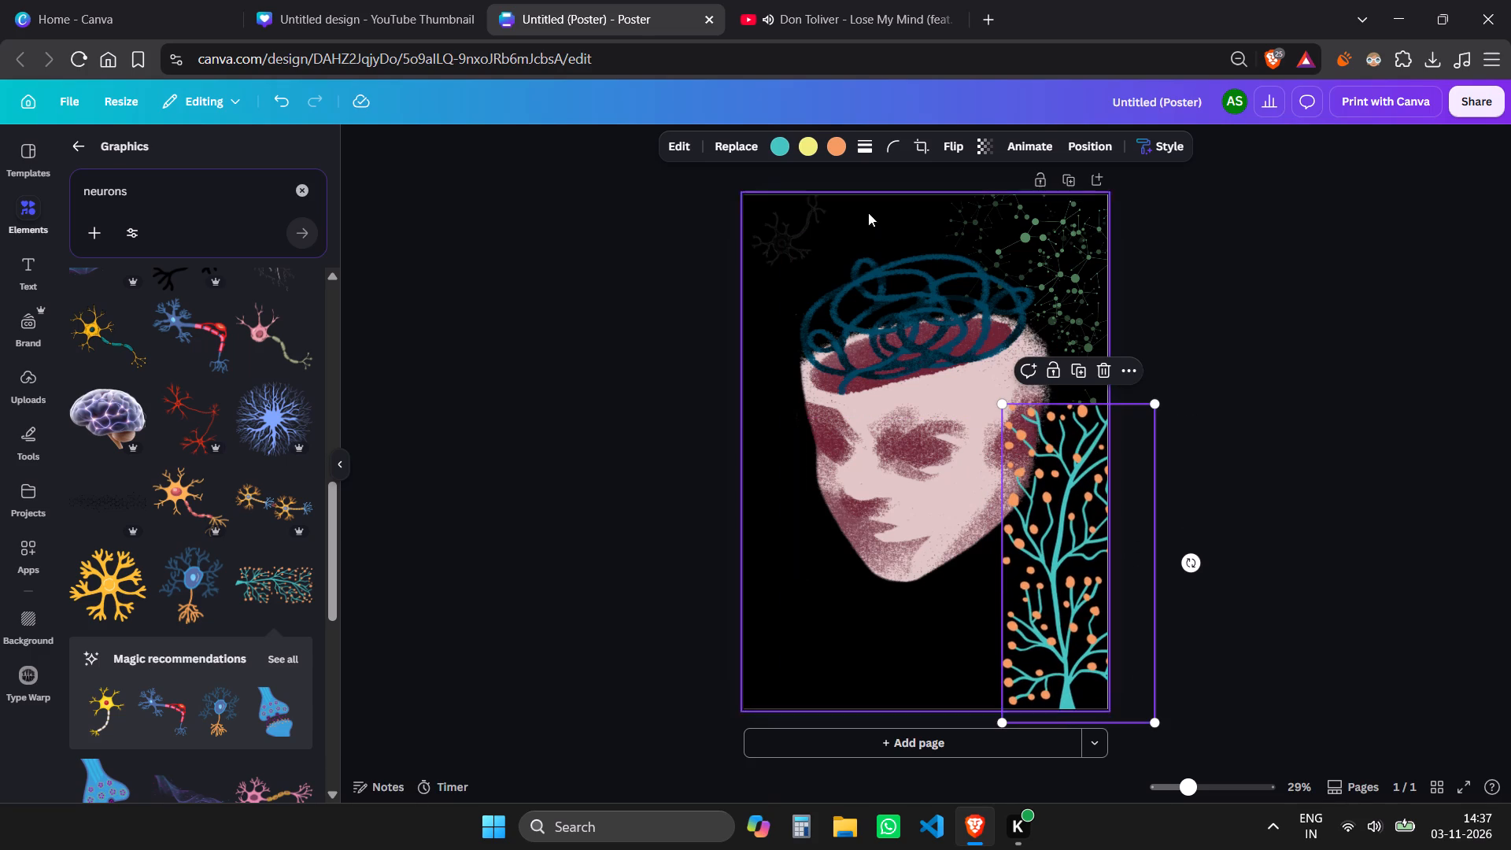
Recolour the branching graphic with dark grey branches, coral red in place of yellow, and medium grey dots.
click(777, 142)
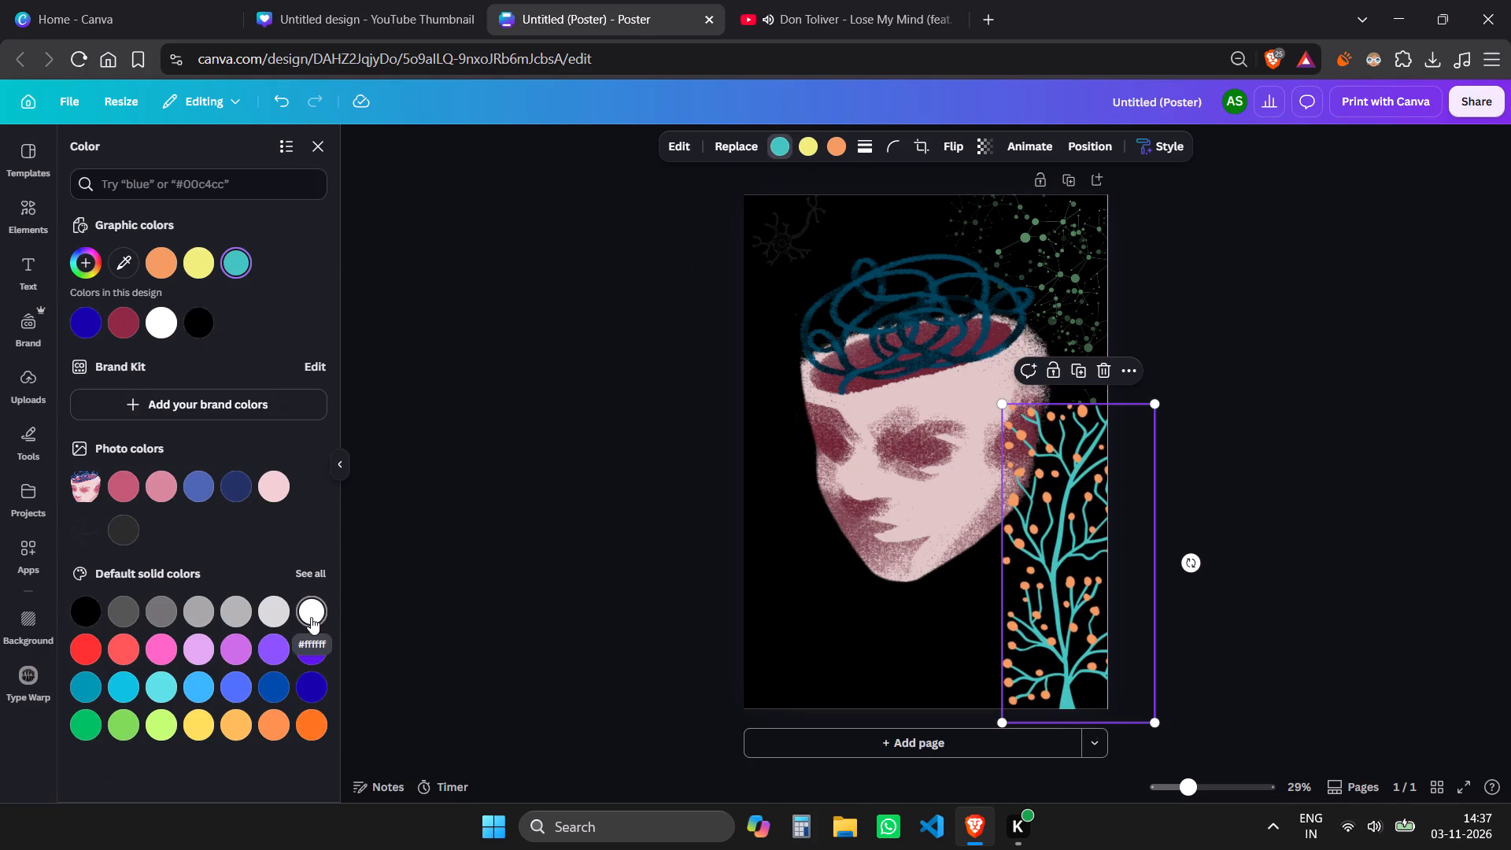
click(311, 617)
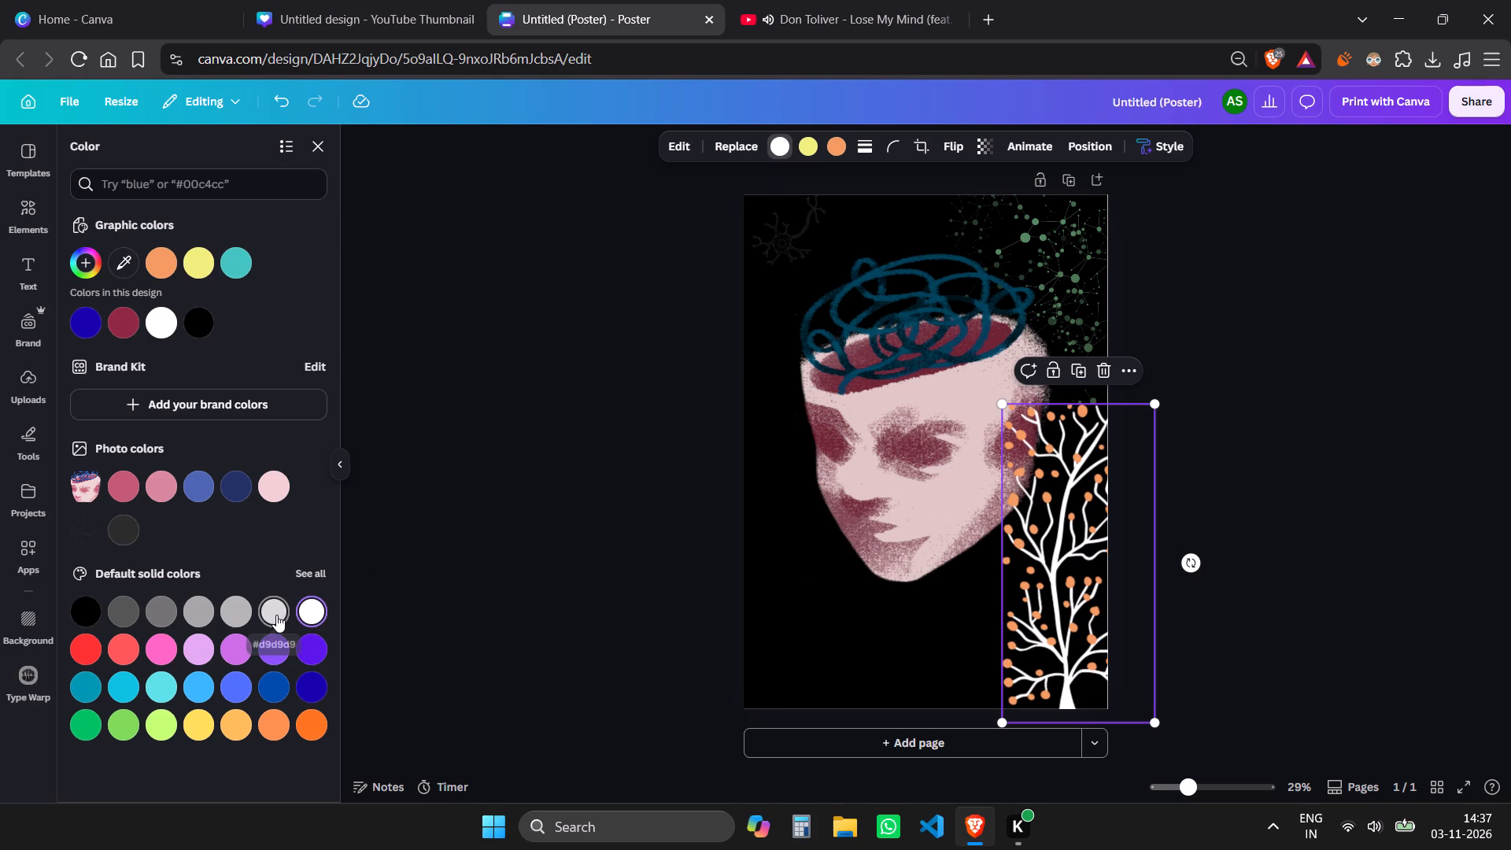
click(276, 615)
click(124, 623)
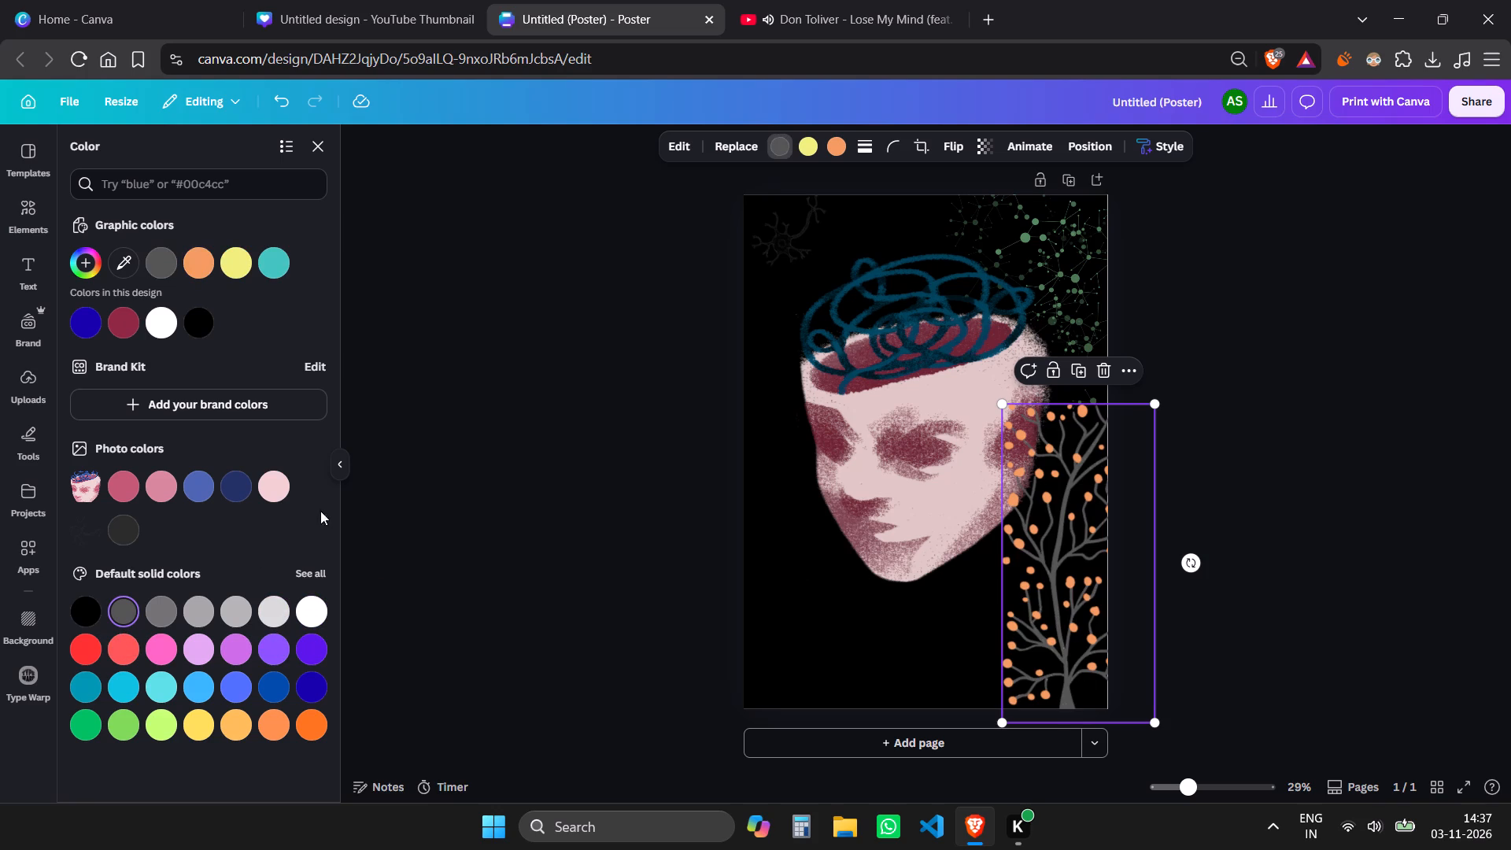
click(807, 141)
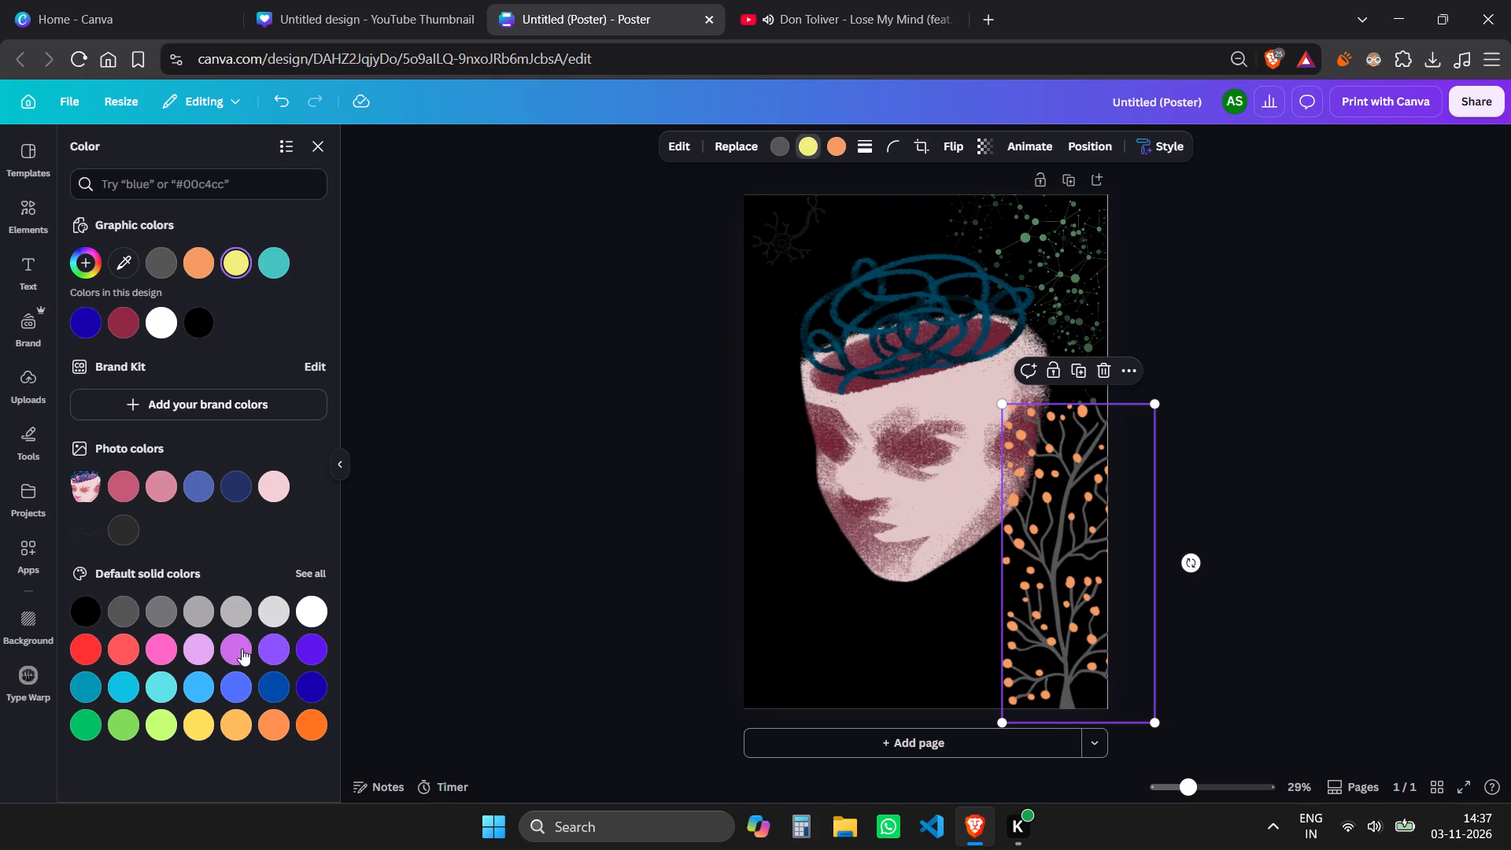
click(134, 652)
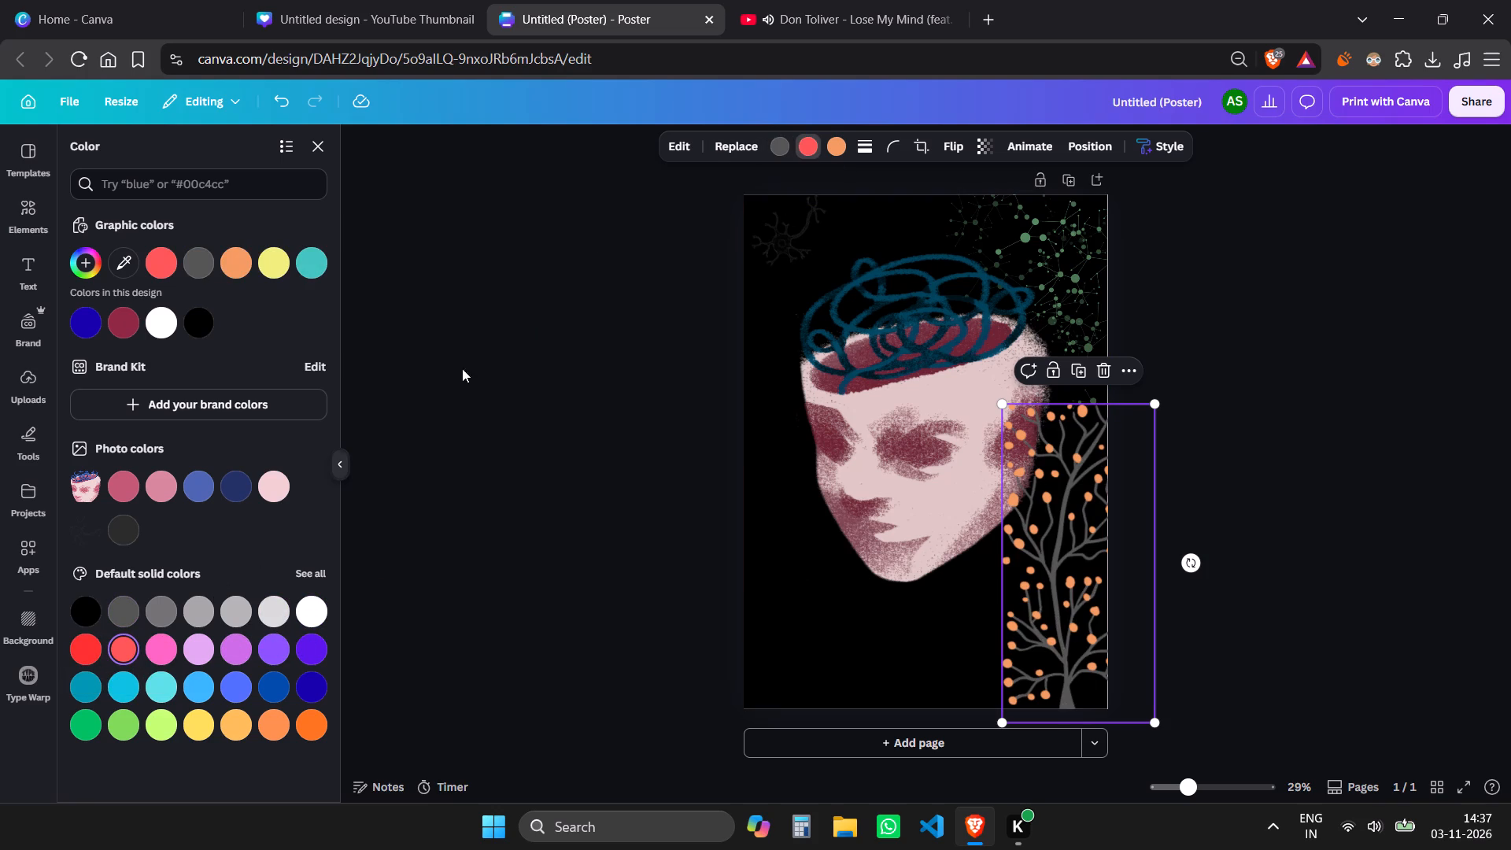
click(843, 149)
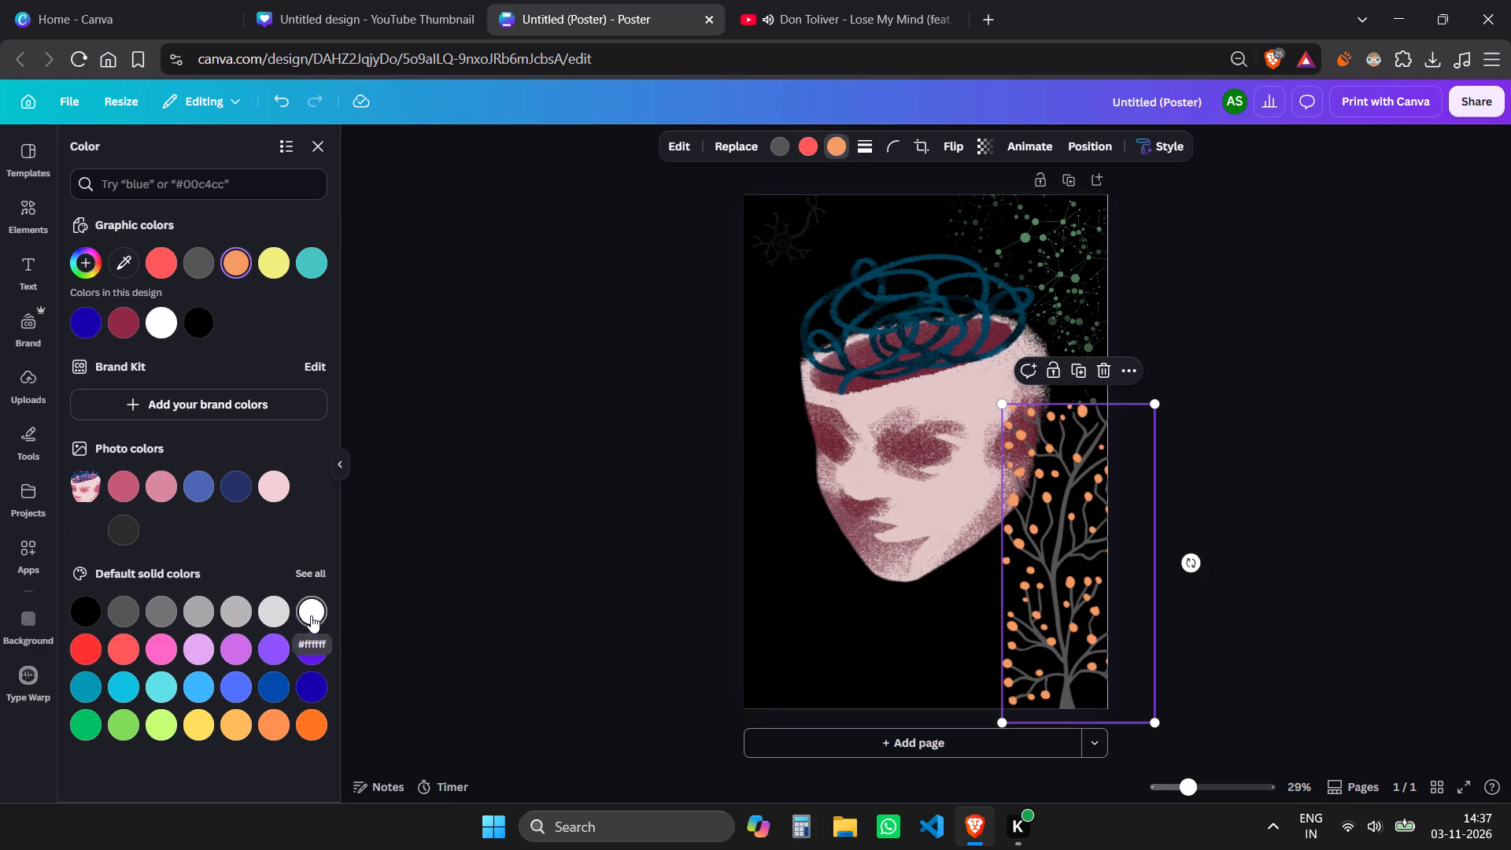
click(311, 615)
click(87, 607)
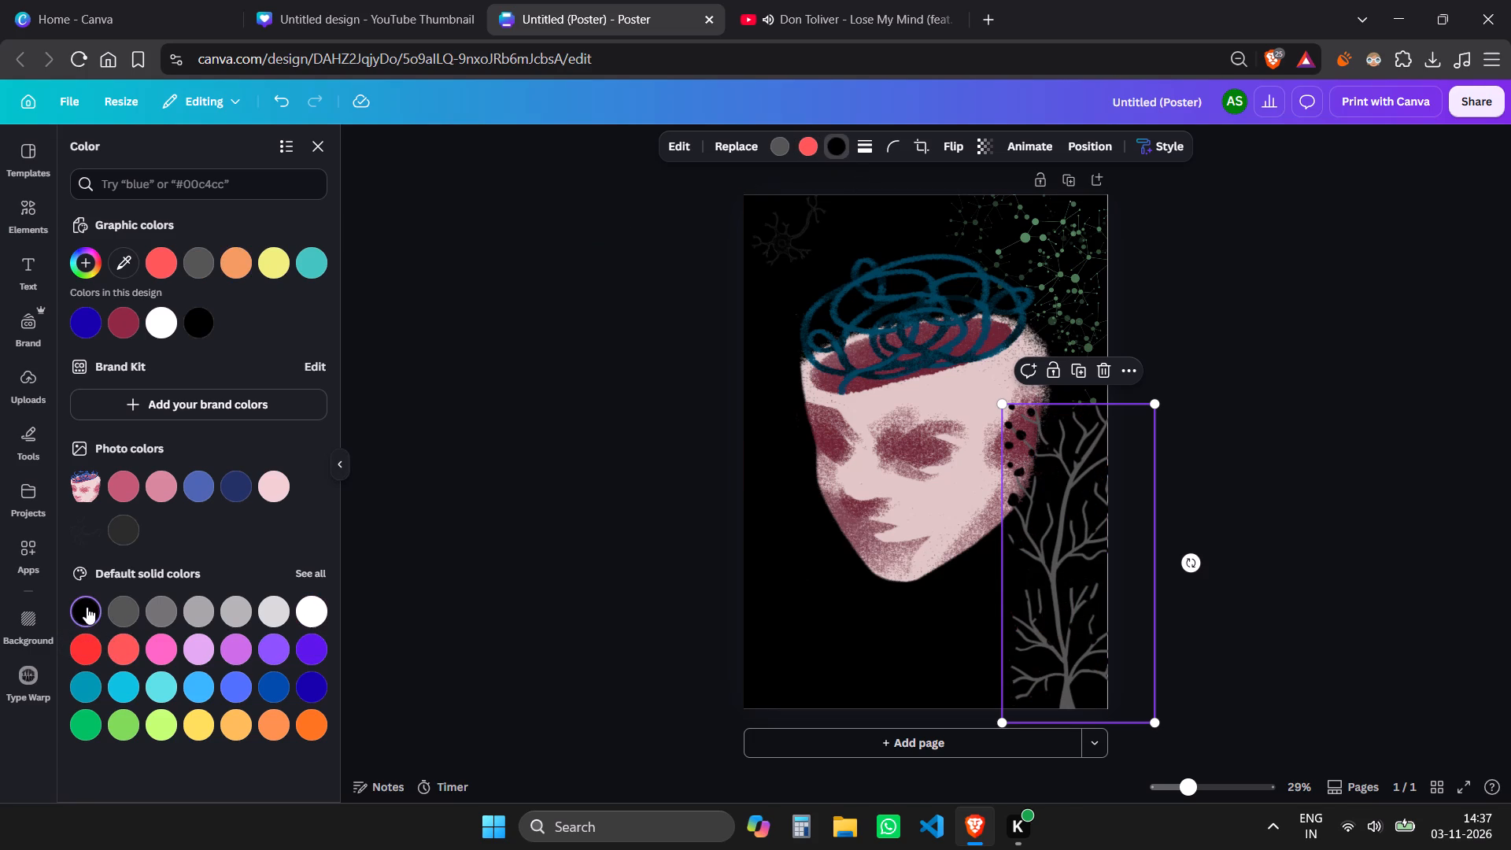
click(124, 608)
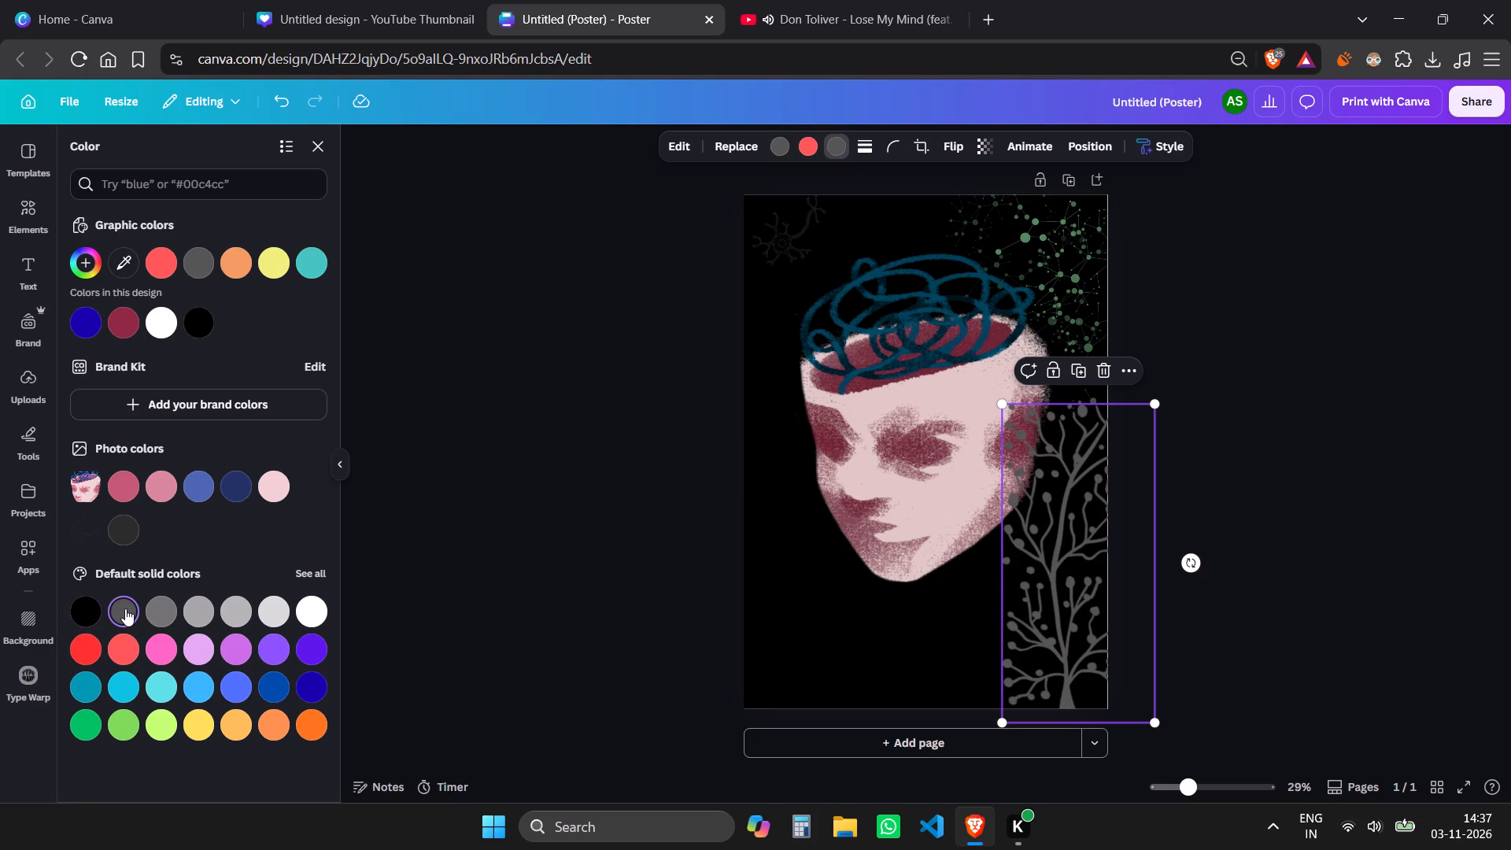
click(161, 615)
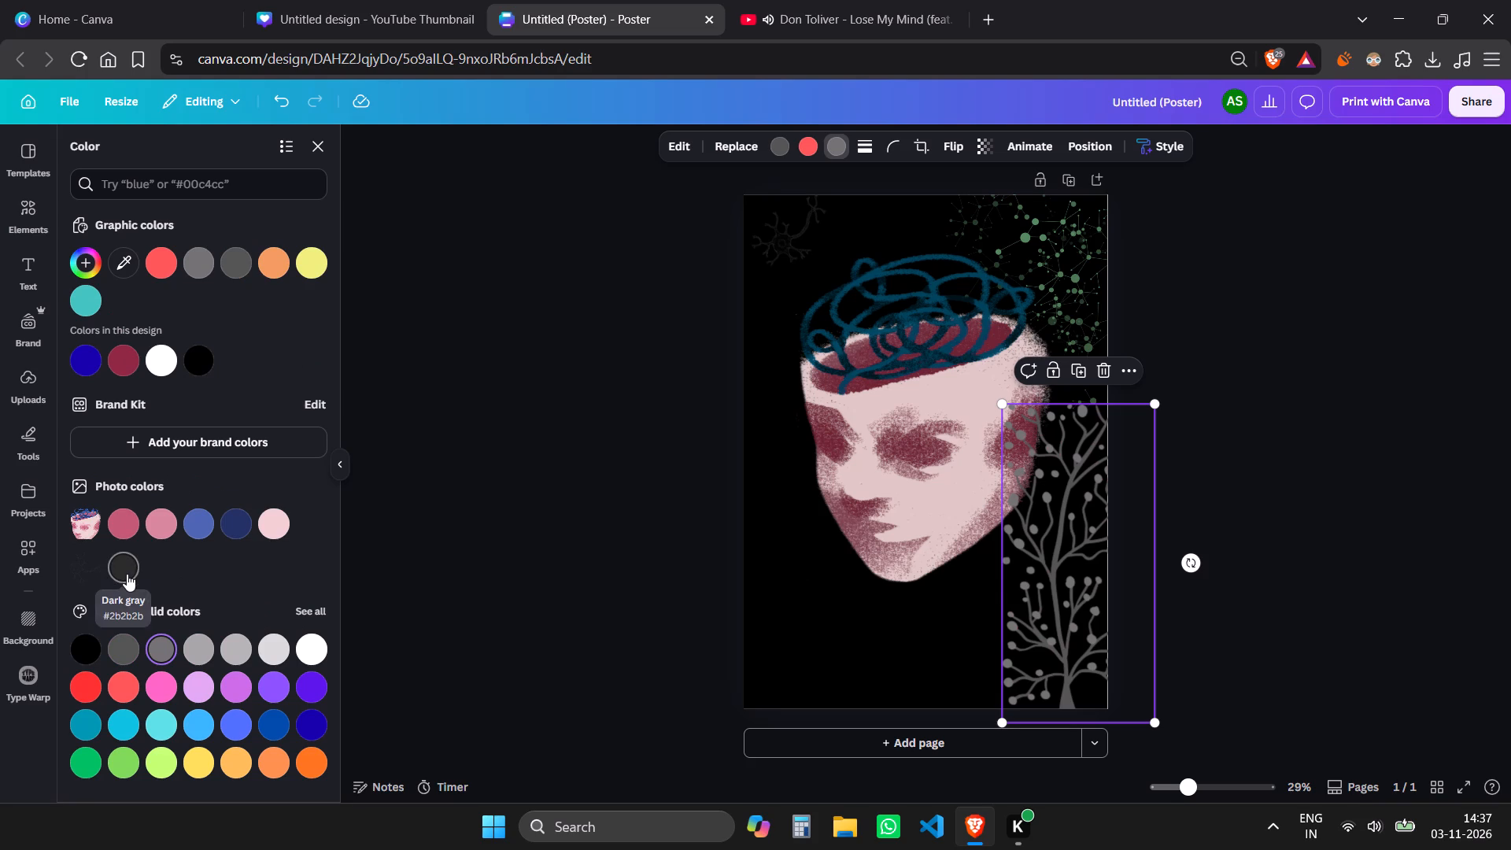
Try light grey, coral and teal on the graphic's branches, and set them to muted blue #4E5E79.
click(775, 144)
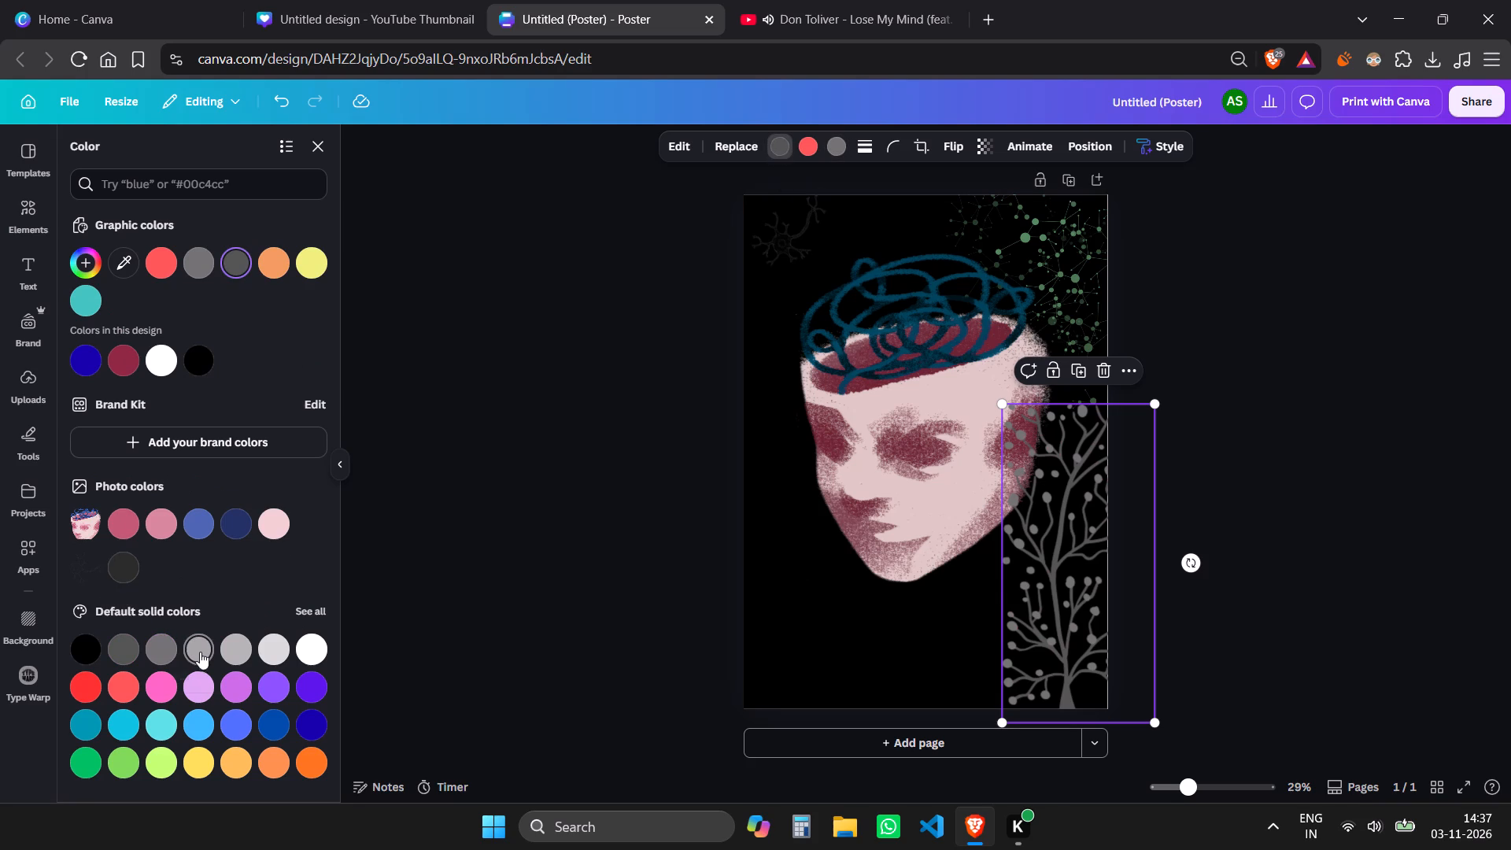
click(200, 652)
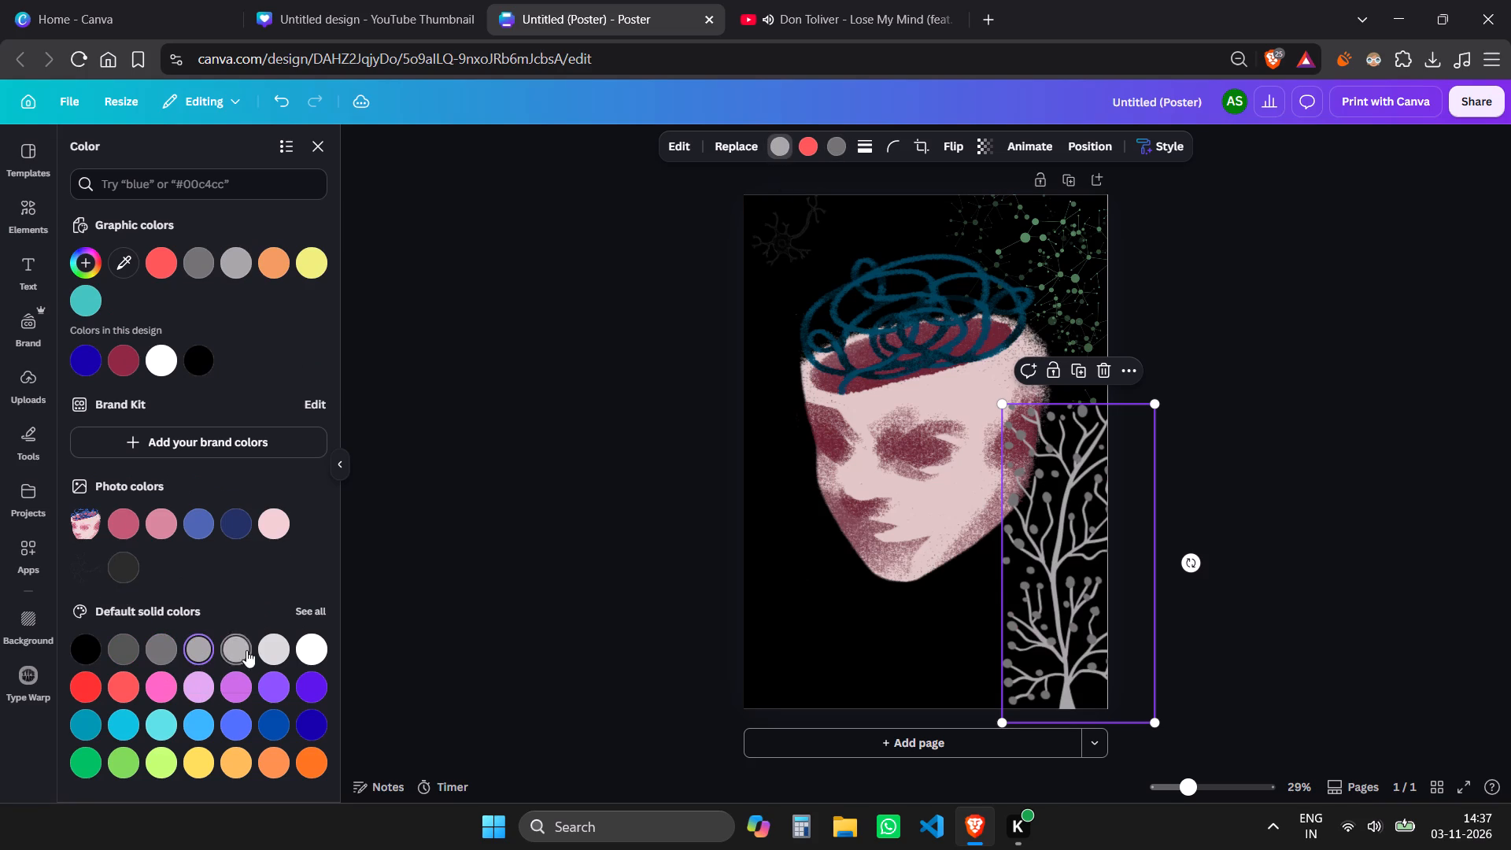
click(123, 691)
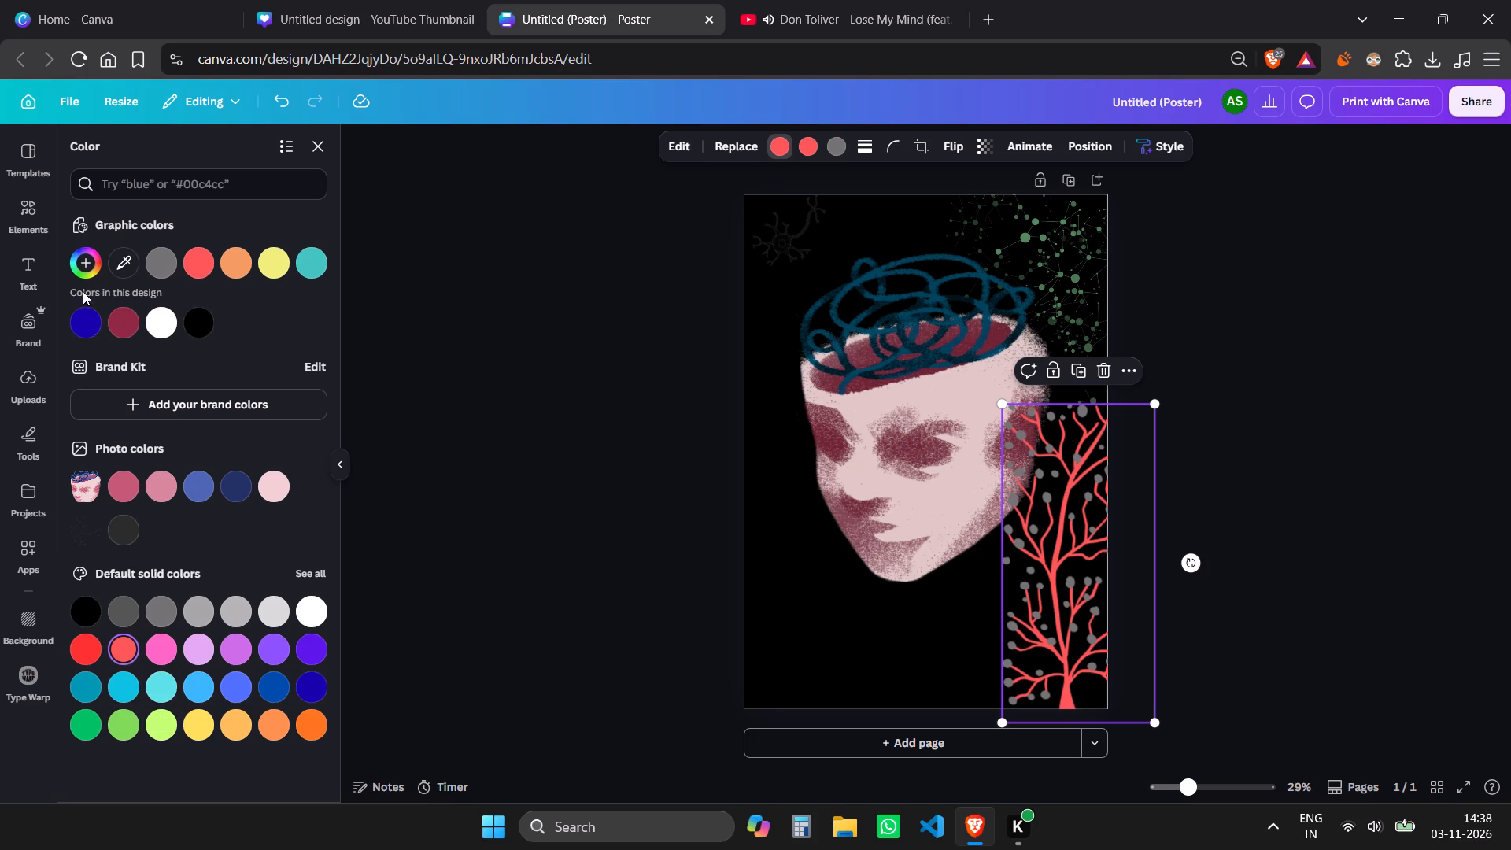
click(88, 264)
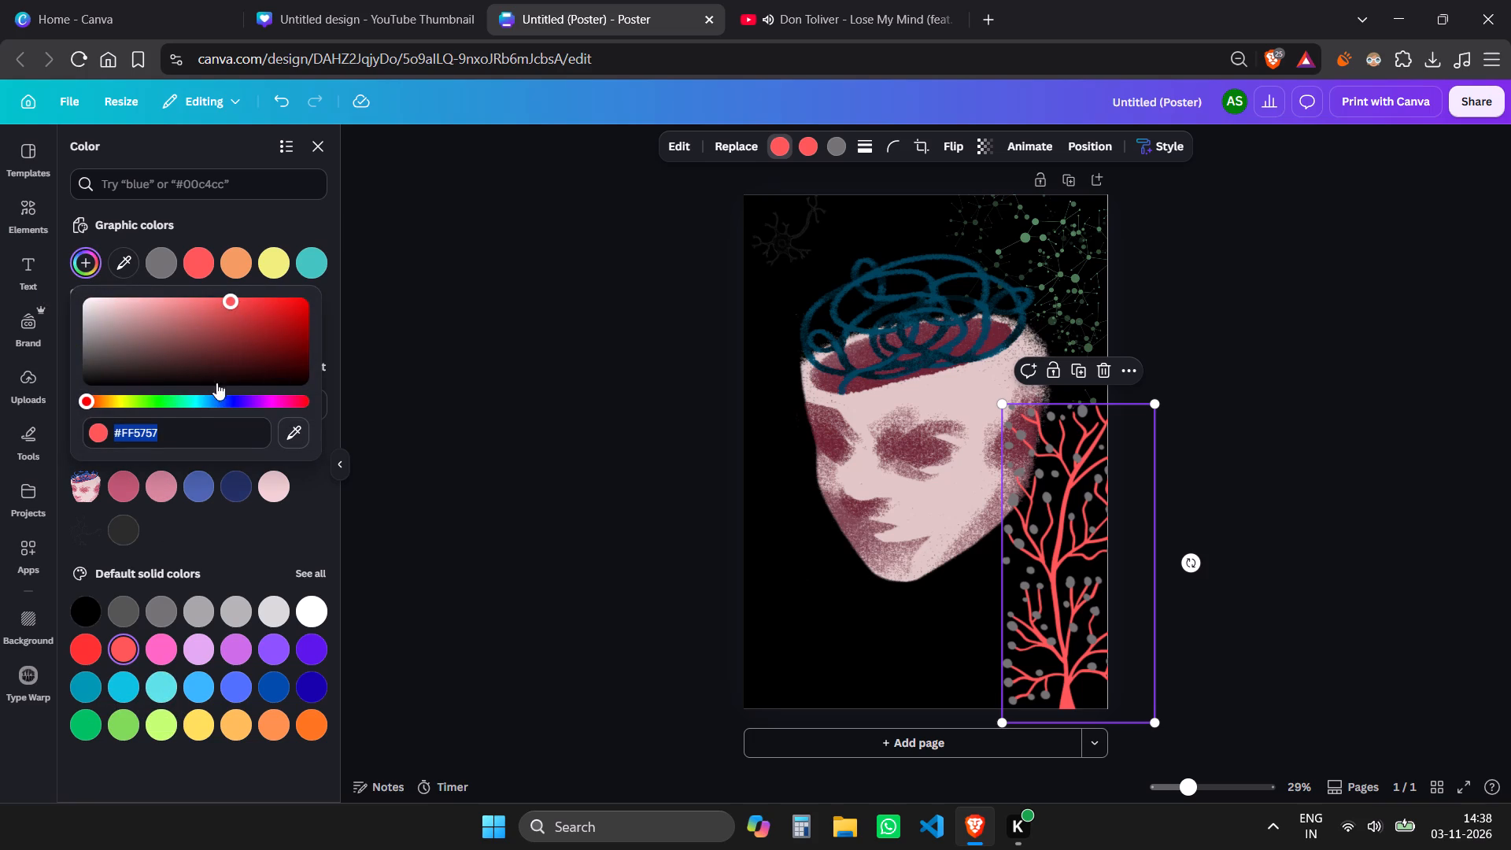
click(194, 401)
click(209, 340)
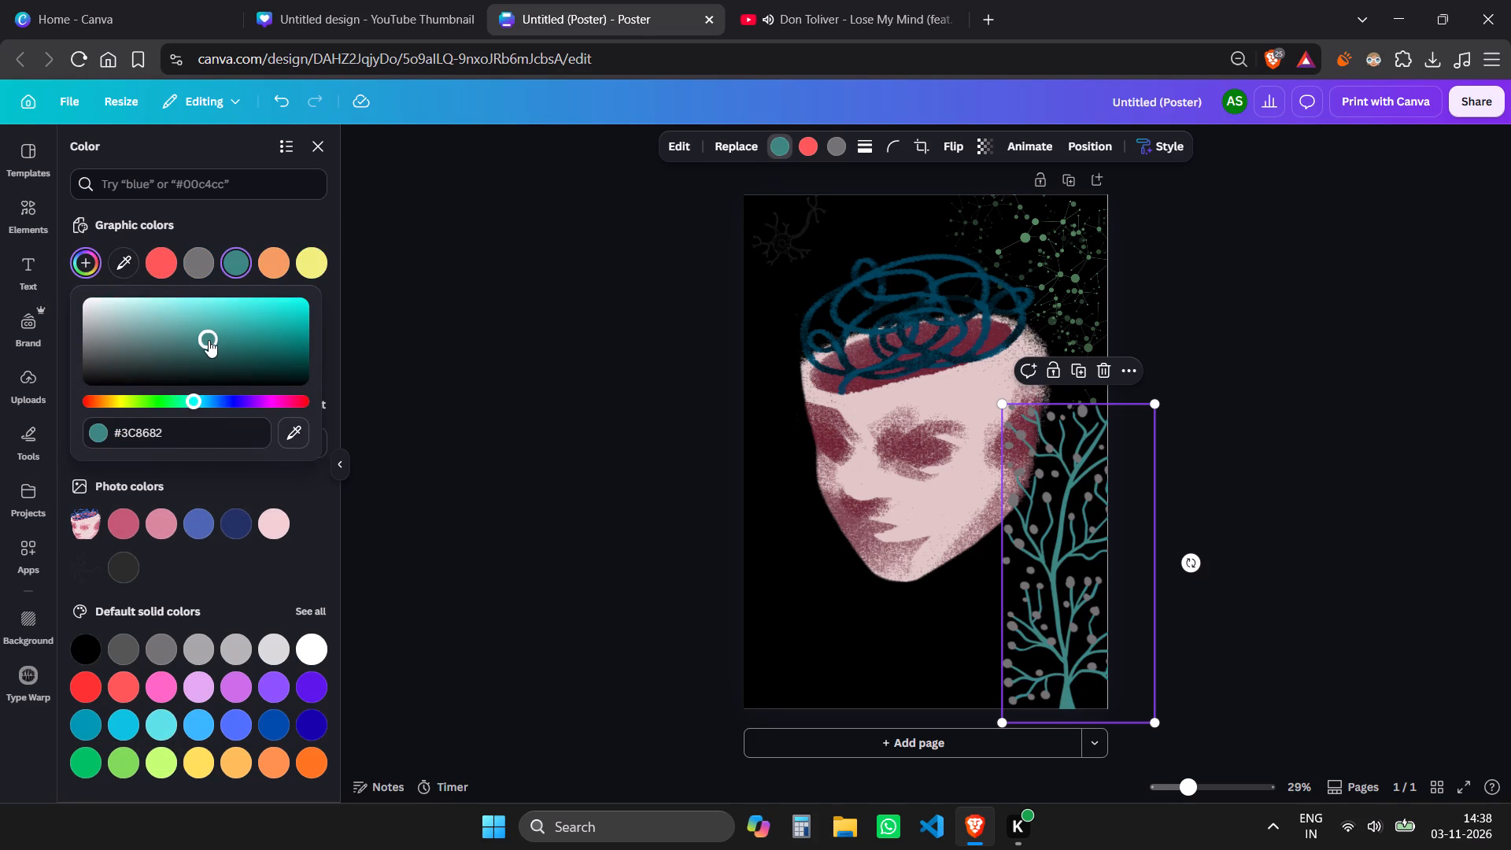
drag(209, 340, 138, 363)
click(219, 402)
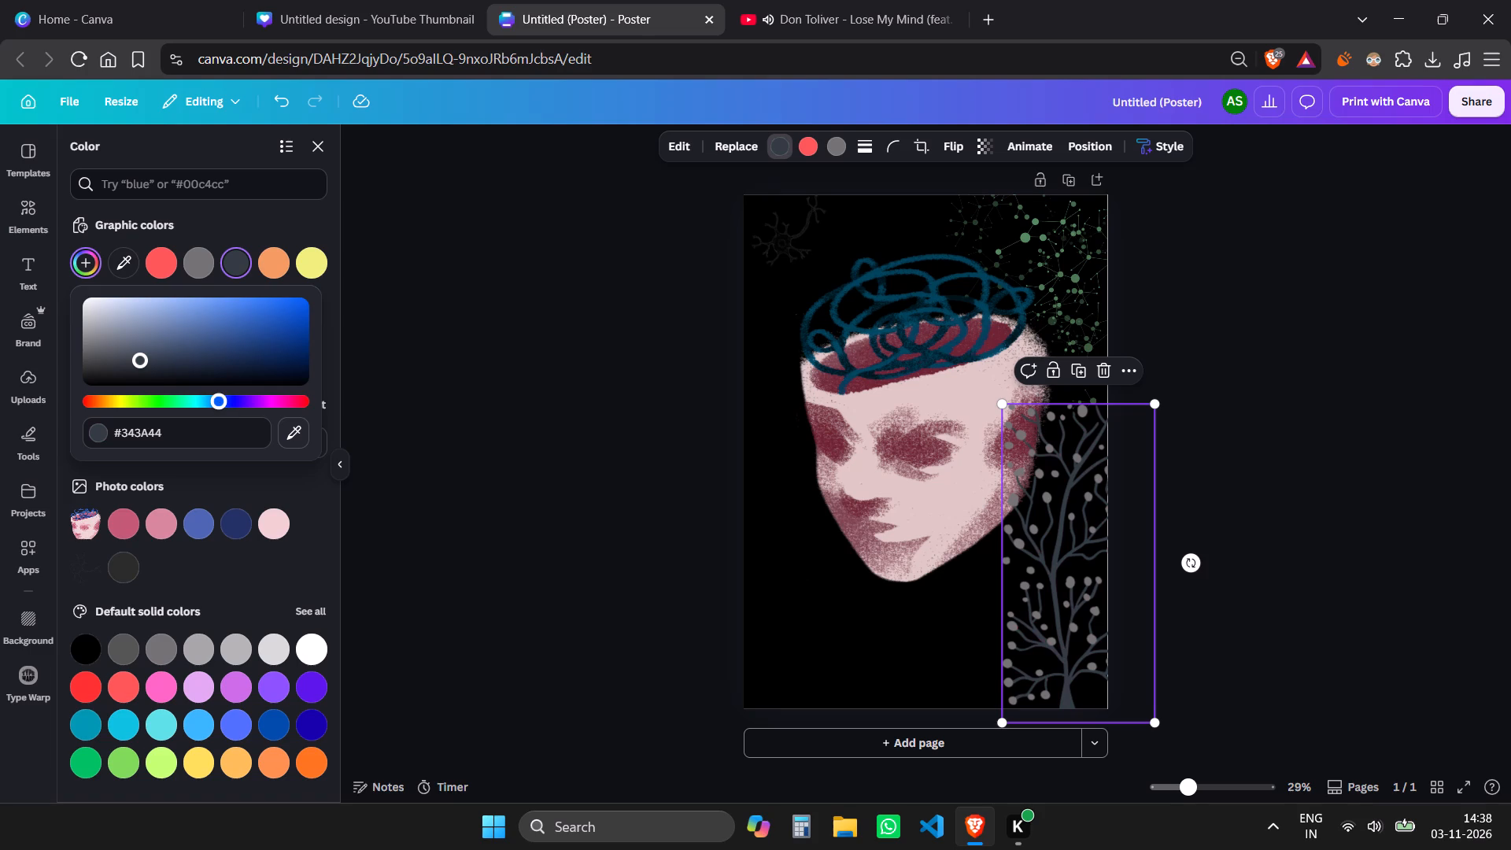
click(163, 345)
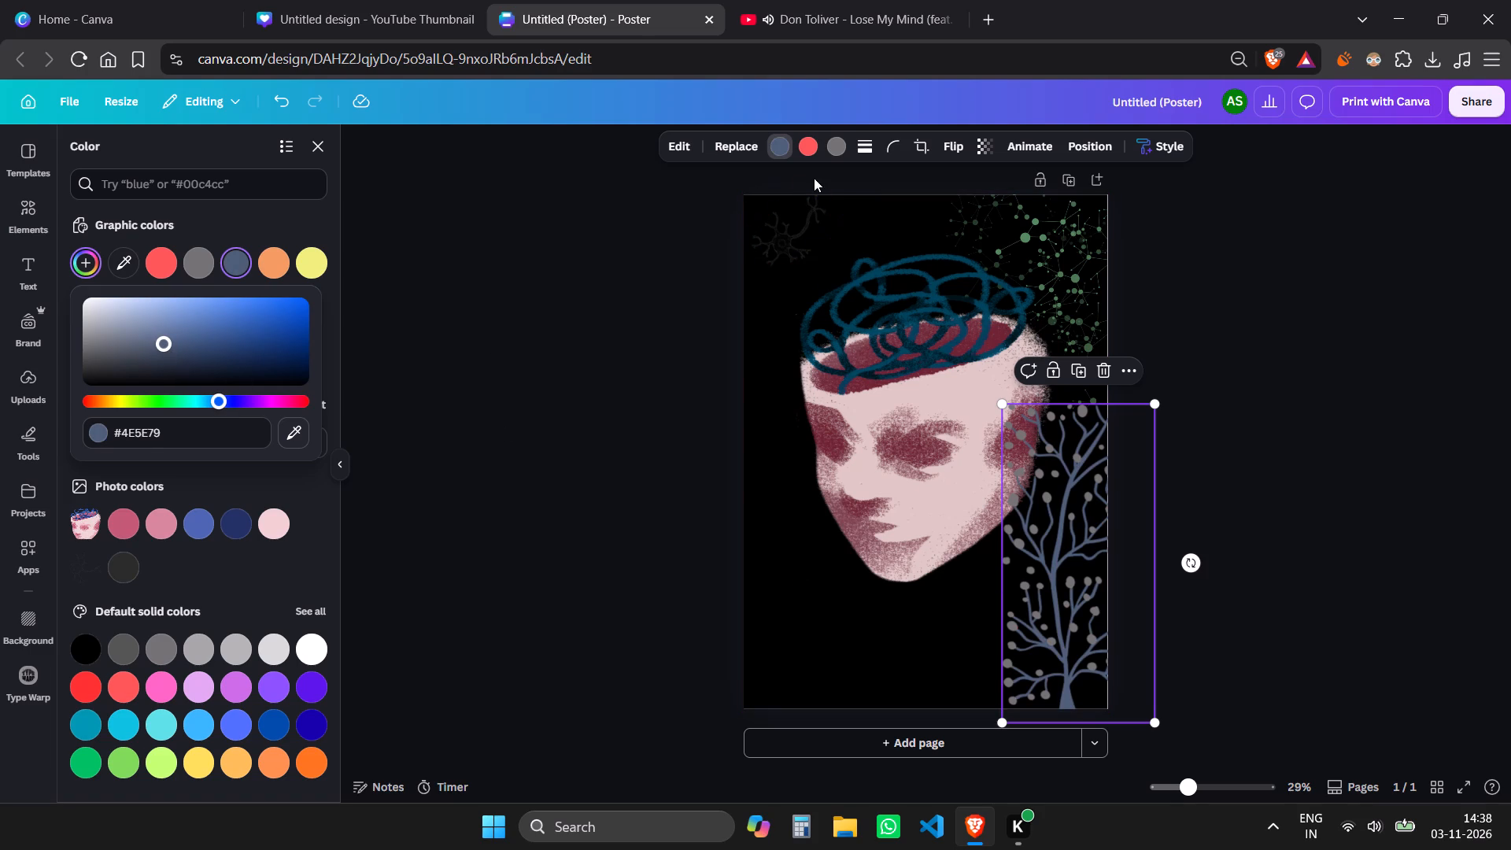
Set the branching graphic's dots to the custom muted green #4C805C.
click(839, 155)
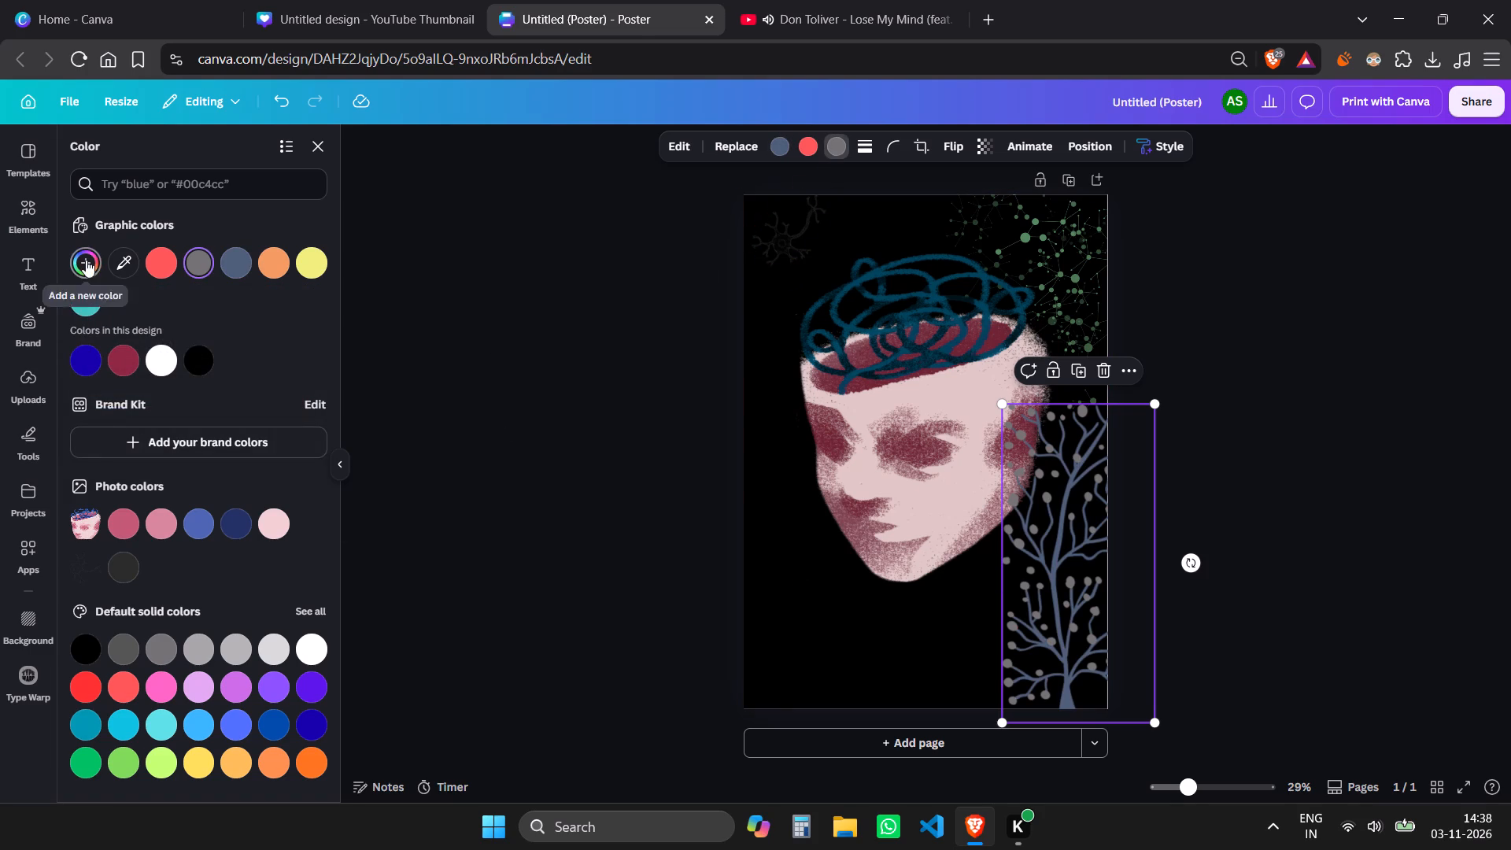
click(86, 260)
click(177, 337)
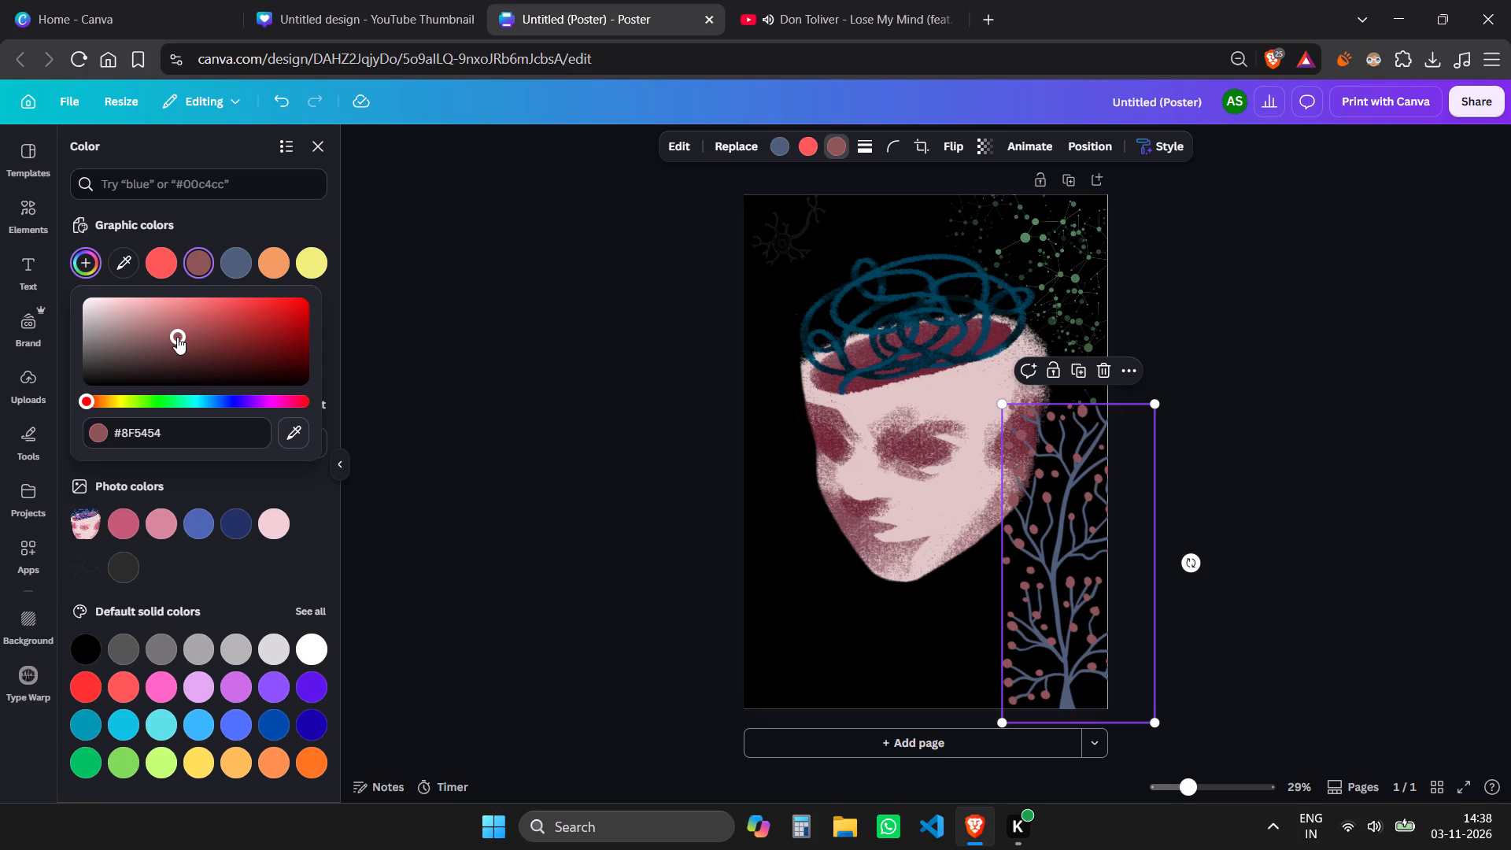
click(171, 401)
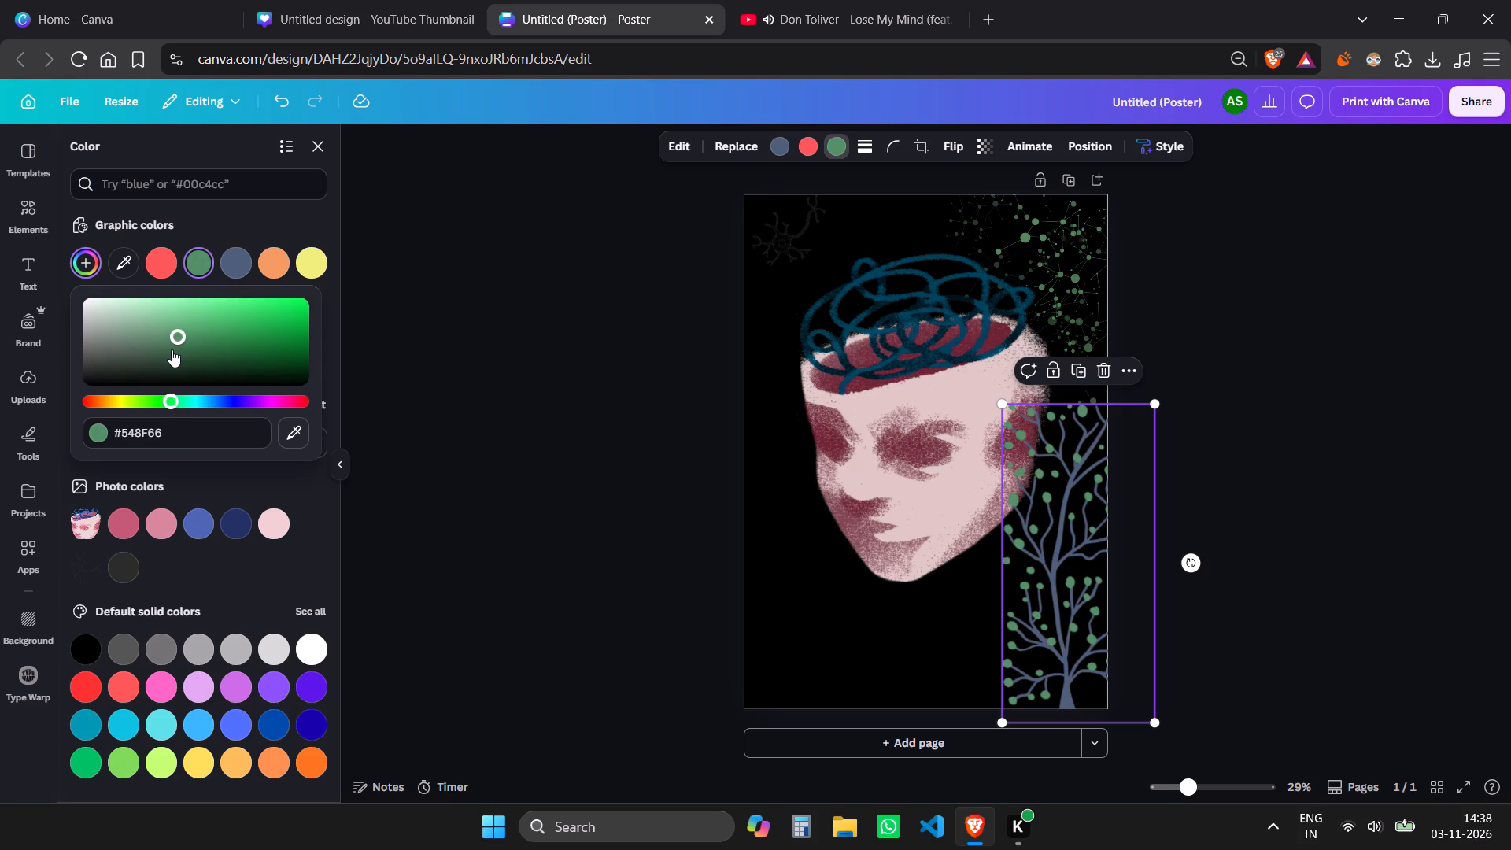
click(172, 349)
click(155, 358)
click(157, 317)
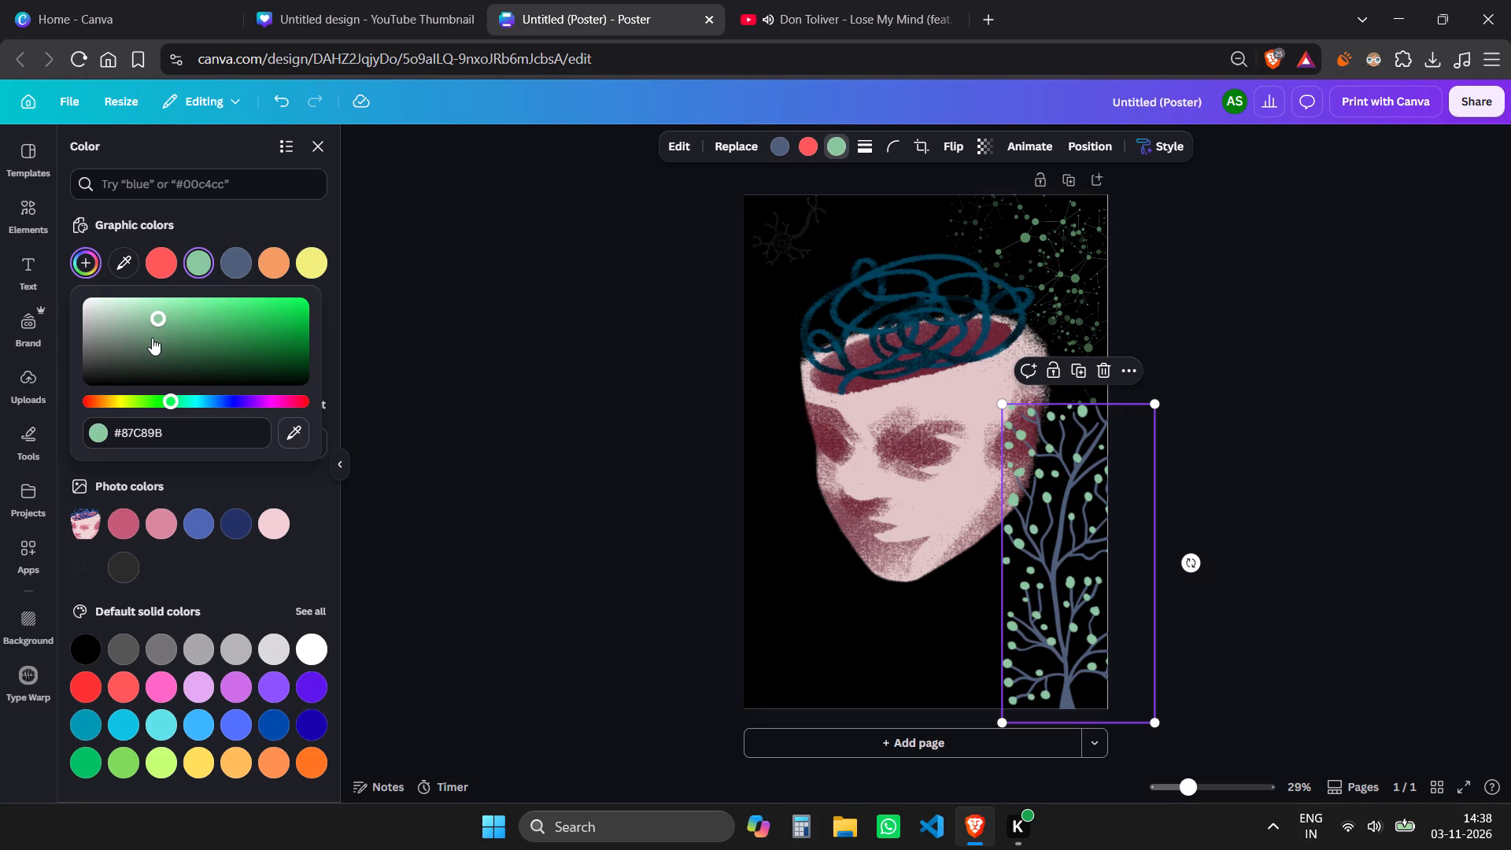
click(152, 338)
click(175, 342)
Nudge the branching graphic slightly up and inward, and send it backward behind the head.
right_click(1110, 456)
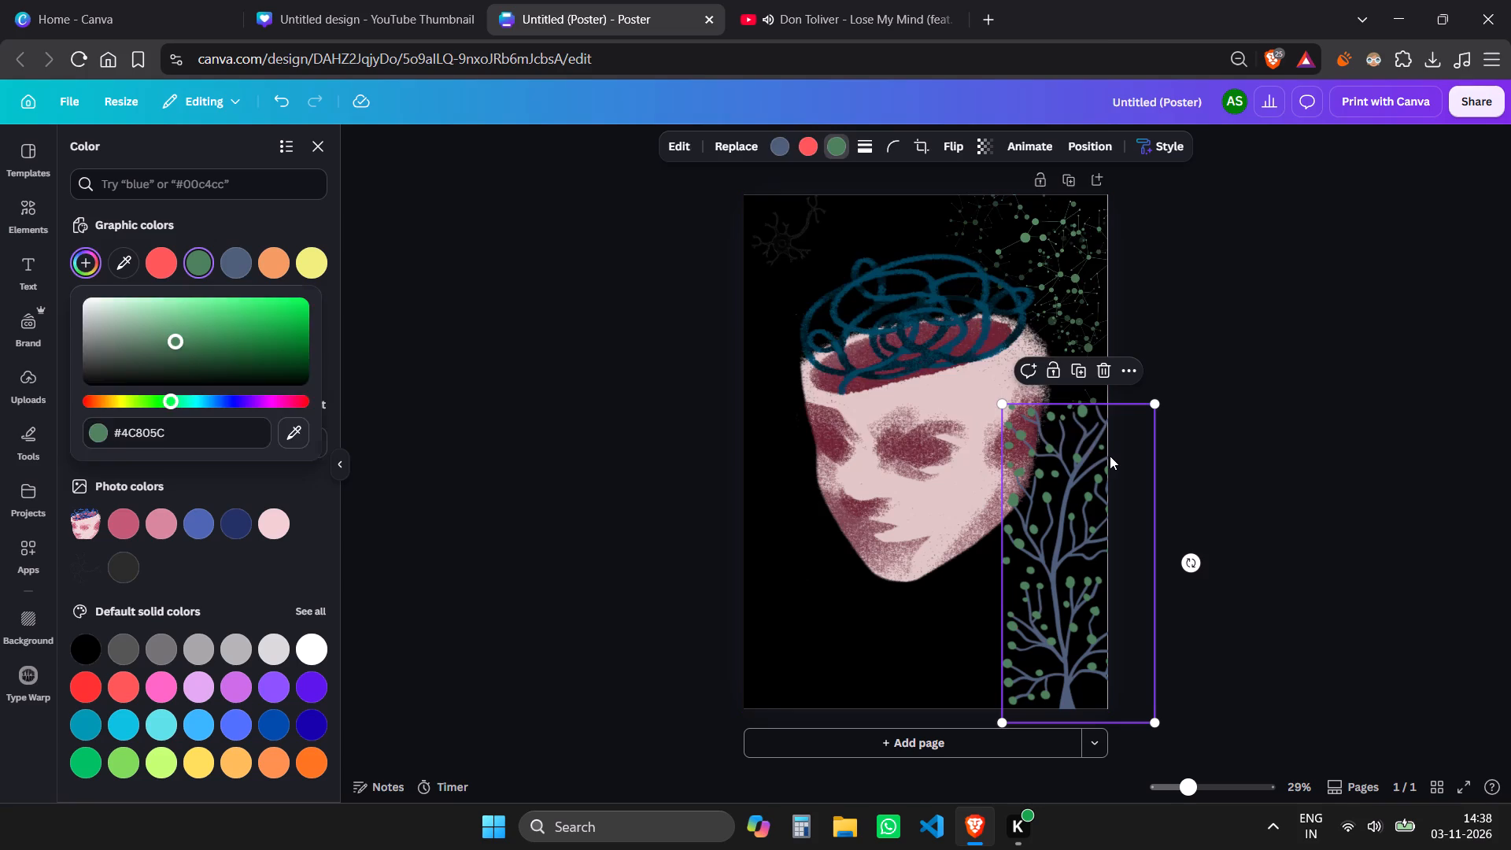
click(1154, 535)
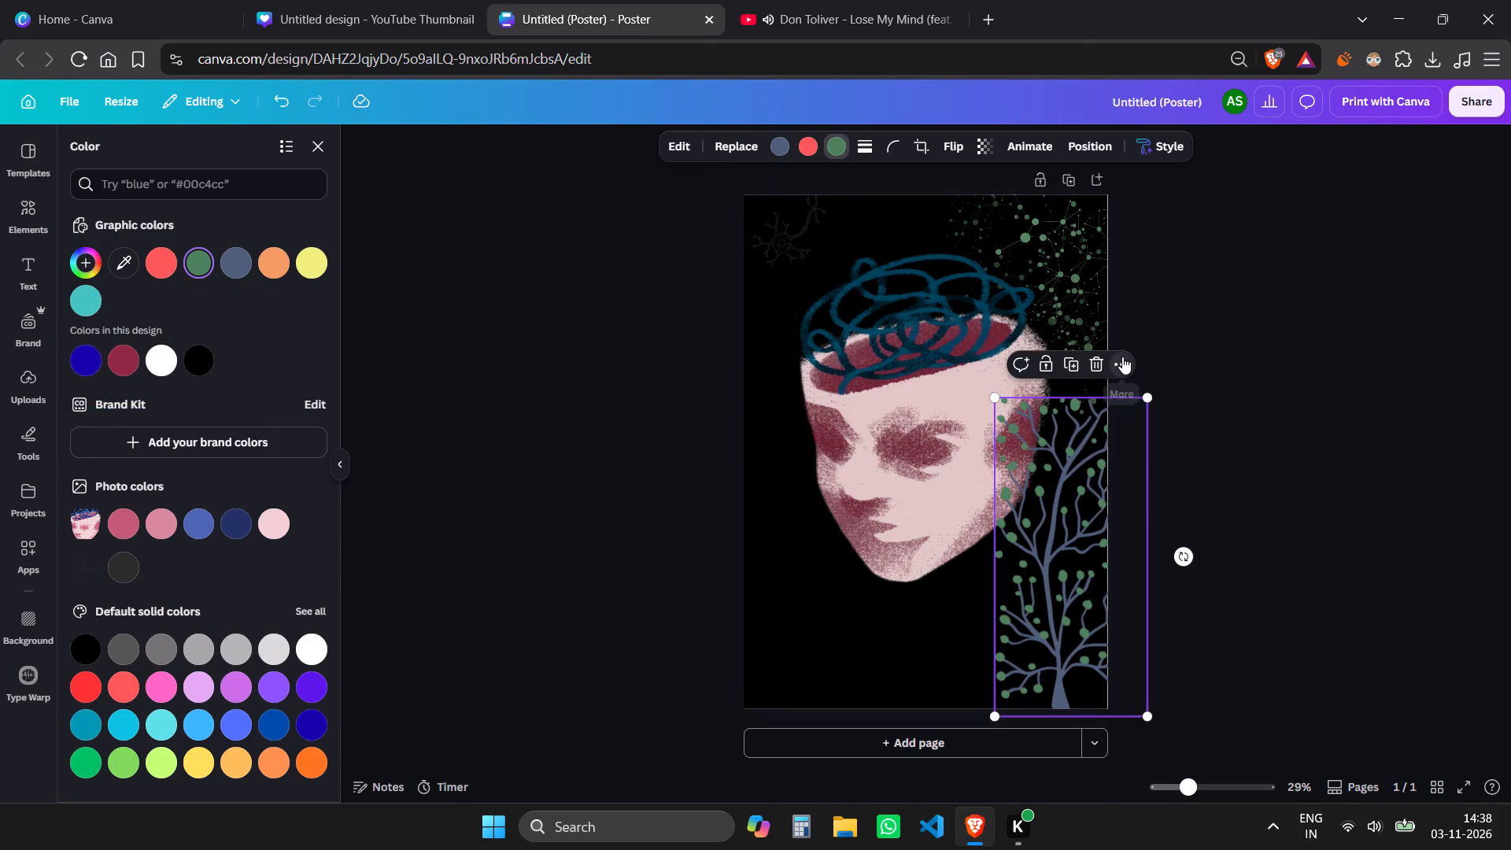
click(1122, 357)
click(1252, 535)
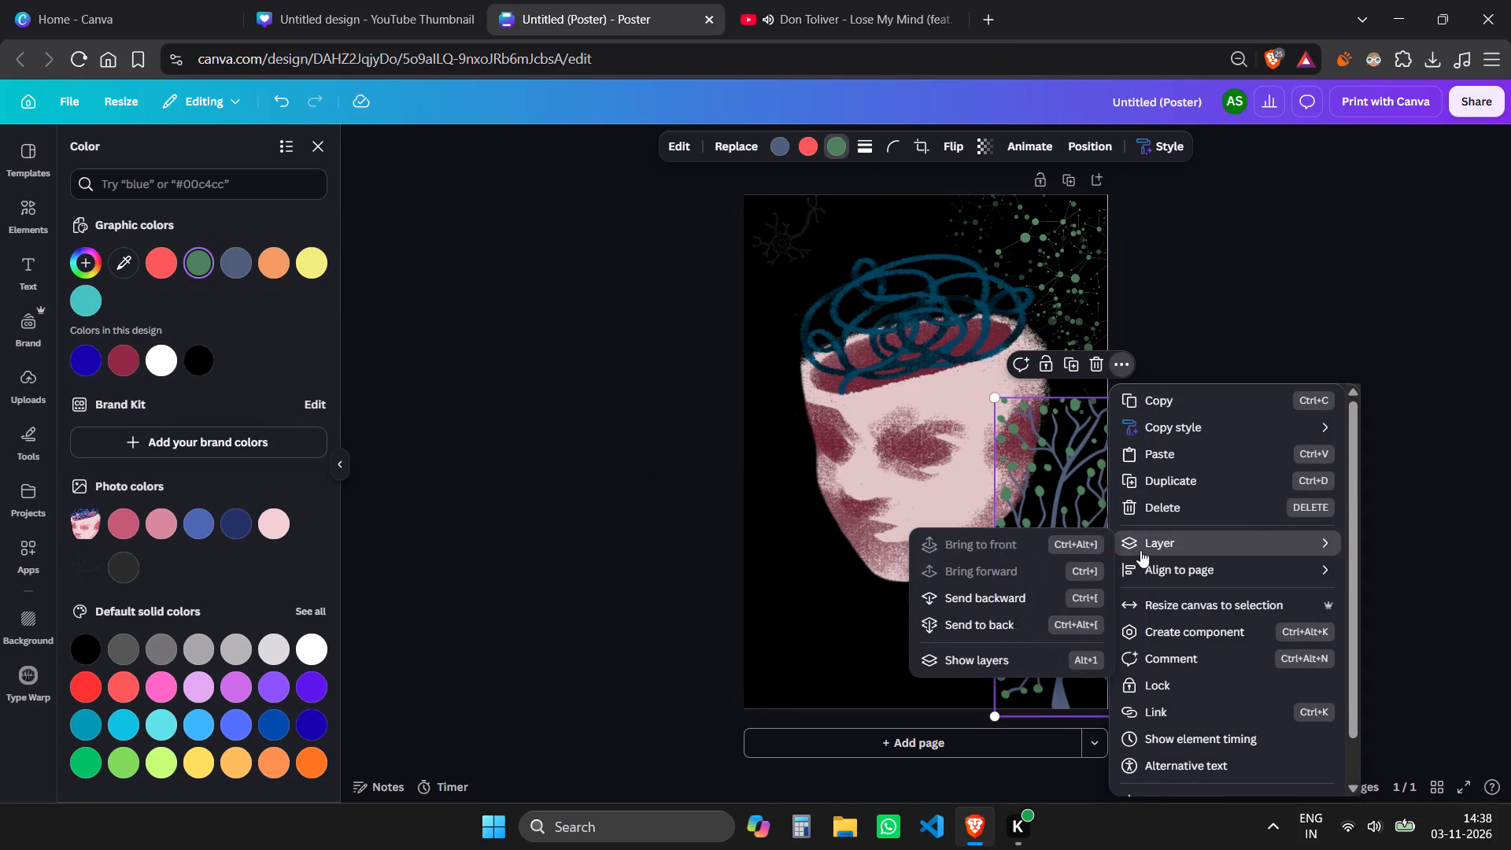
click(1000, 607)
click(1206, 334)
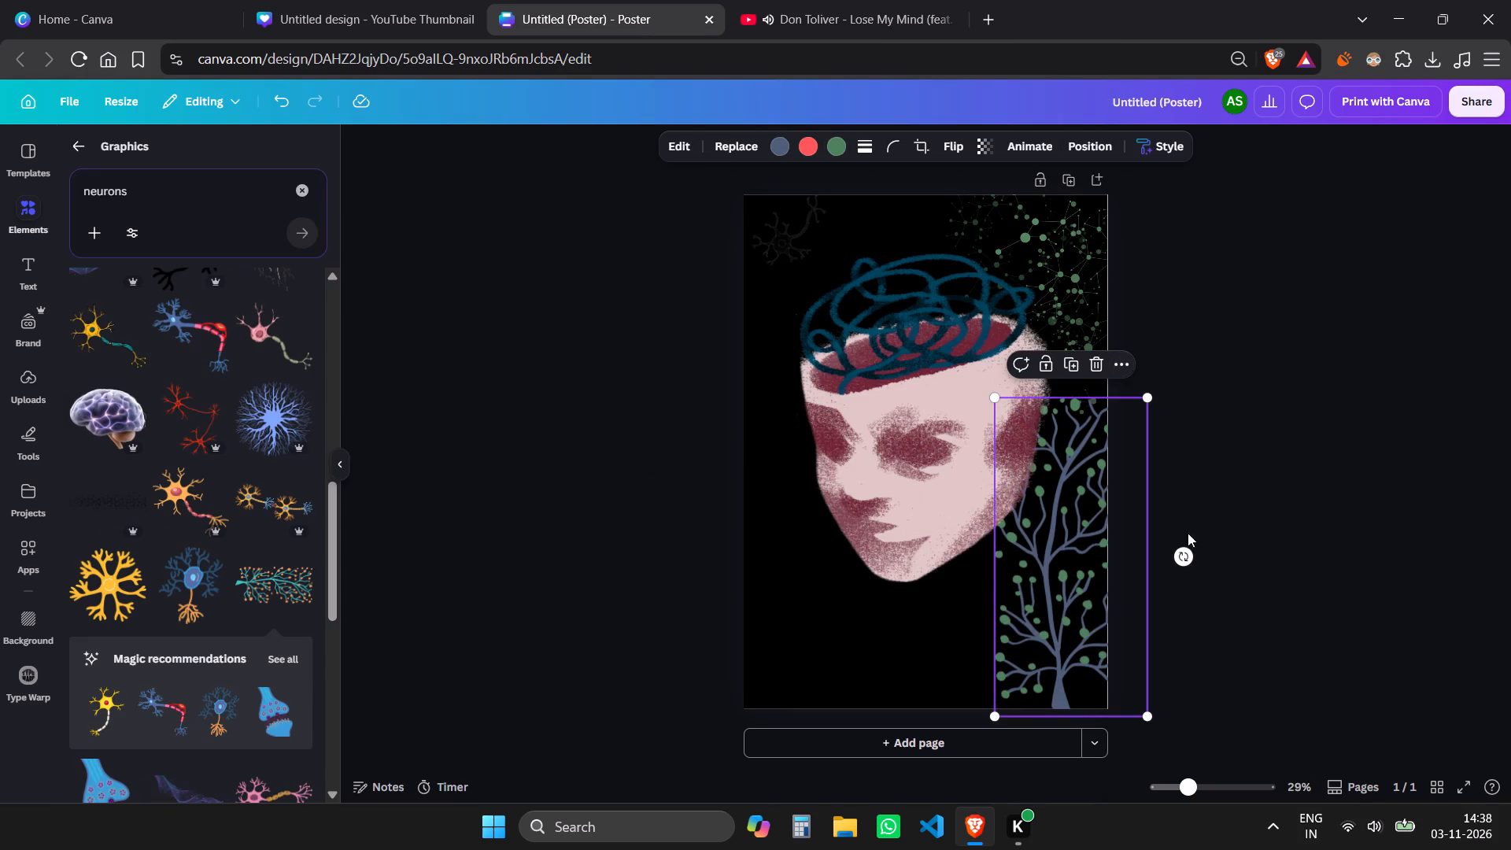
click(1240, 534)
Delete the branching graphic from the poster's bottom-right corner.
click(1034, 586)
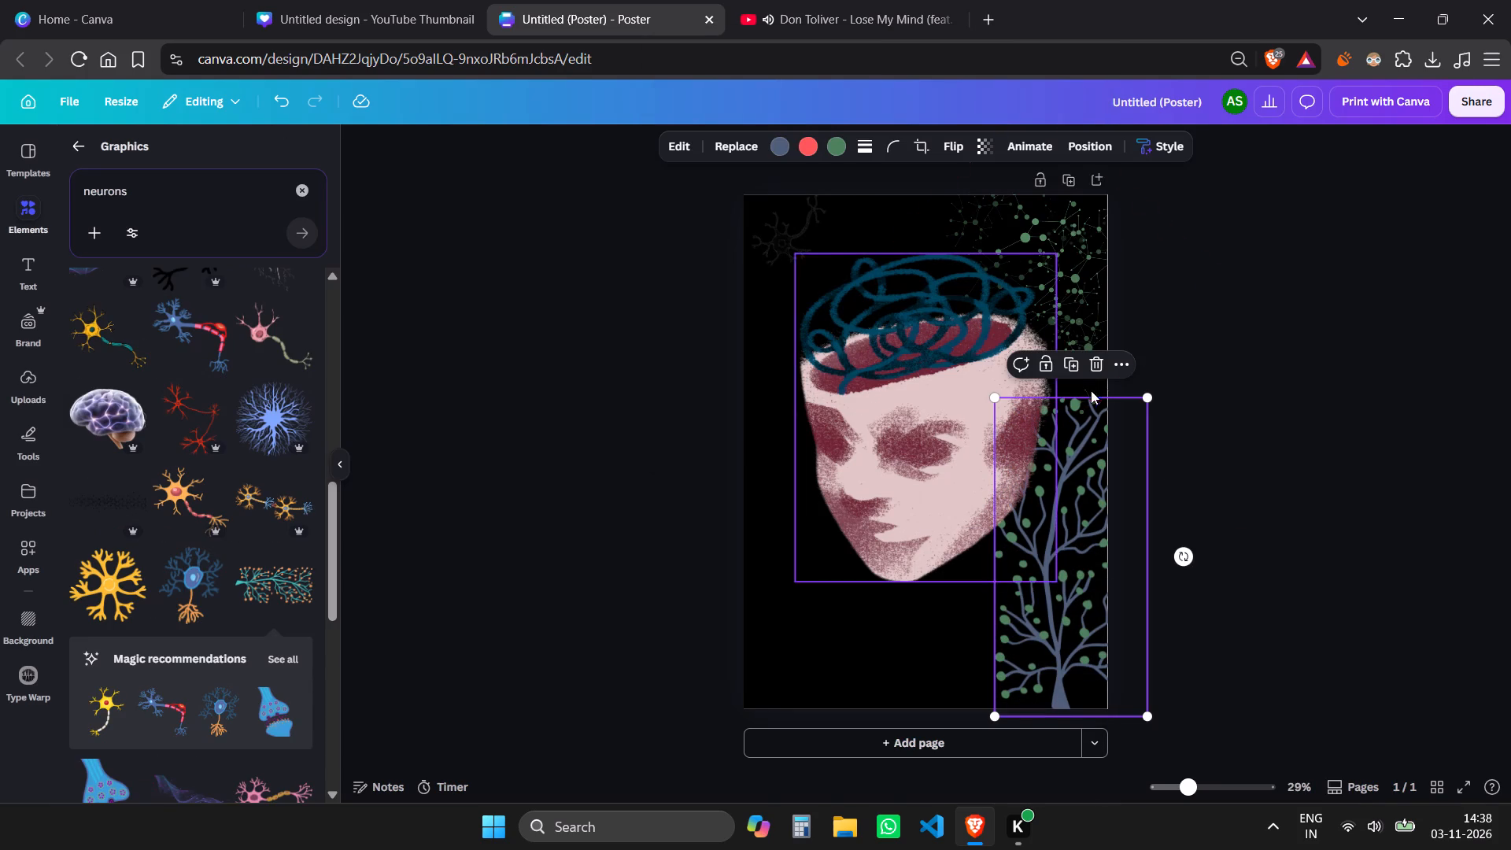
click(1095, 364)
Enlarge the green connected-dots graphic slightly and move it down and inward from the poster's top-right corner.
click(1039, 294)
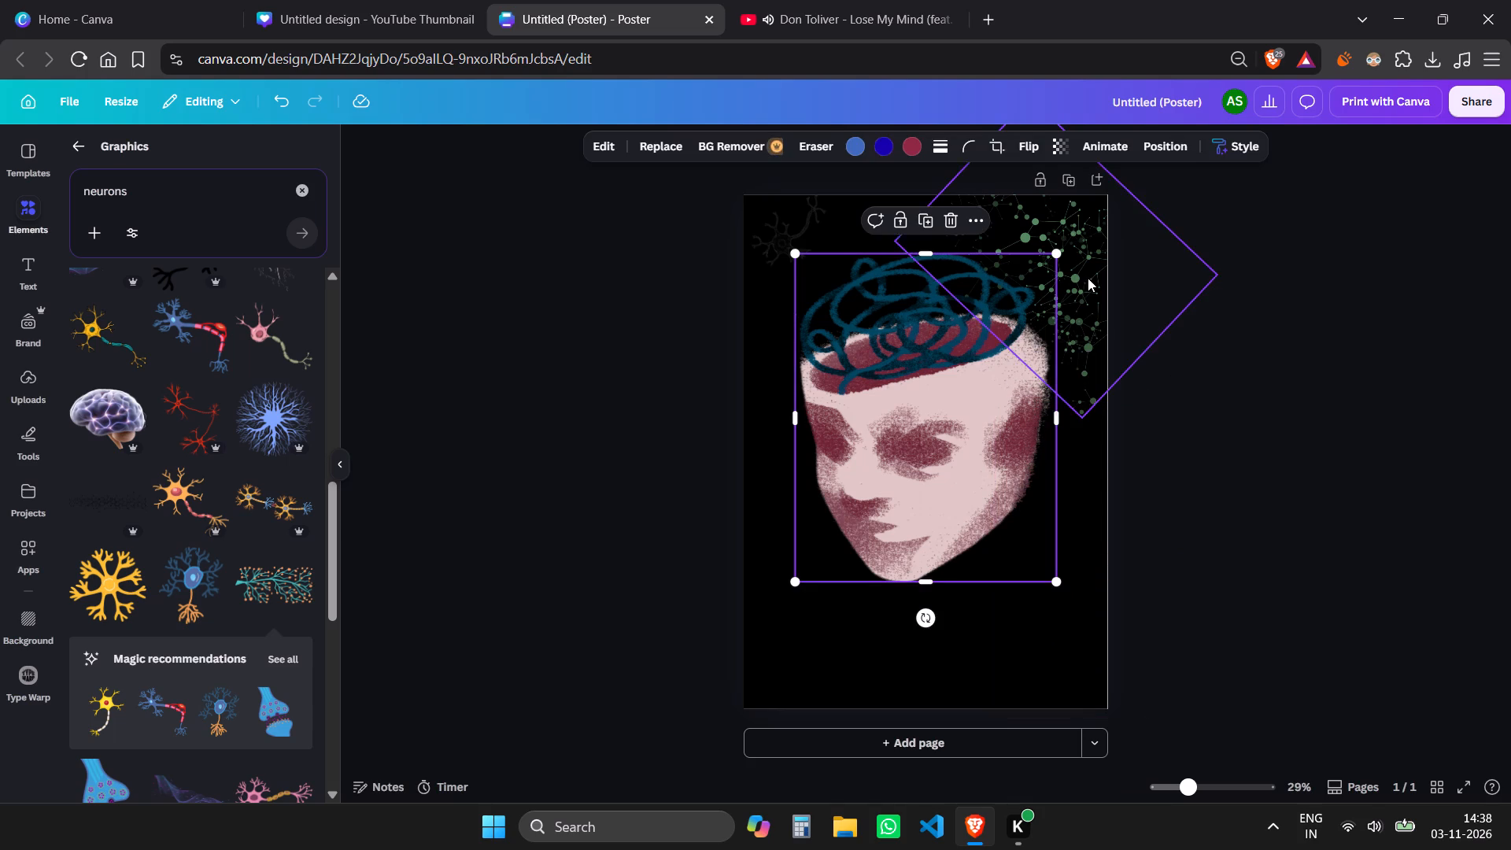
click(1088, 278)
drag(896, 240, 824, 246)
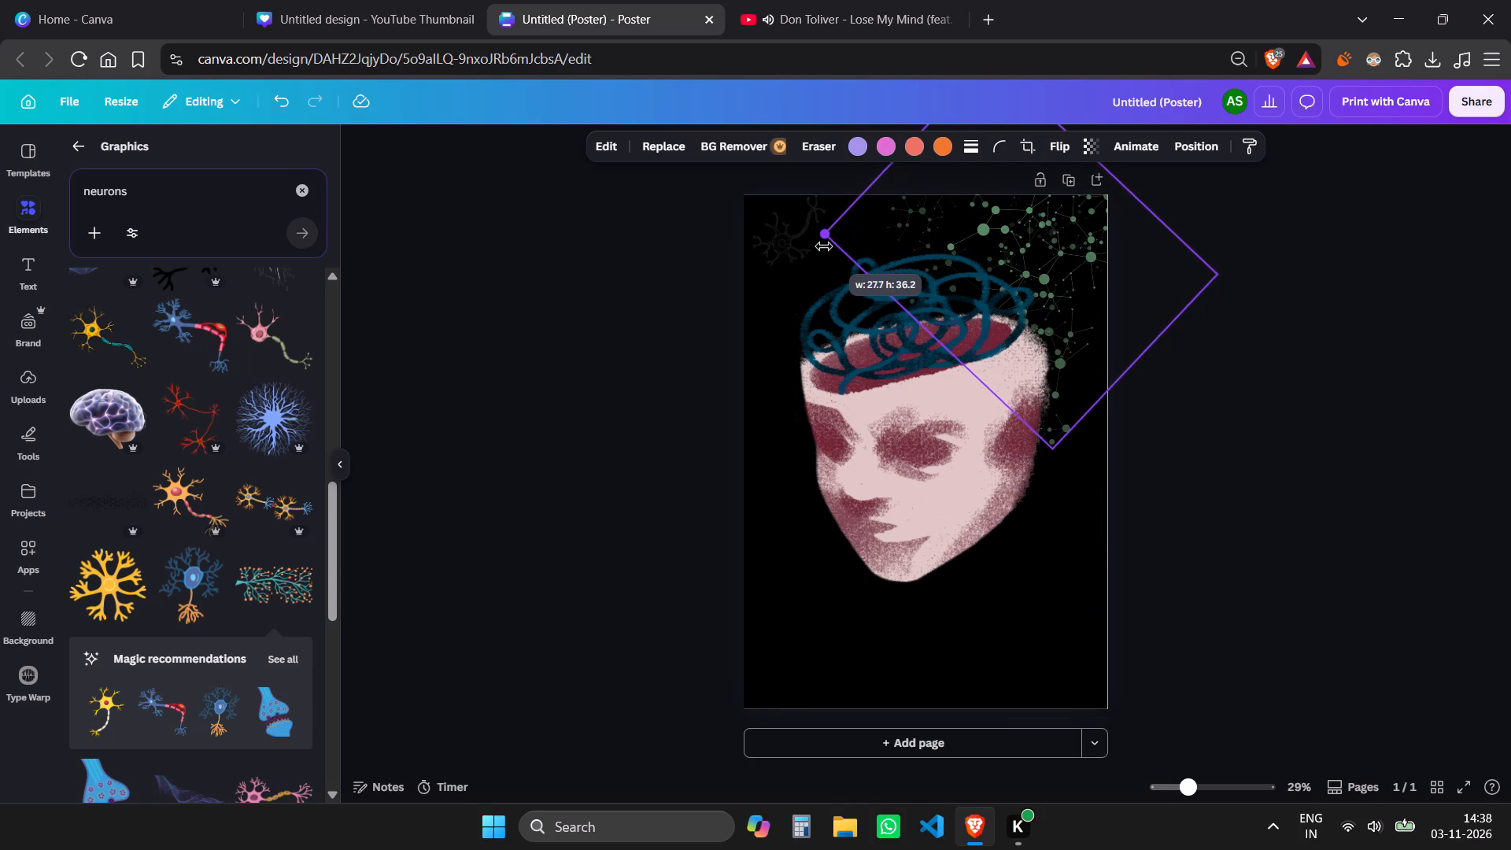
drag(824, 246, 881, 251)
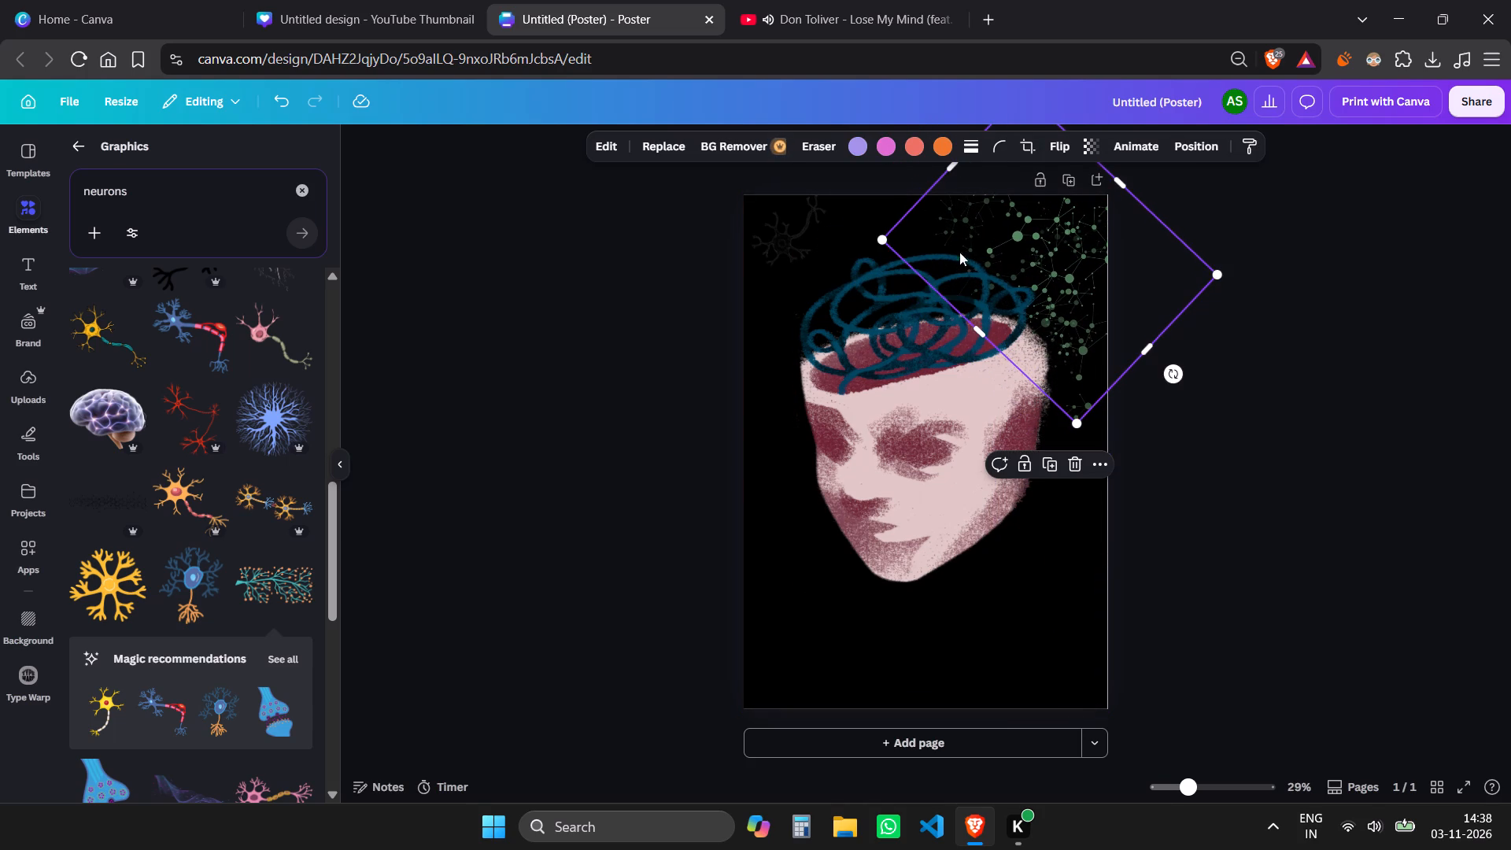
drag(1047, 253, 1025, 270)
click(1283, 279)
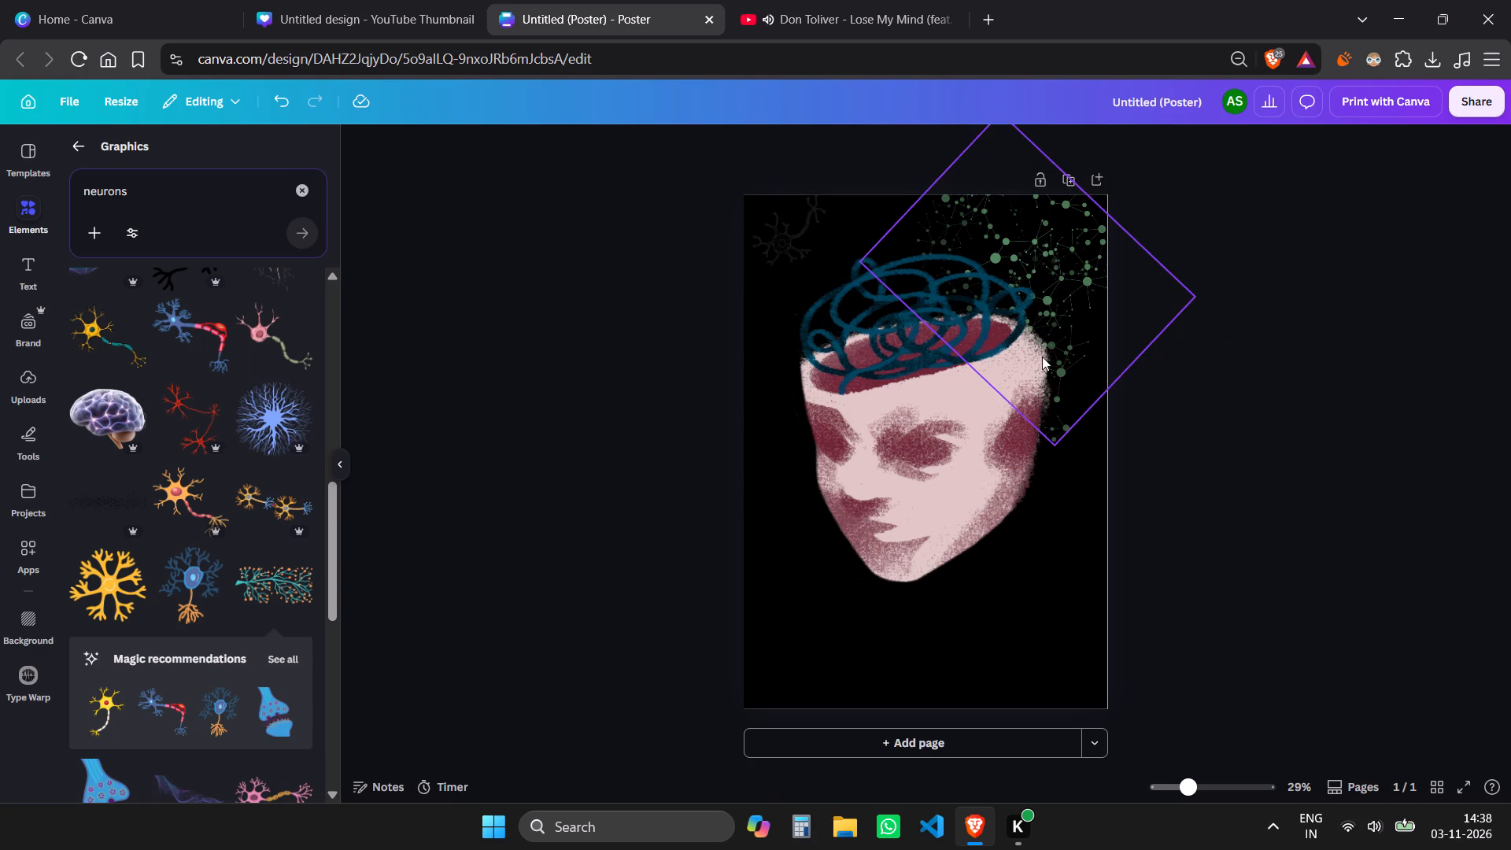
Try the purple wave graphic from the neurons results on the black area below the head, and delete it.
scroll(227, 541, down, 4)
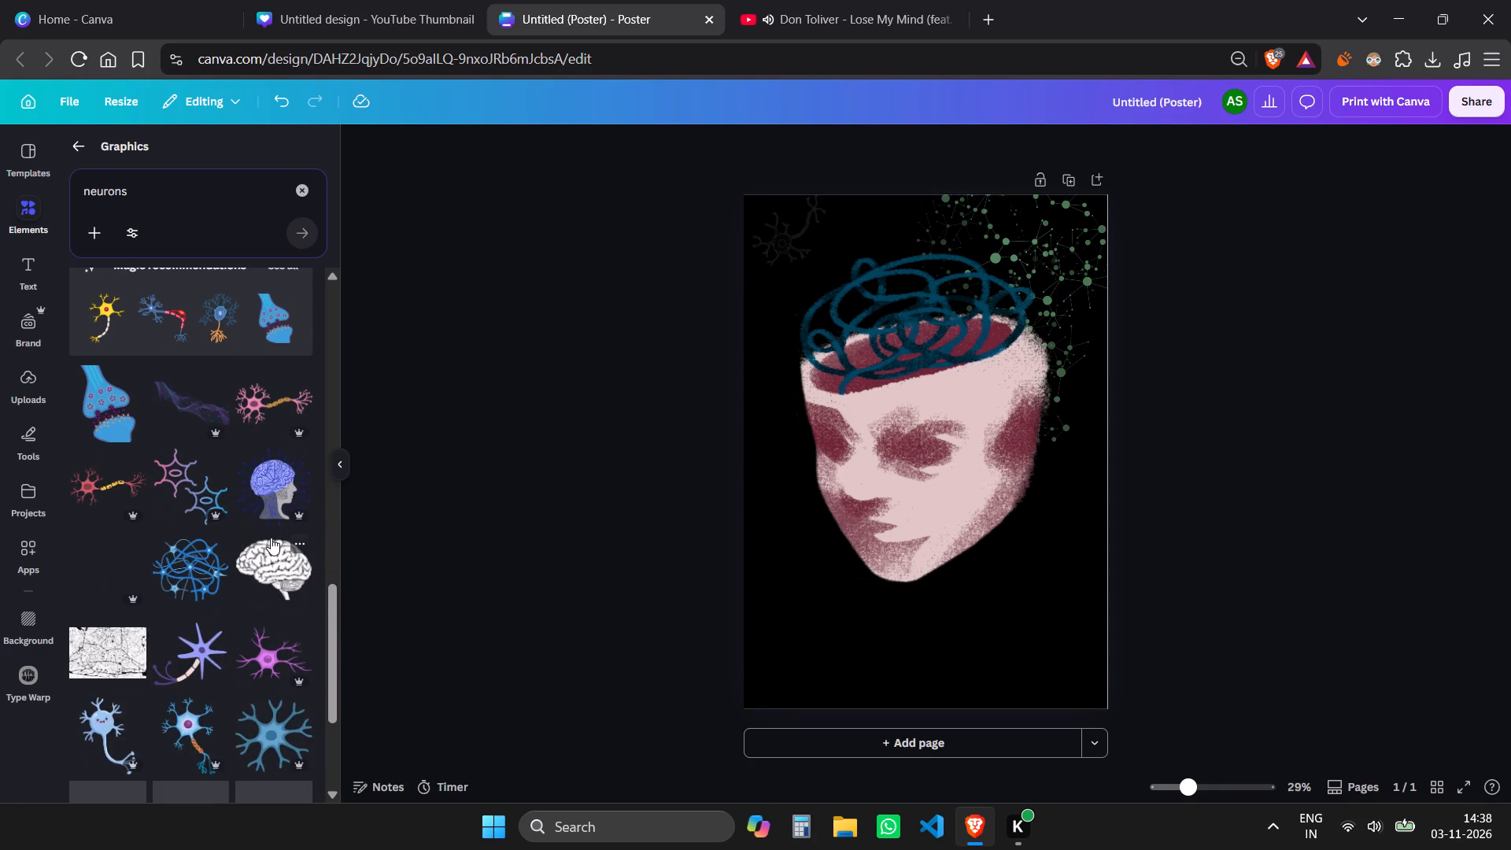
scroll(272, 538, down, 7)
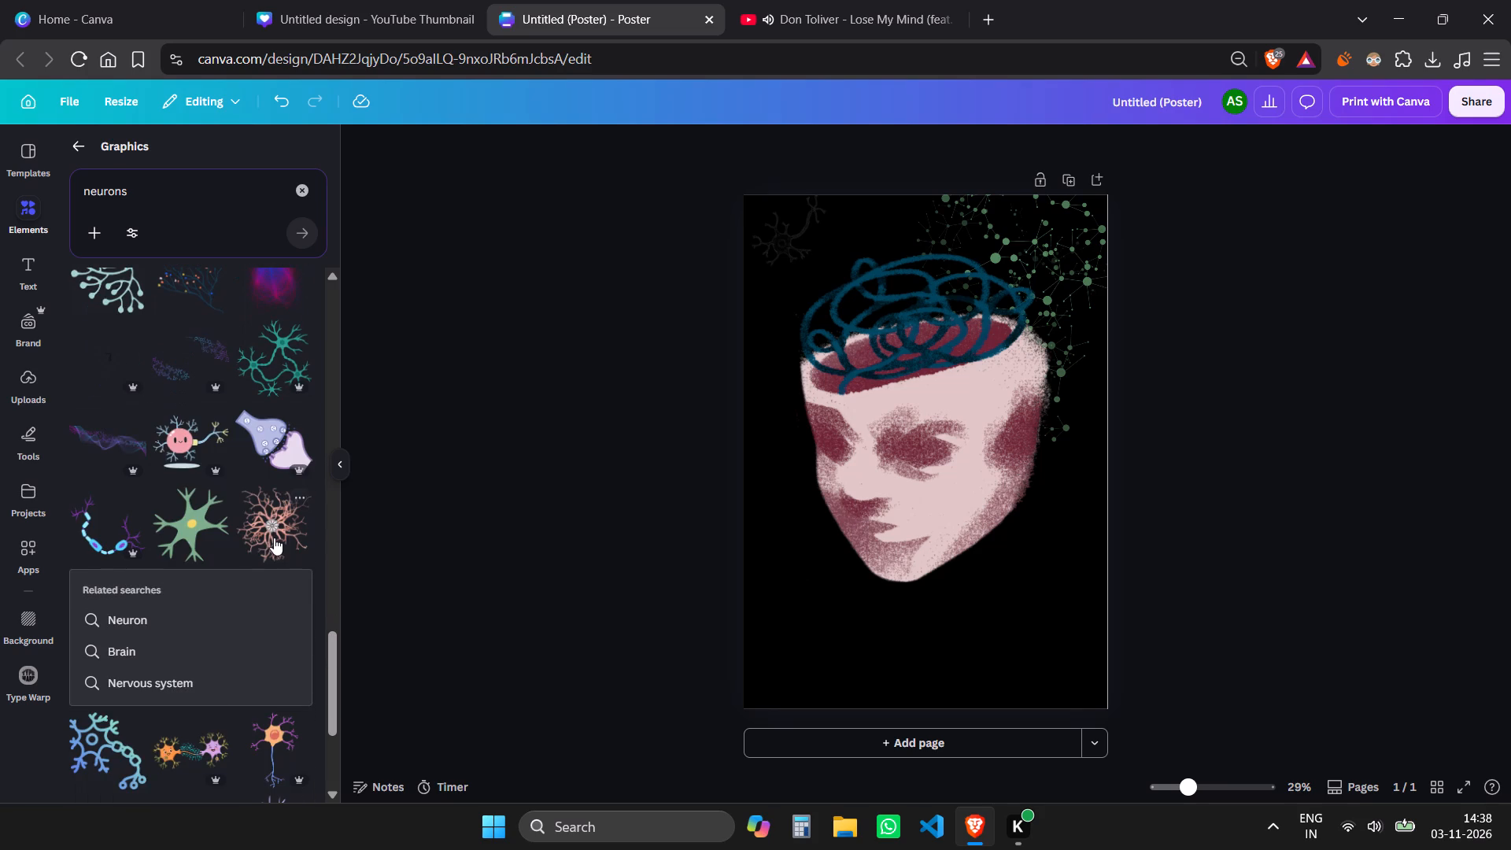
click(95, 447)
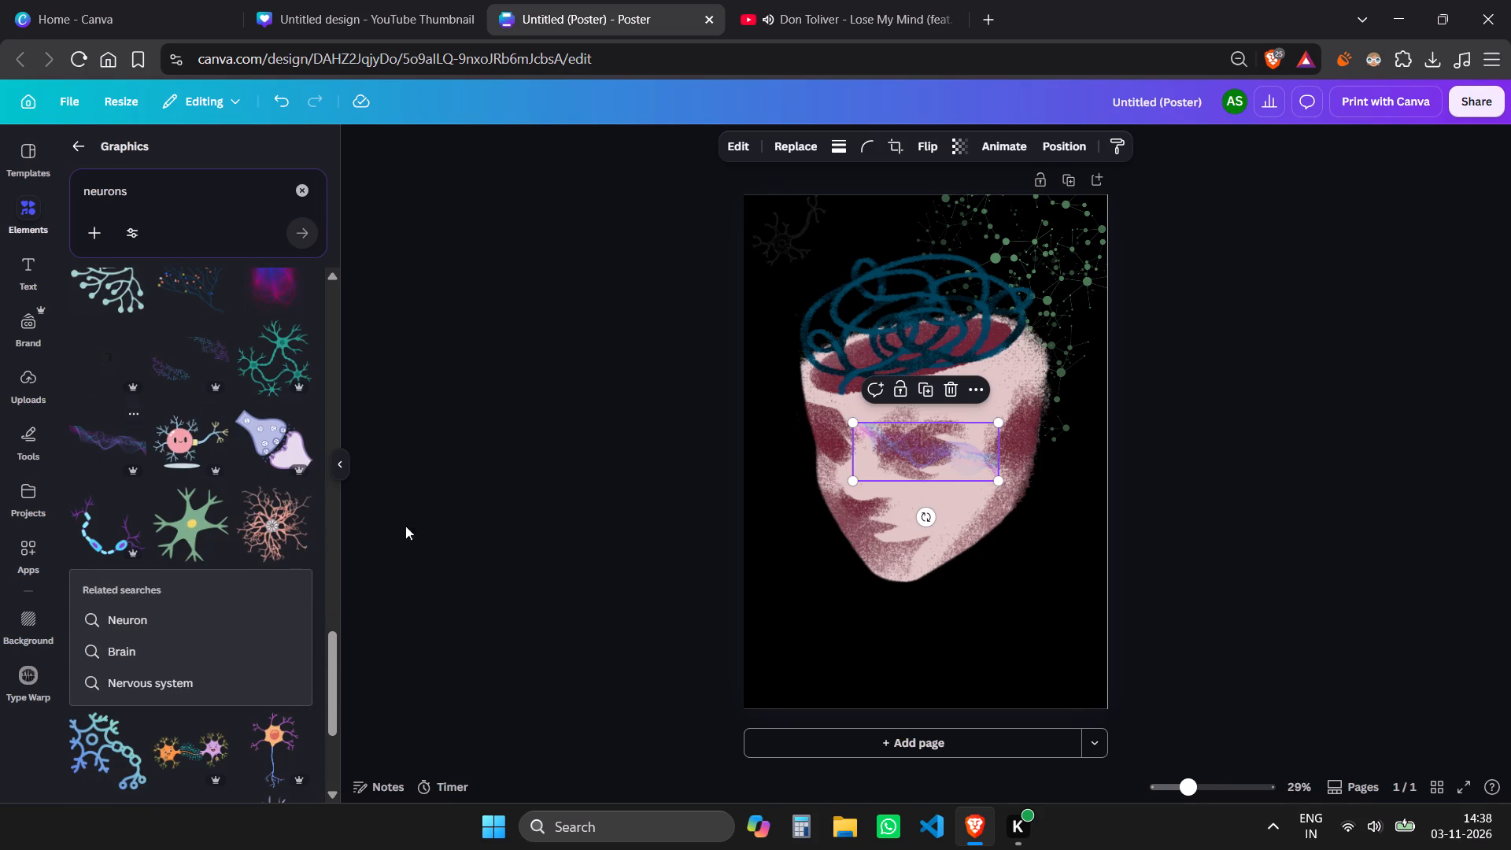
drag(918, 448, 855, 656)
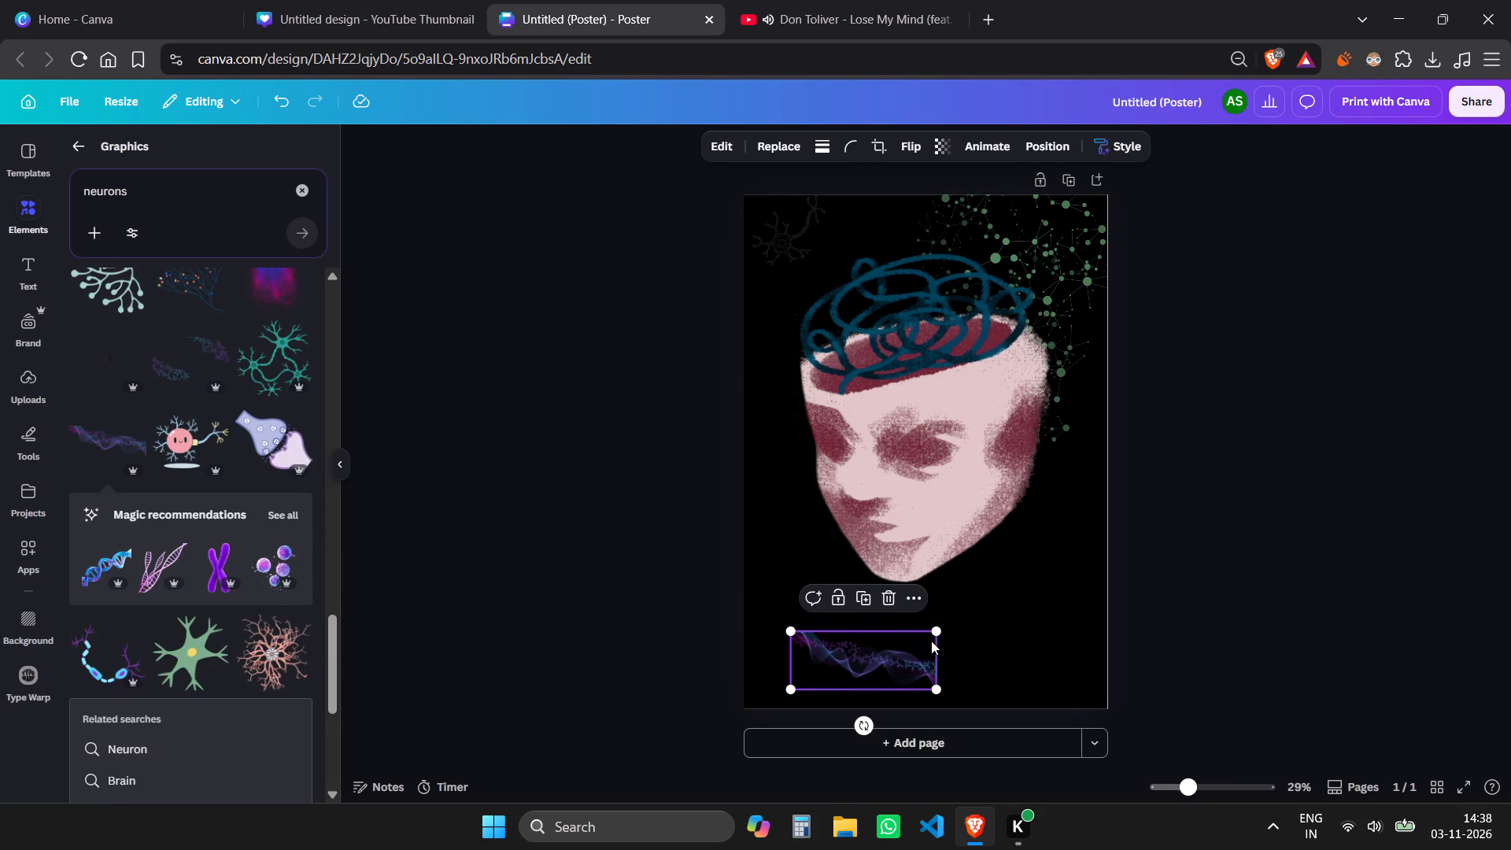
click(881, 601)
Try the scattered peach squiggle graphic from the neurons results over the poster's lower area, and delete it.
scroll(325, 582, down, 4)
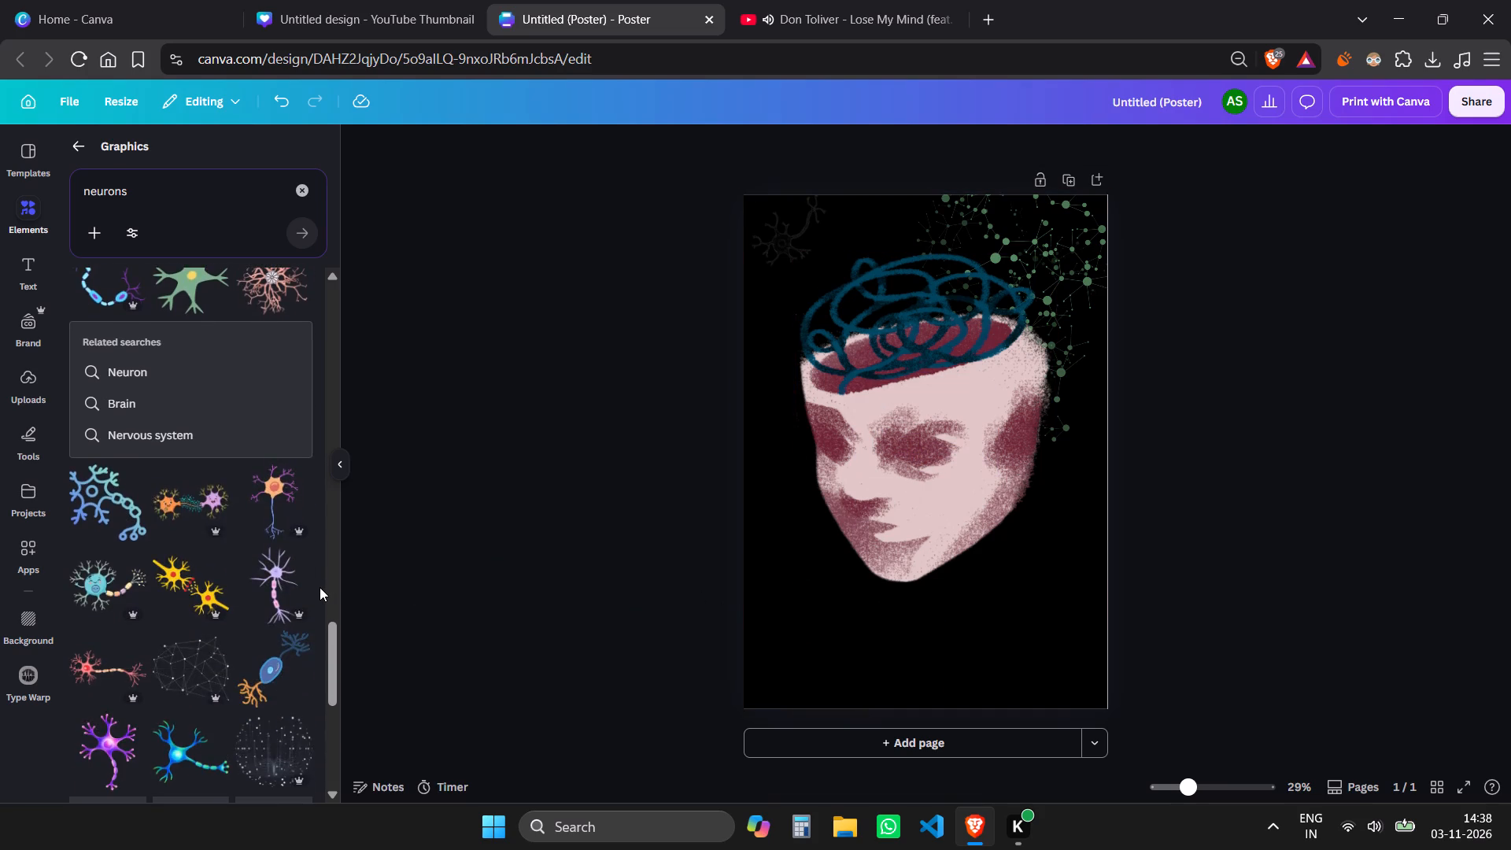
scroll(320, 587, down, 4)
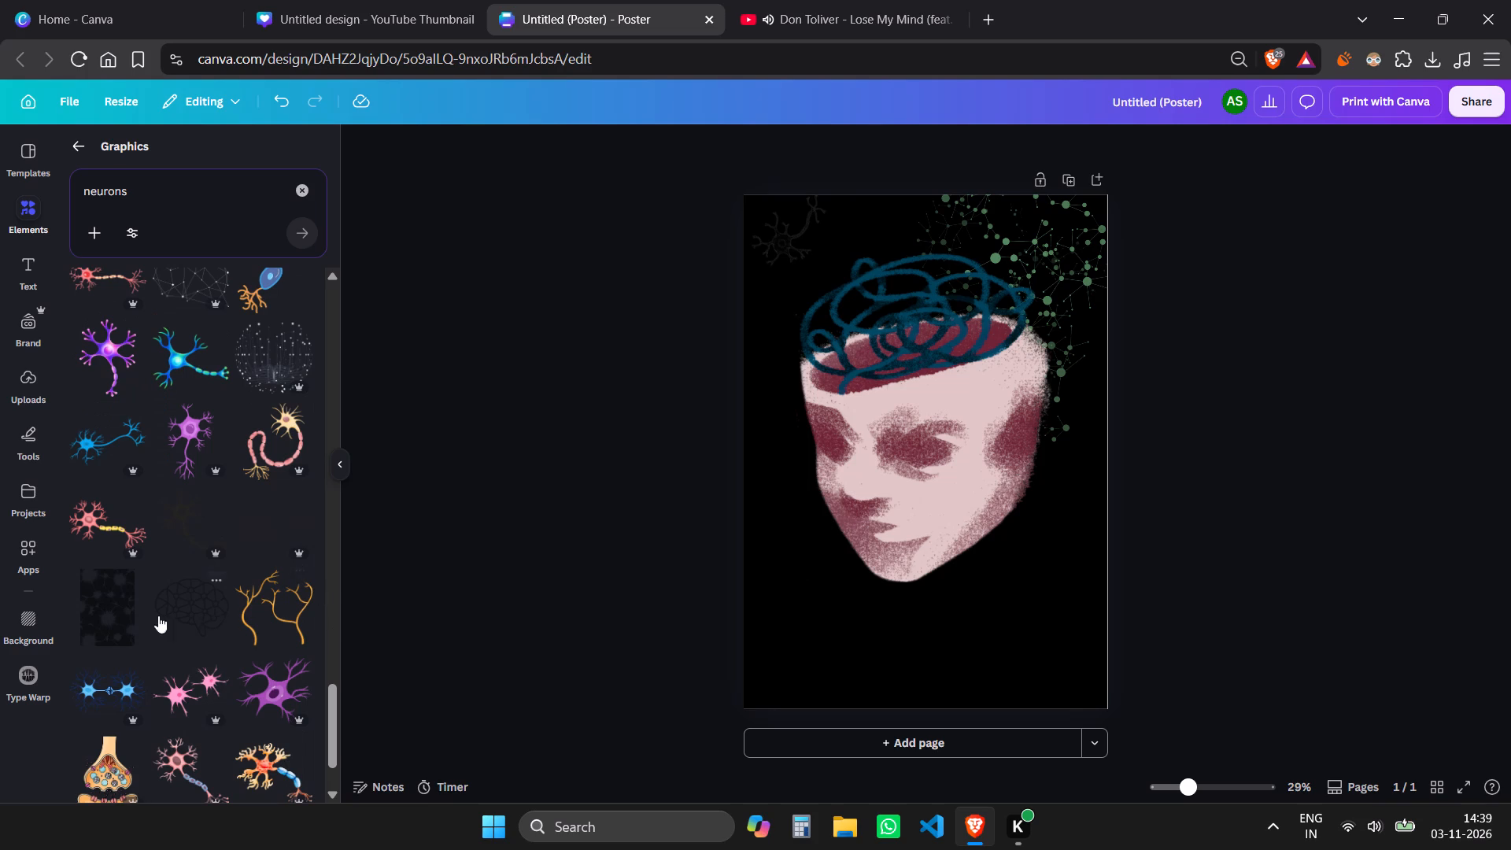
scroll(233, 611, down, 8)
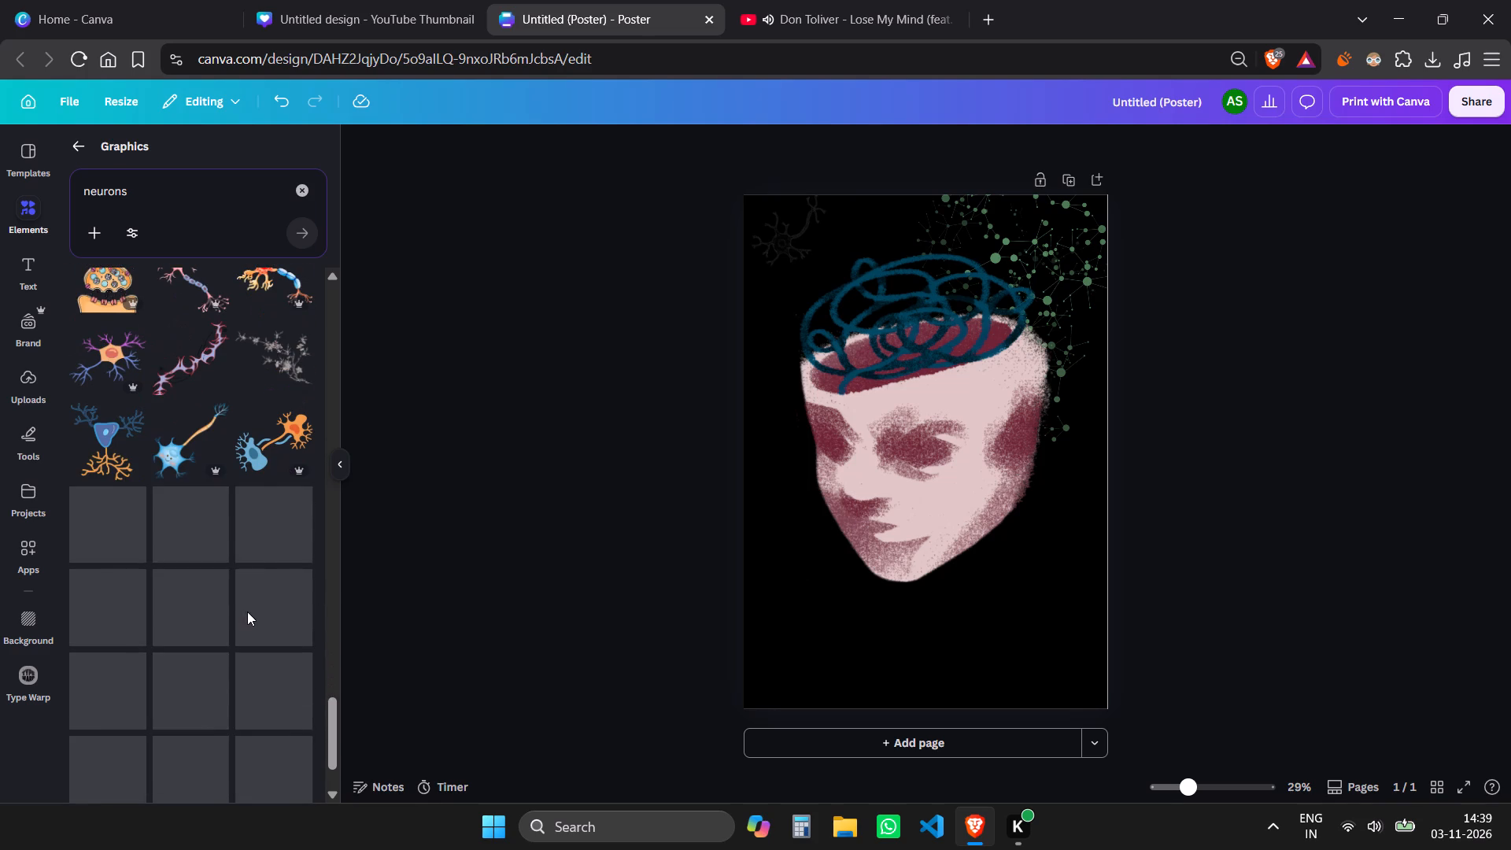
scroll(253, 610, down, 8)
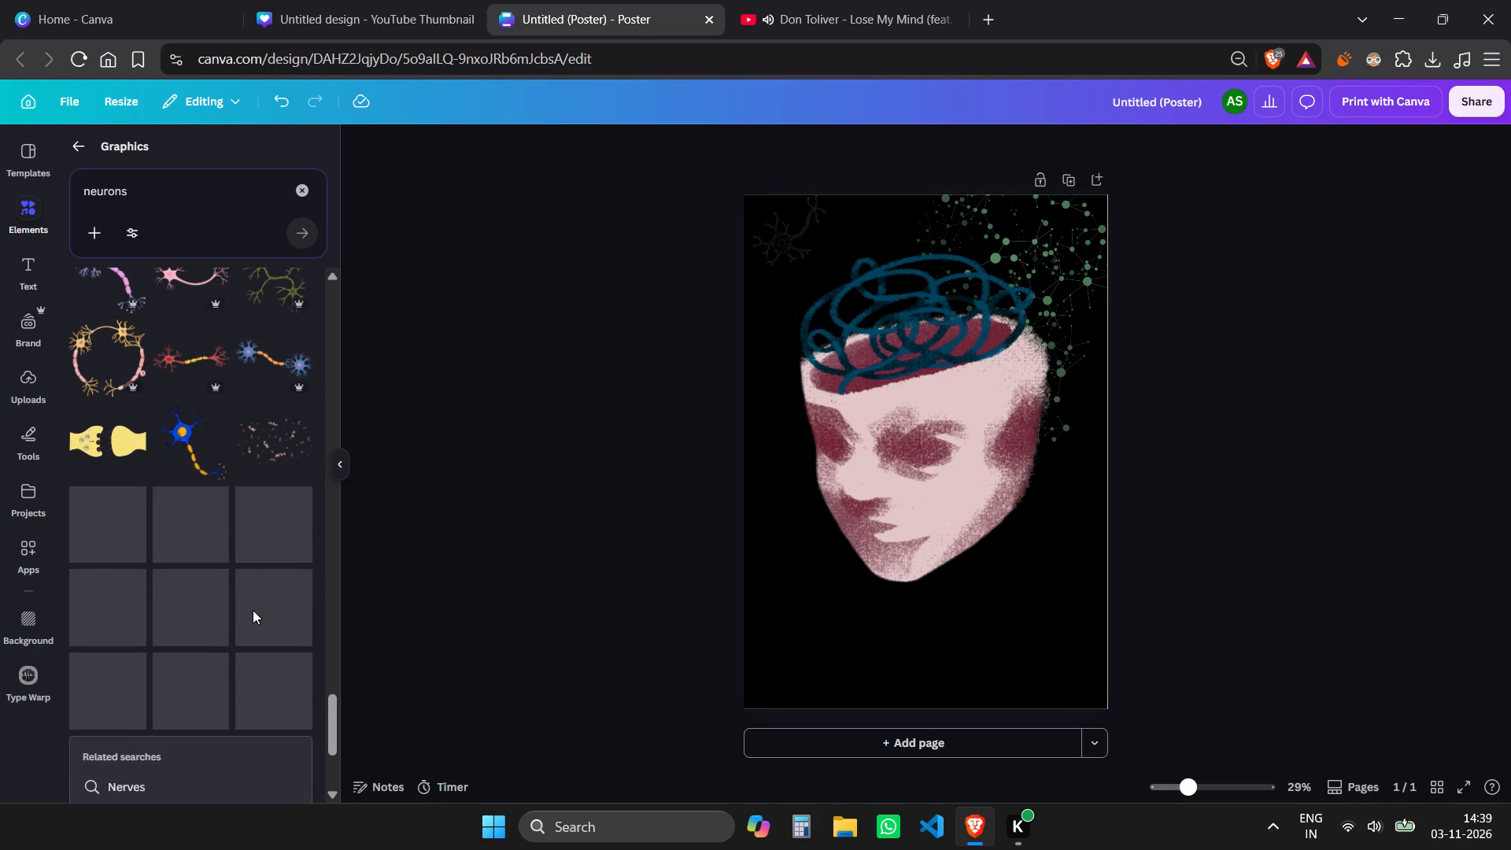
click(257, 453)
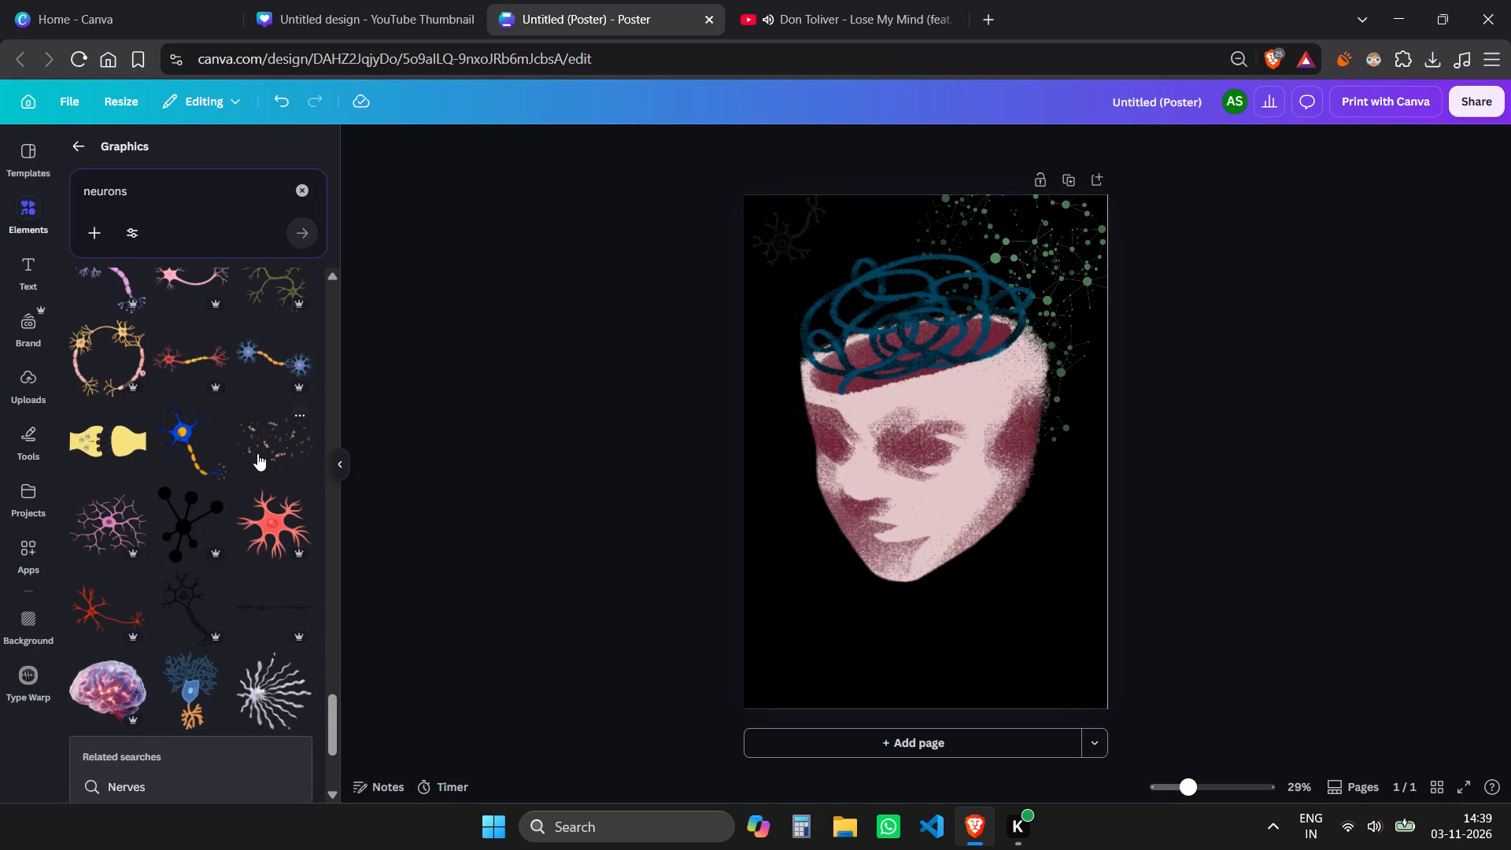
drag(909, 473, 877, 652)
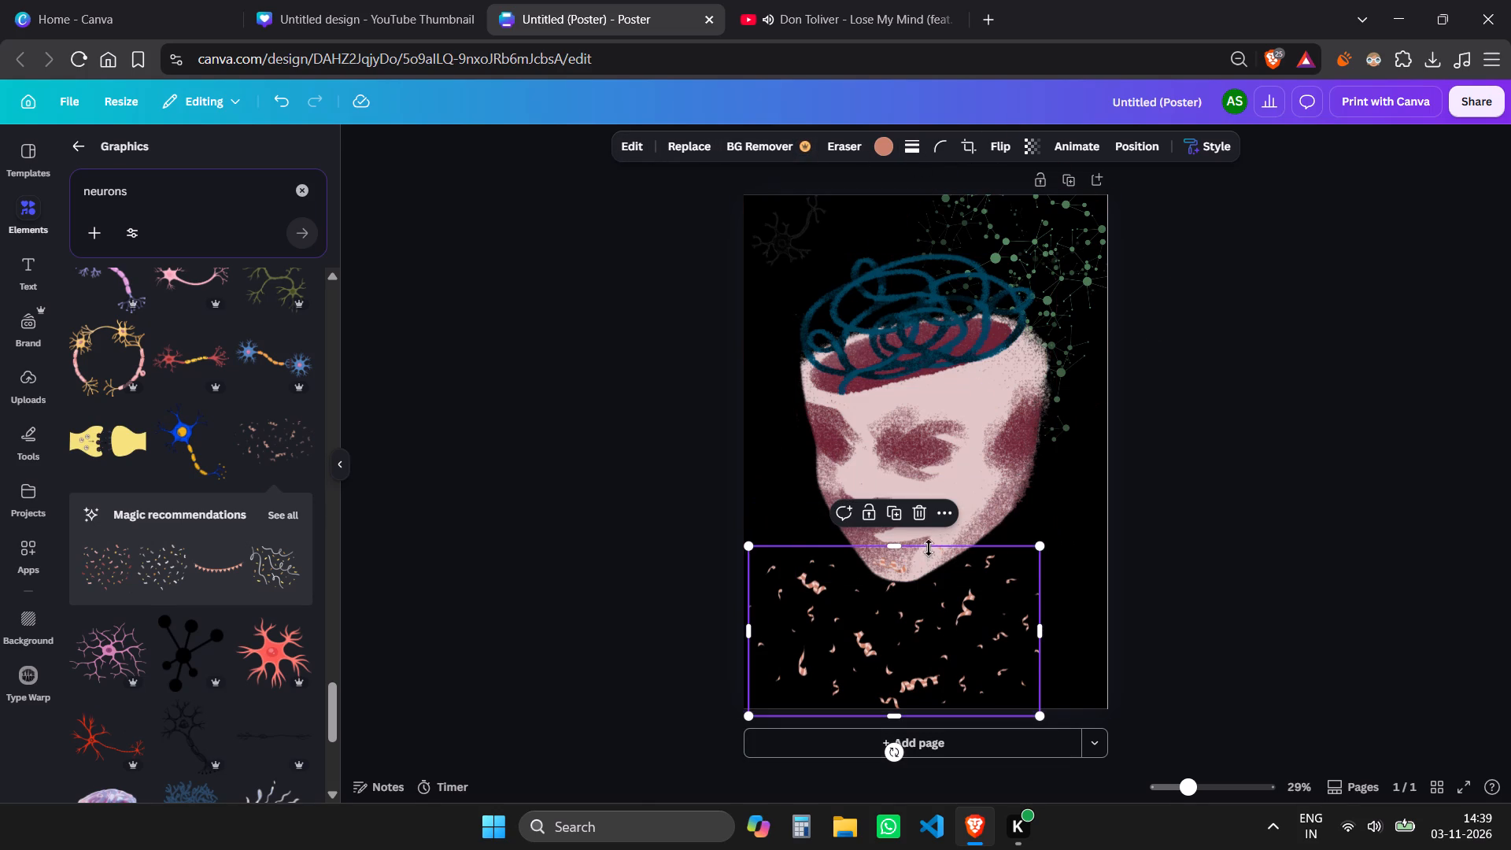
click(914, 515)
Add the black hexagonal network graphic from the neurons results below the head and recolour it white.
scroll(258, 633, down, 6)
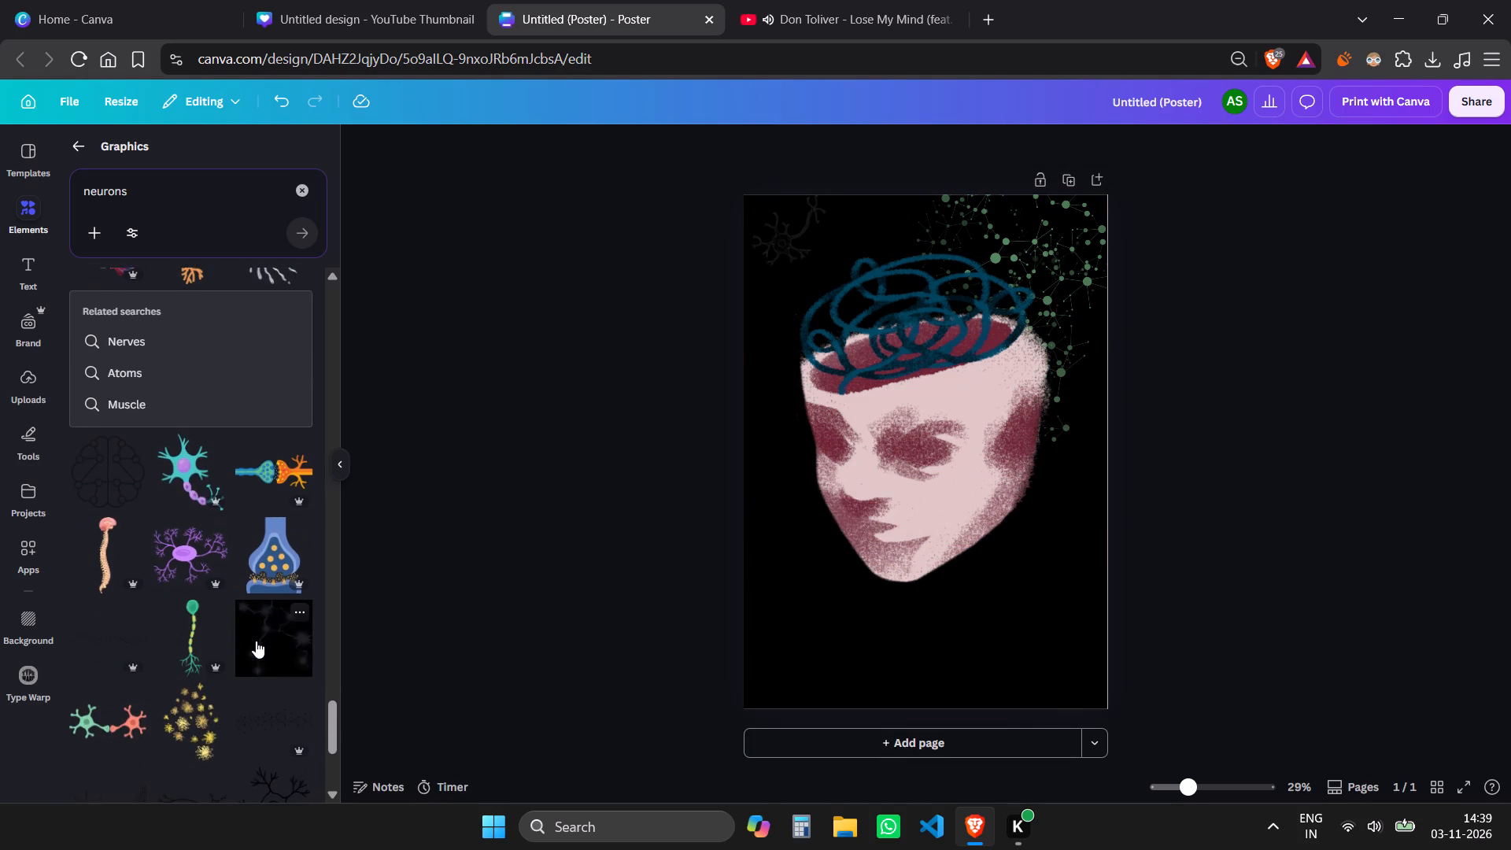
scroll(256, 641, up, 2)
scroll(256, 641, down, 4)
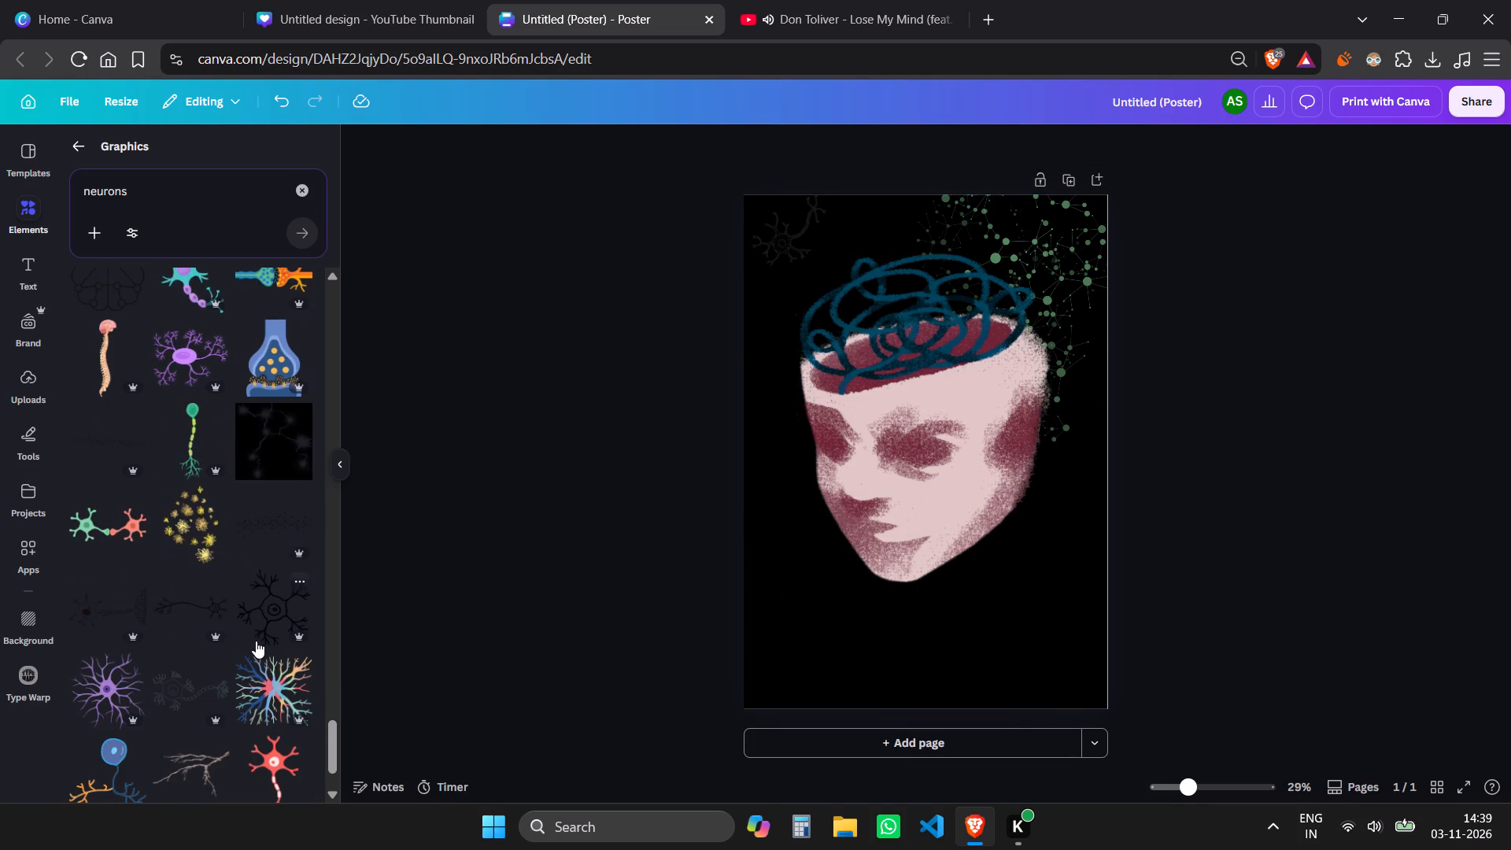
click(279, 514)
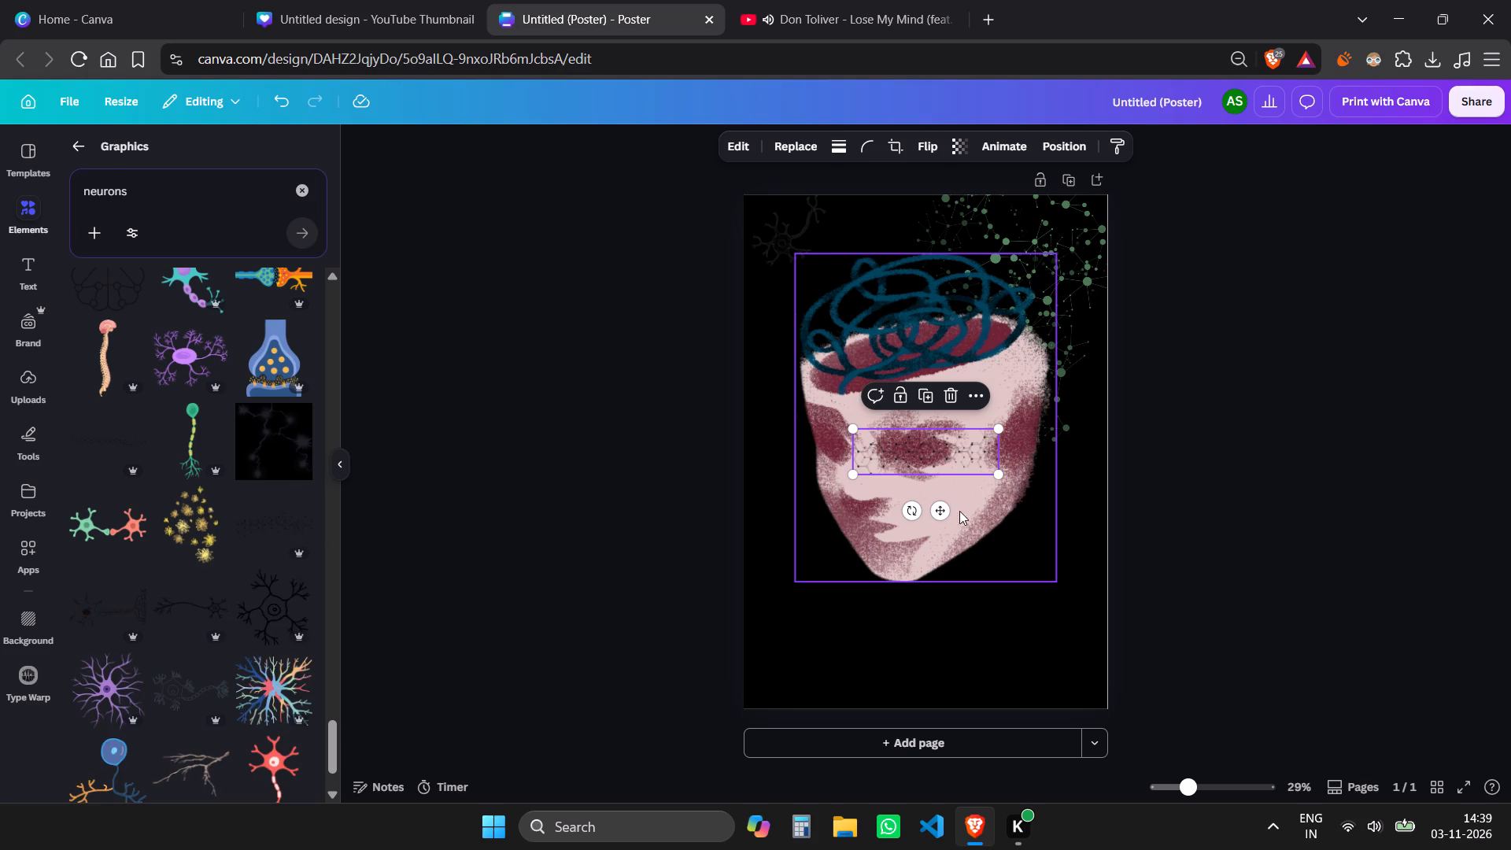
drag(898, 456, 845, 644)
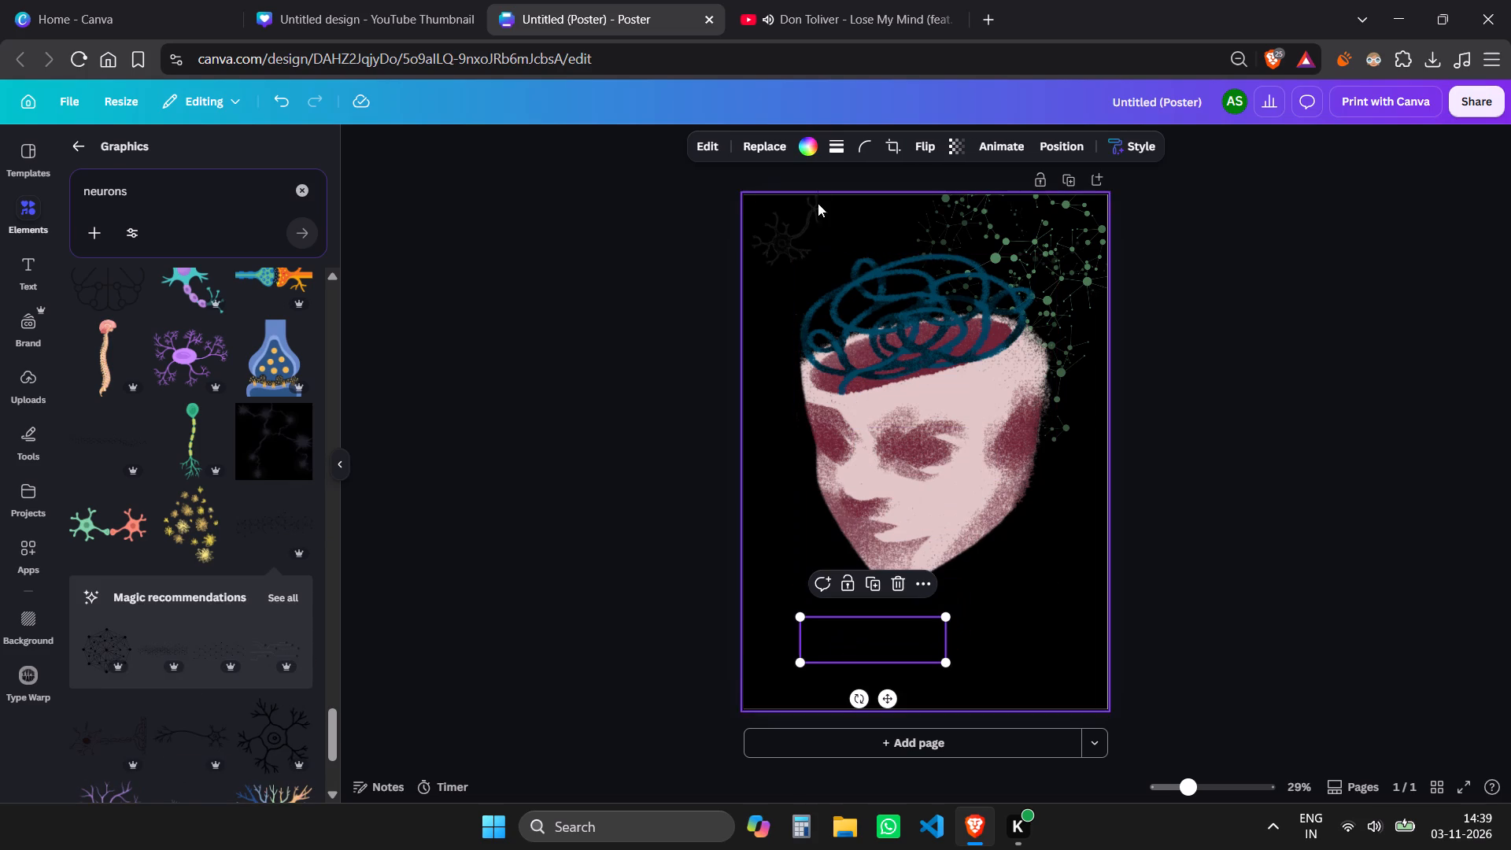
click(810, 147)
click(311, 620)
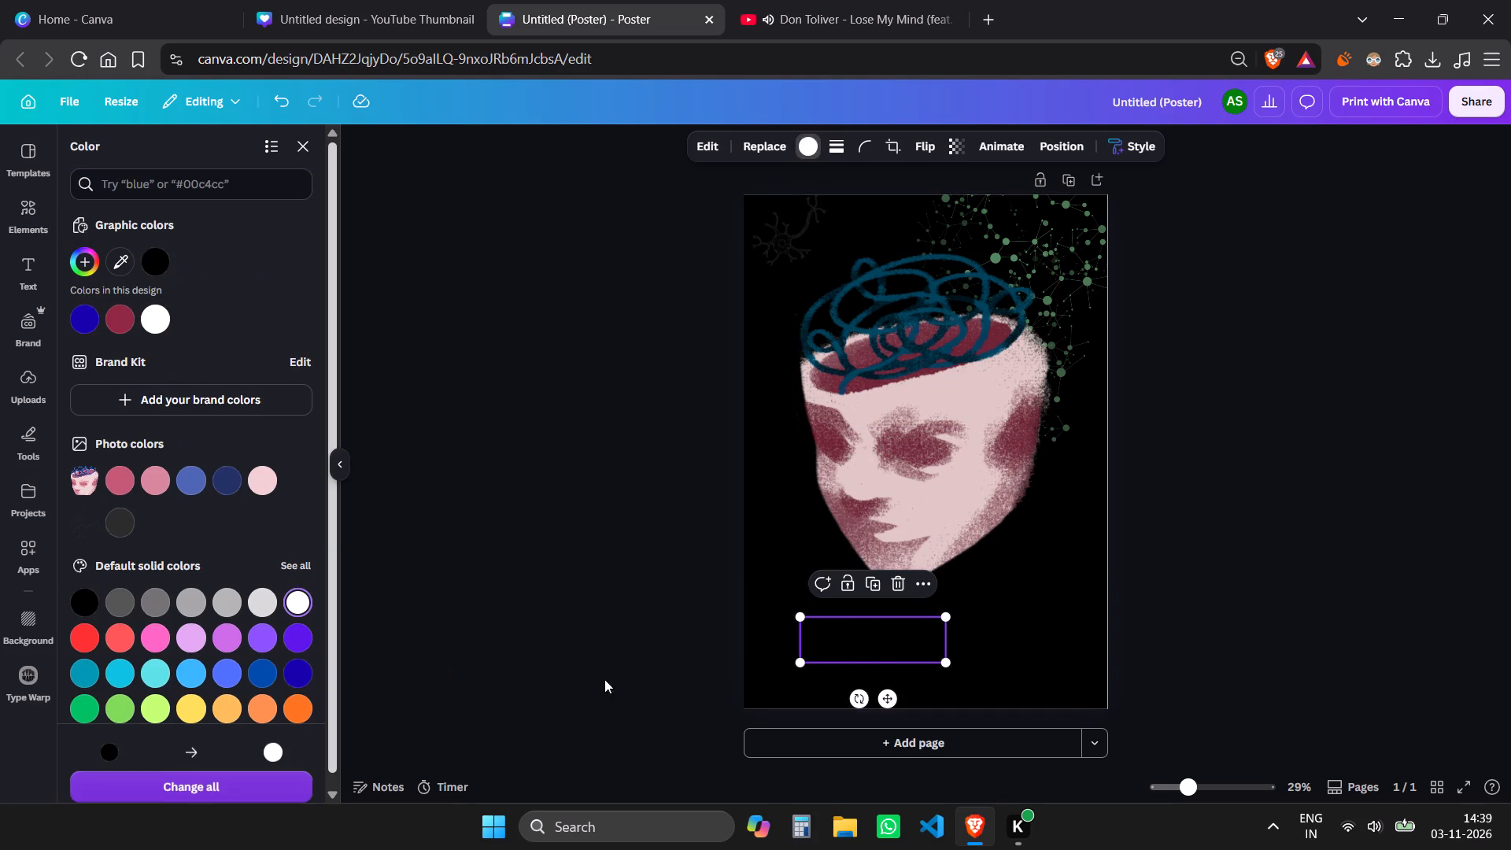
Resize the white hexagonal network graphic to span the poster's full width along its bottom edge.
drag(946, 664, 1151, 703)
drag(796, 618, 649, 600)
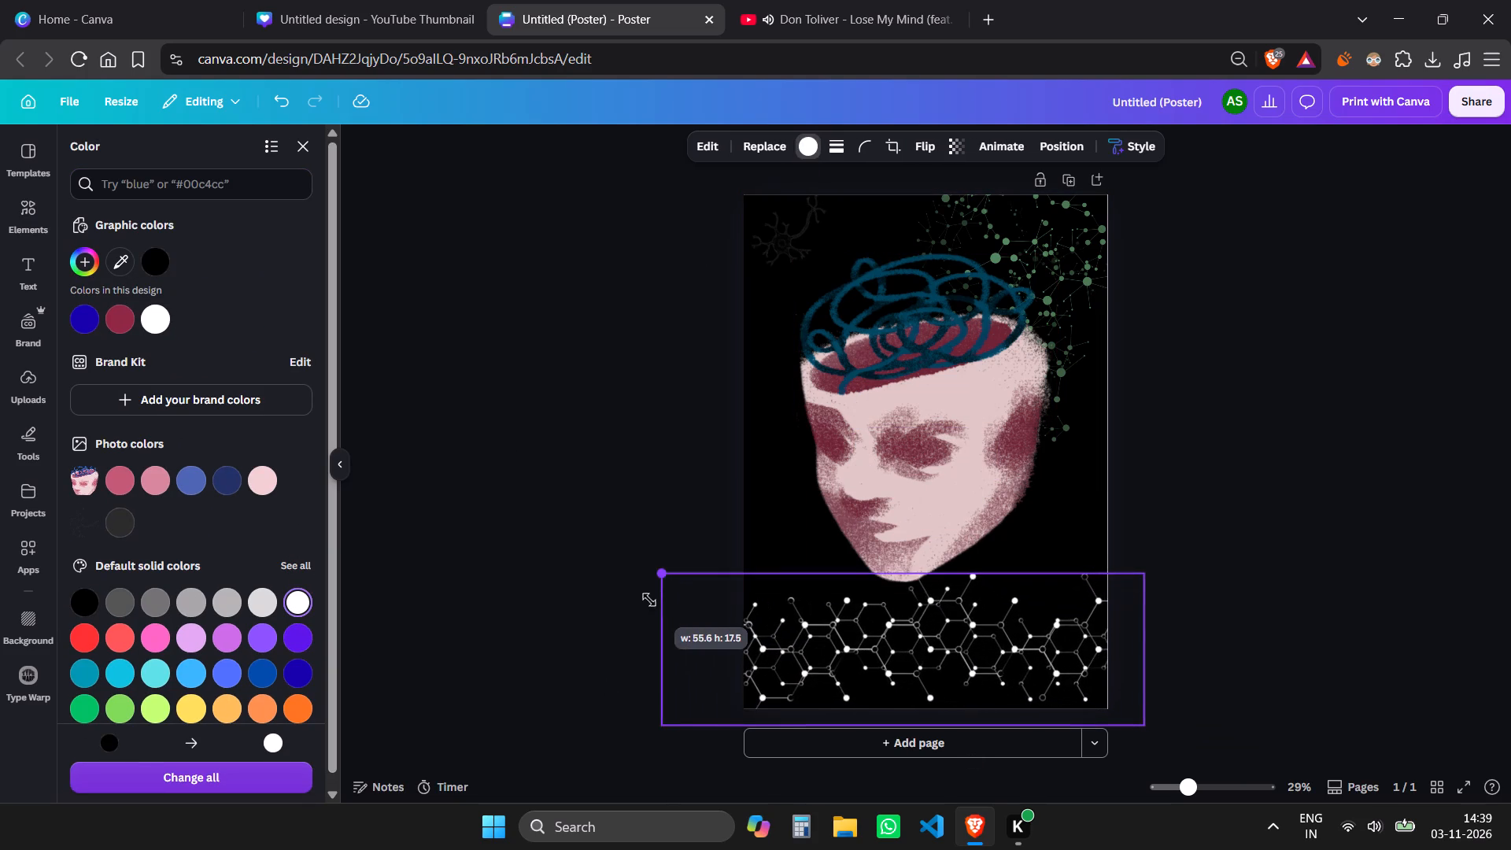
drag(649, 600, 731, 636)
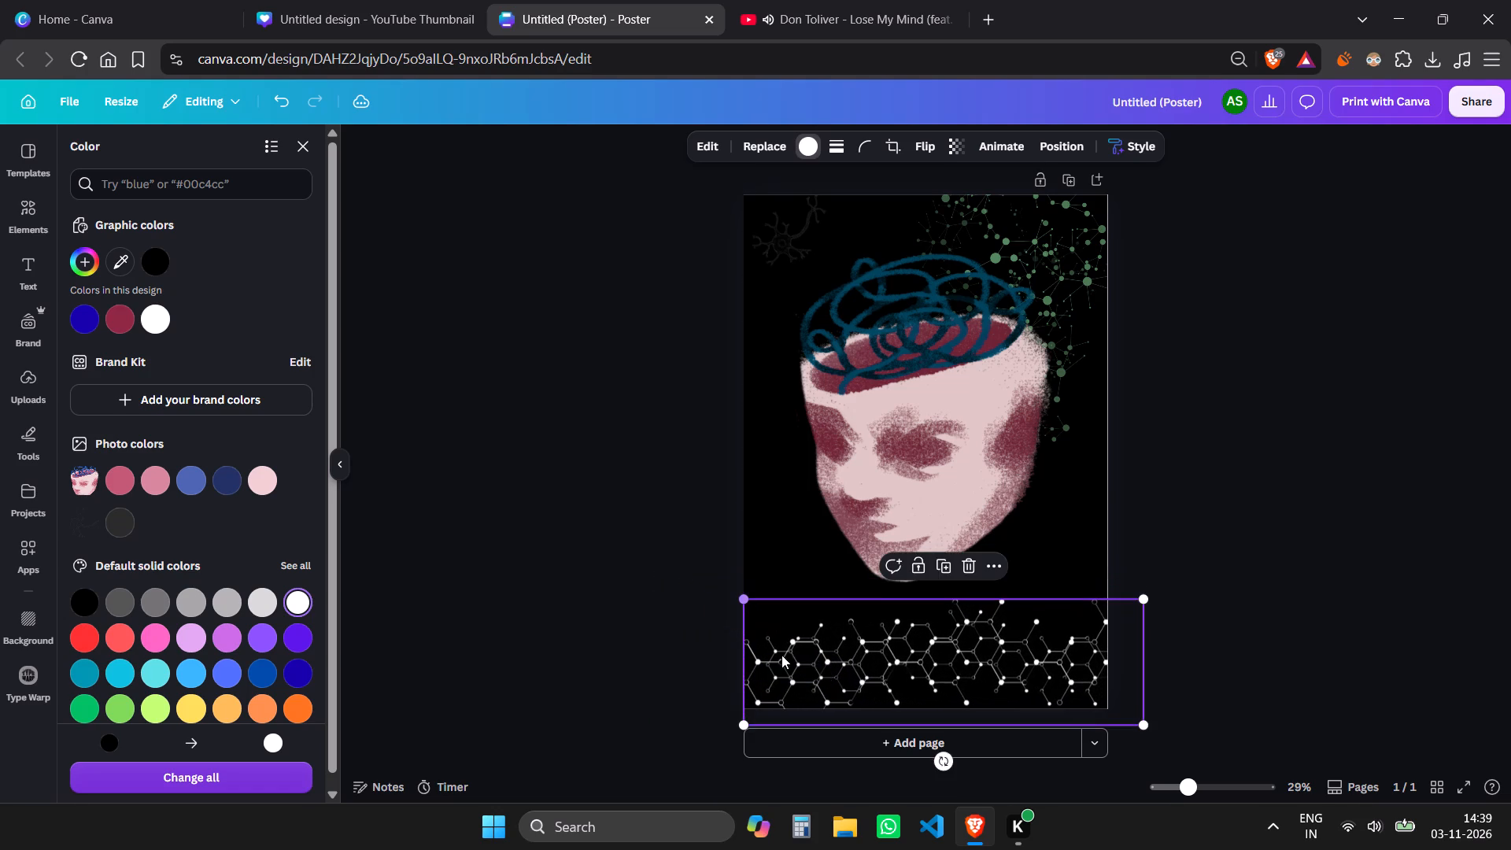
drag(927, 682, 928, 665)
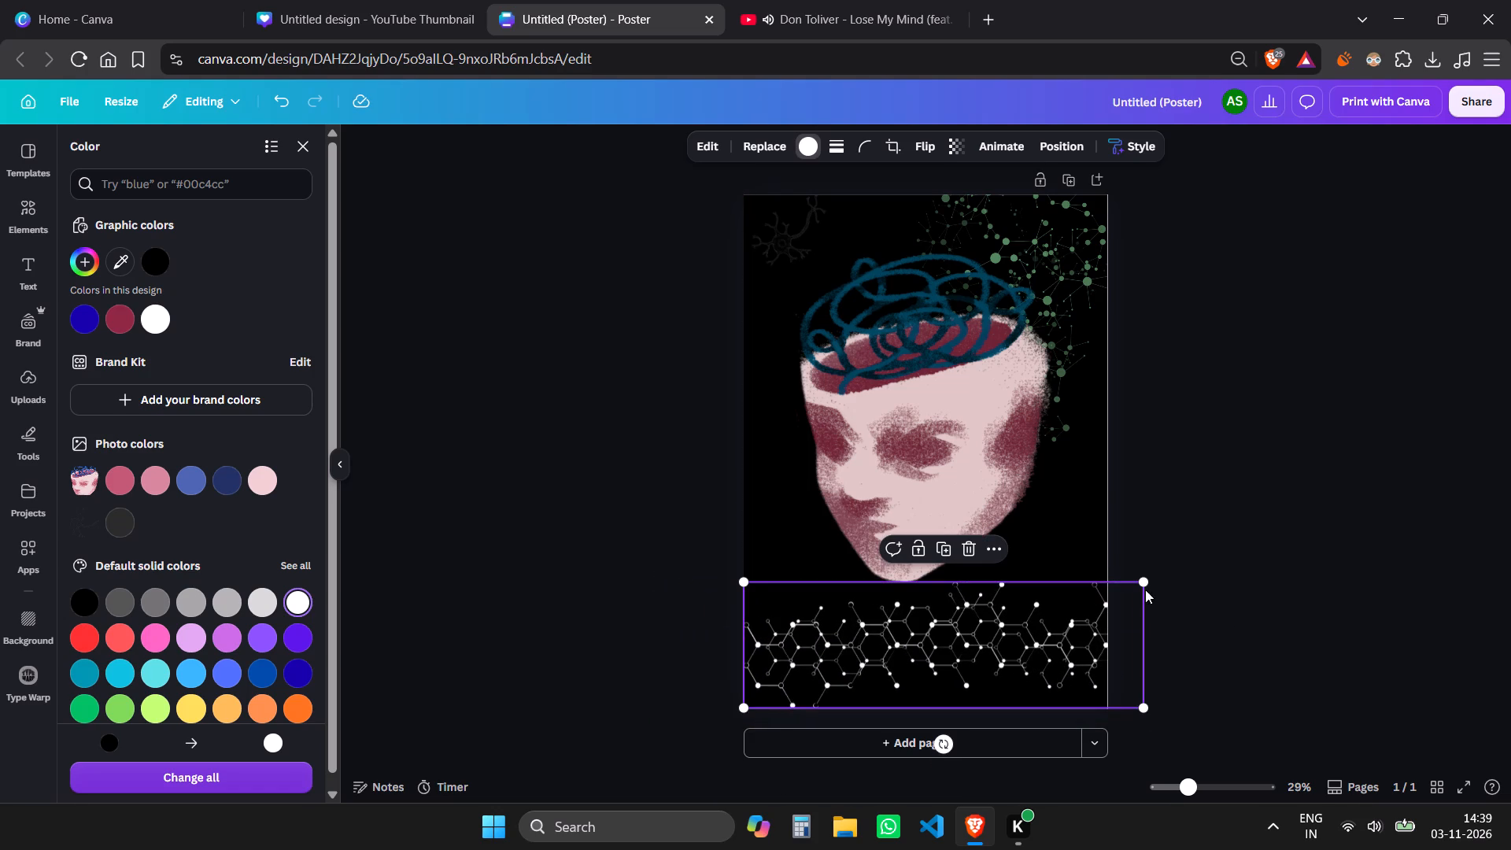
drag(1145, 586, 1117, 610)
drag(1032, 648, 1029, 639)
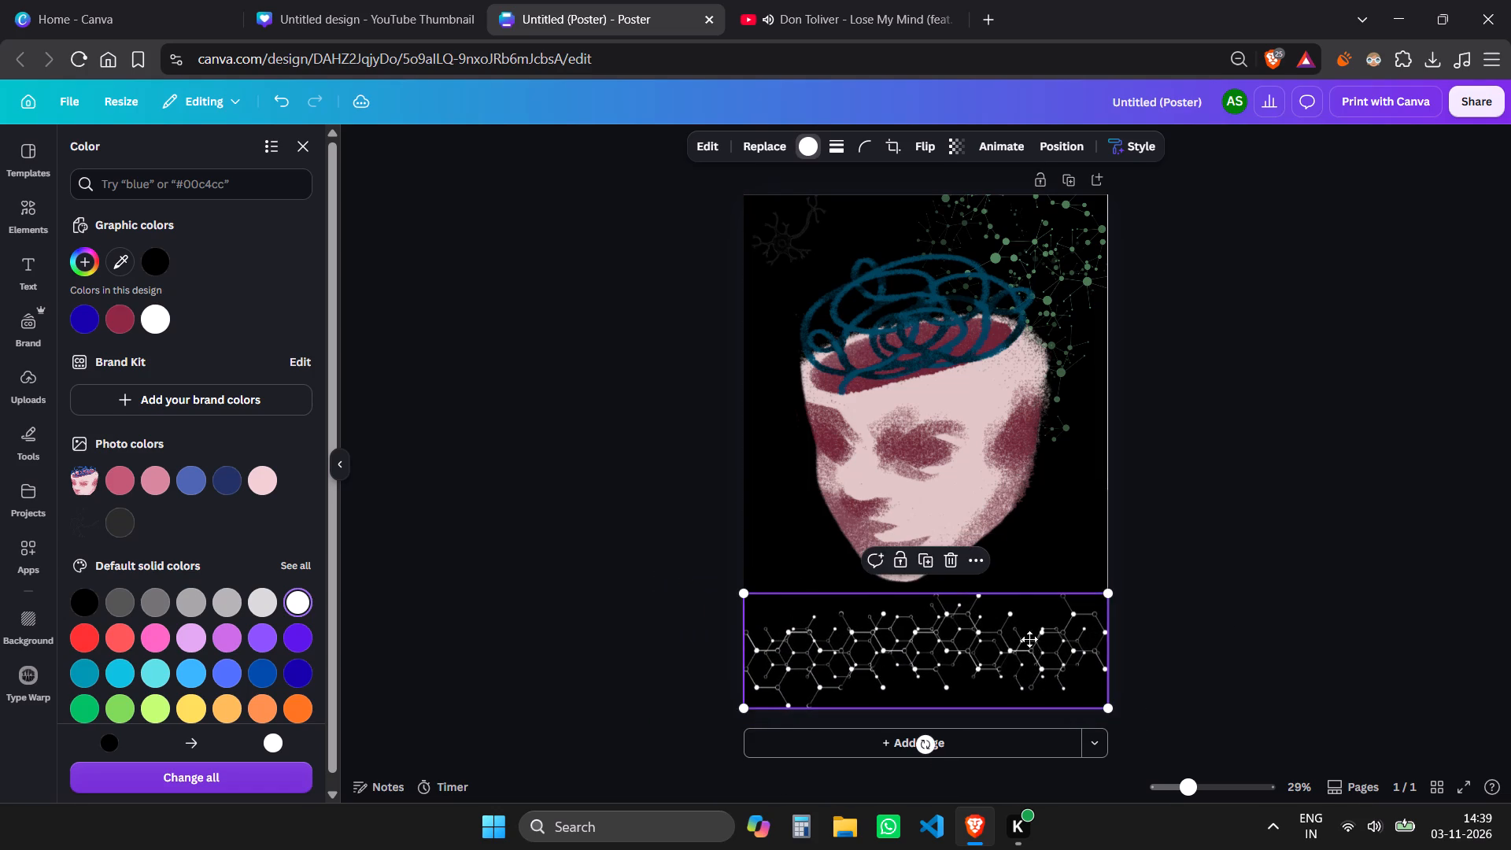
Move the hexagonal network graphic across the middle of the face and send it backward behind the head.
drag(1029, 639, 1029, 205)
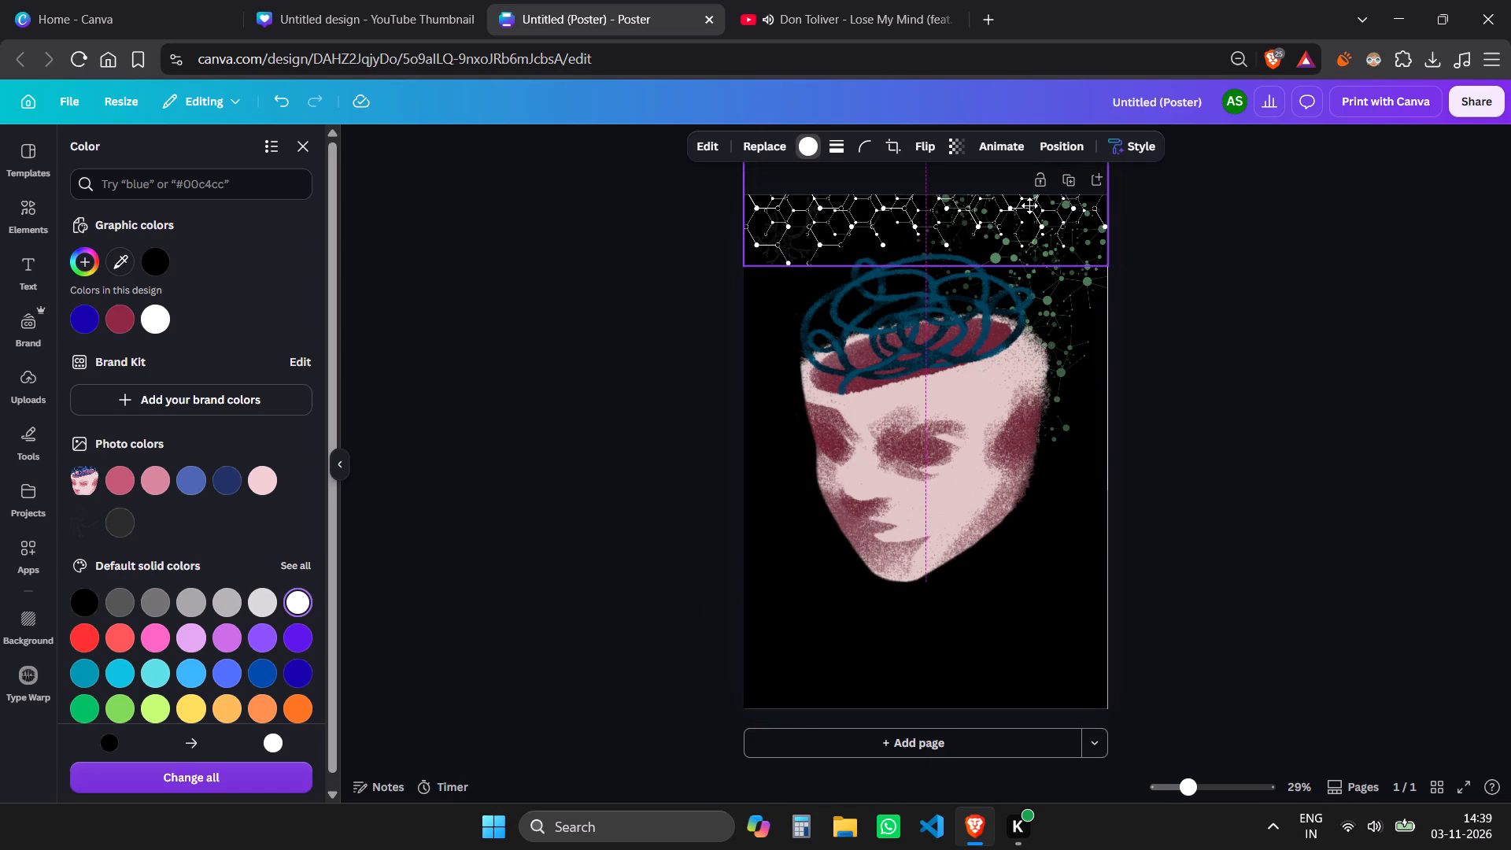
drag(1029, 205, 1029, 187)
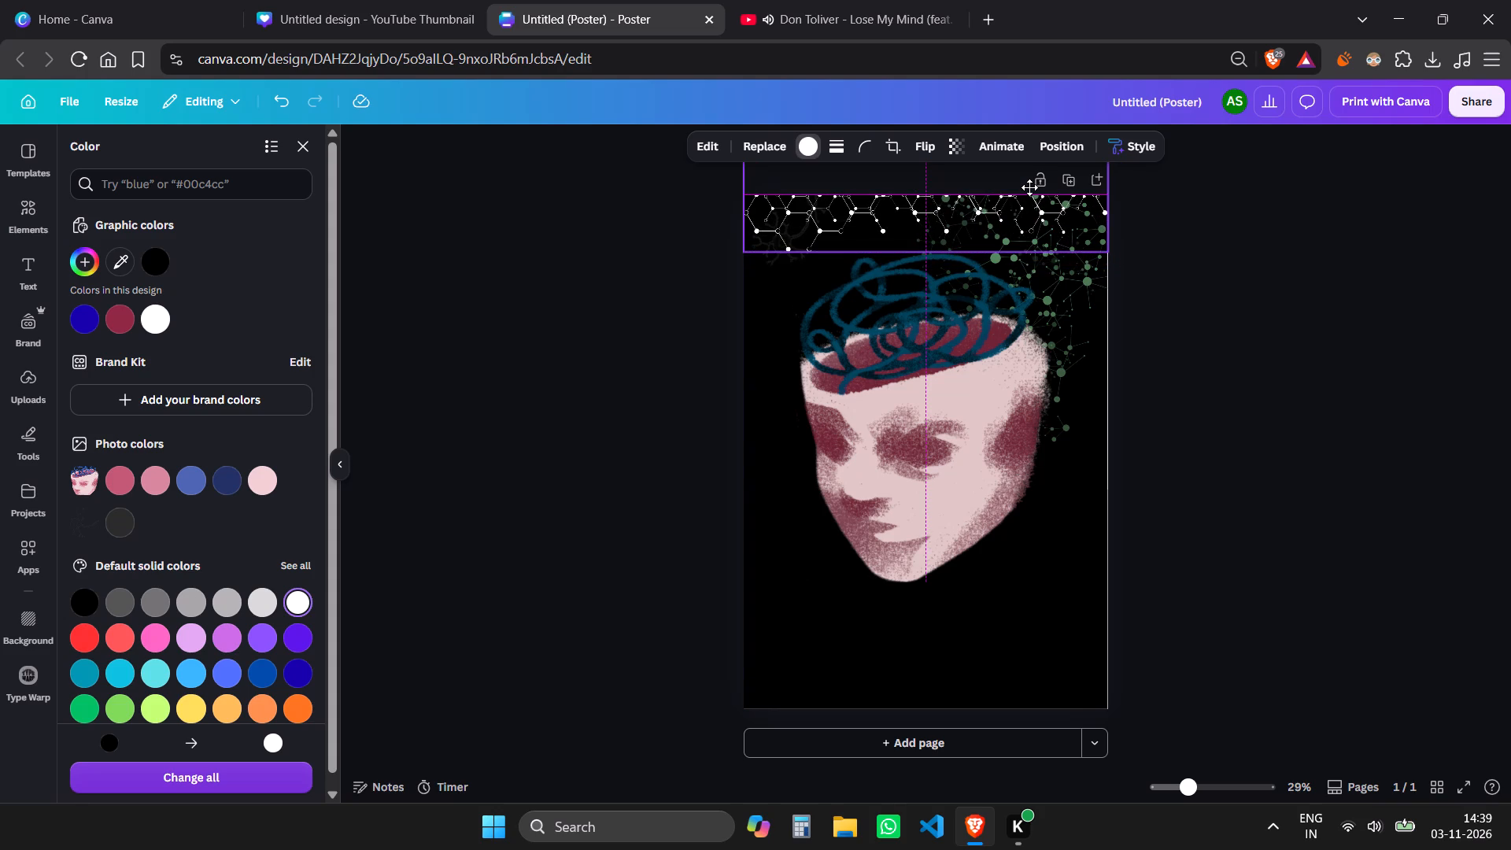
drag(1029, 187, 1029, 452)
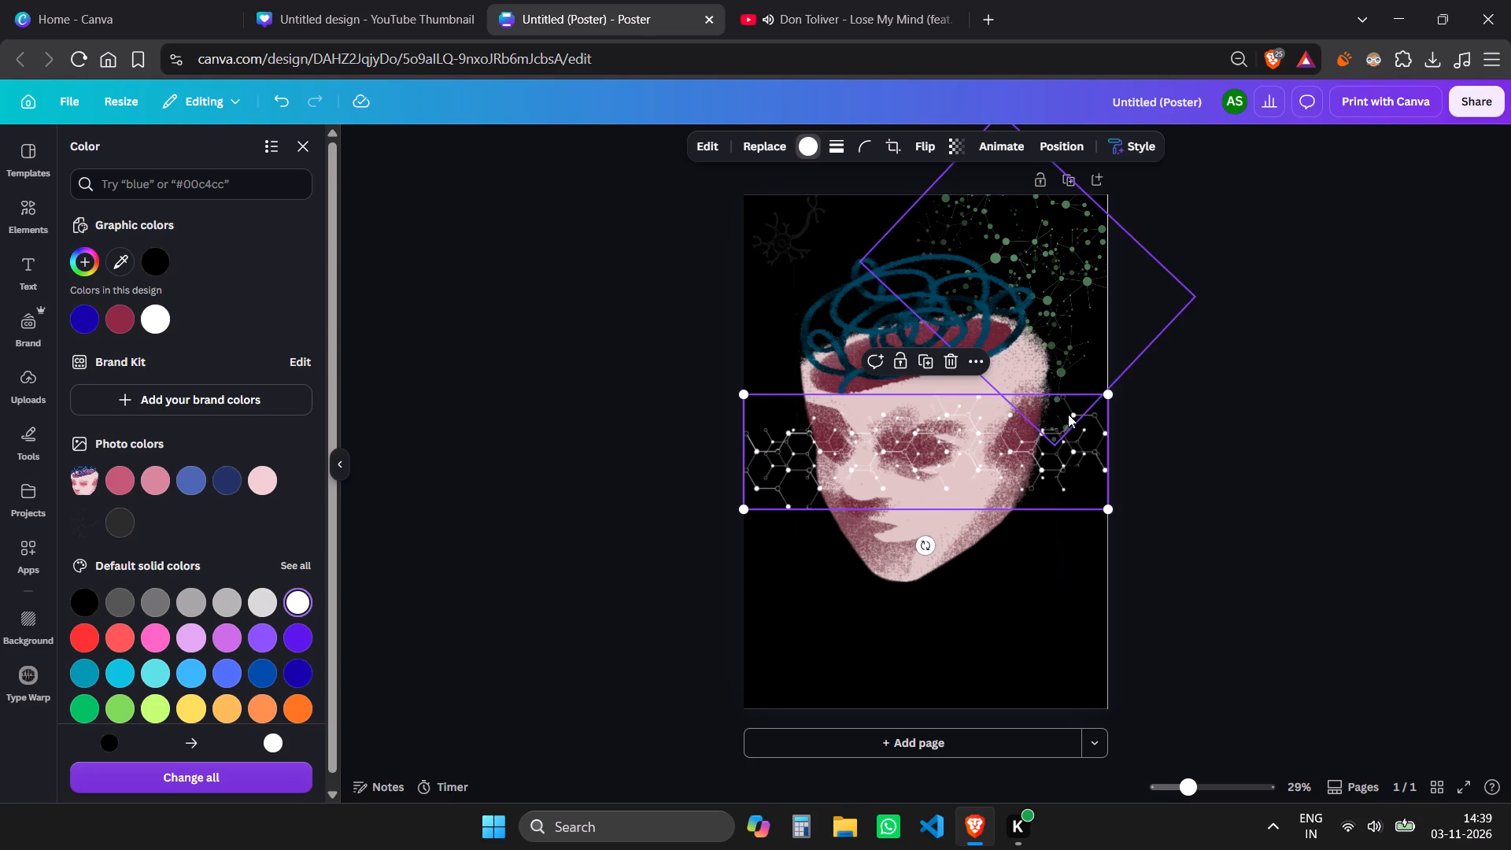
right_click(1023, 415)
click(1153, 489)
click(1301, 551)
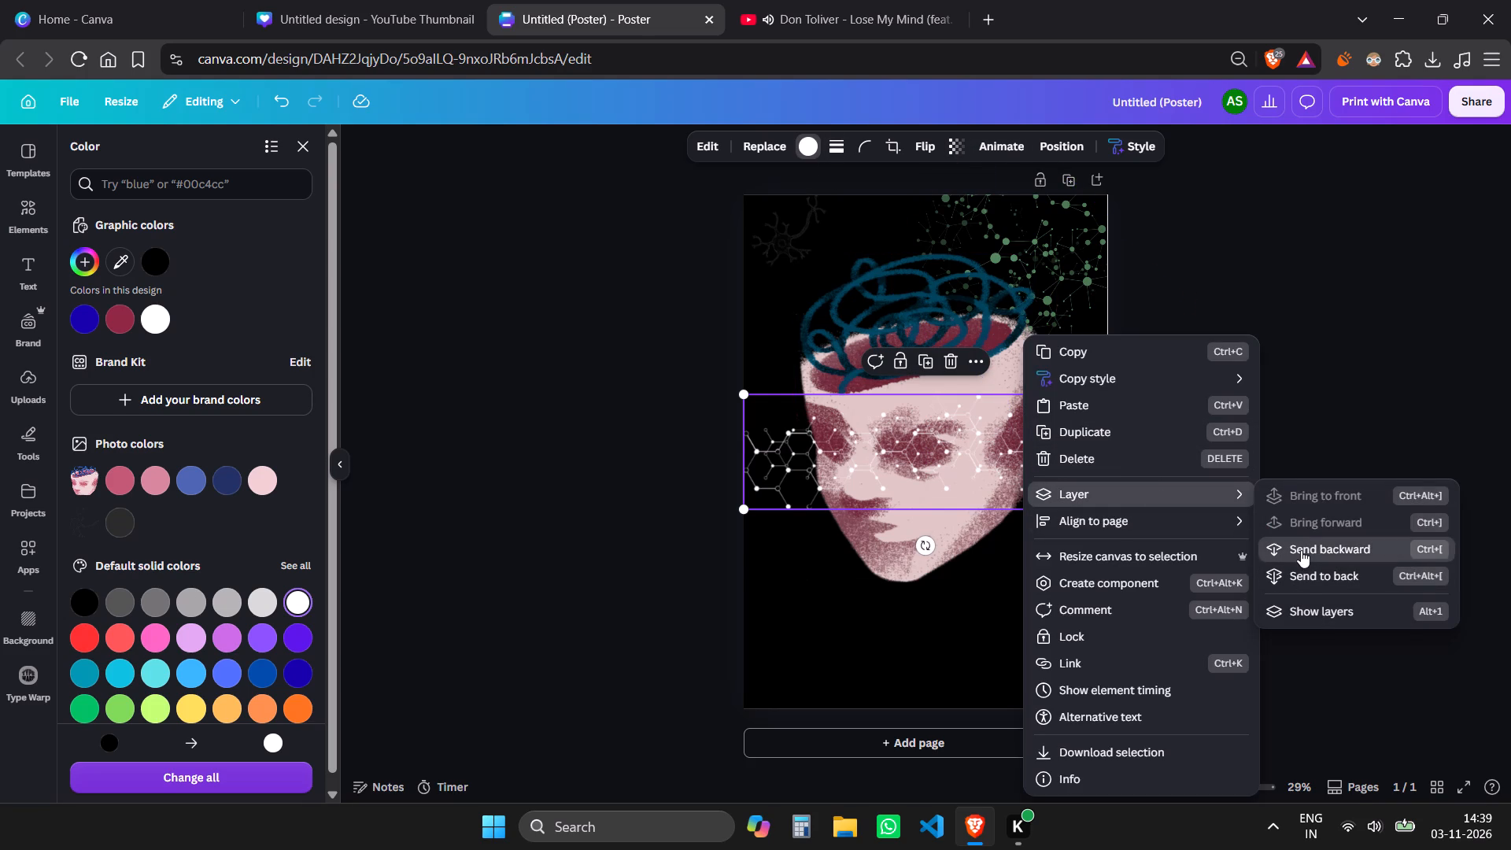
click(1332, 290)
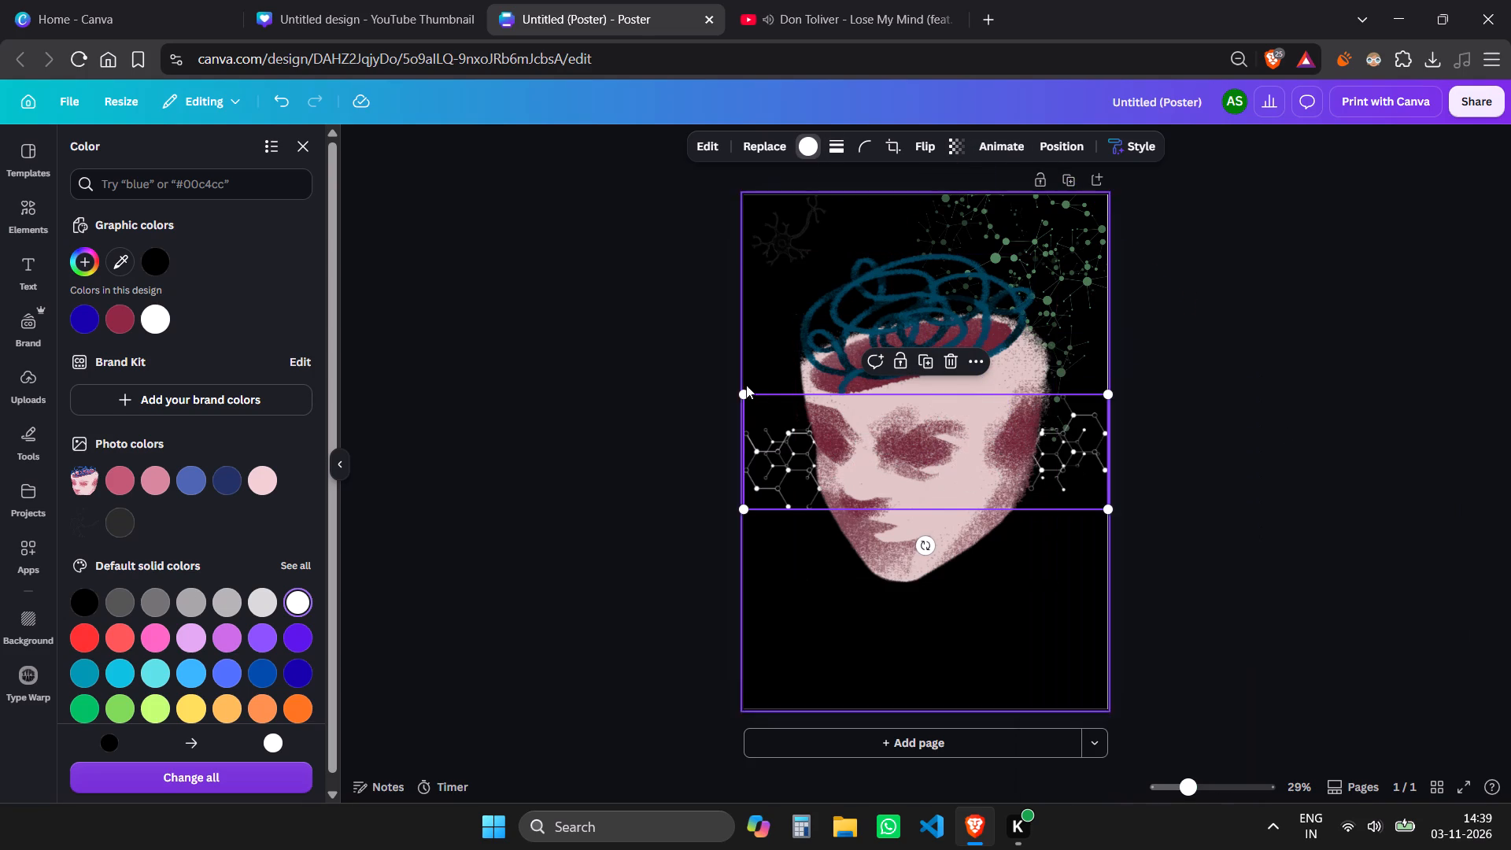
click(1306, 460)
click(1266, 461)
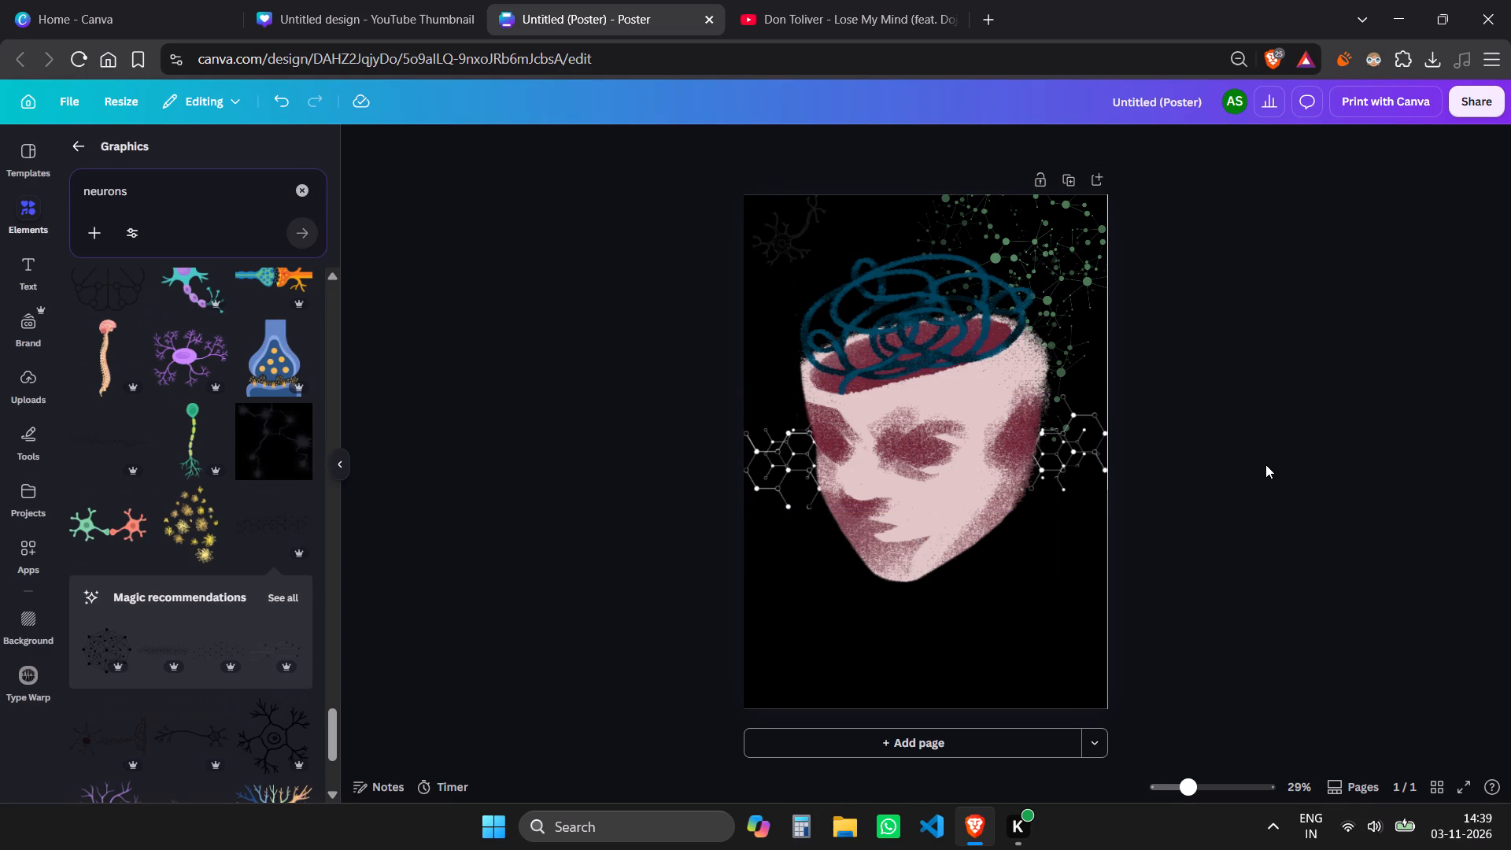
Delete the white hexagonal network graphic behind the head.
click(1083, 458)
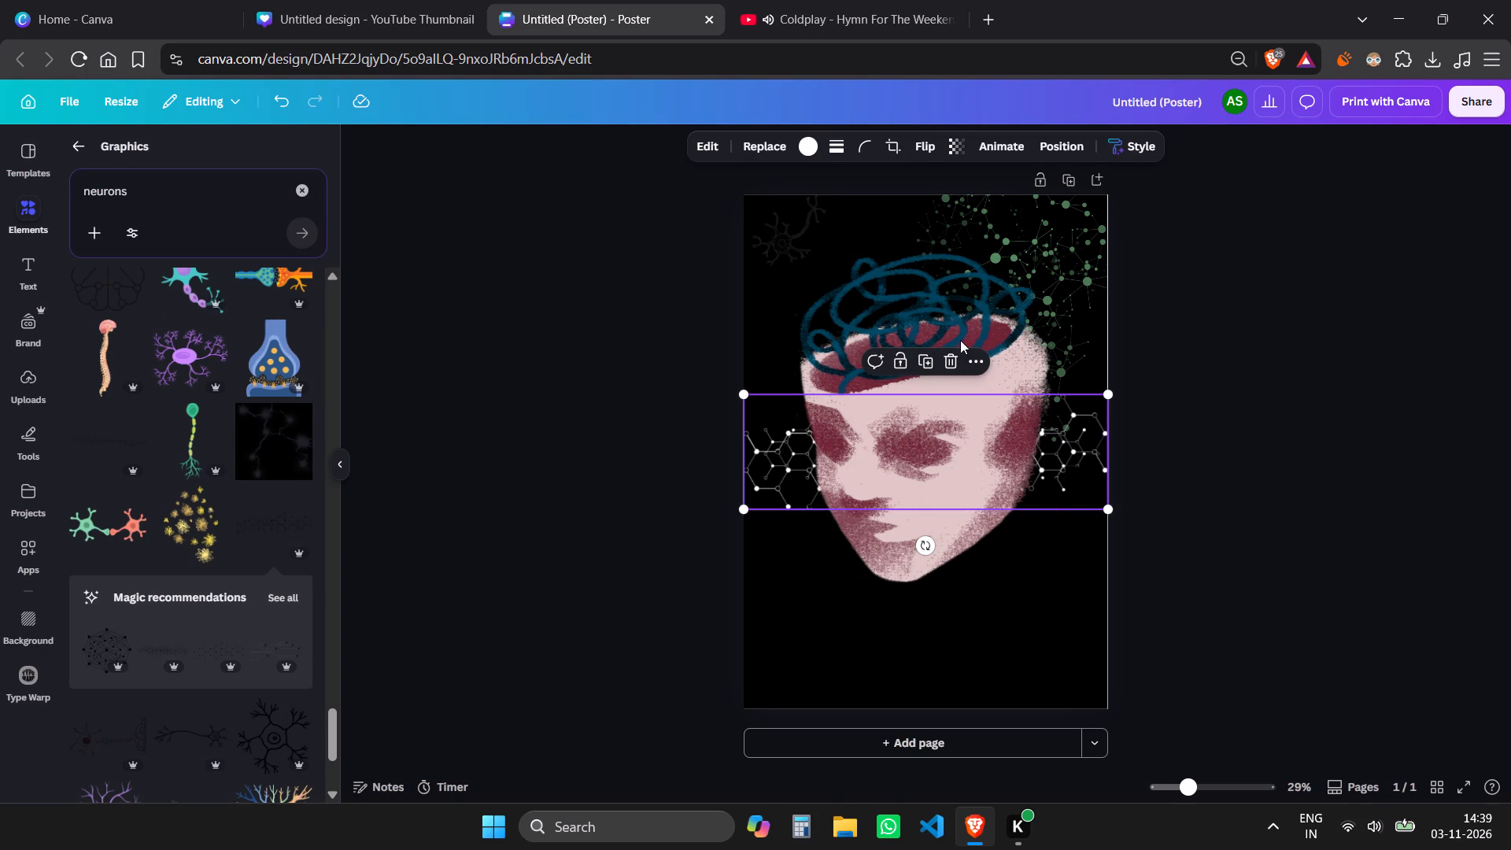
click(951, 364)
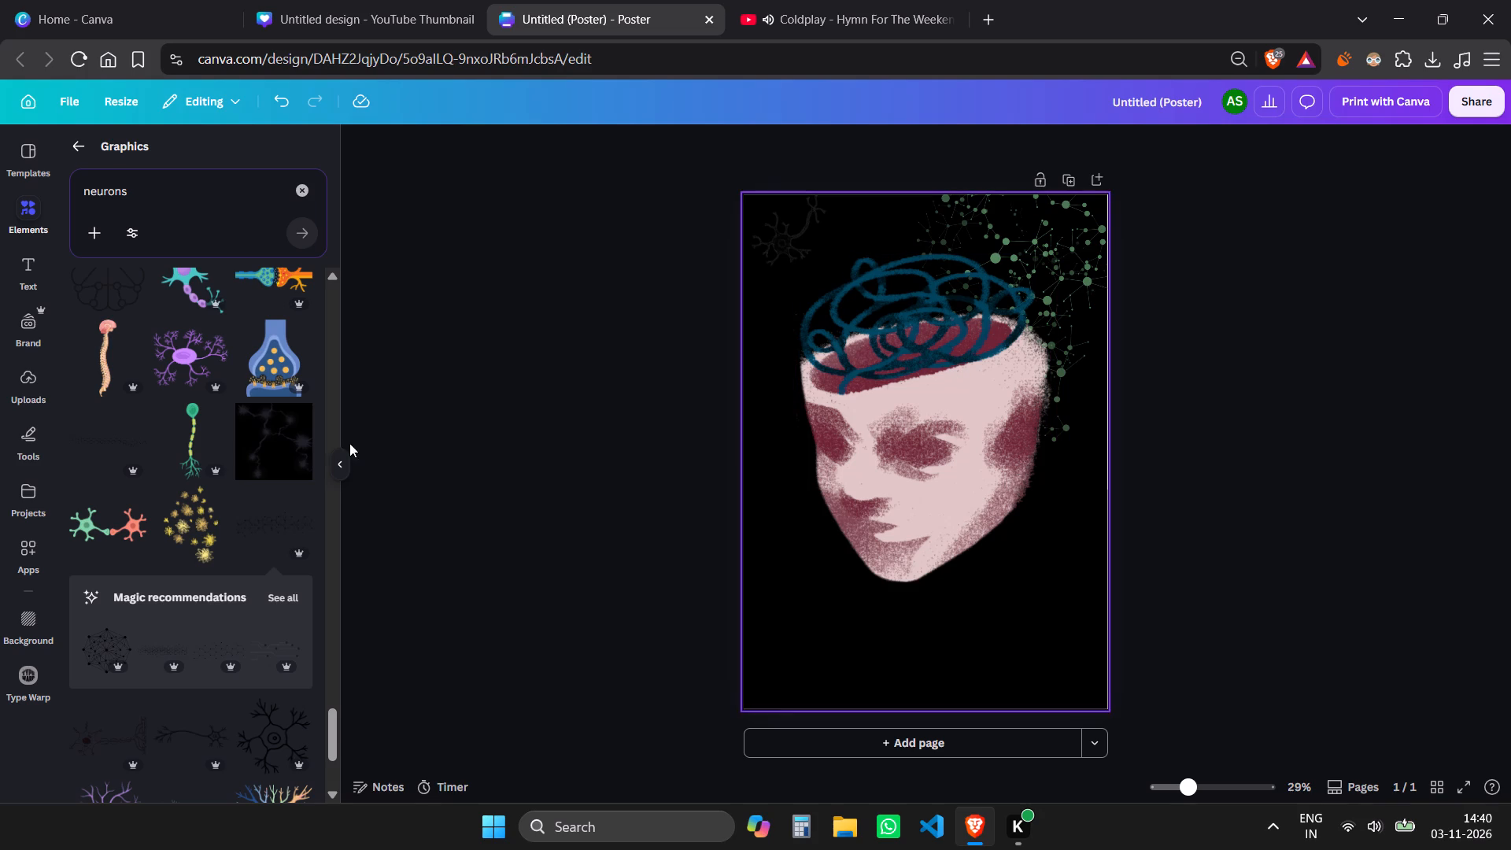
Delete the faint neuron graphic from the poster's top-left corner.
scroll(275, 510, down, 8)
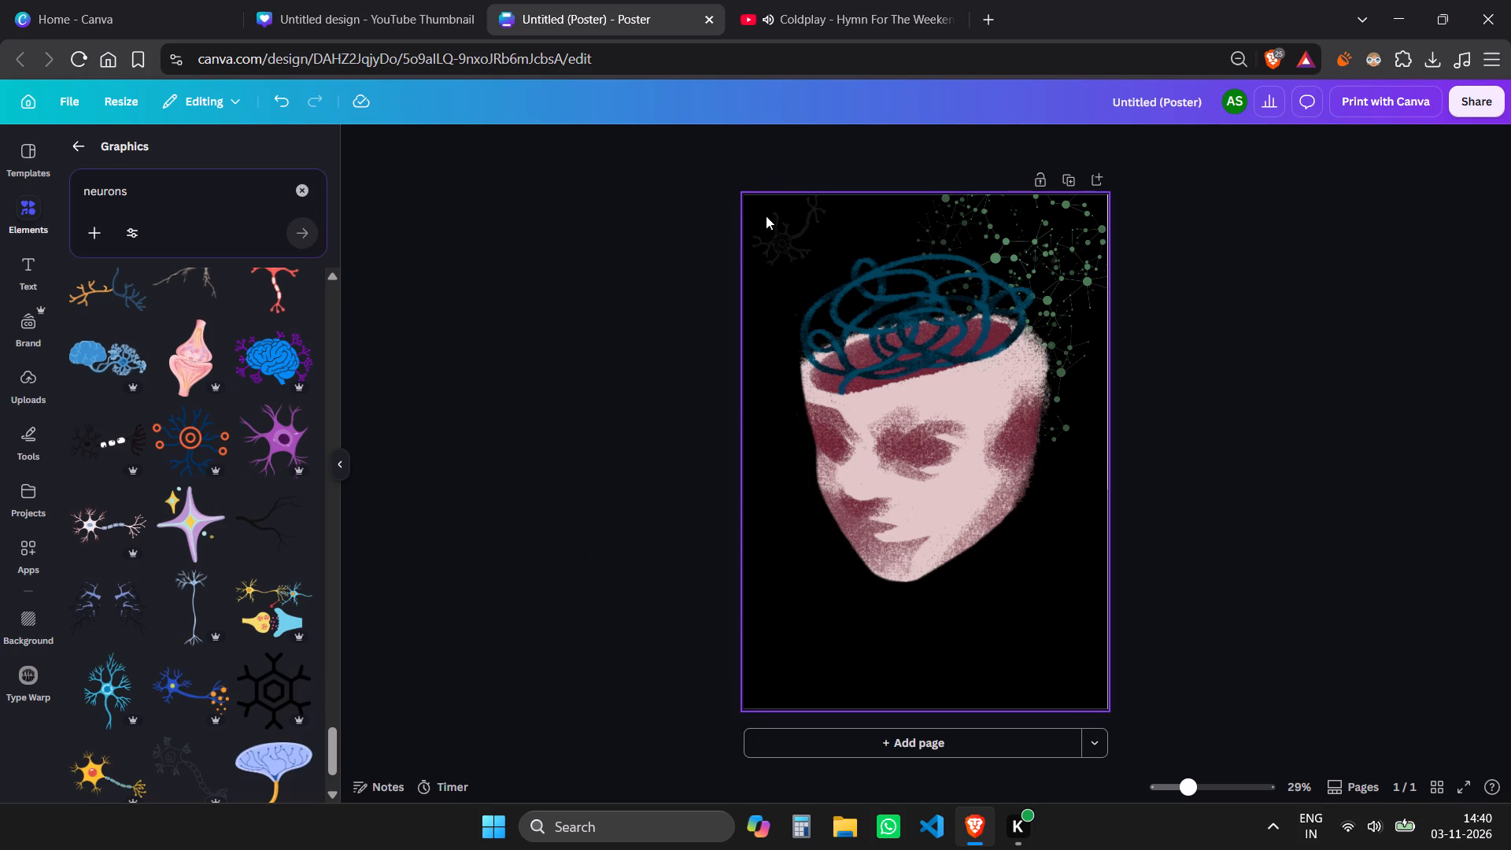
click(785, 243)
click(824, 323)
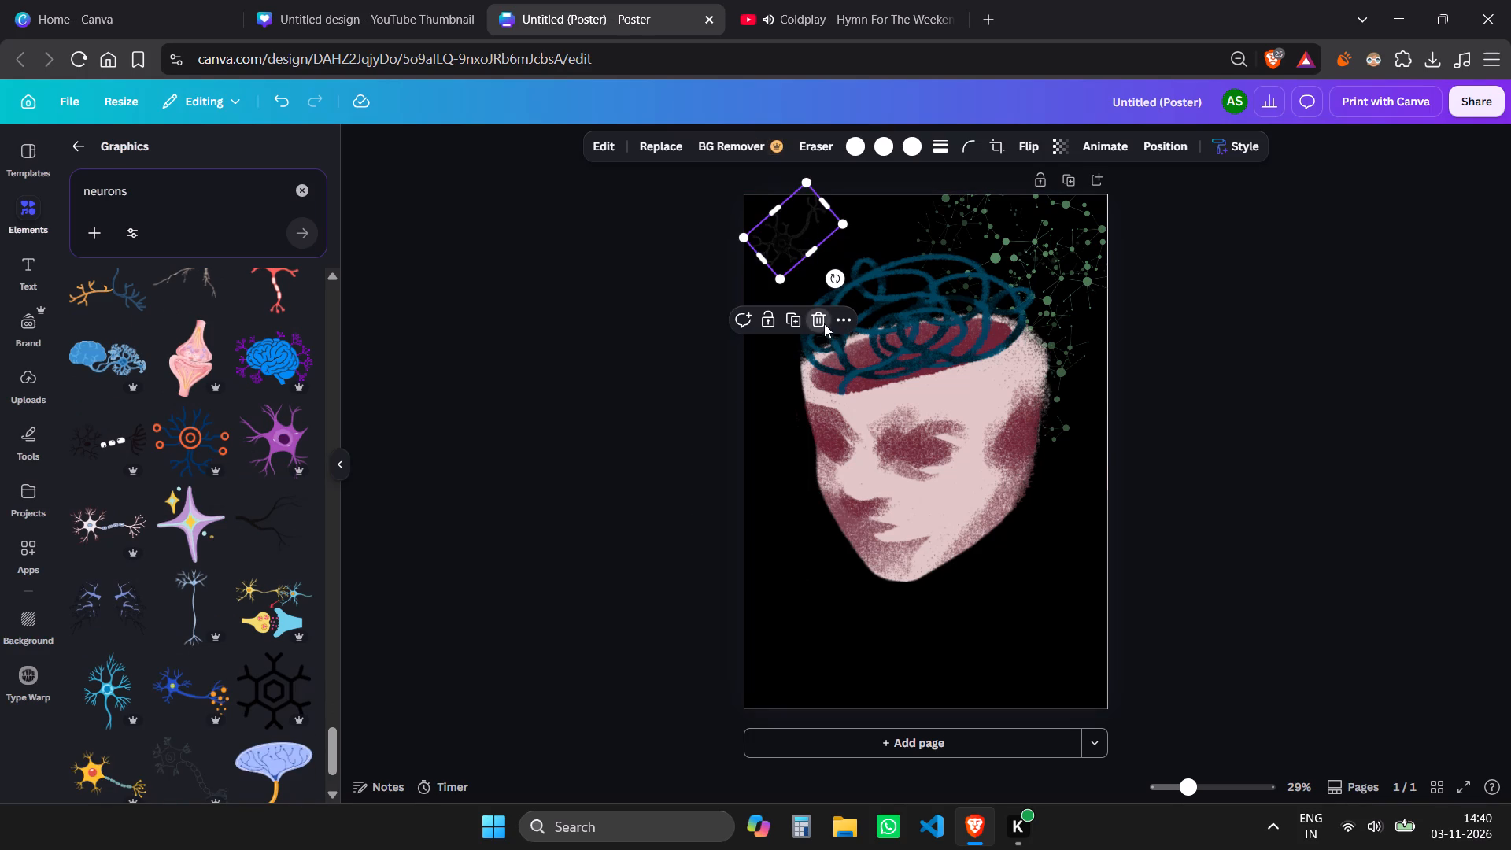
Duplicate the green connected-dots graphic, rotate the copy to a shallower tilt, and move it over the poster's top-left corner.
click(1043, 236)
key(ctrl+c)
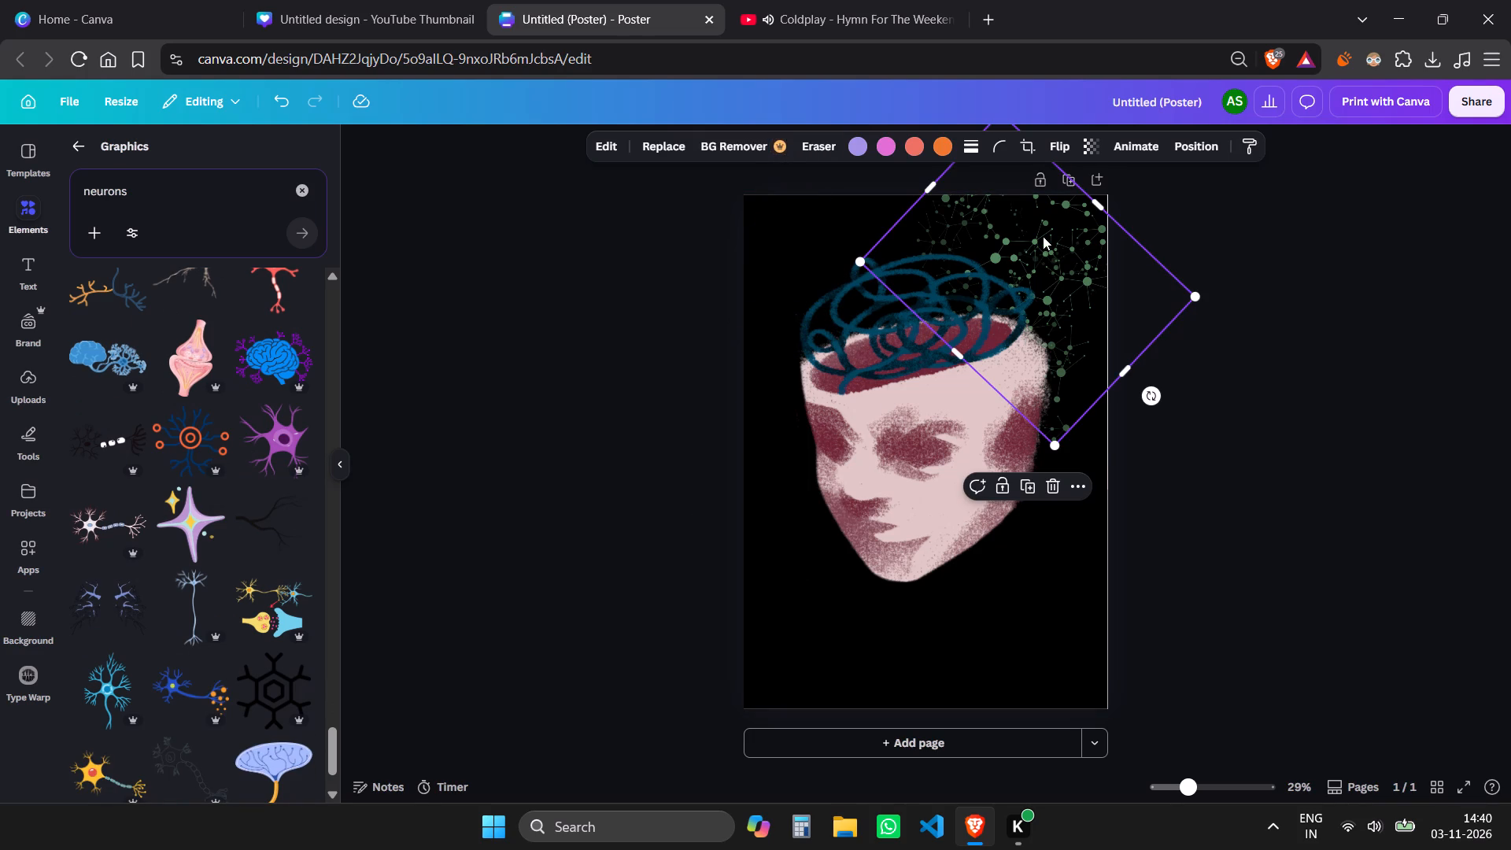
key(ctrl+v)
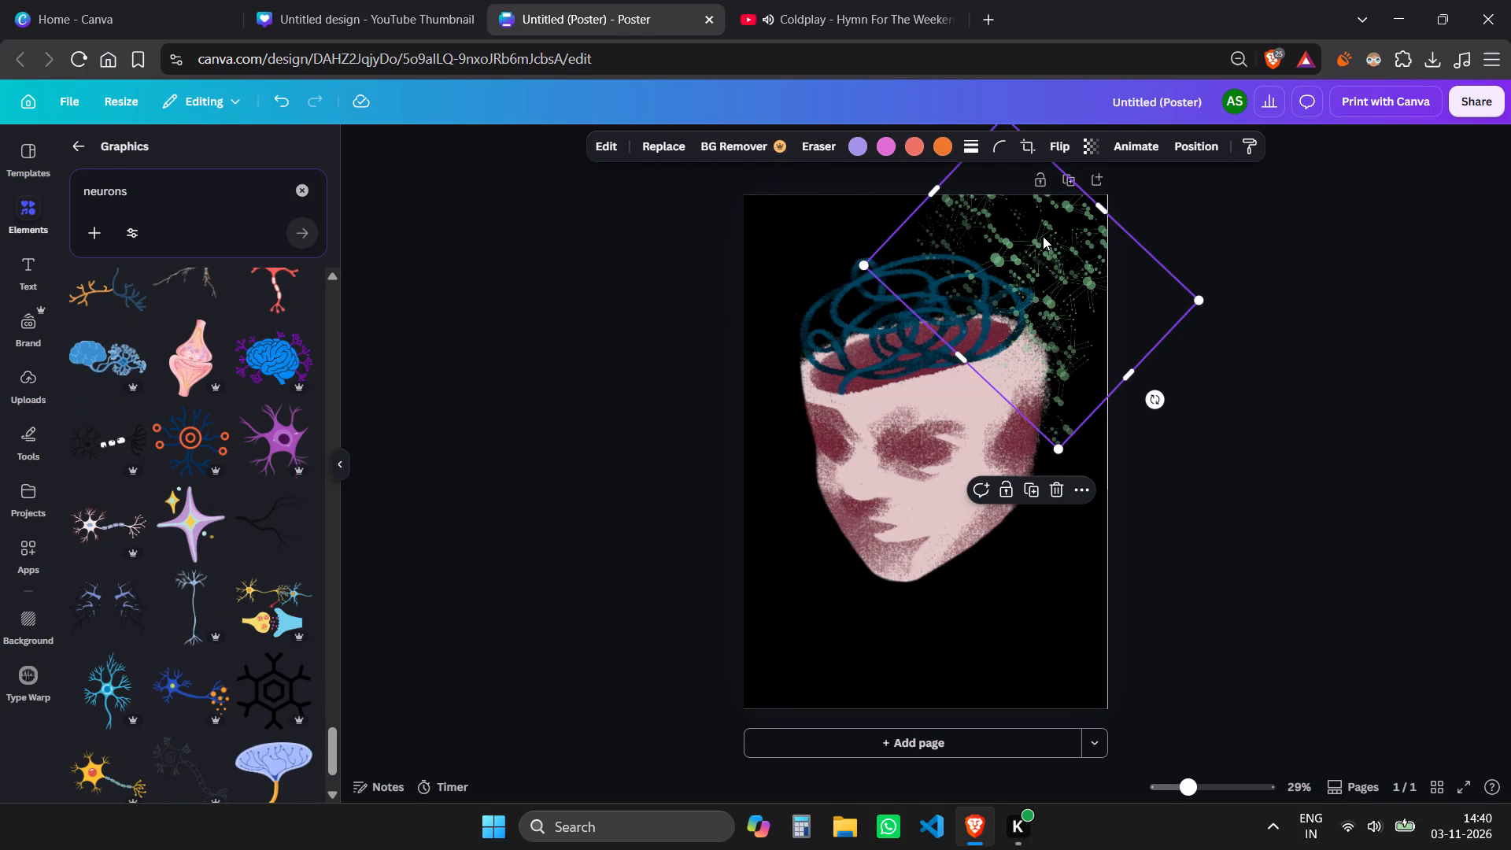
drag(1152, 394, 1182, 216)
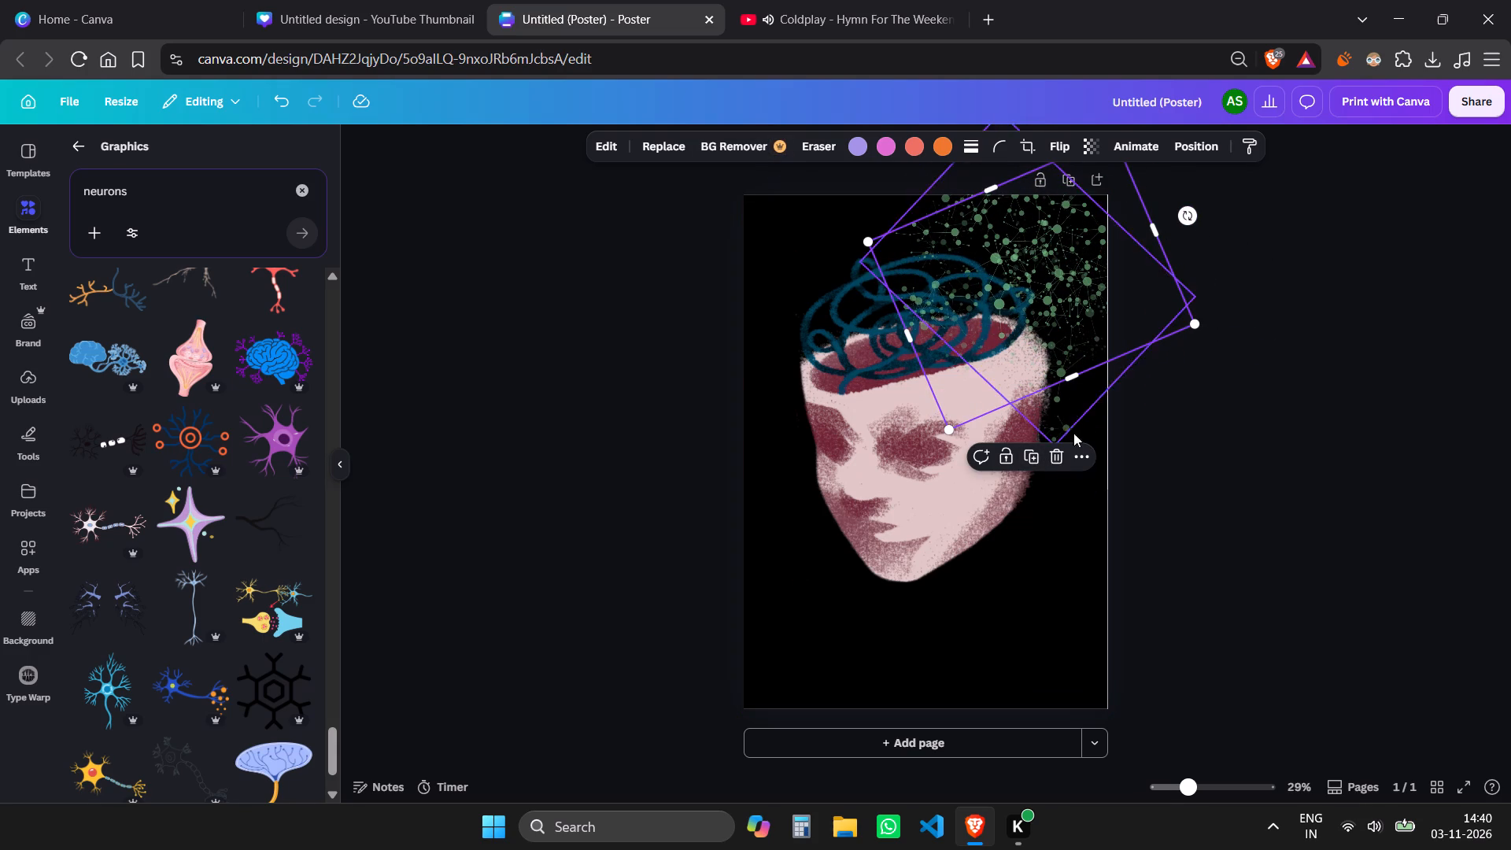
click(1080, 455)
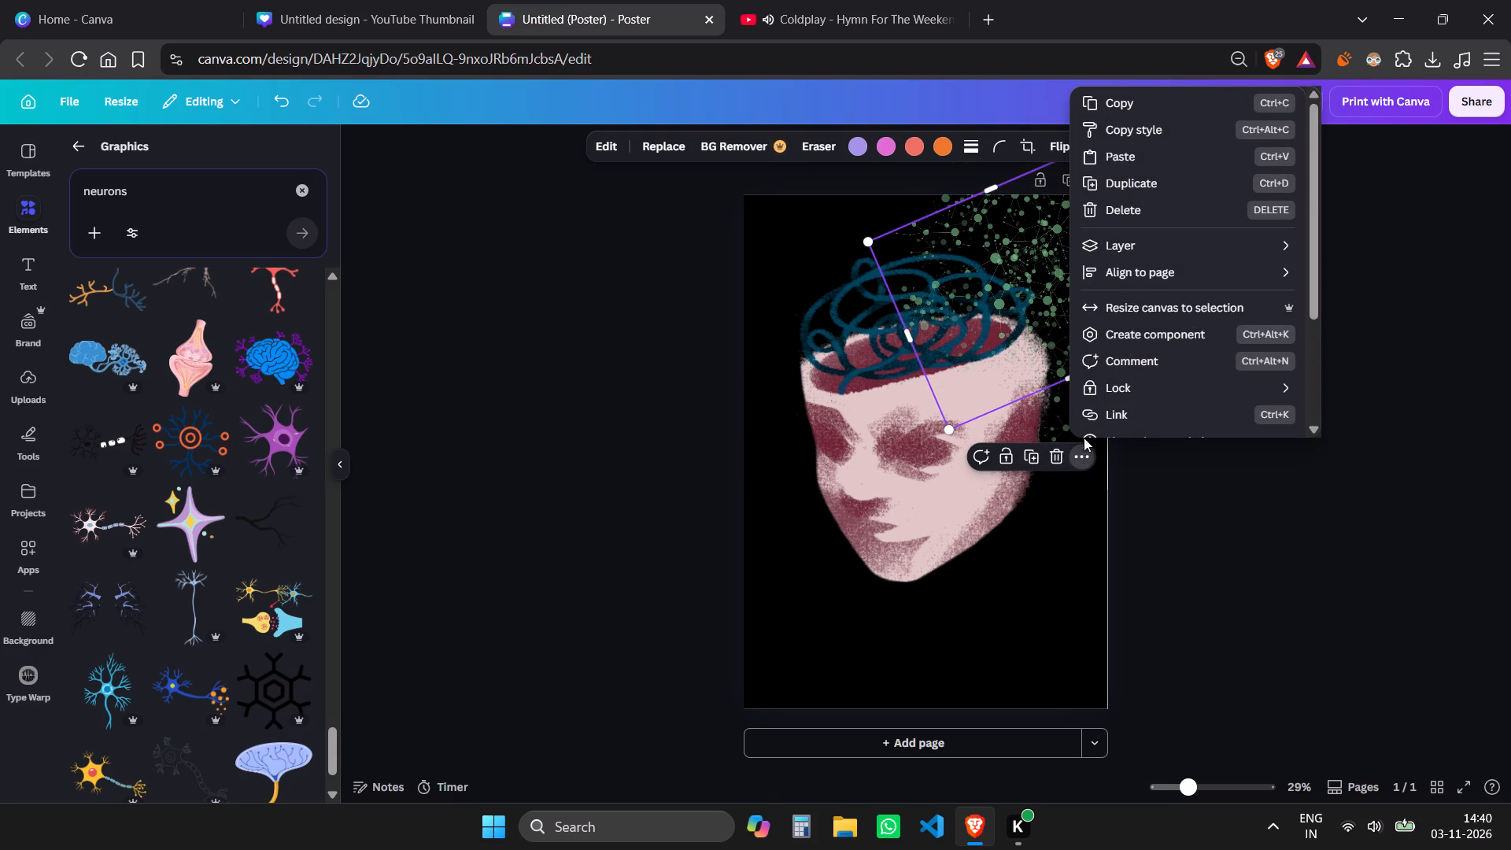
scroll(1121, 375, down, 3)
click(1153, 504)
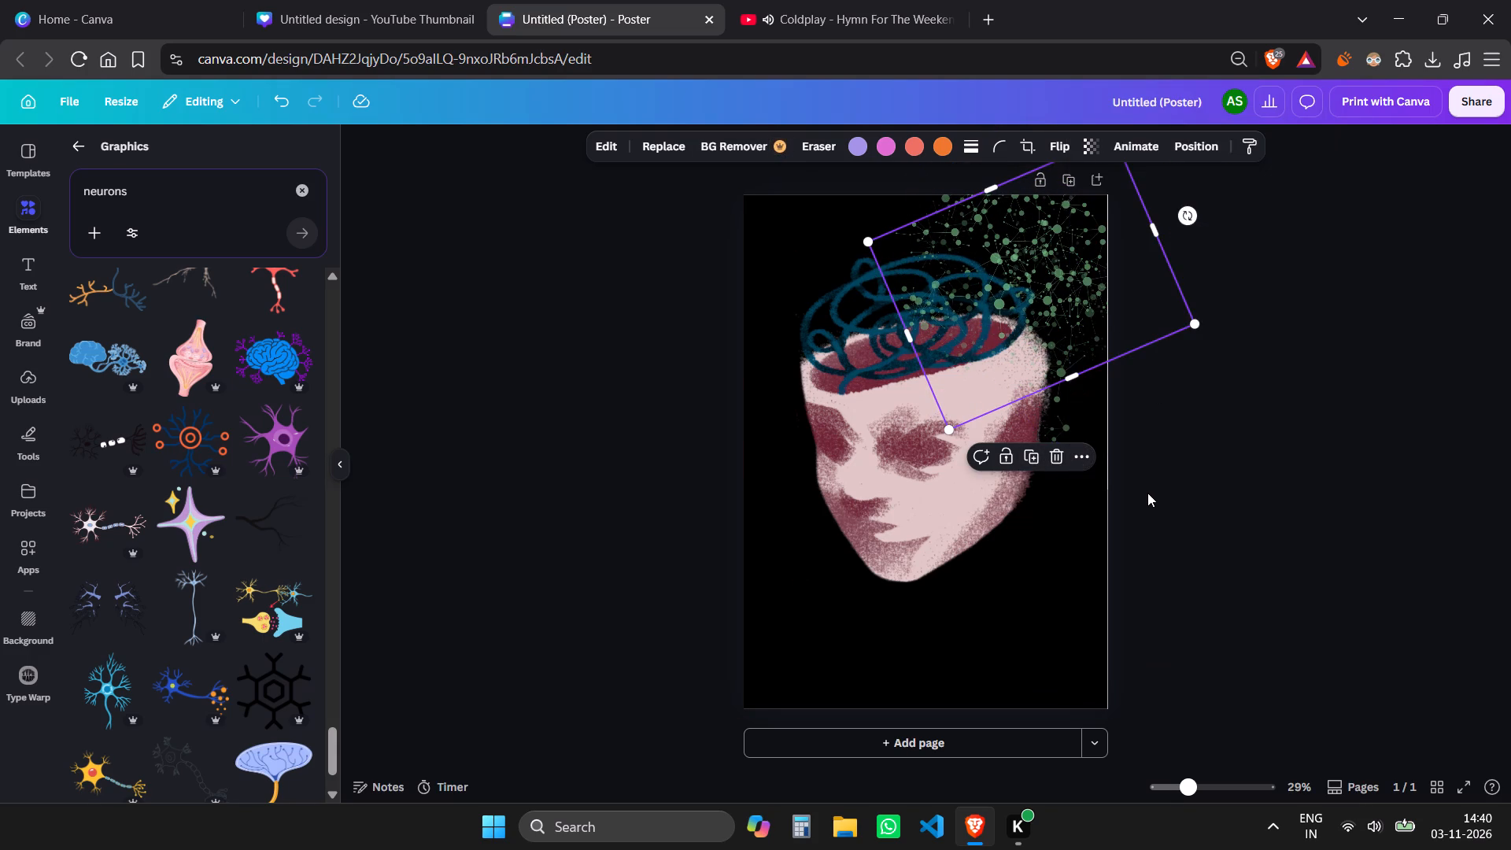
click(974, 317)
drag(975, 315, 767, 321)
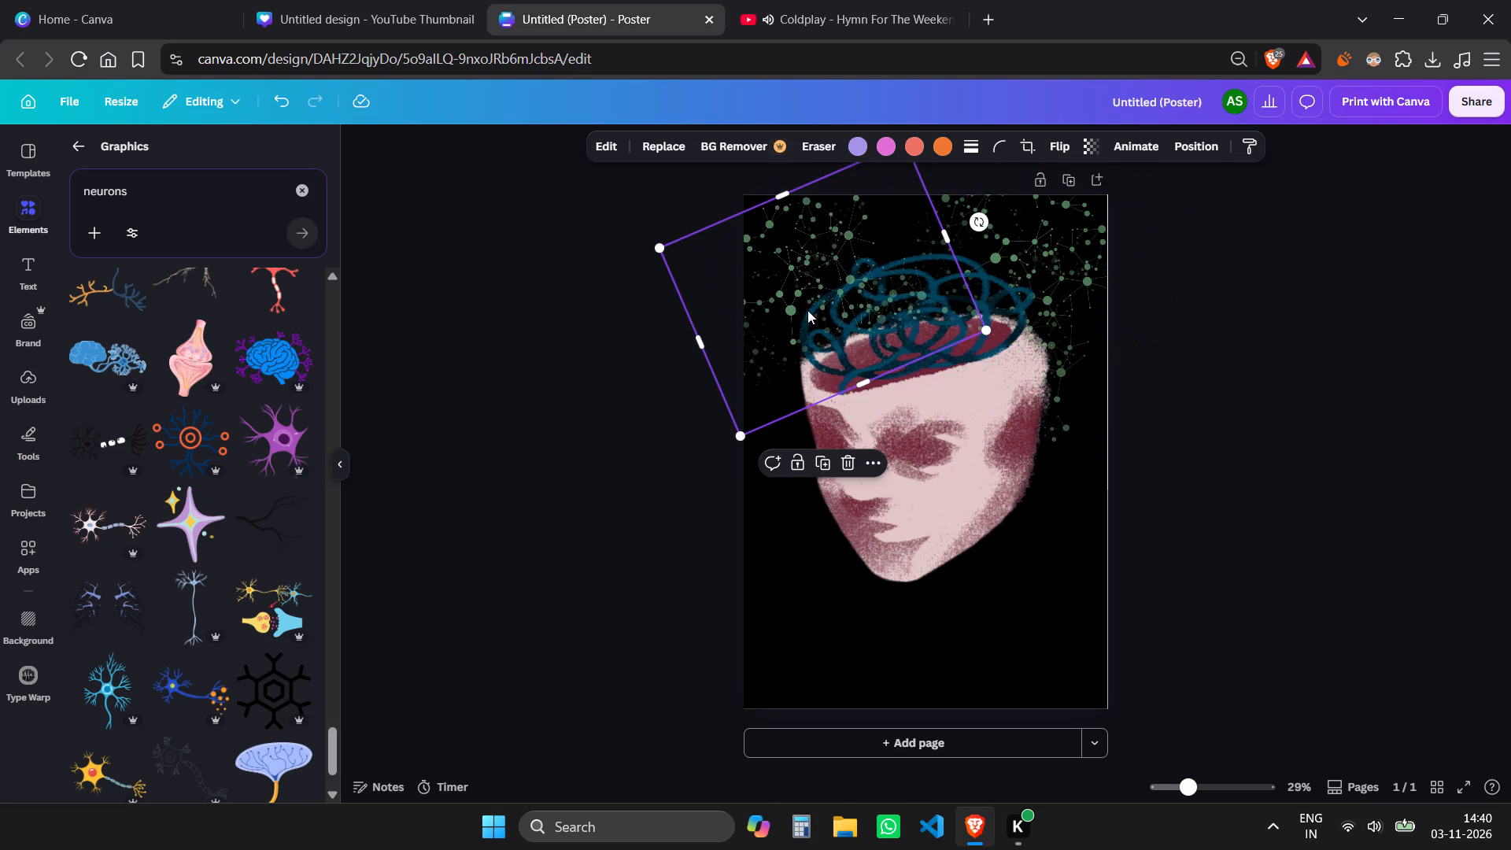
Flip the connected-dots copy over the poster's top-left corner both vertically and horizontally.
click(1056, 141)
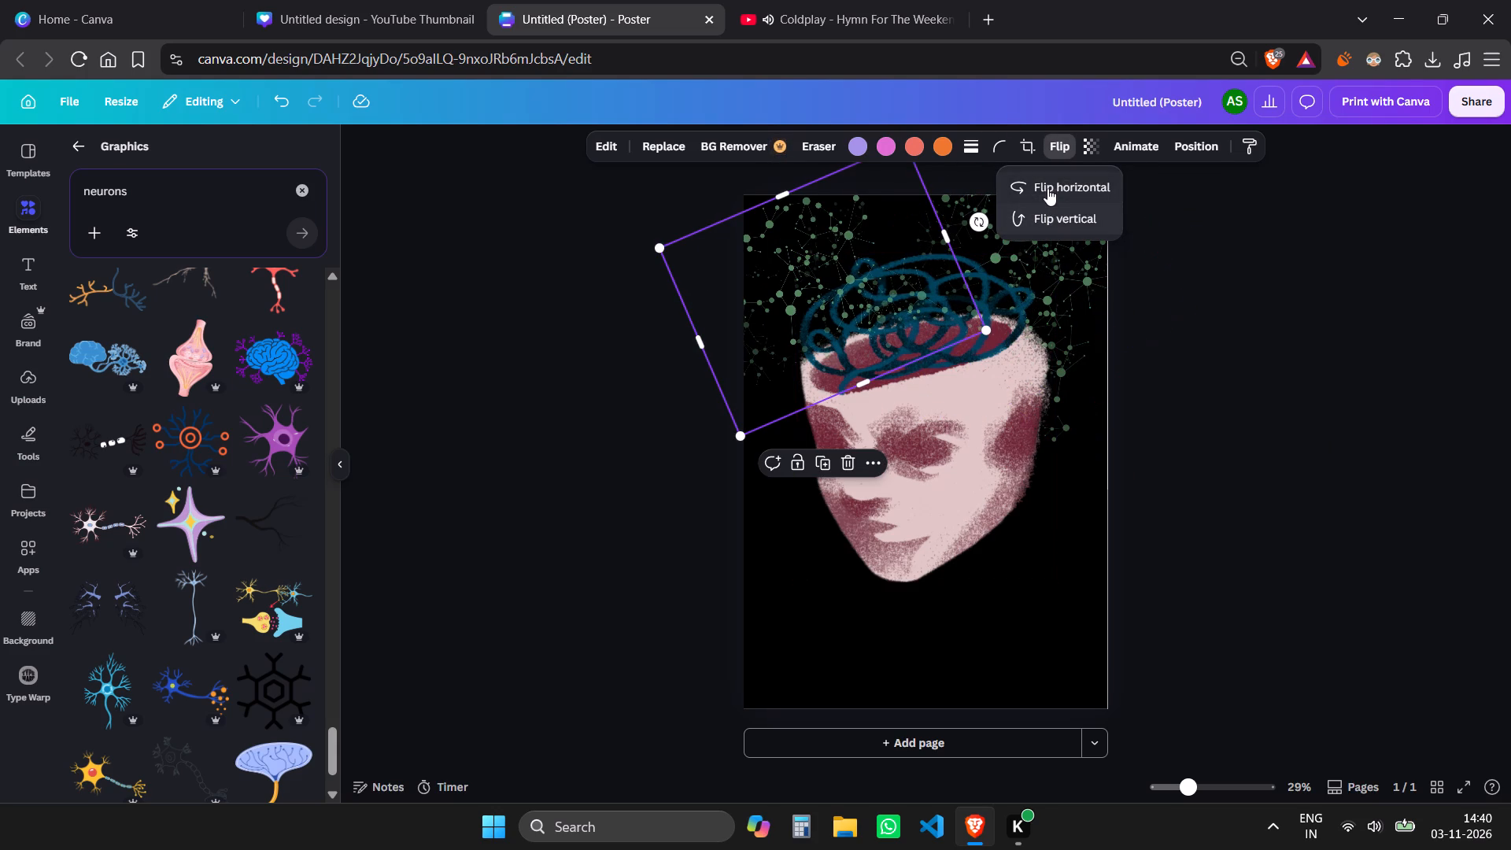
click(1047, 221)
click(1077, 194)
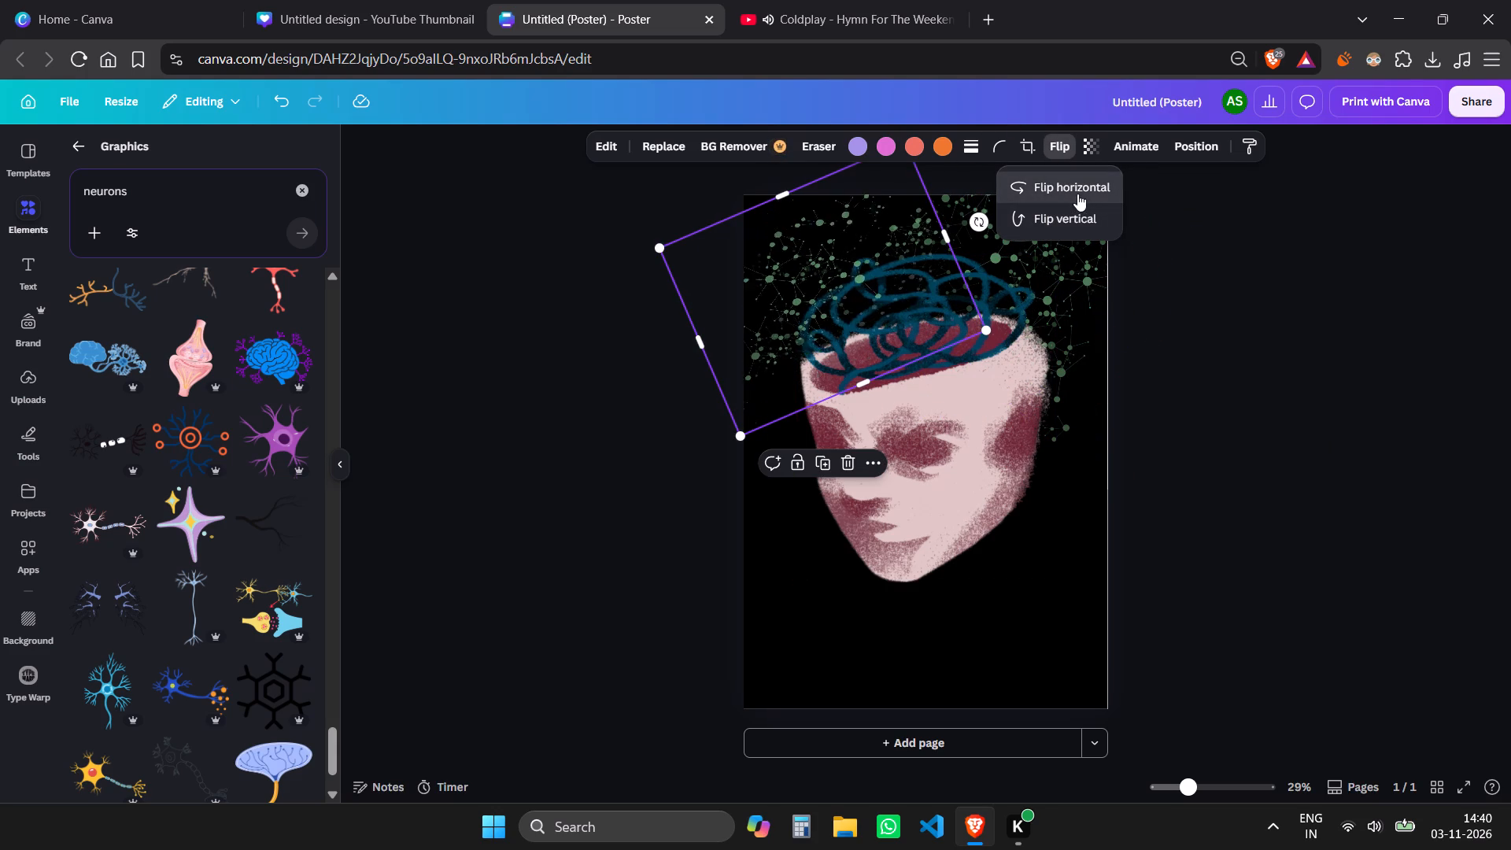
Enlarge the flipped connected-dots copy slightly and reposition it over the poster's top-left corner.
drag(914, 275, 828, 286)
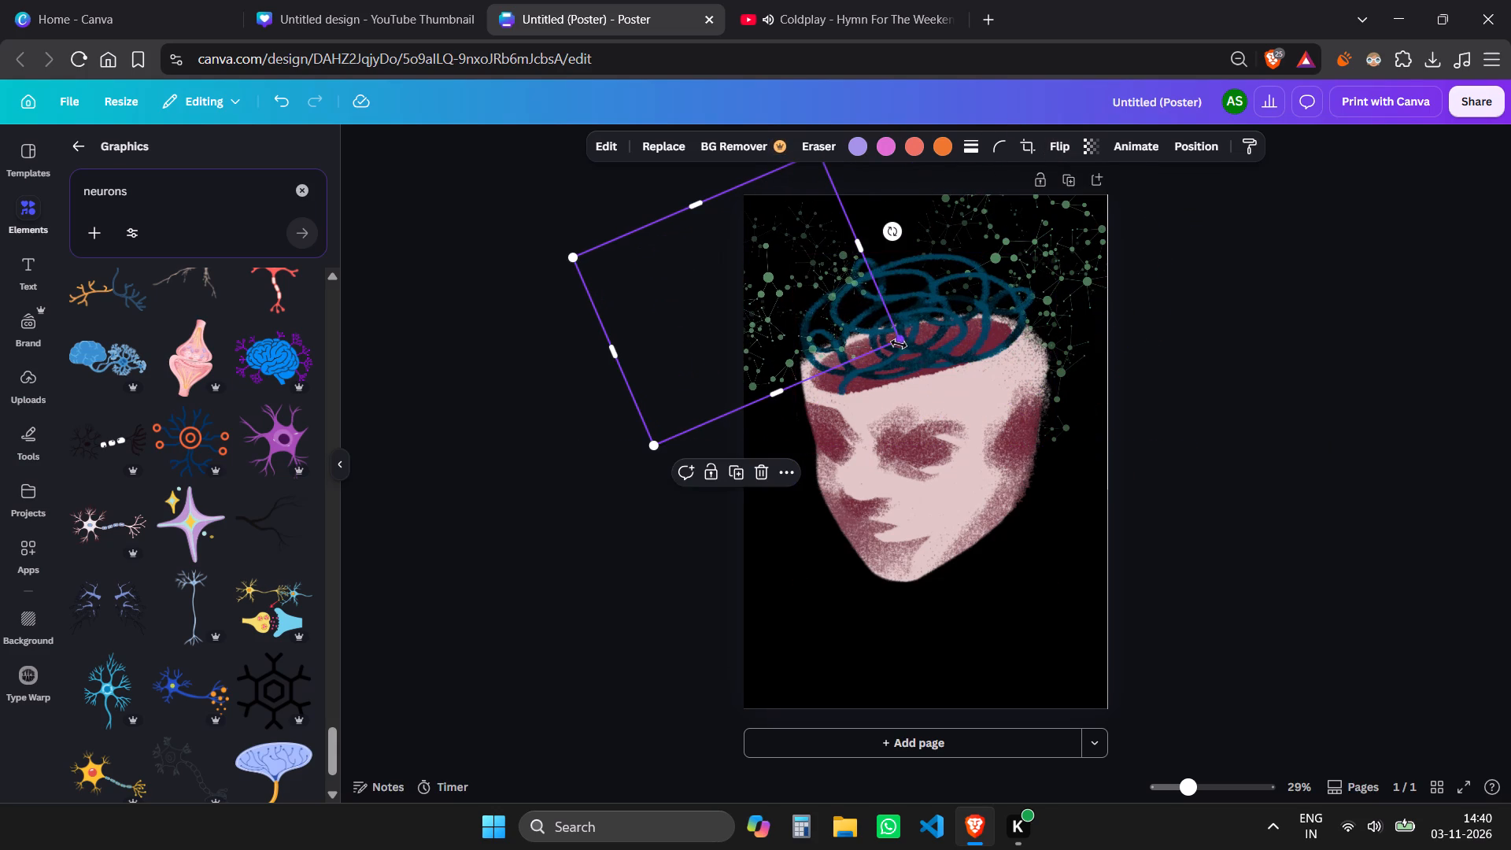
drag(899, 343, 995, 360)
drag(995, 360, 994, 360)
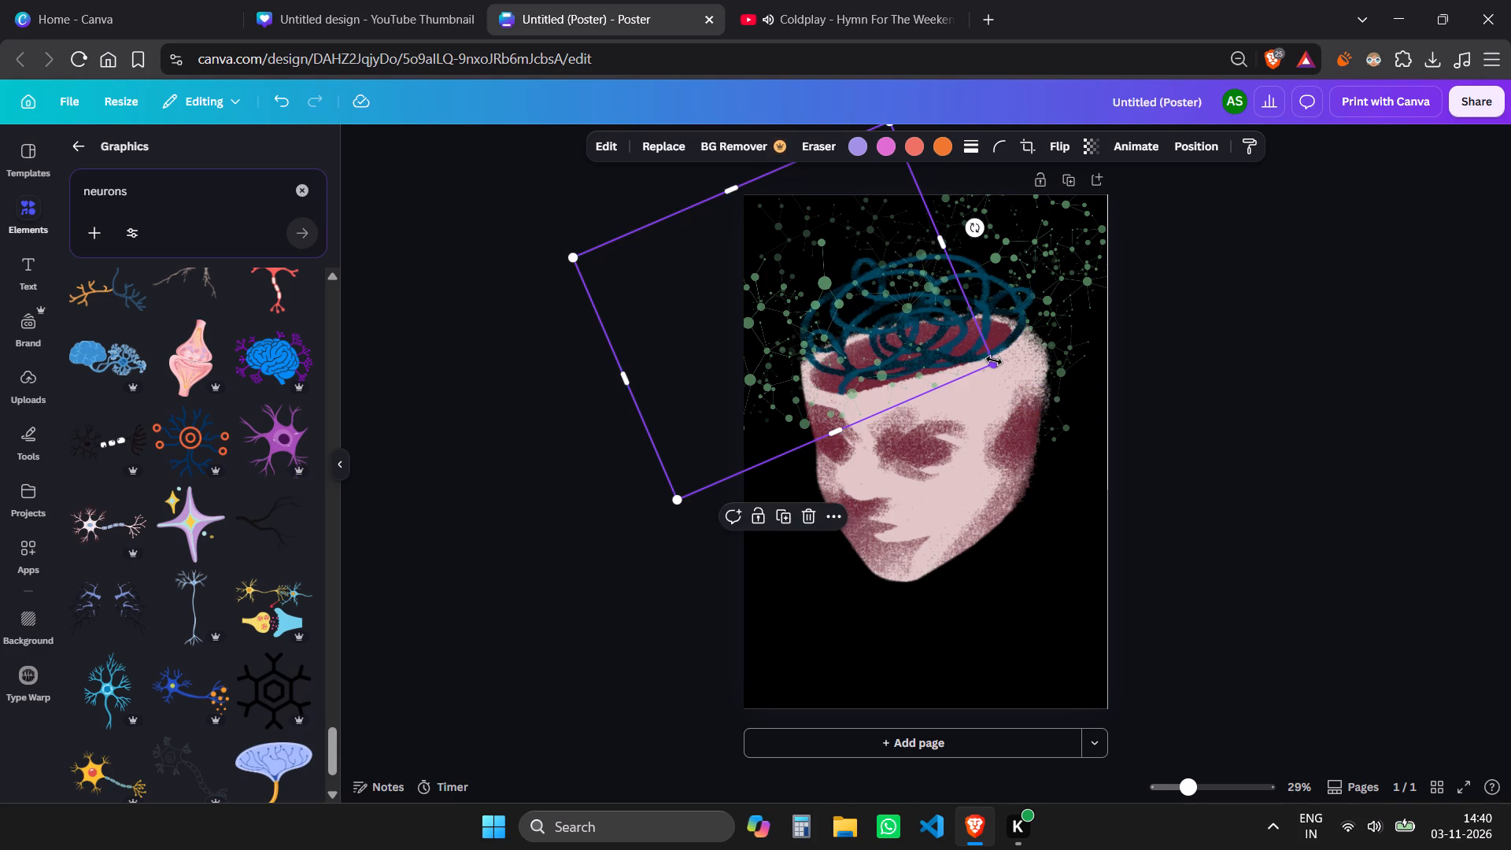
drag(994, 360, 927, 338)
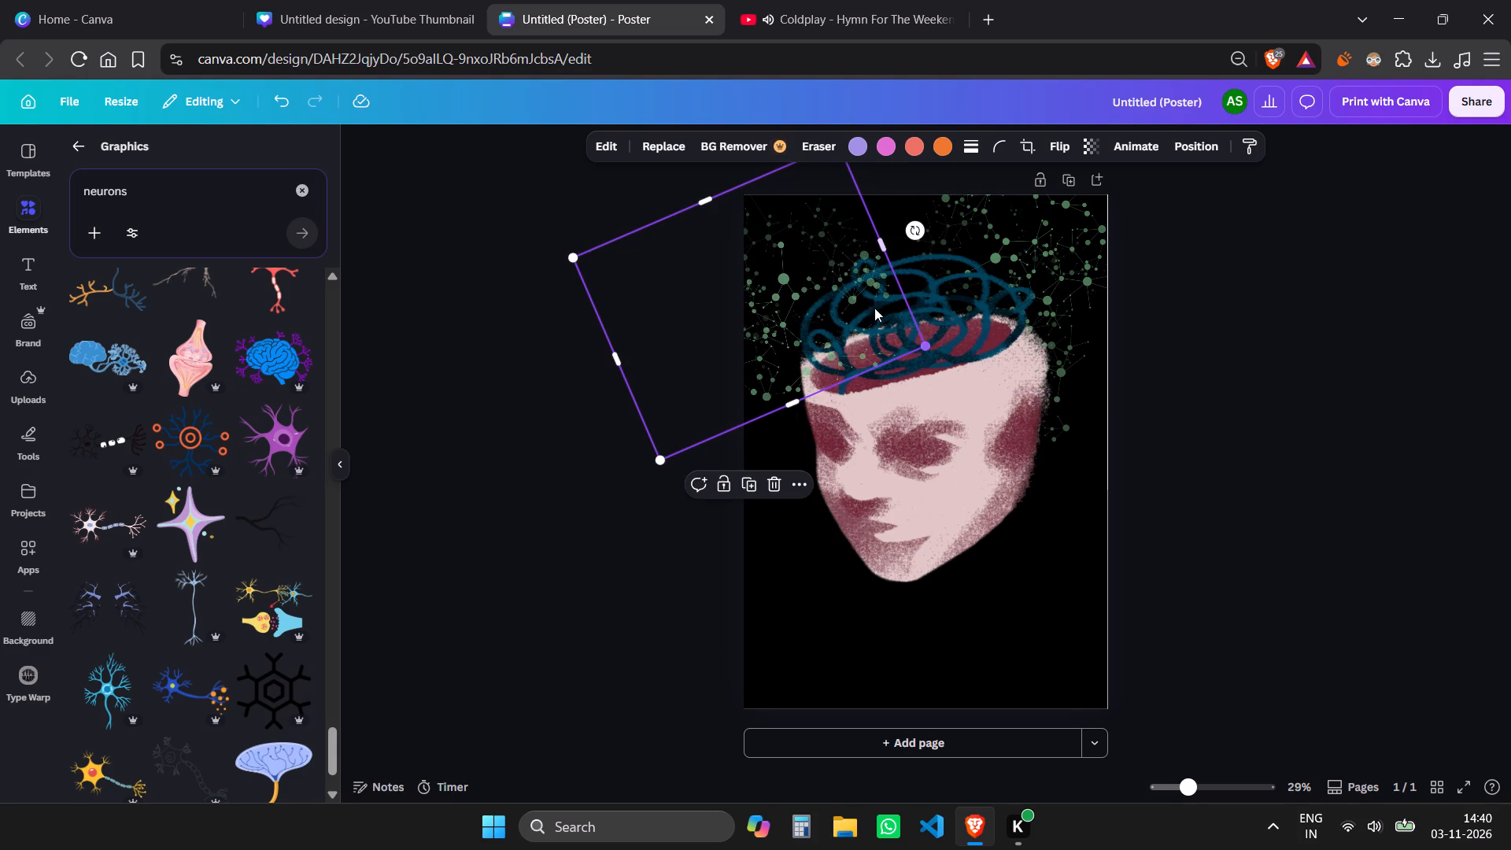
drag(770, 282, 856, 245)
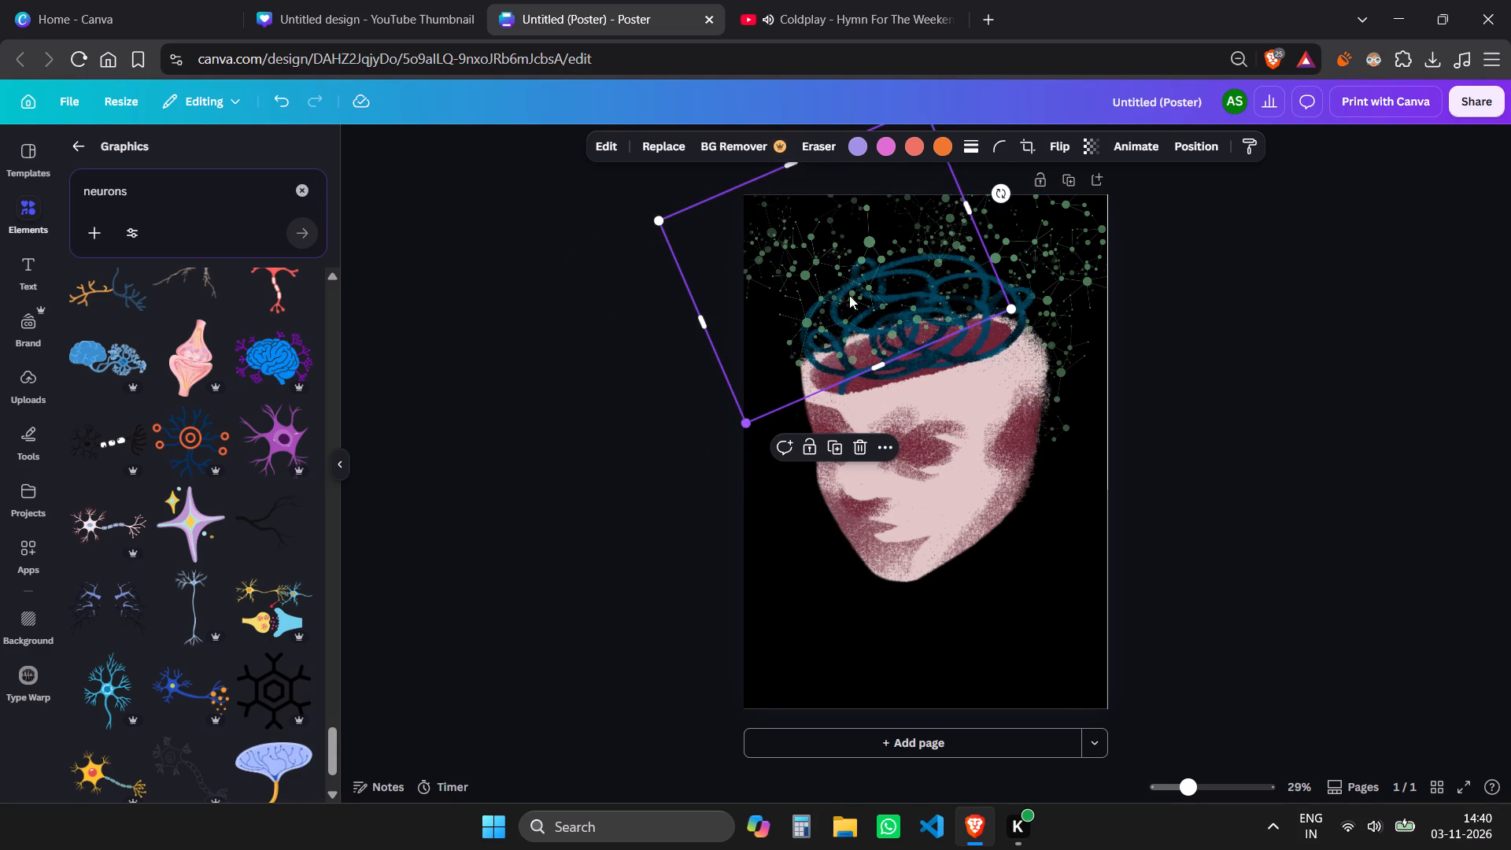
drag(884, 280, 848, 305)
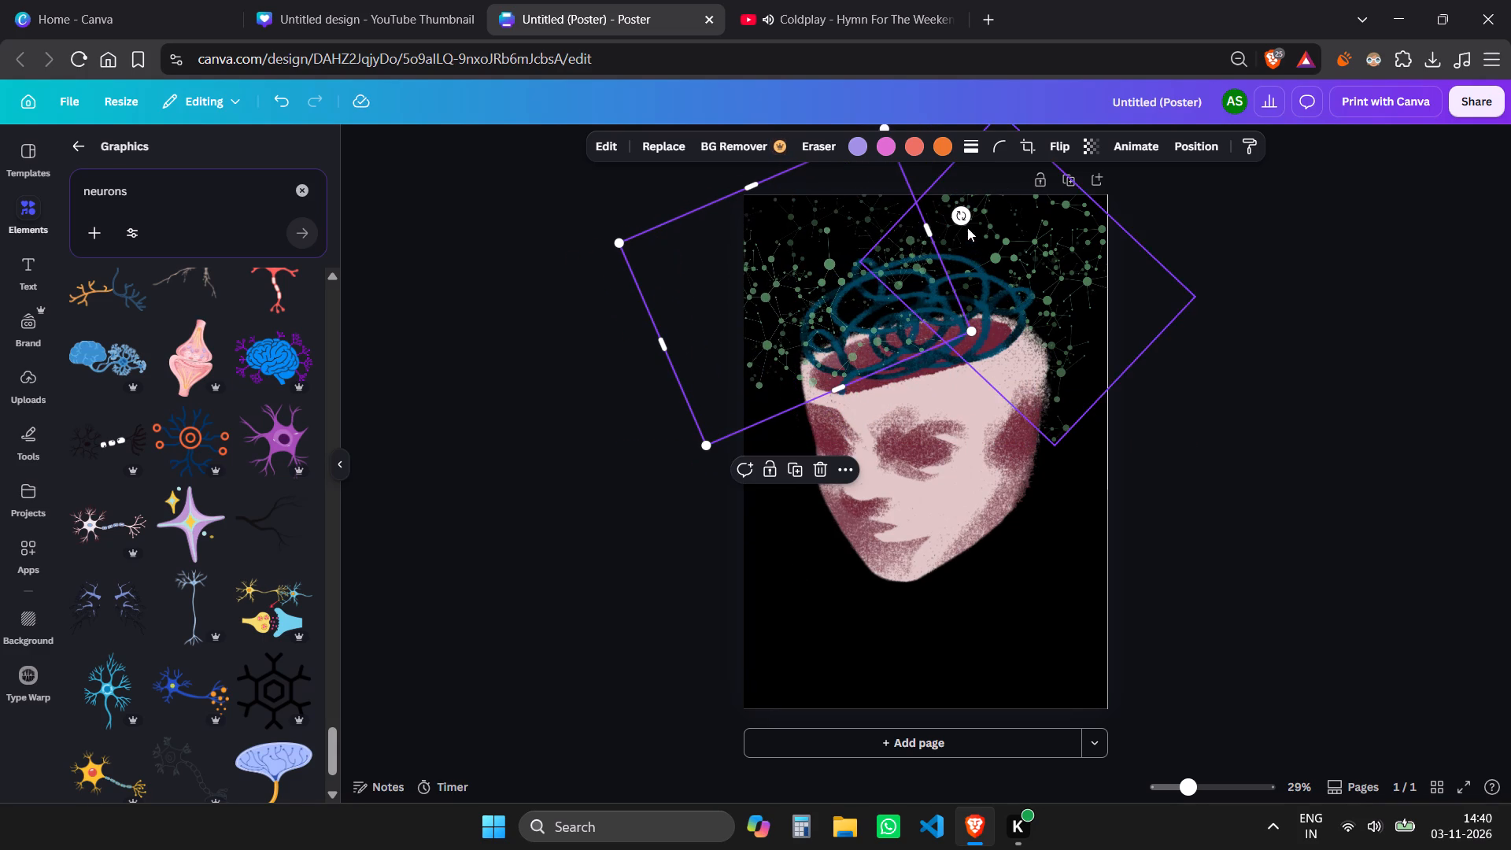
Rotate the connected-dots copy so that it lies diagonally across the poster's top-left corner.
drag(962, 213, 789, 344)
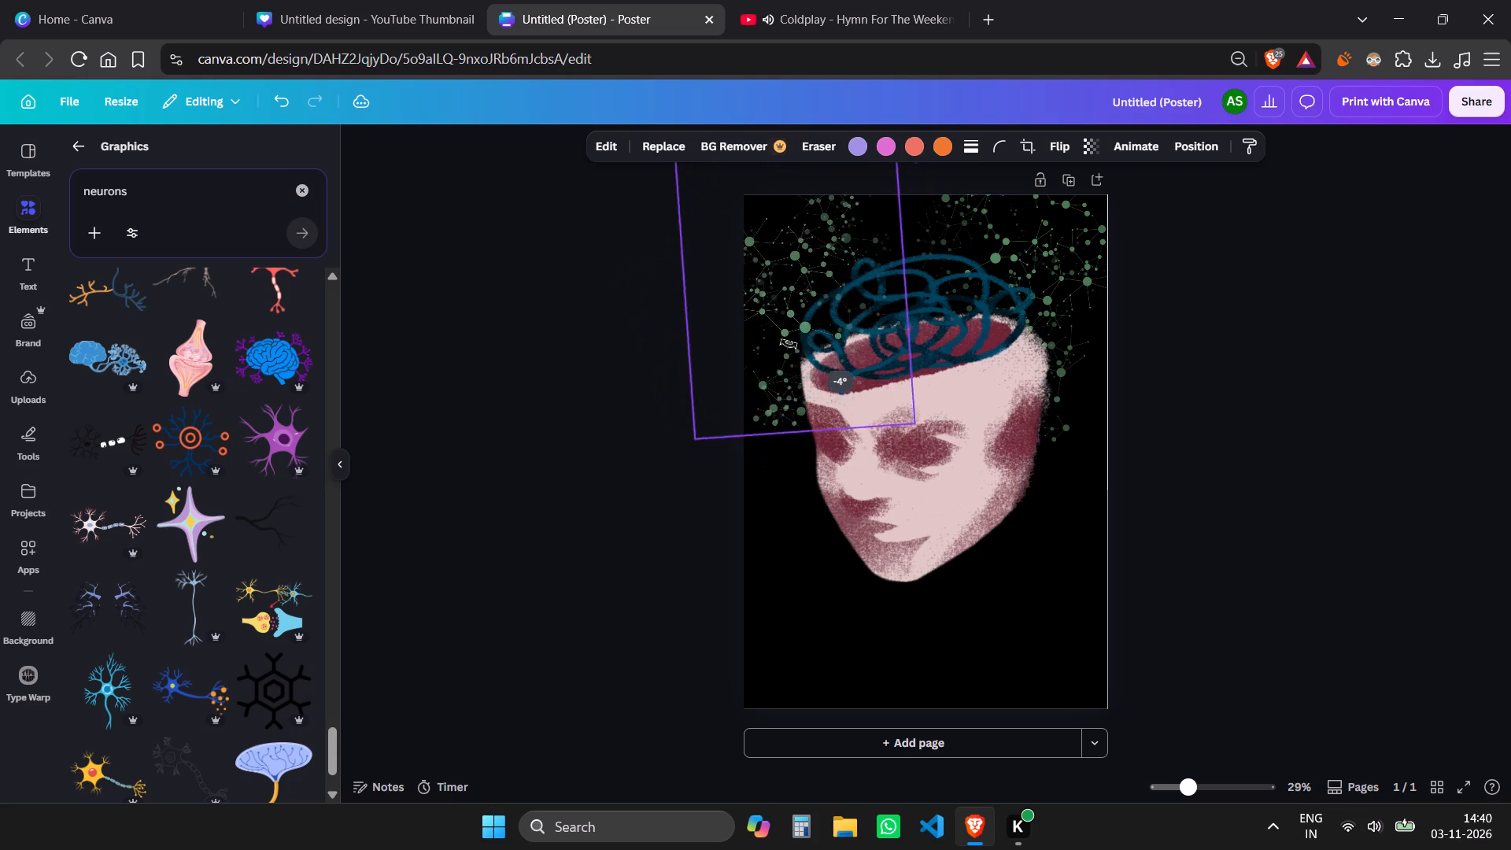
drag(789, 344, 771, 348)
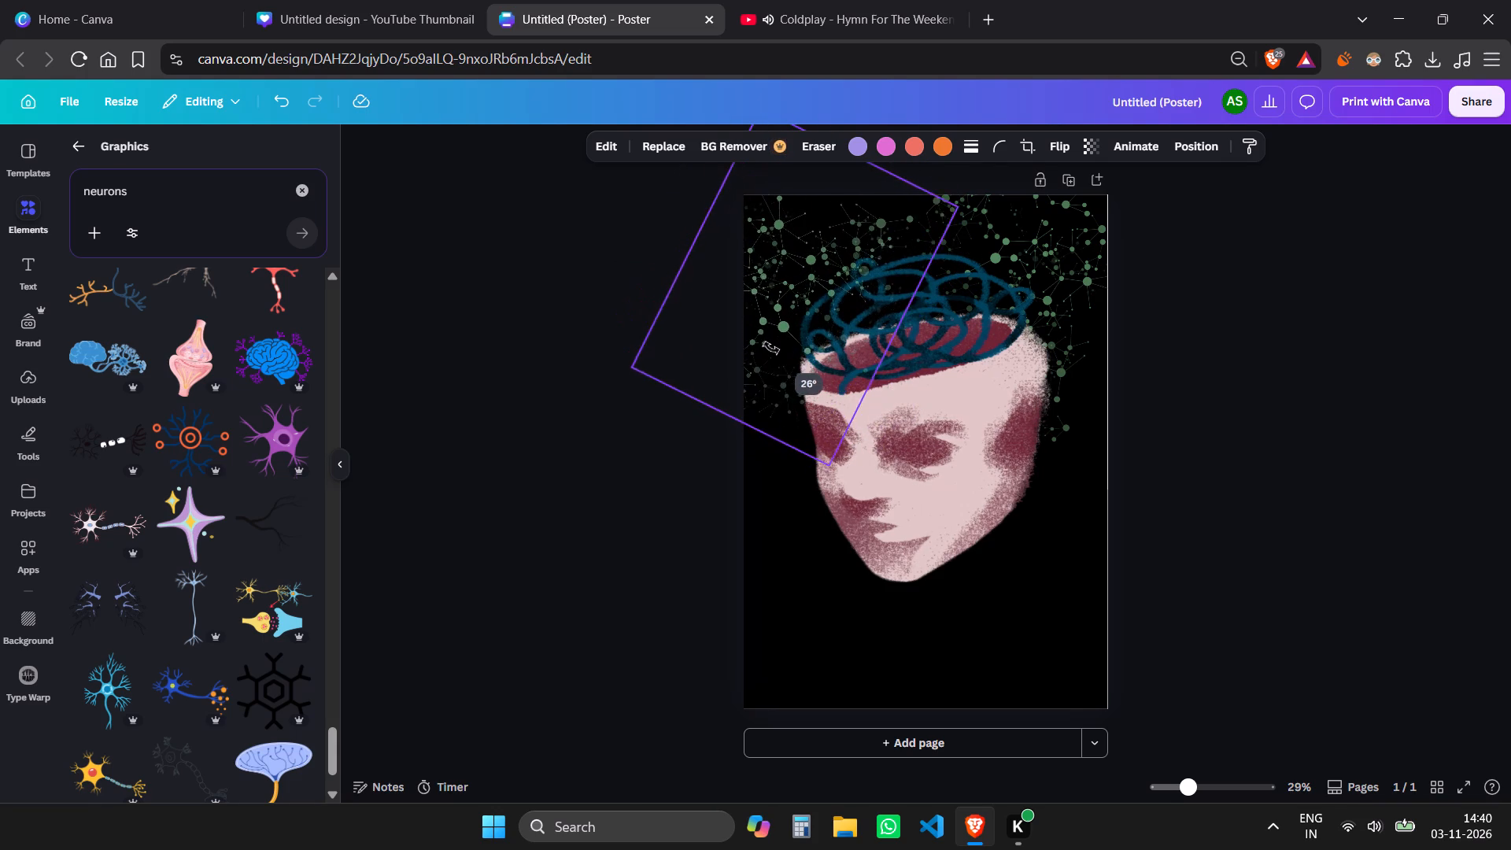
drag(771, 348, 752, 311)
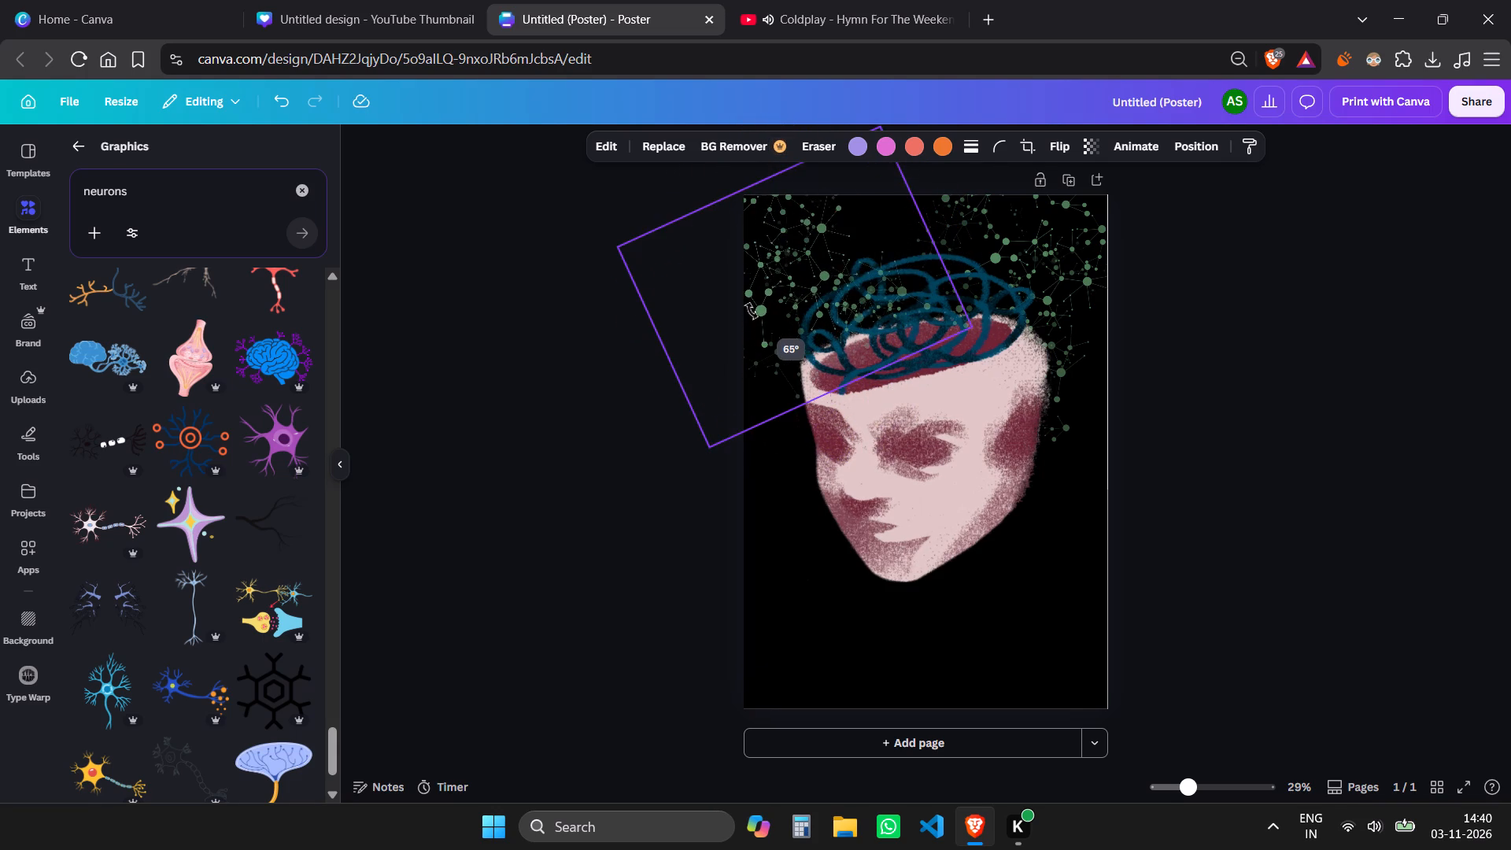
drag(752, 311, 766, 320)
Send the connected-dots copy in the top-left corner one layer backward.
right_click(859, 318)
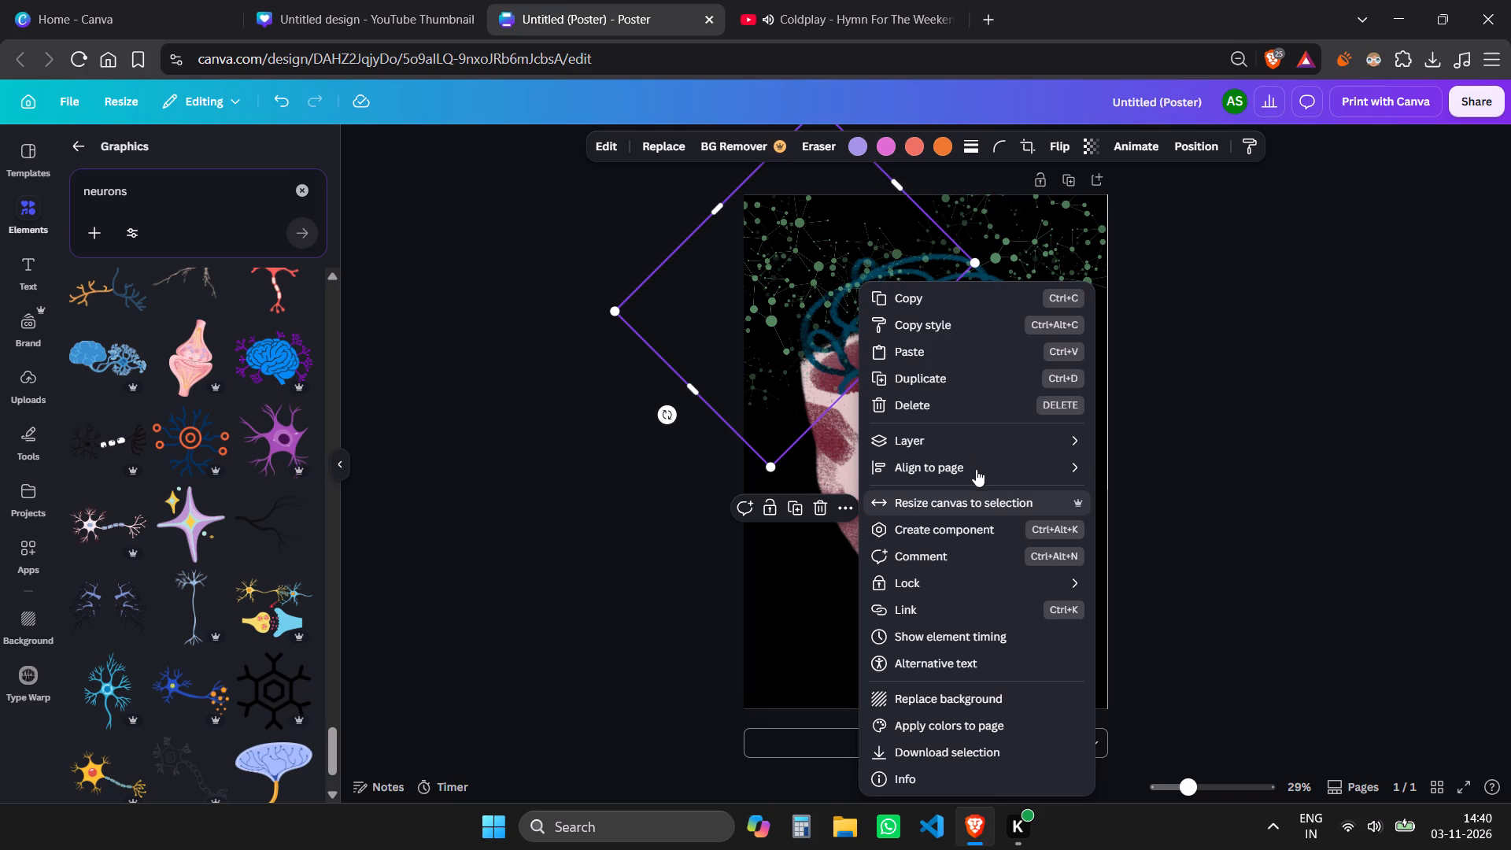
click(988, 442)
click(1137, 503)
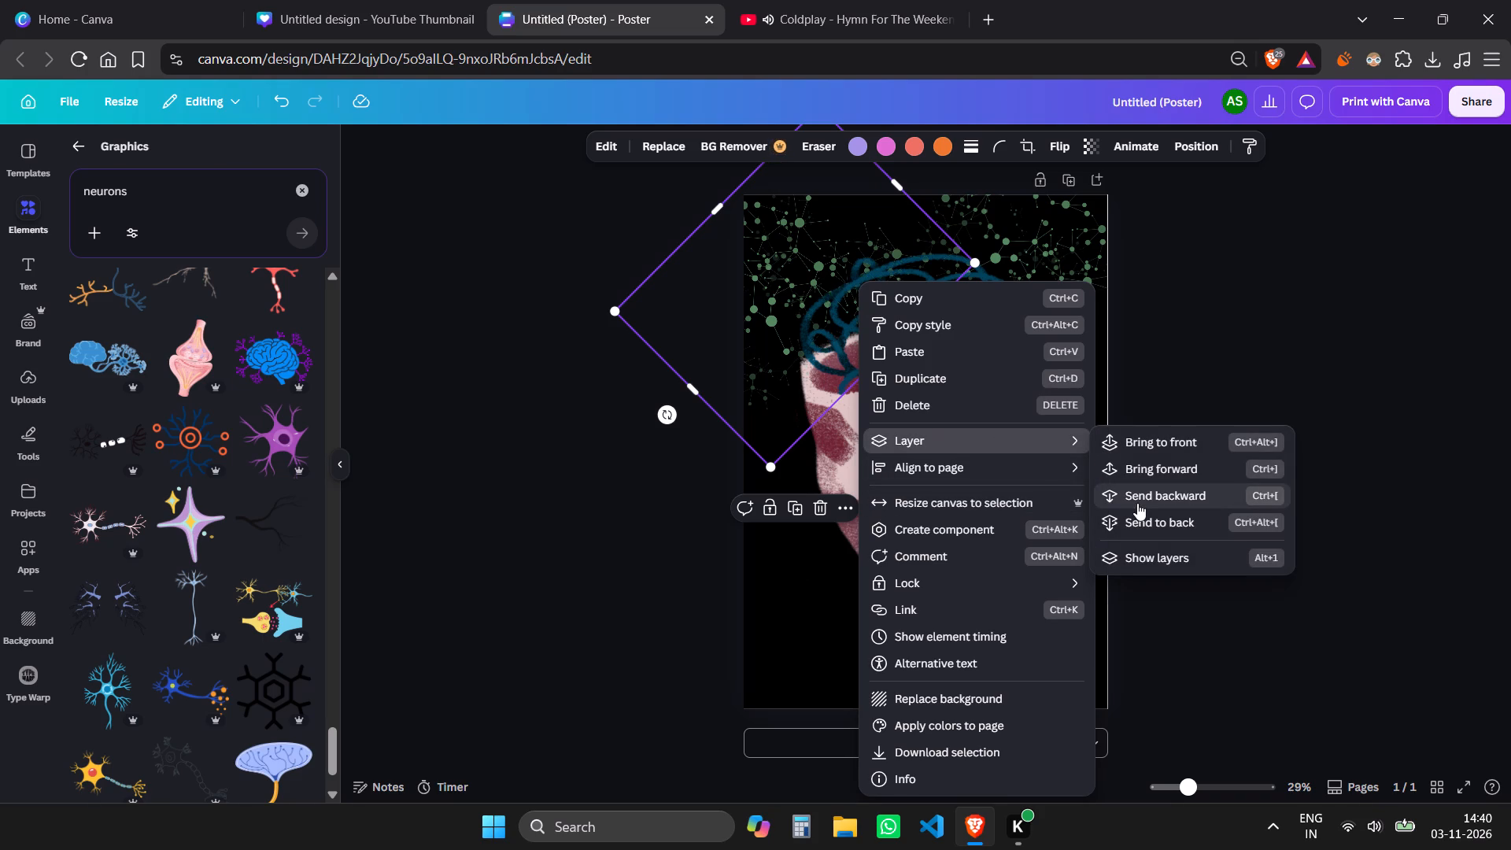
click(1302, 348)
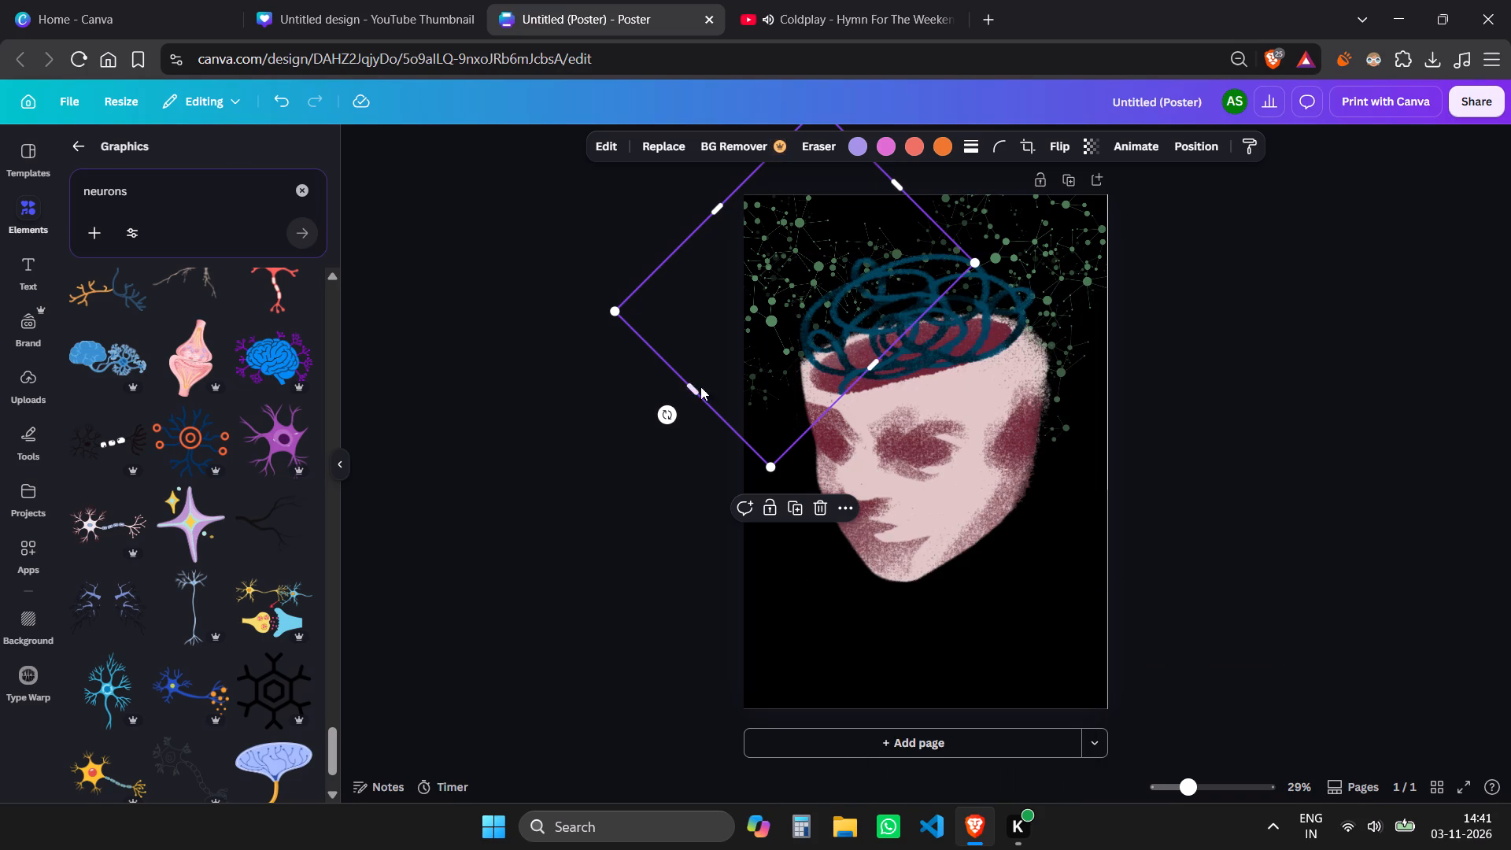
Trim the connected-dots copy's outer edge, scale it down slightly, and shift it to cover the top-left corner beside the head.
drag(696, 389, 778, 314)
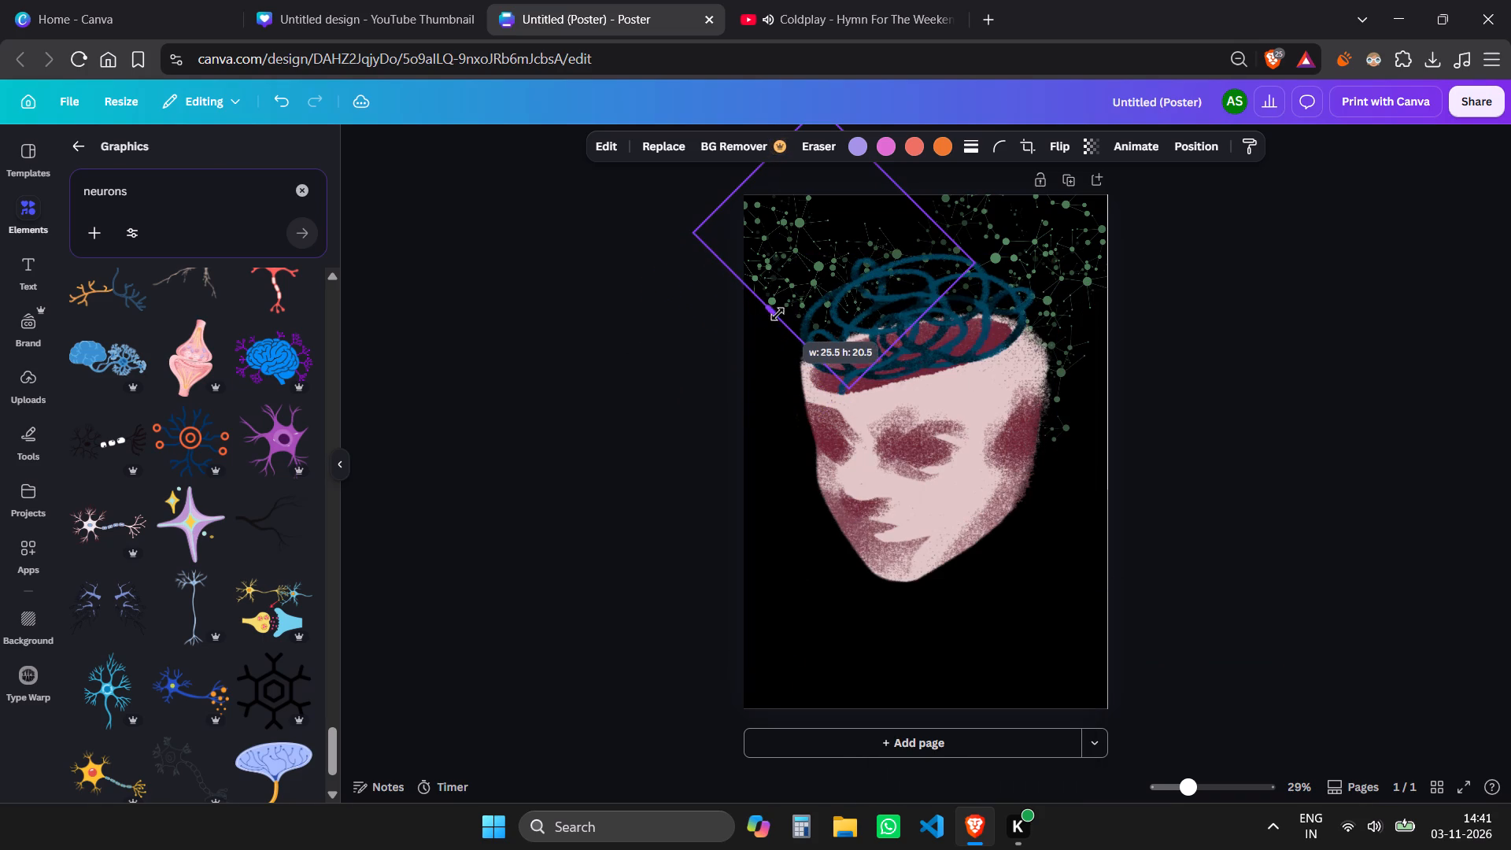
drag(778, 314, 730, 349)
drag(730, 349, 677, 374)
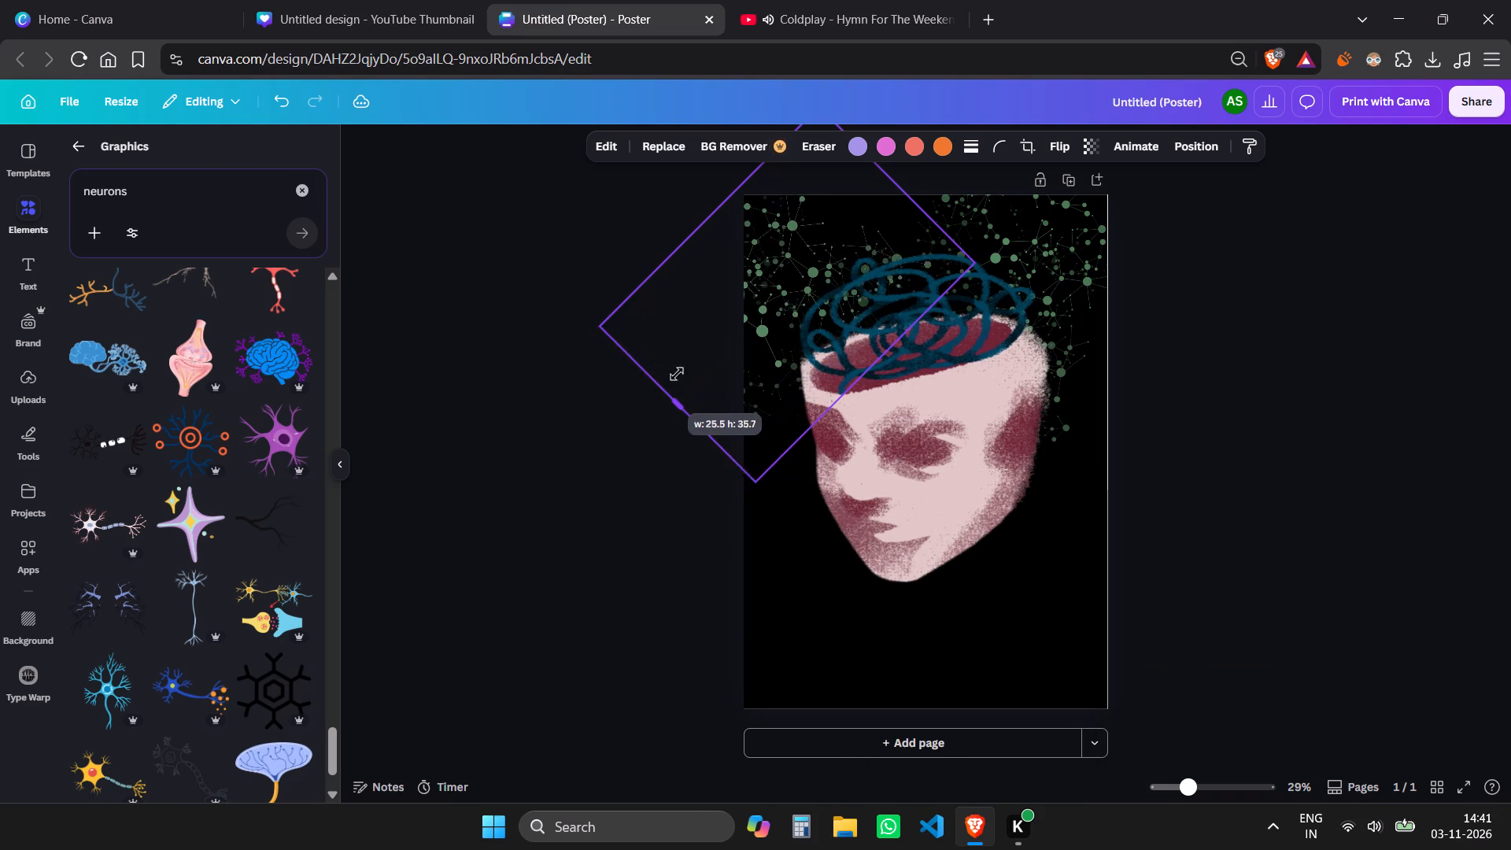
drag(677, 374, 700, 356)
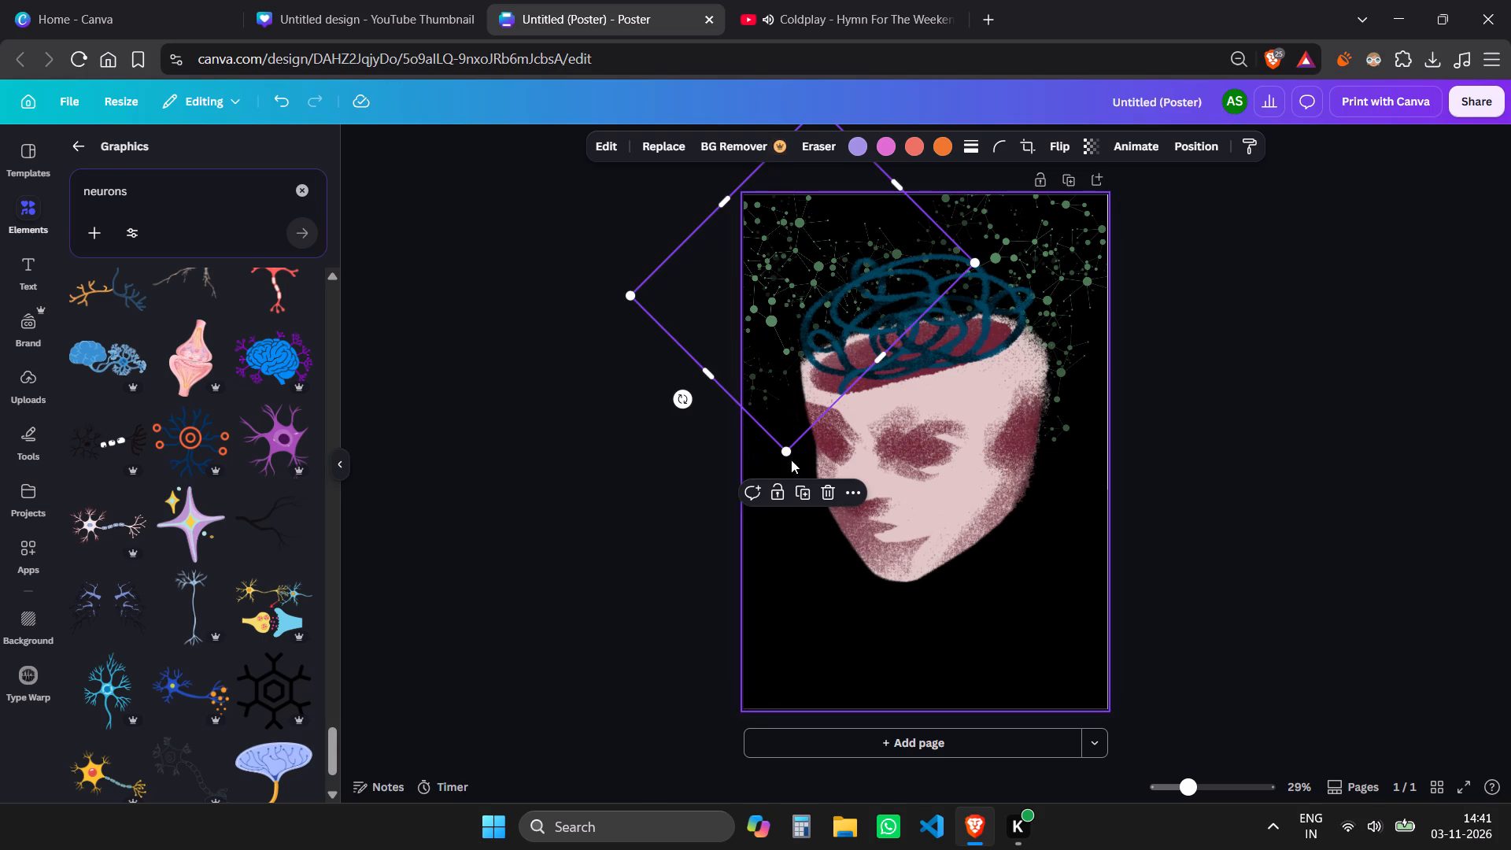
drag(788, 453, 791, 394)
drag(796, 301, 789, 327)
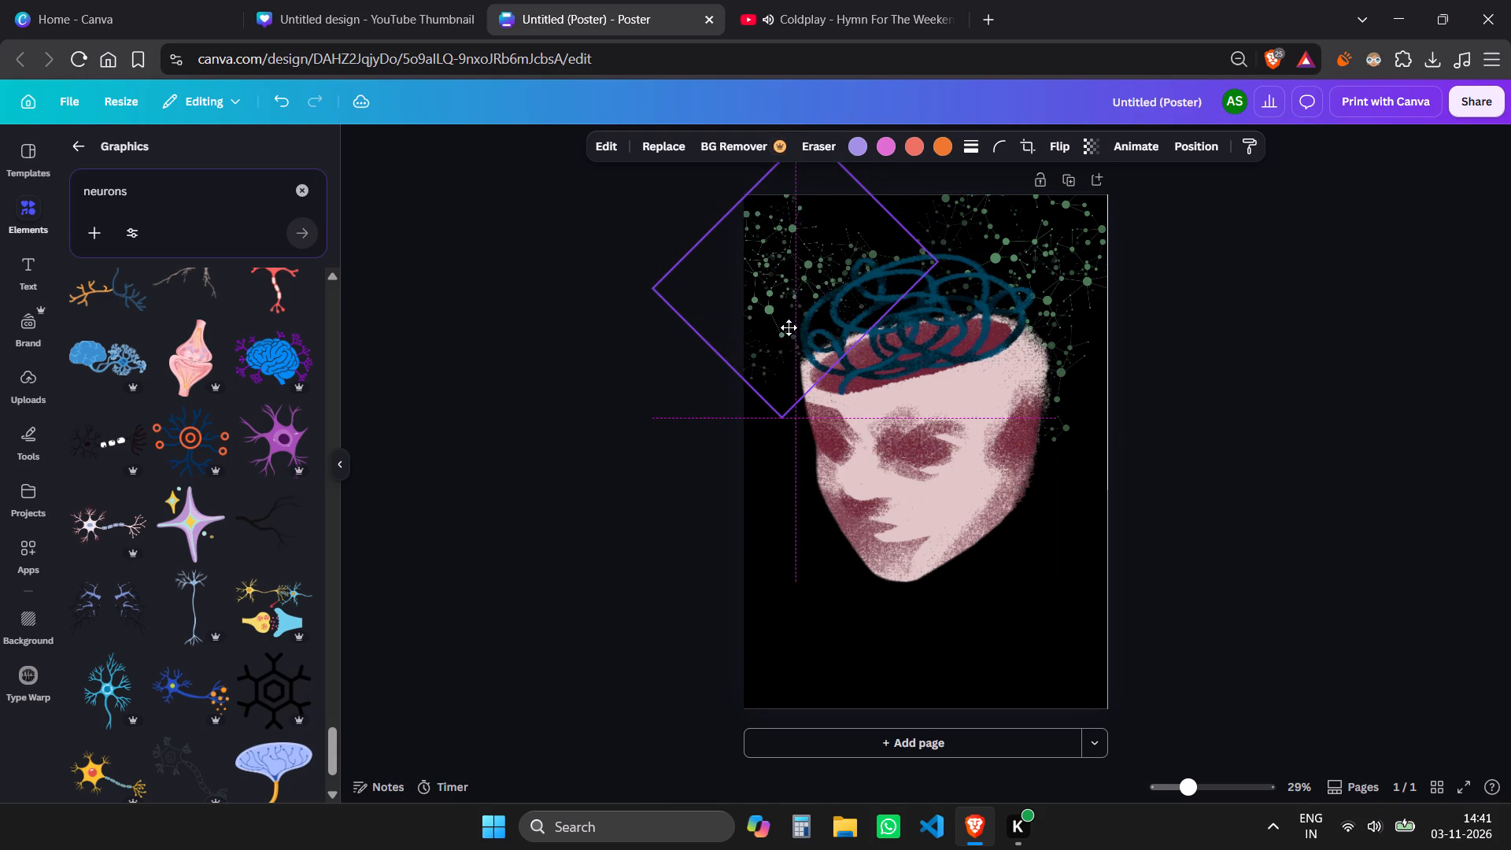
drag(789, 327, 787, 329)
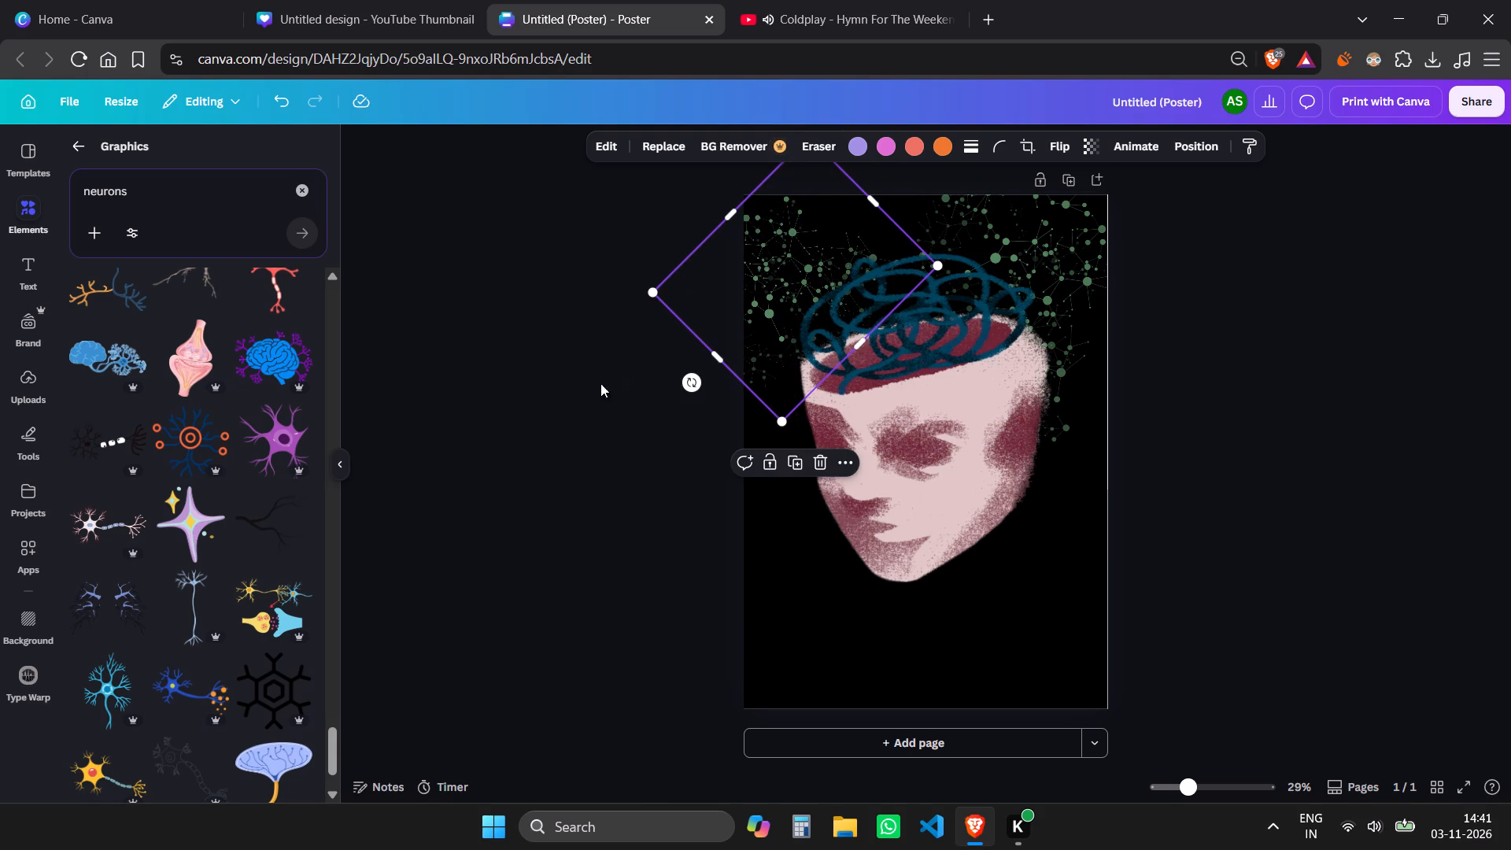
click(578, 388)
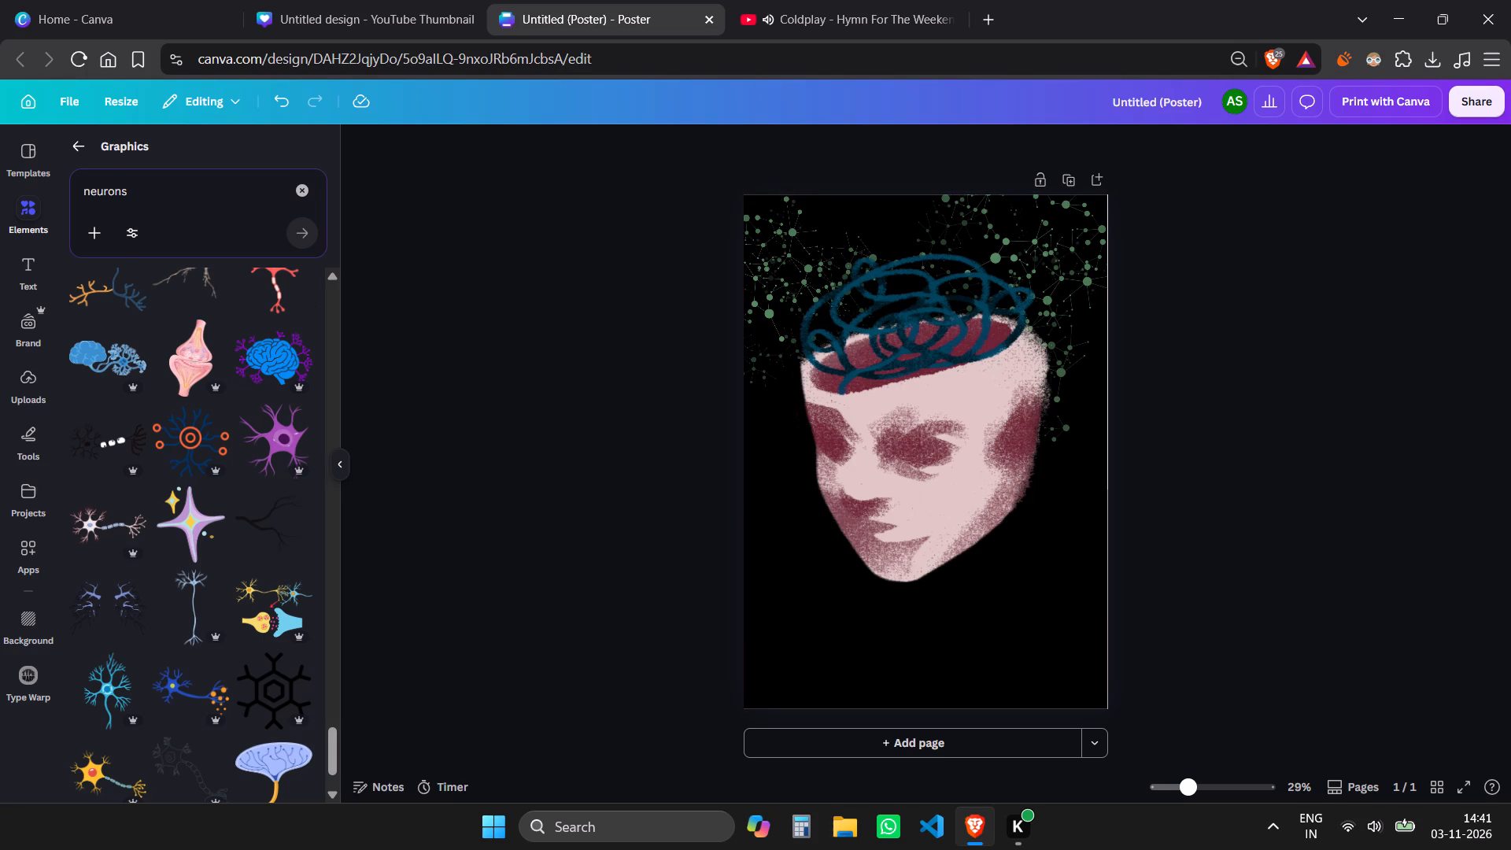
Add a text box in the Roller Coaster Serif font reading "Brained".
click(290, 187)
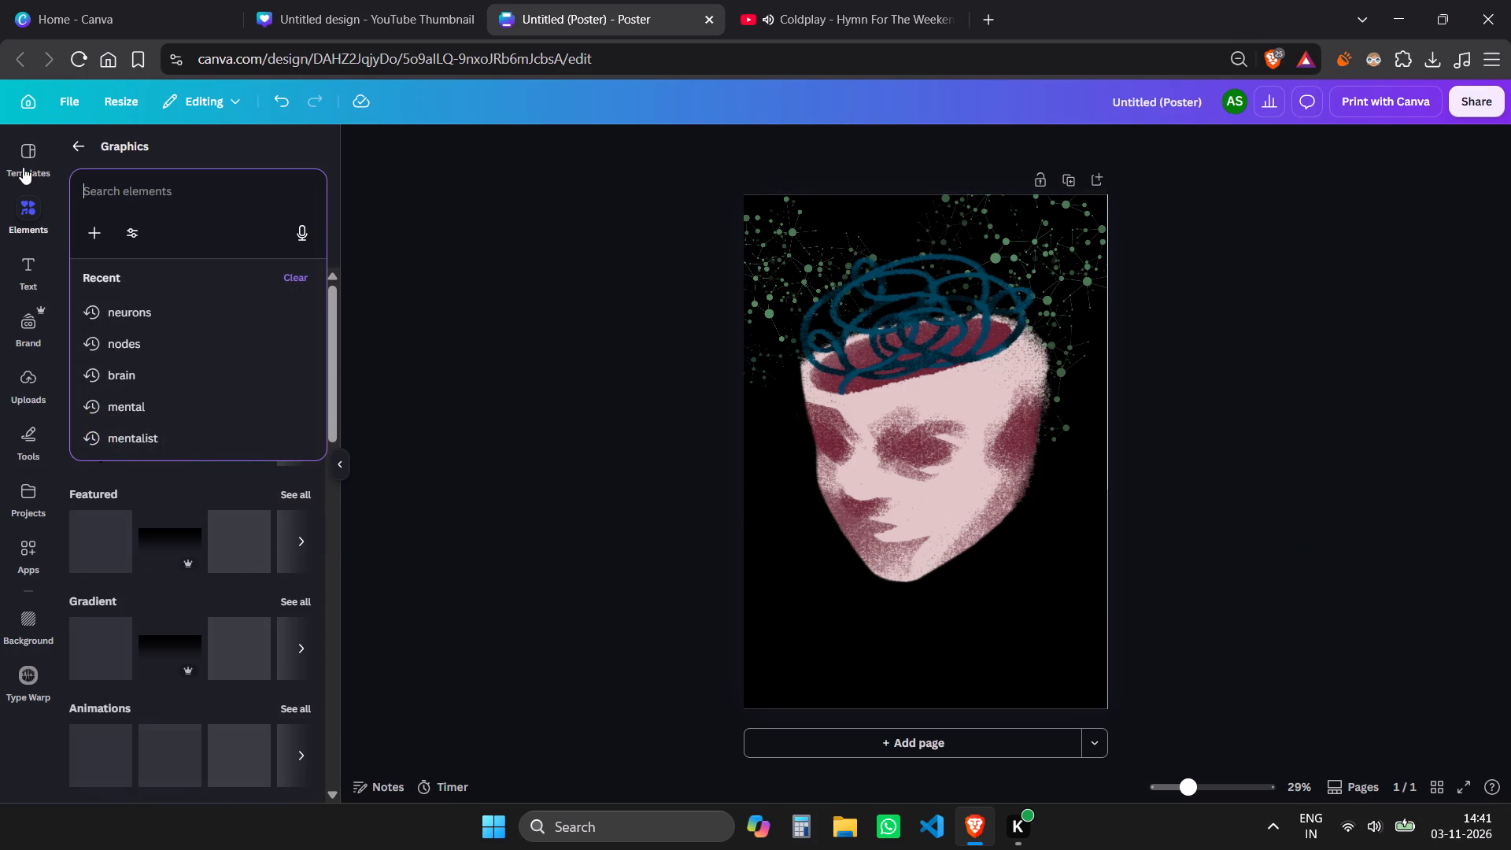
click(32, 290)
click(176, 212)
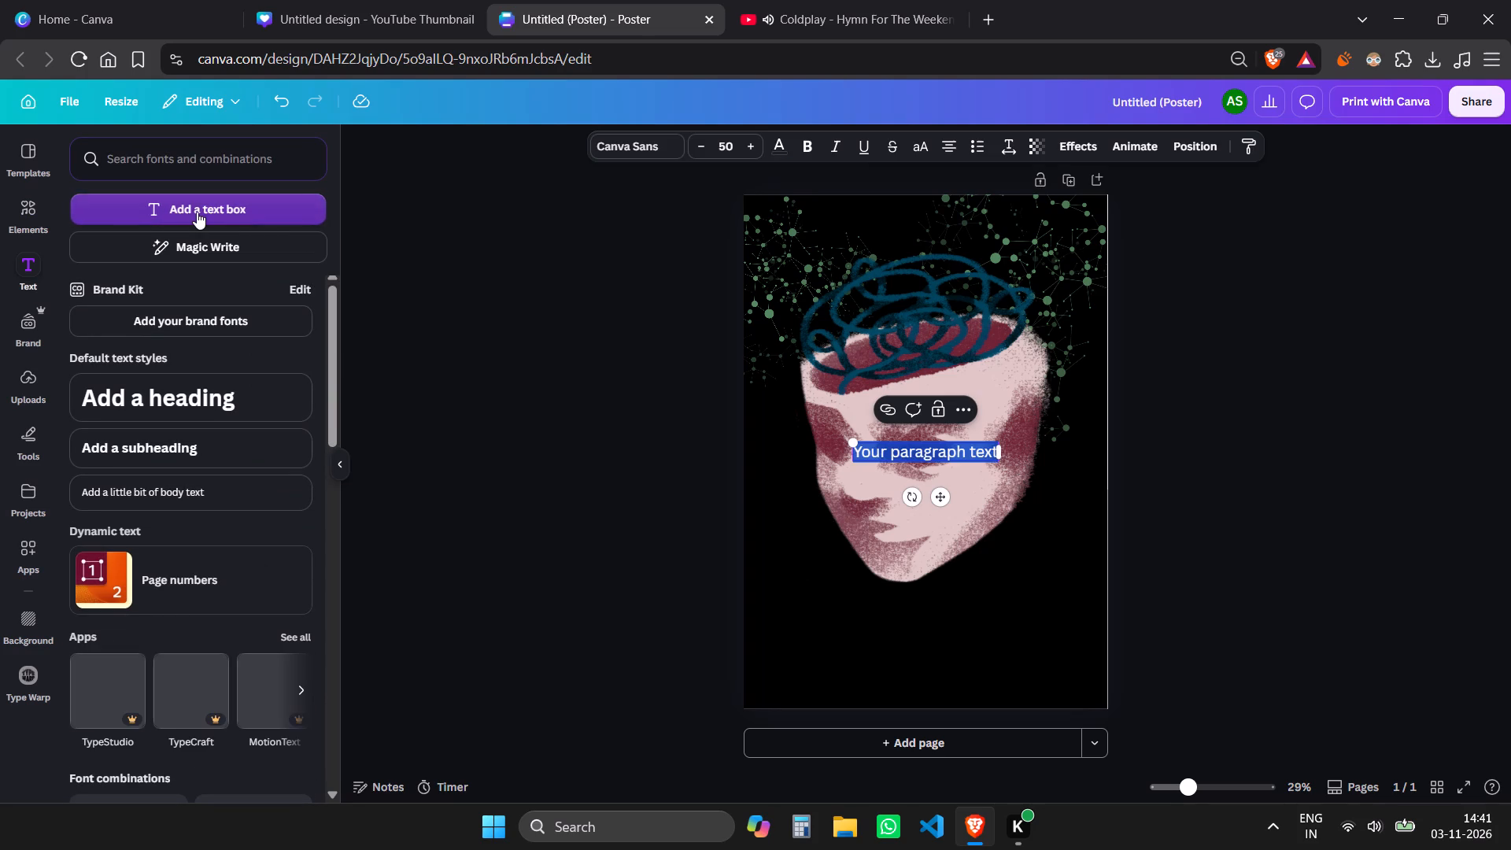
click(611, 149)
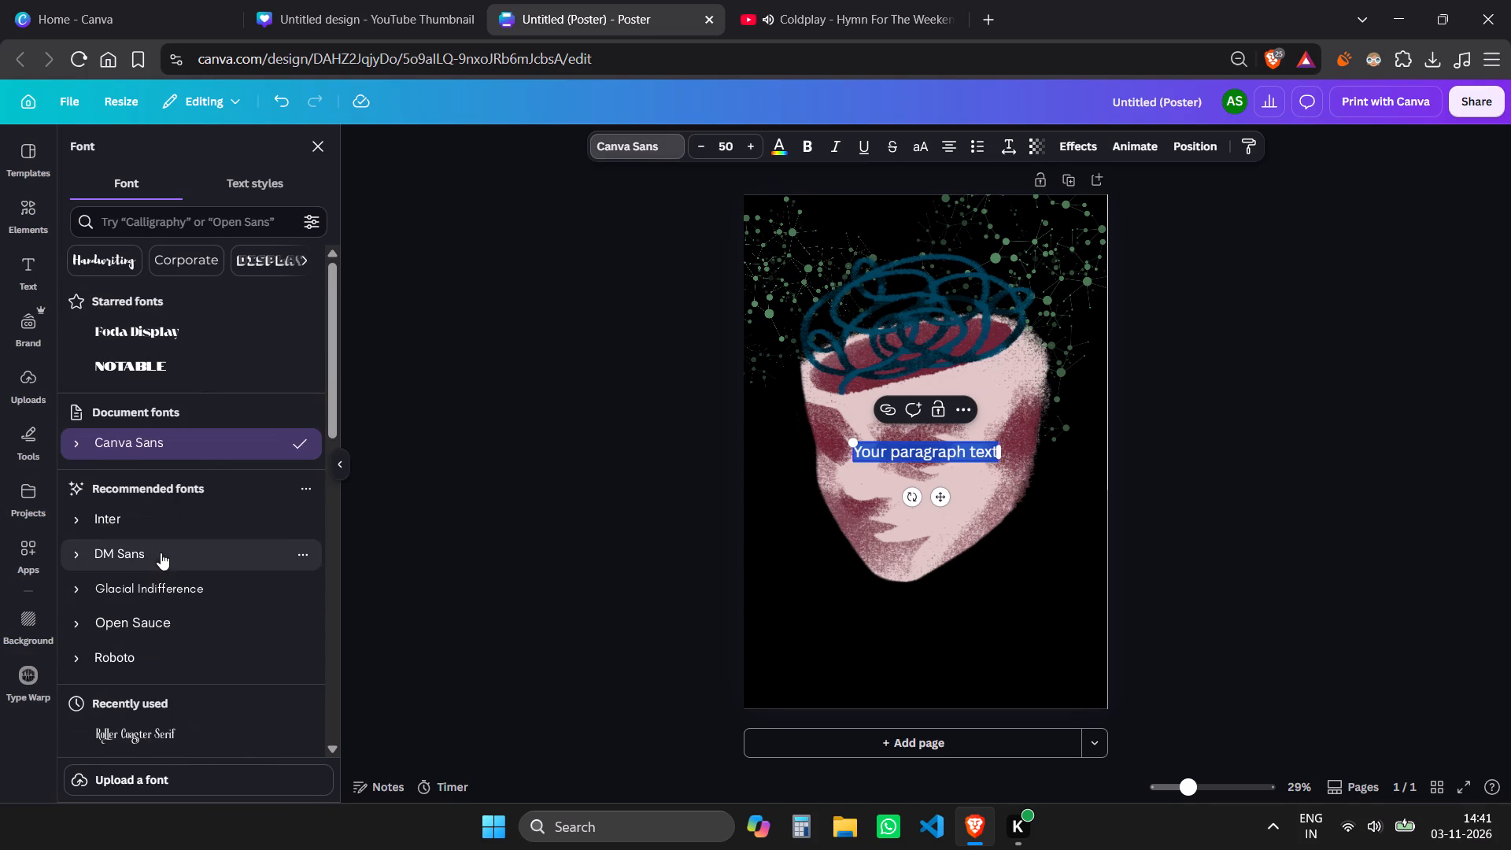
click(151, 737)
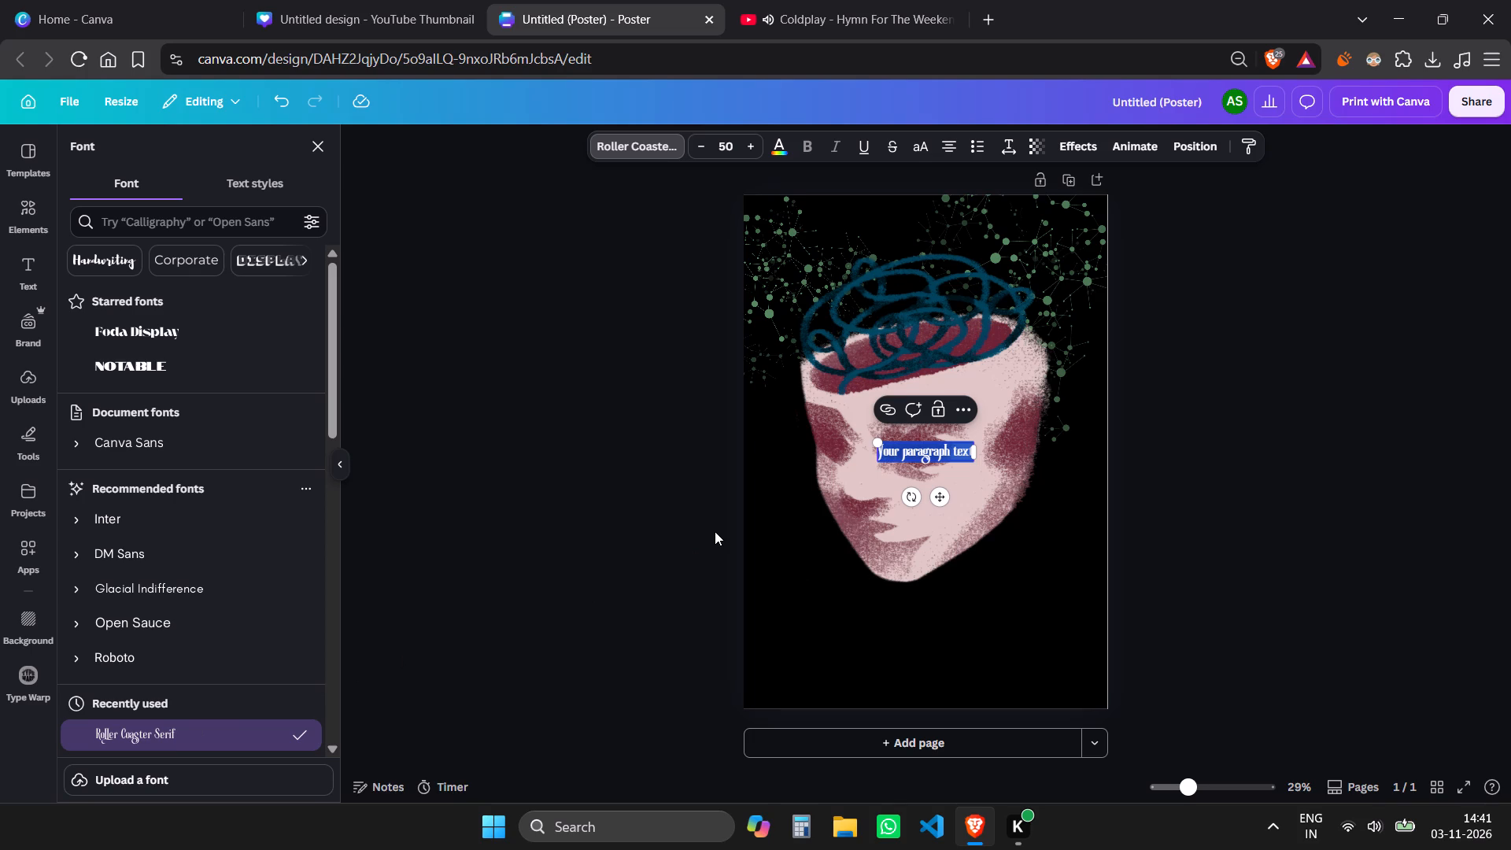
text(Bs)
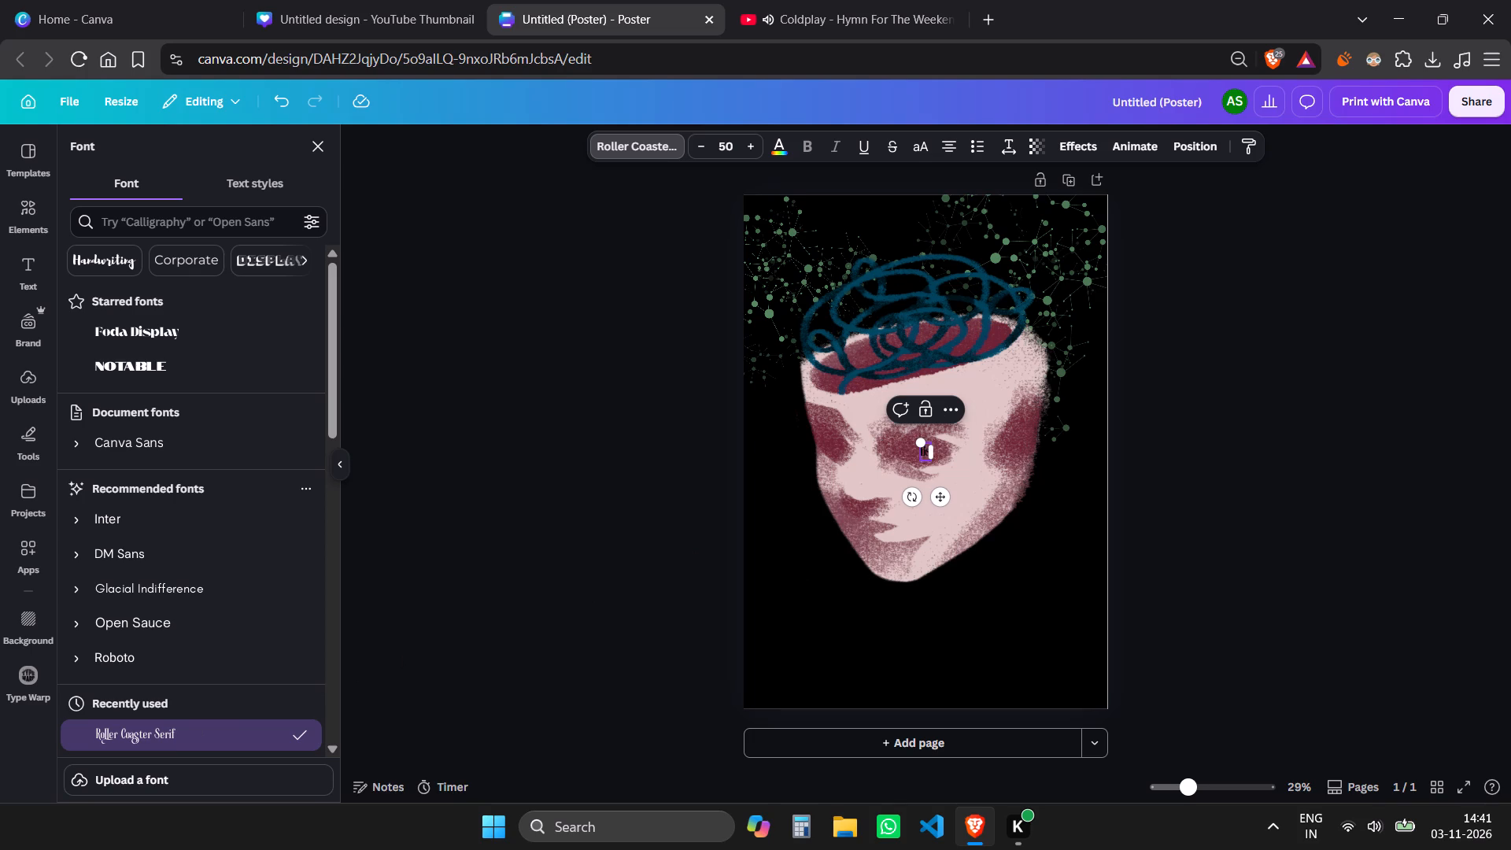
key(BackSpace)
text(rain)
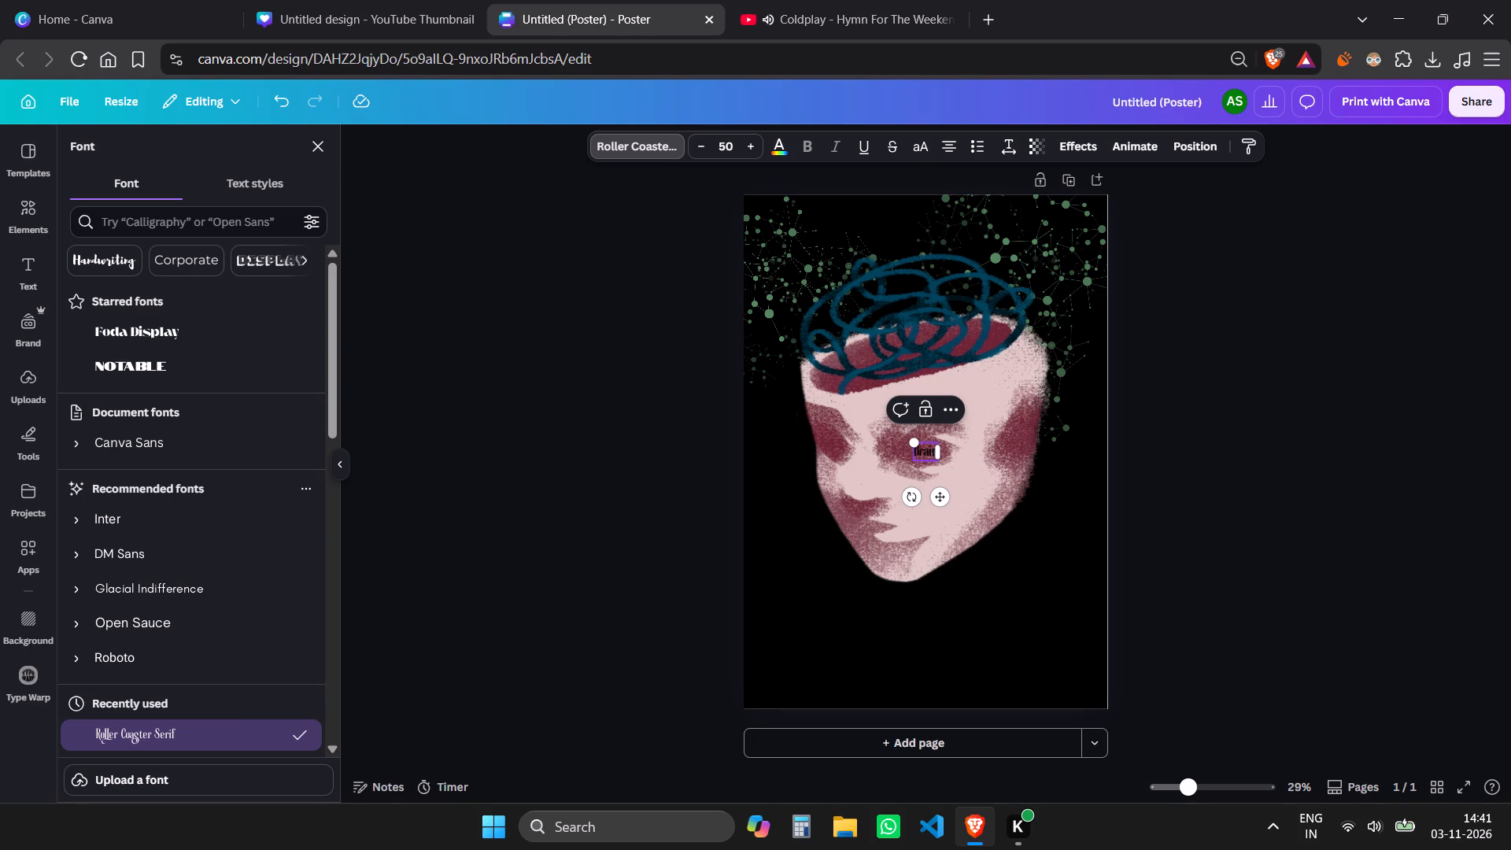
text(ed)
Set the "Brained" text to font size 144 and scale it up to about 305.
click(714, 144)
click(719, 143)
click(719, 143)
click(728, 143)
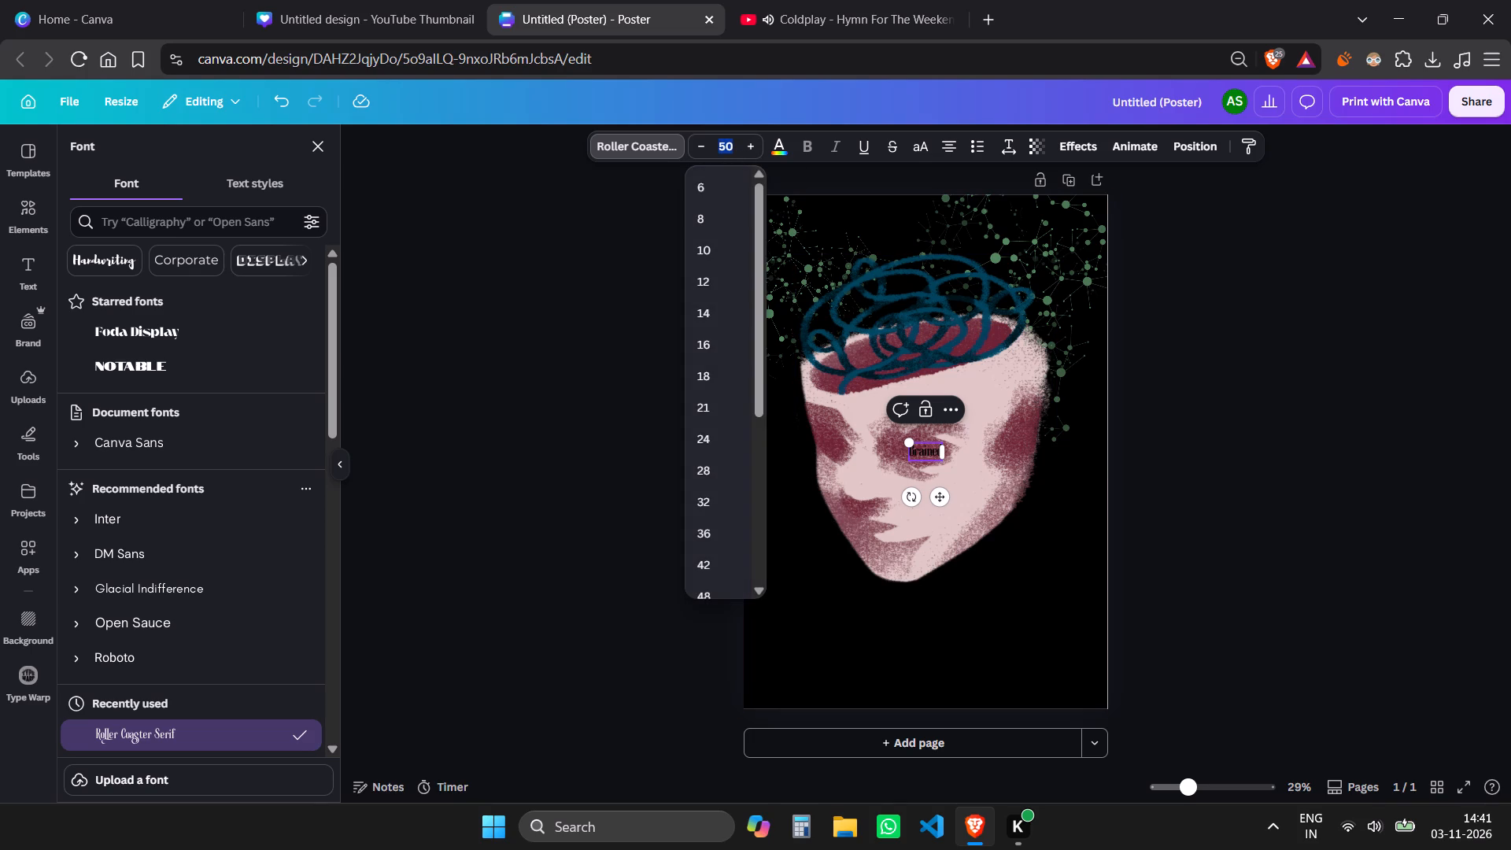
scroll(722, 499, down, 7)
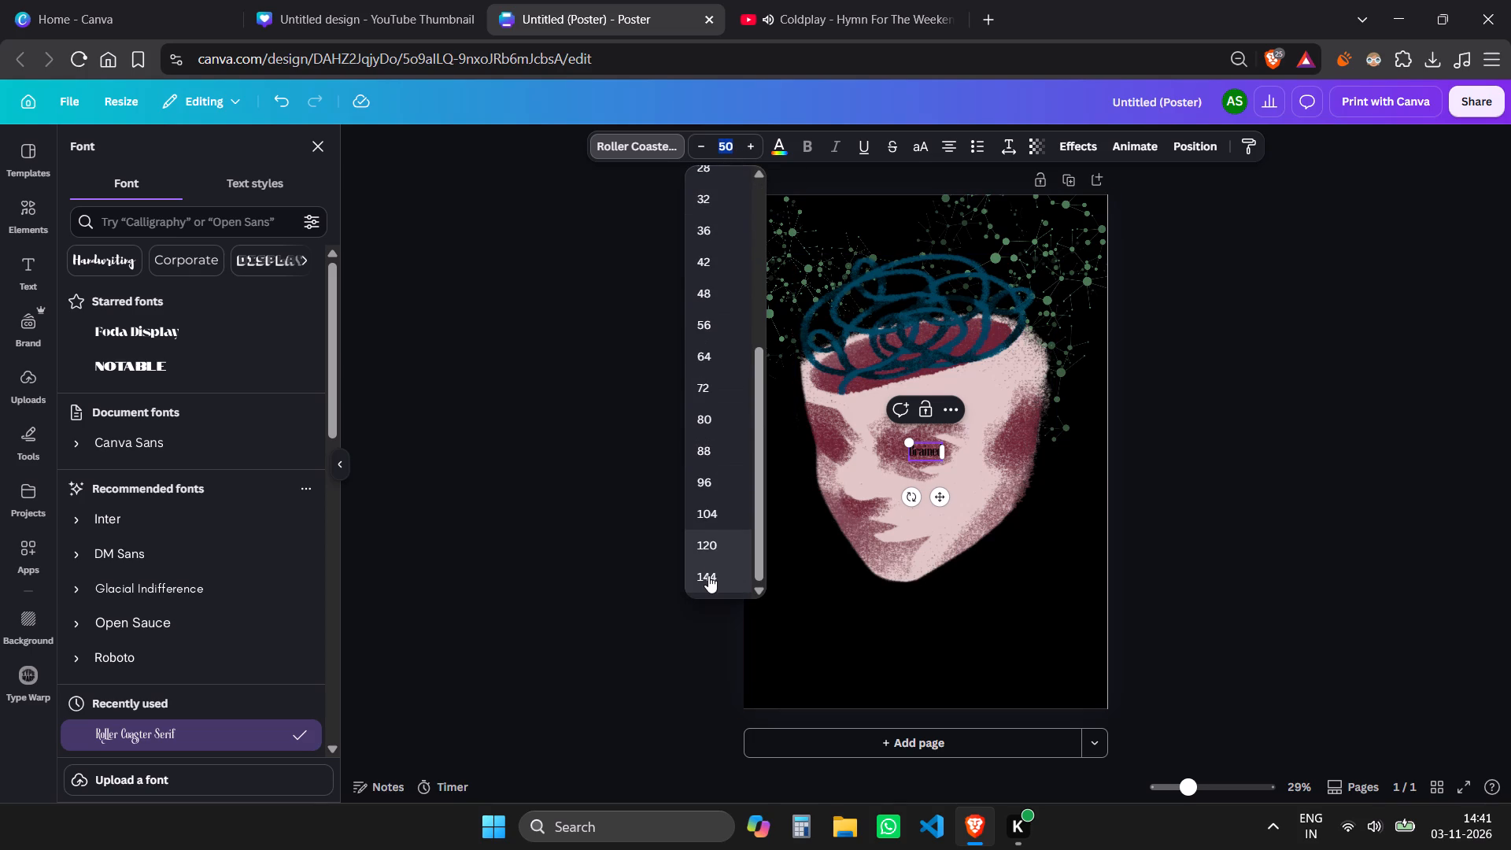
scroll(708, 570, down, 3)
click(710, 576)
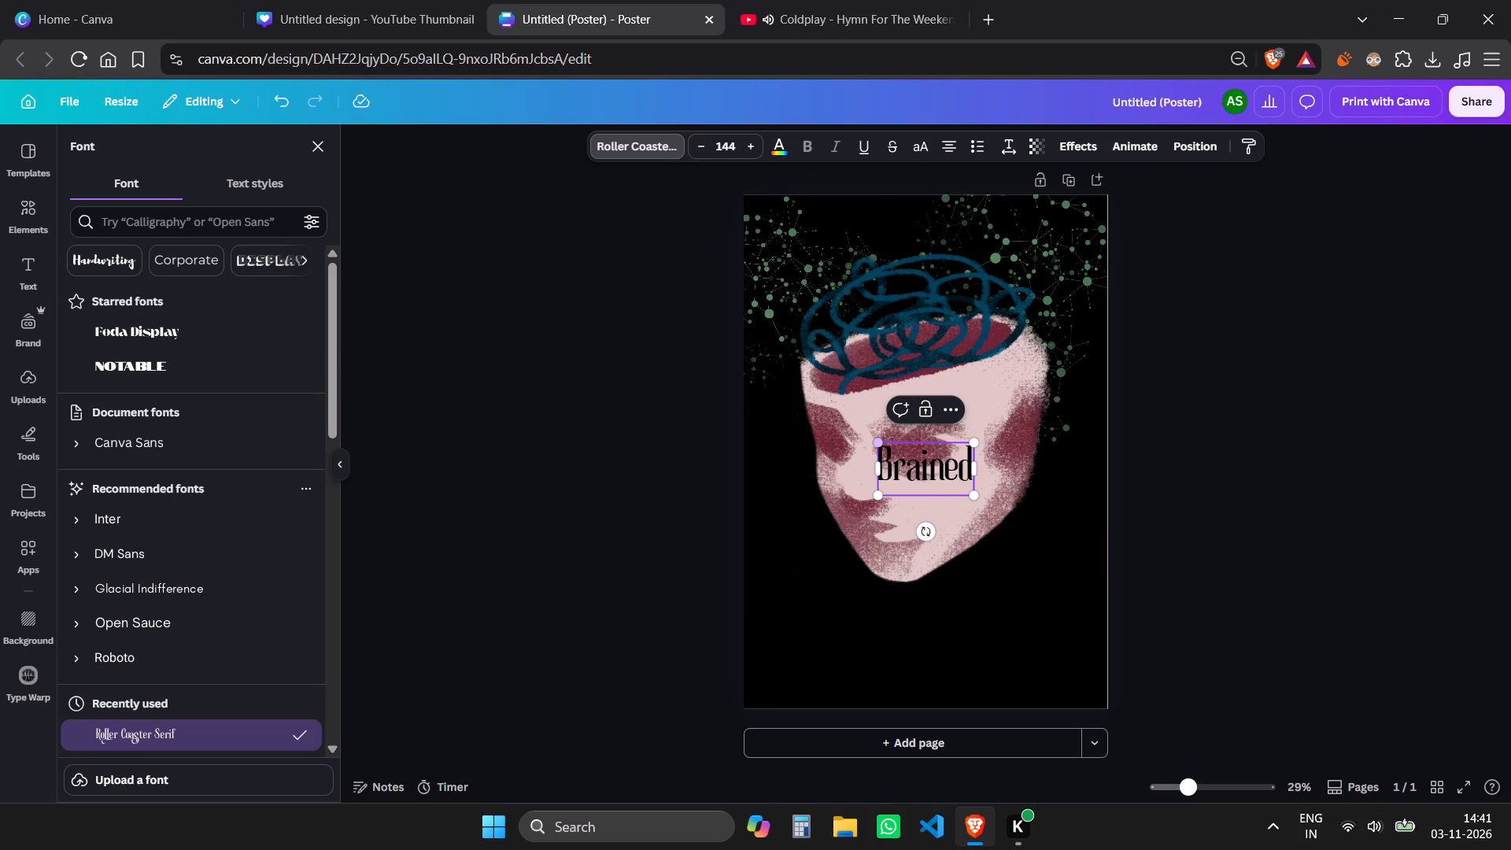
drag(880, 445, 781, 372)
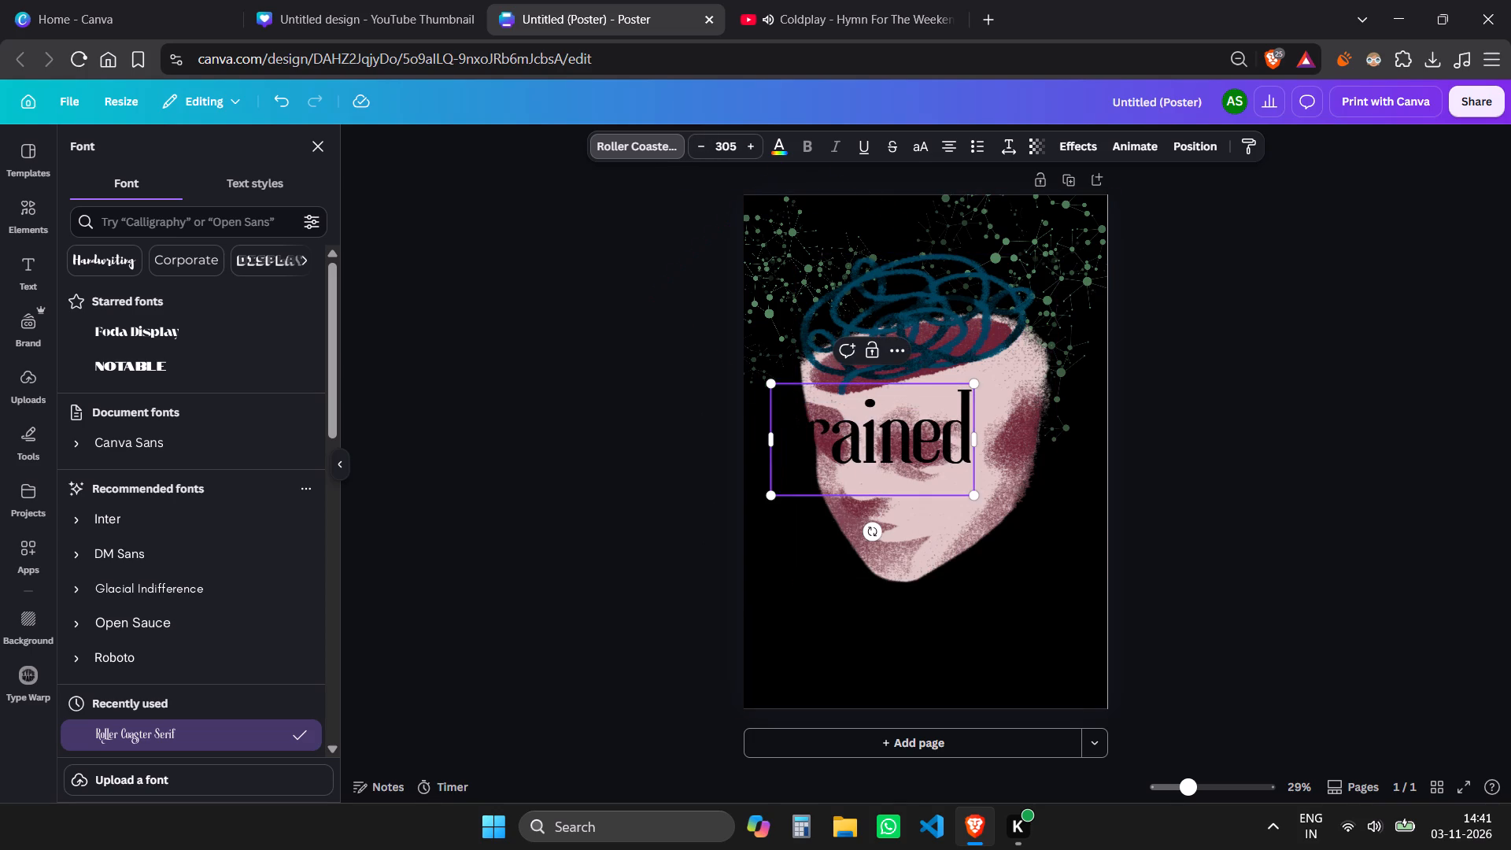
Move the "Brained" title off the face into the black area below the chin.
drag(870, 460, 902, 567)
click(653, 527)
click(854, 465)
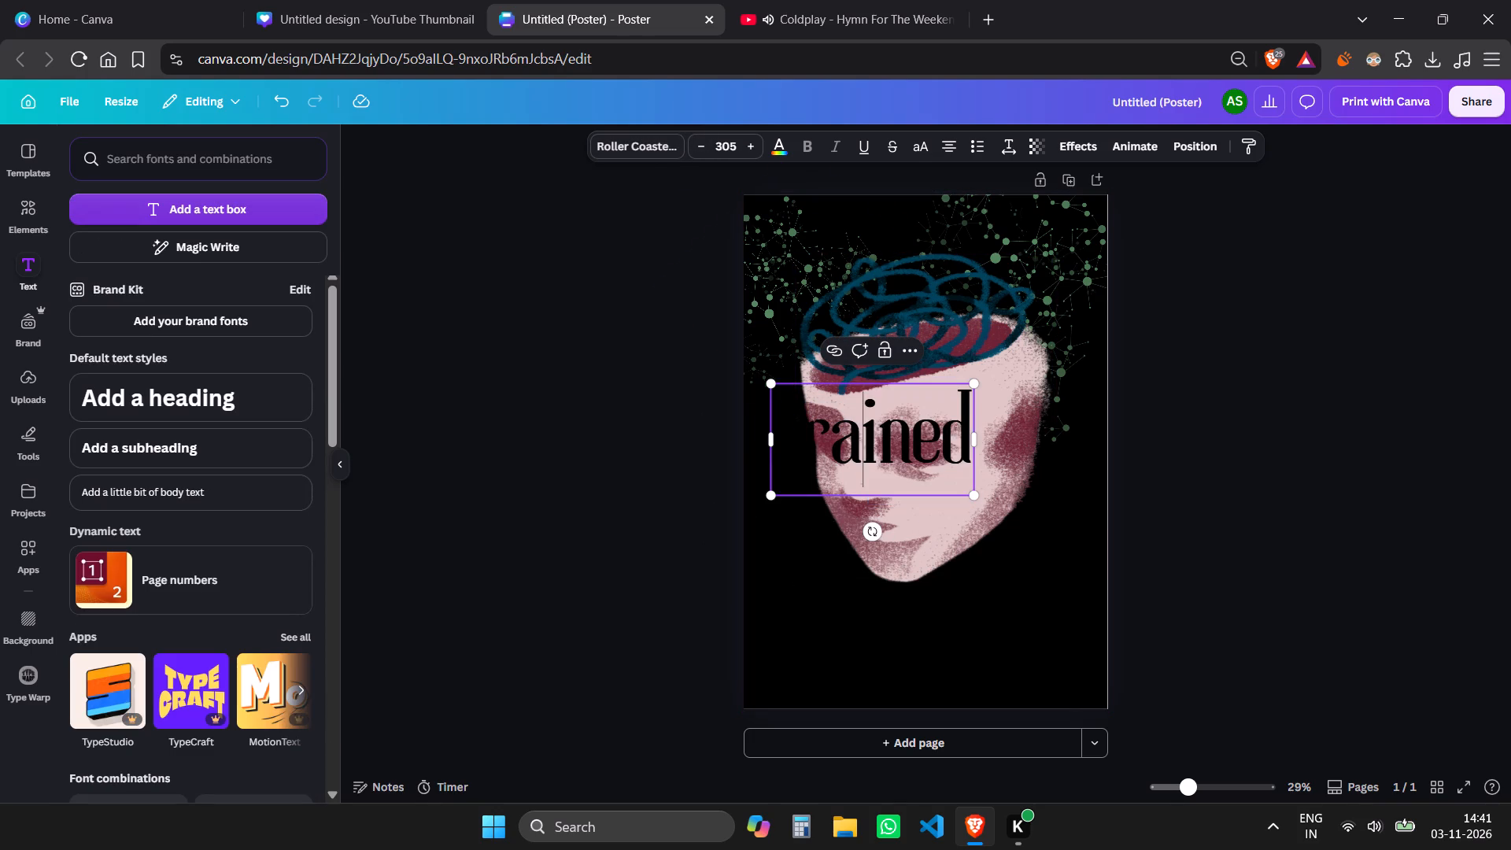
click(804, 451)
drag(870, 452, 870, 467)
click(1163, 494)
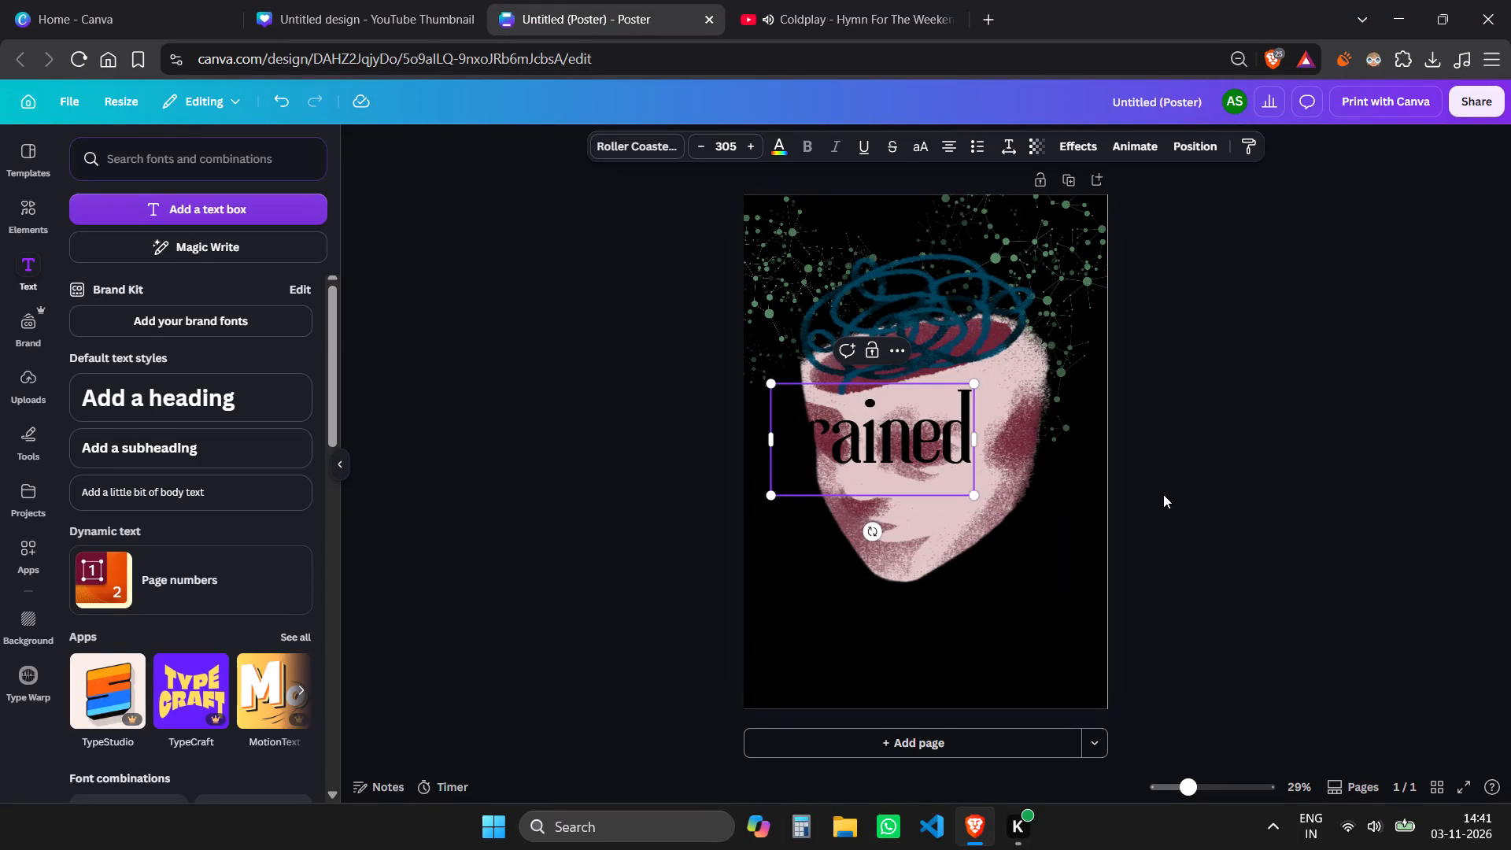
drag(940, 448, 973, 543)
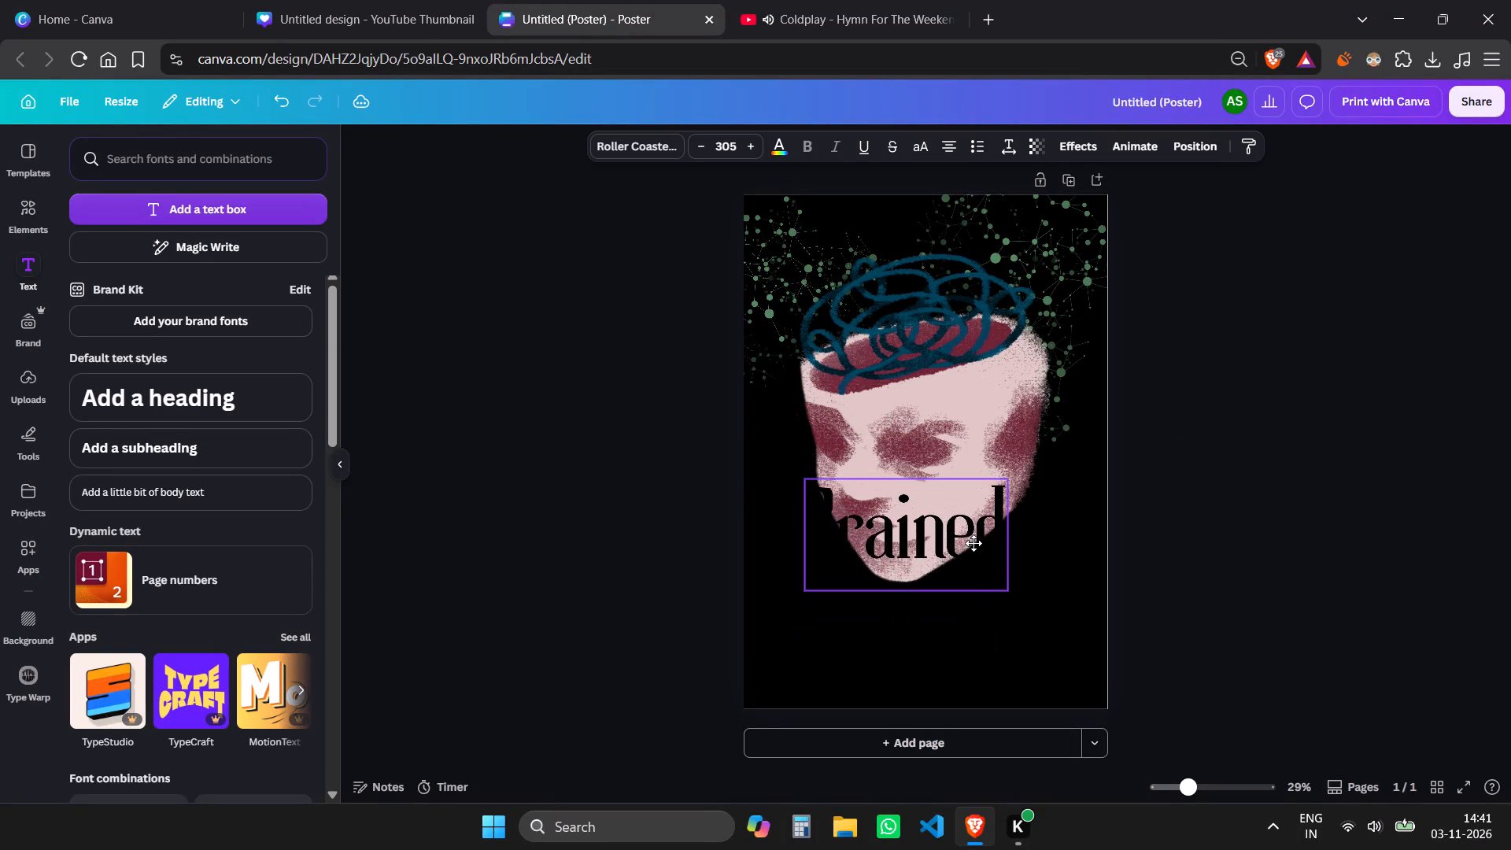
drag(973, 543, 969, 667)
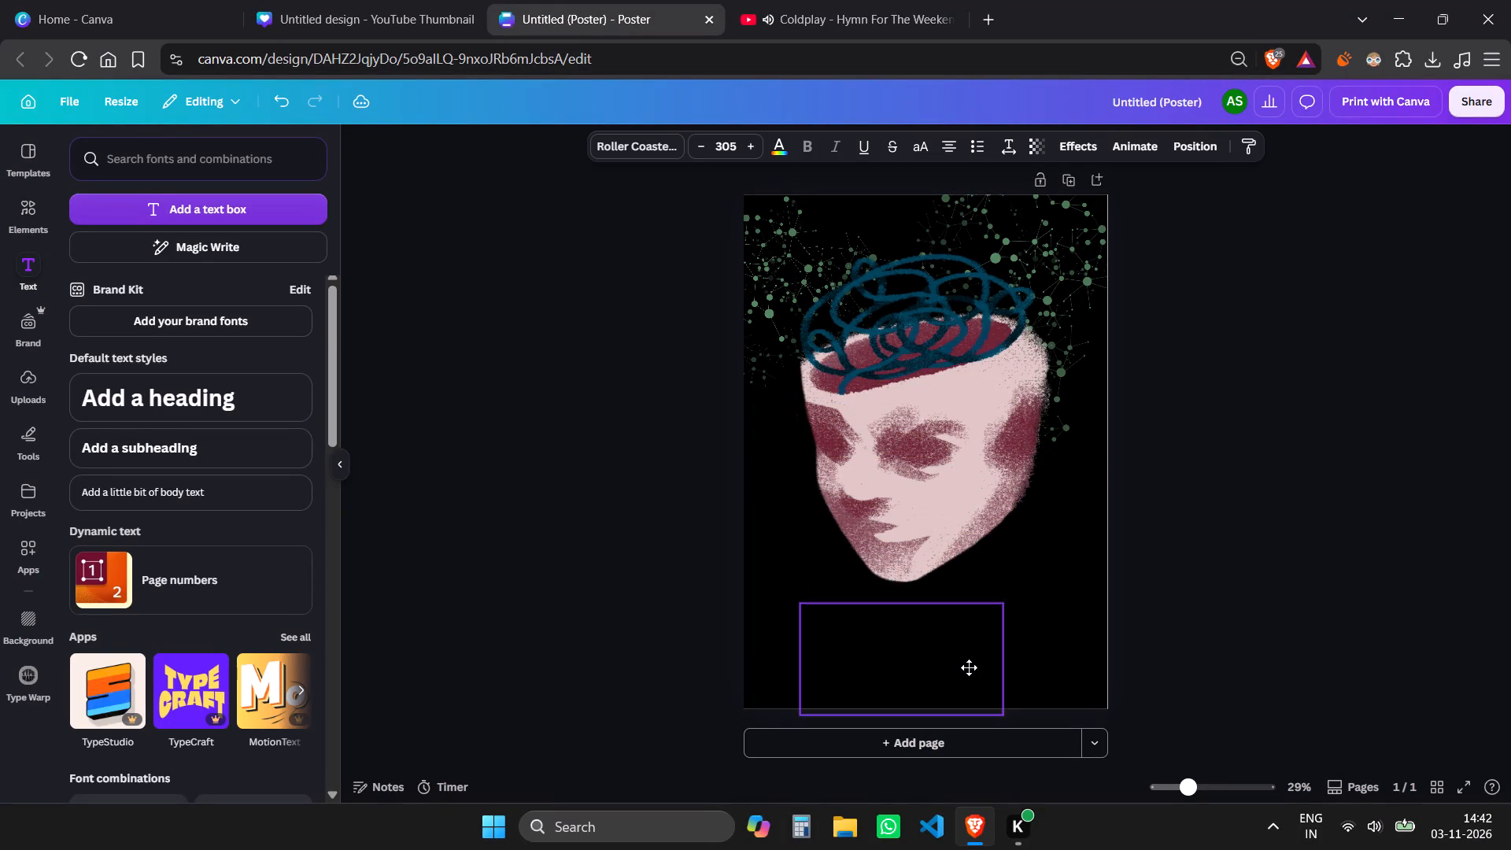
drag(969, 667, 988, 646)
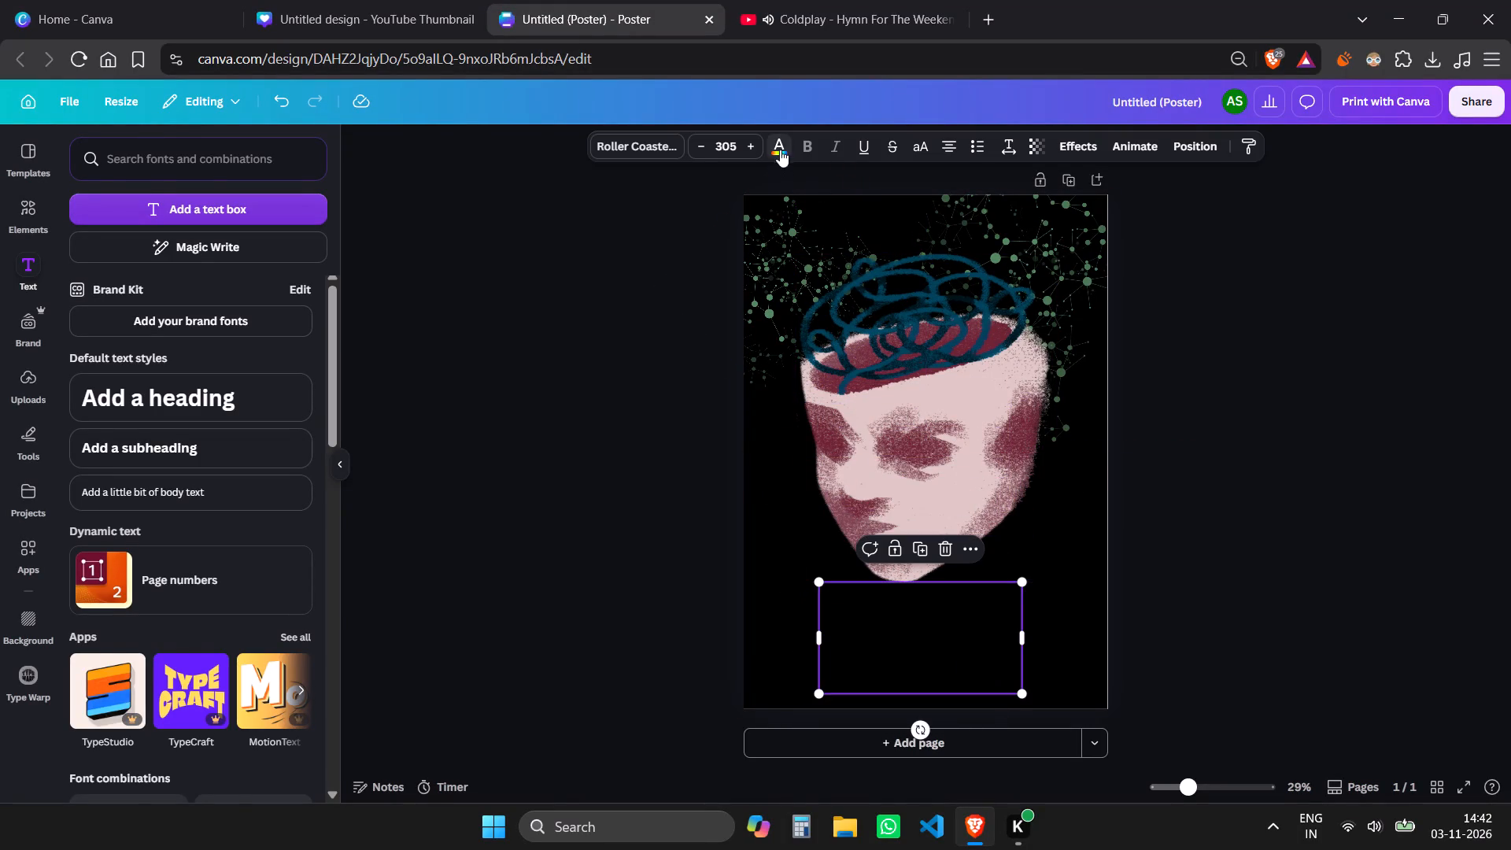
Change the "Brained" title's text color to white.
click(780, 149)
click(300, 593)
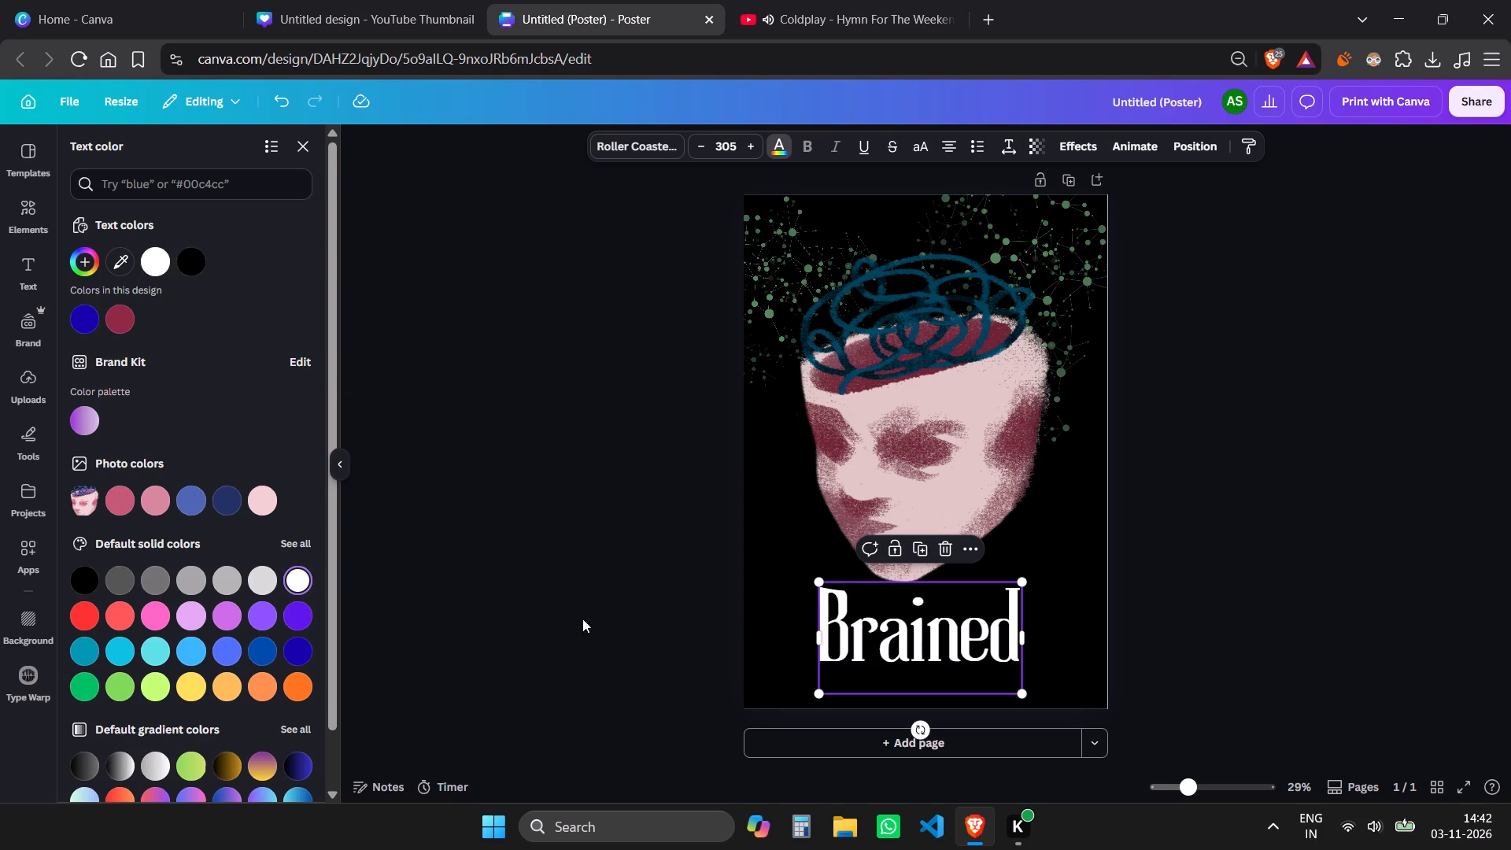
click(1131, 638)
click(1217, 609)
Widen the "Brained" text box to the full poster width and lower it to the page's bottom edge.
click(874, 639)
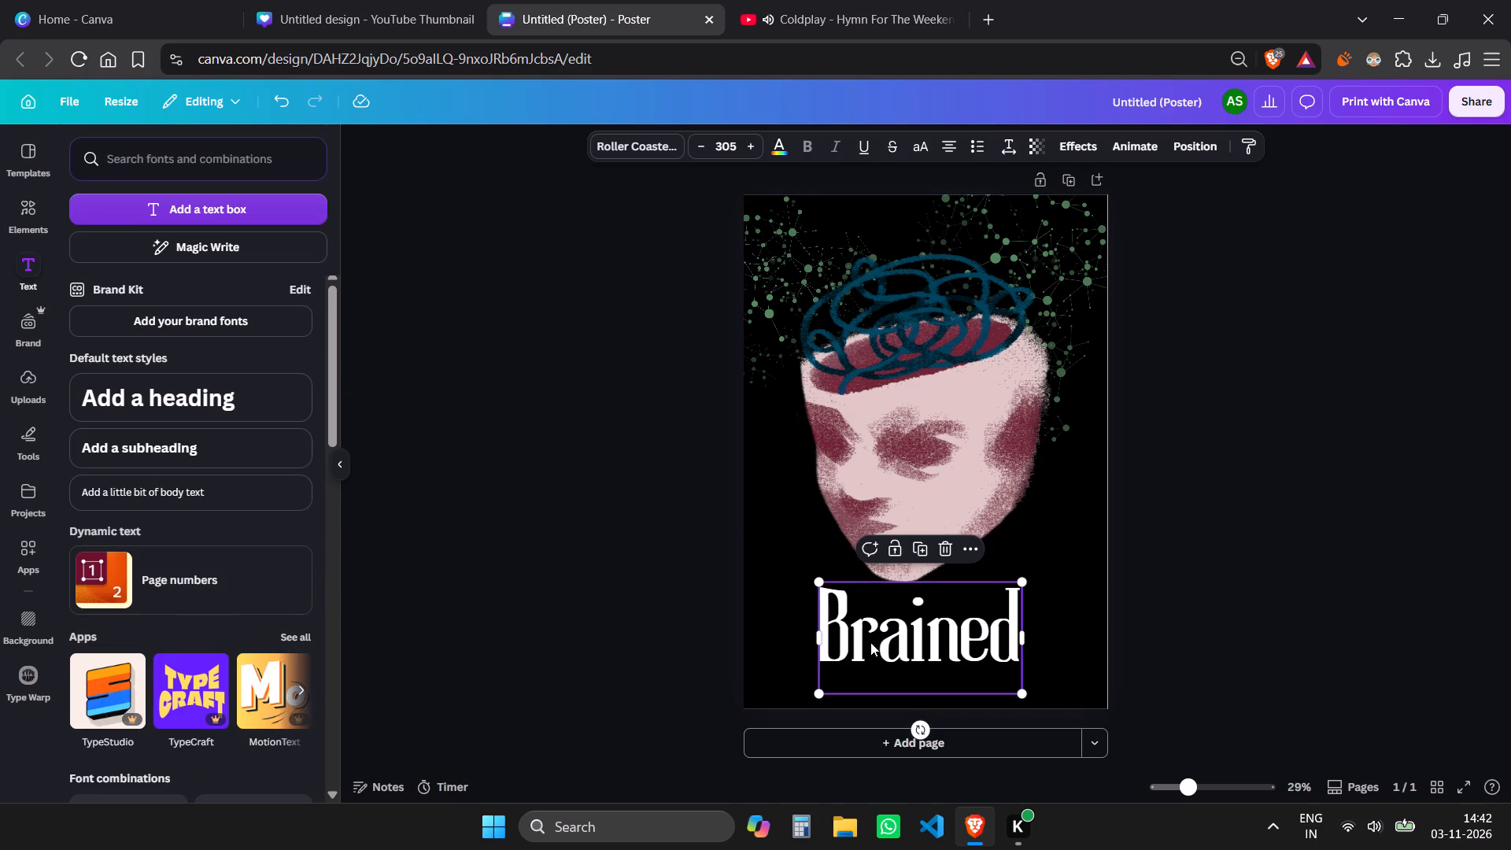
drag(817, 639, 755, 641)
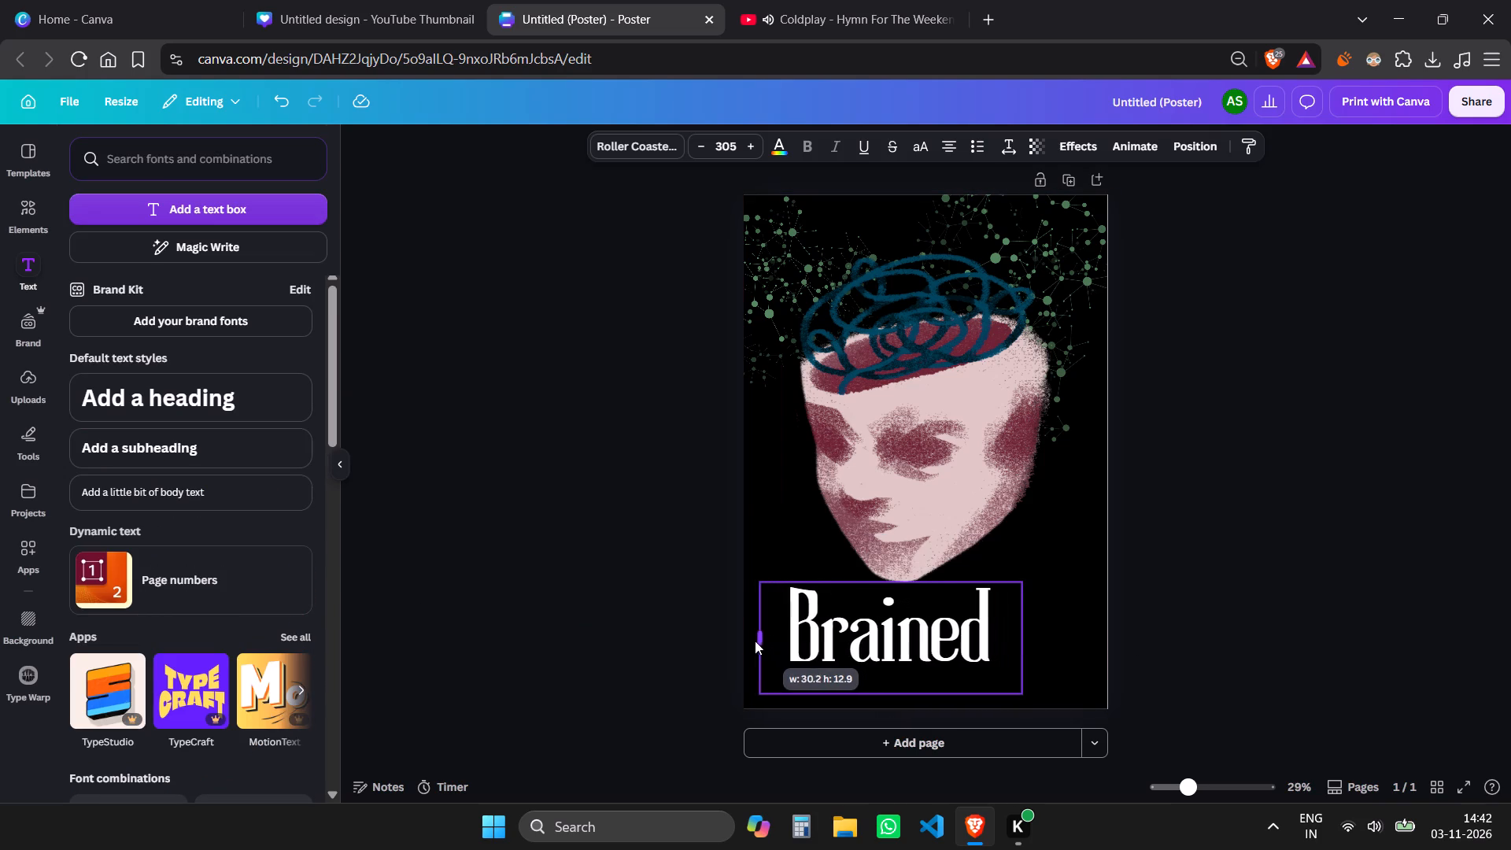
drag(755, 641, 744, 641)
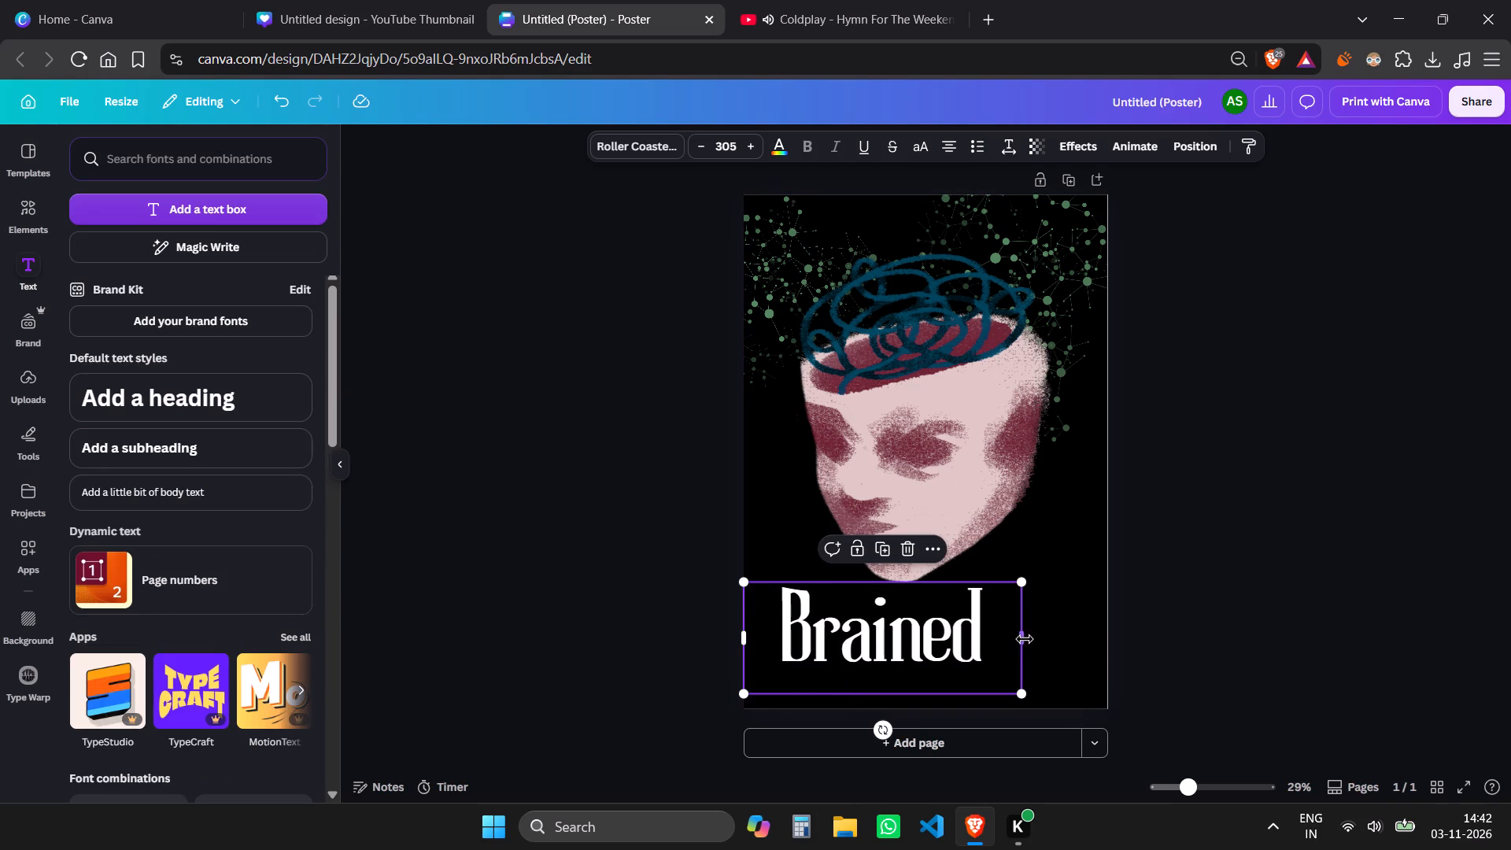
drag(1026, 639, 1120, 638)
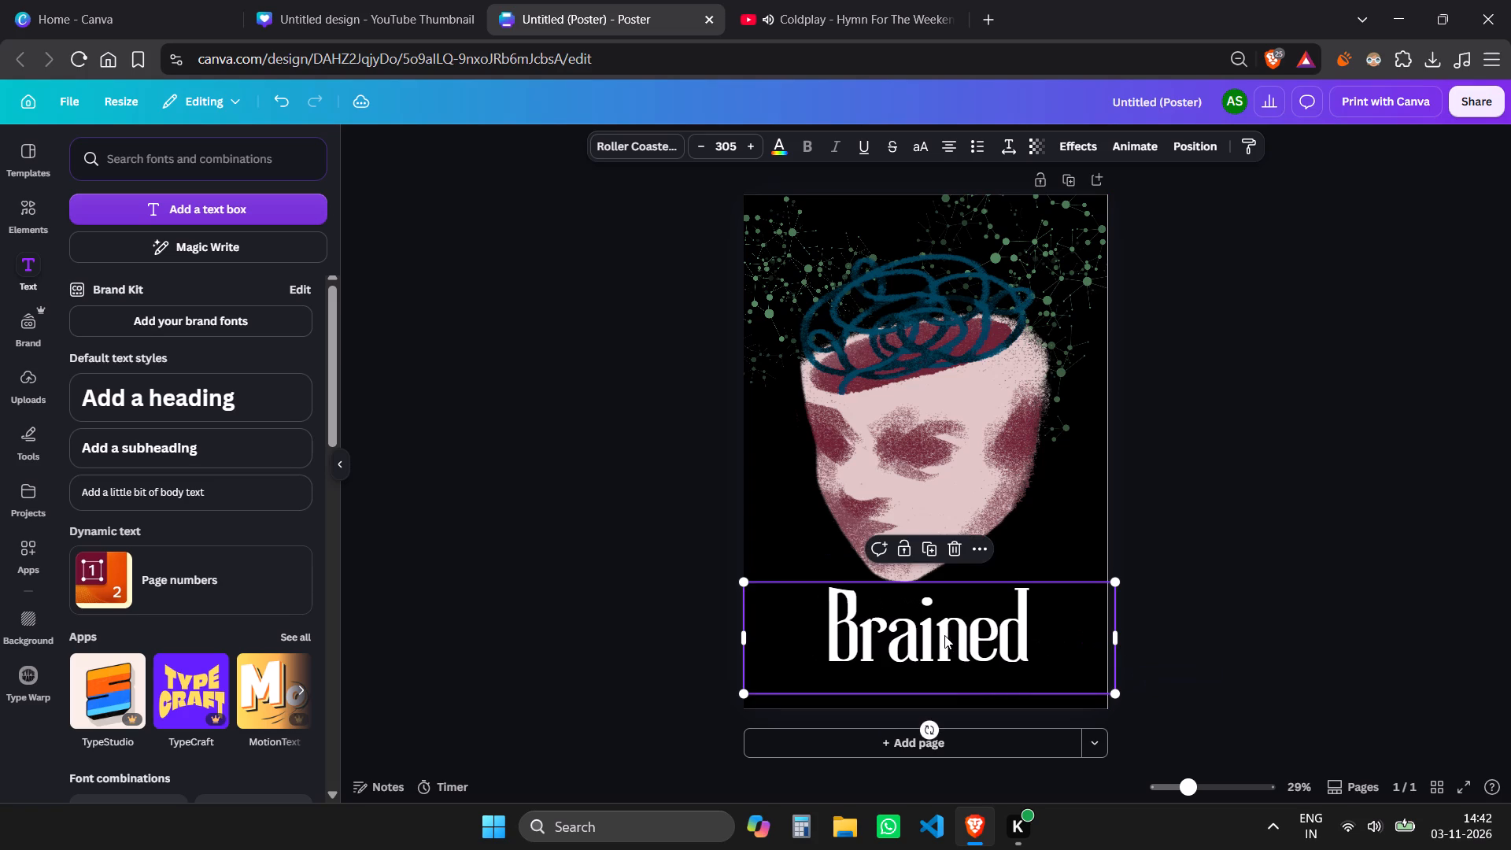
drag(743, 695, 767, 680)
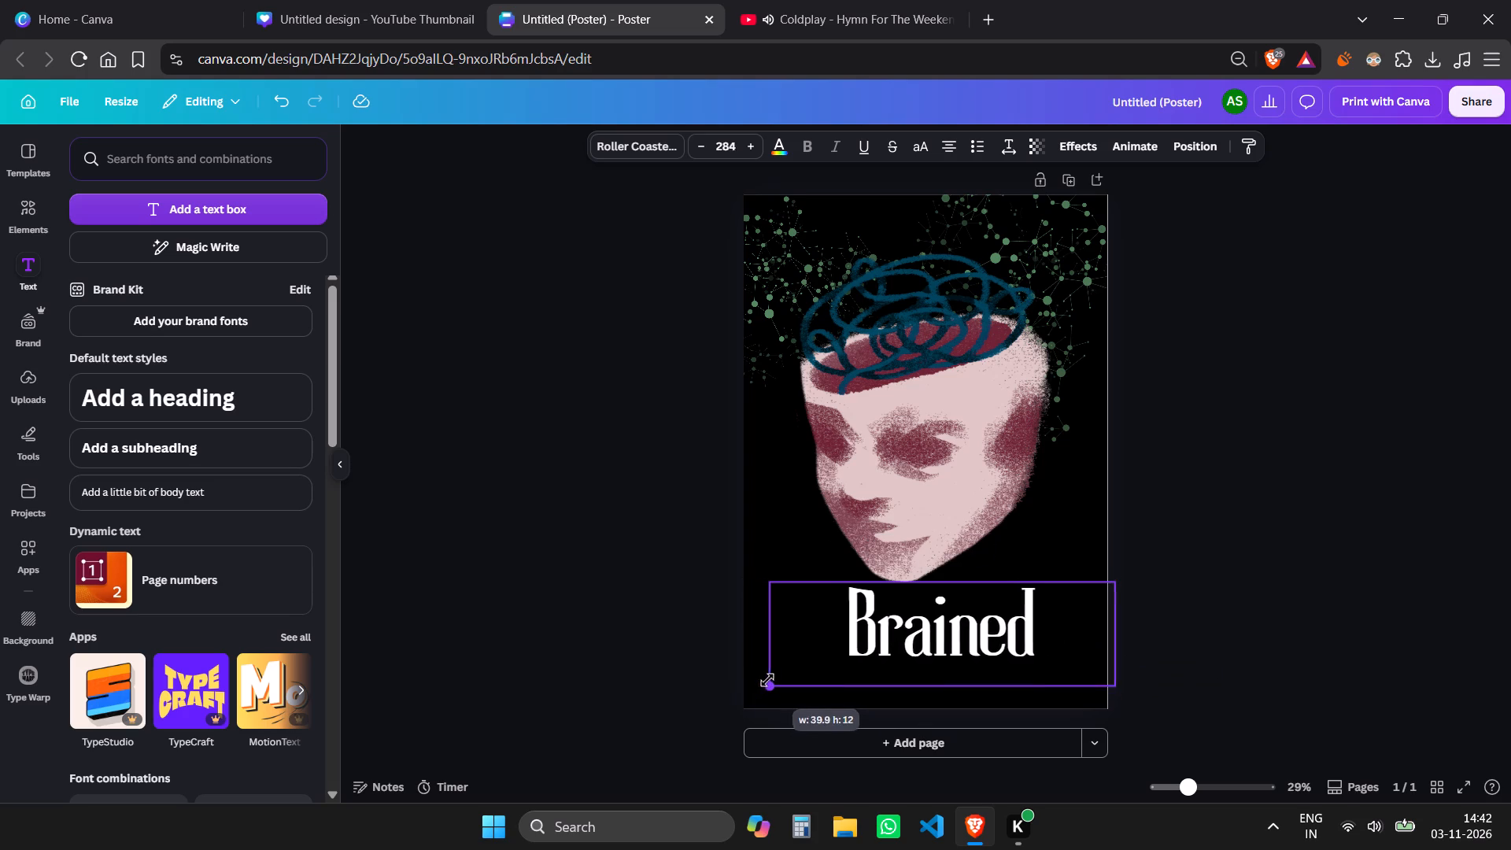
drag(767, 680, 737, 687)
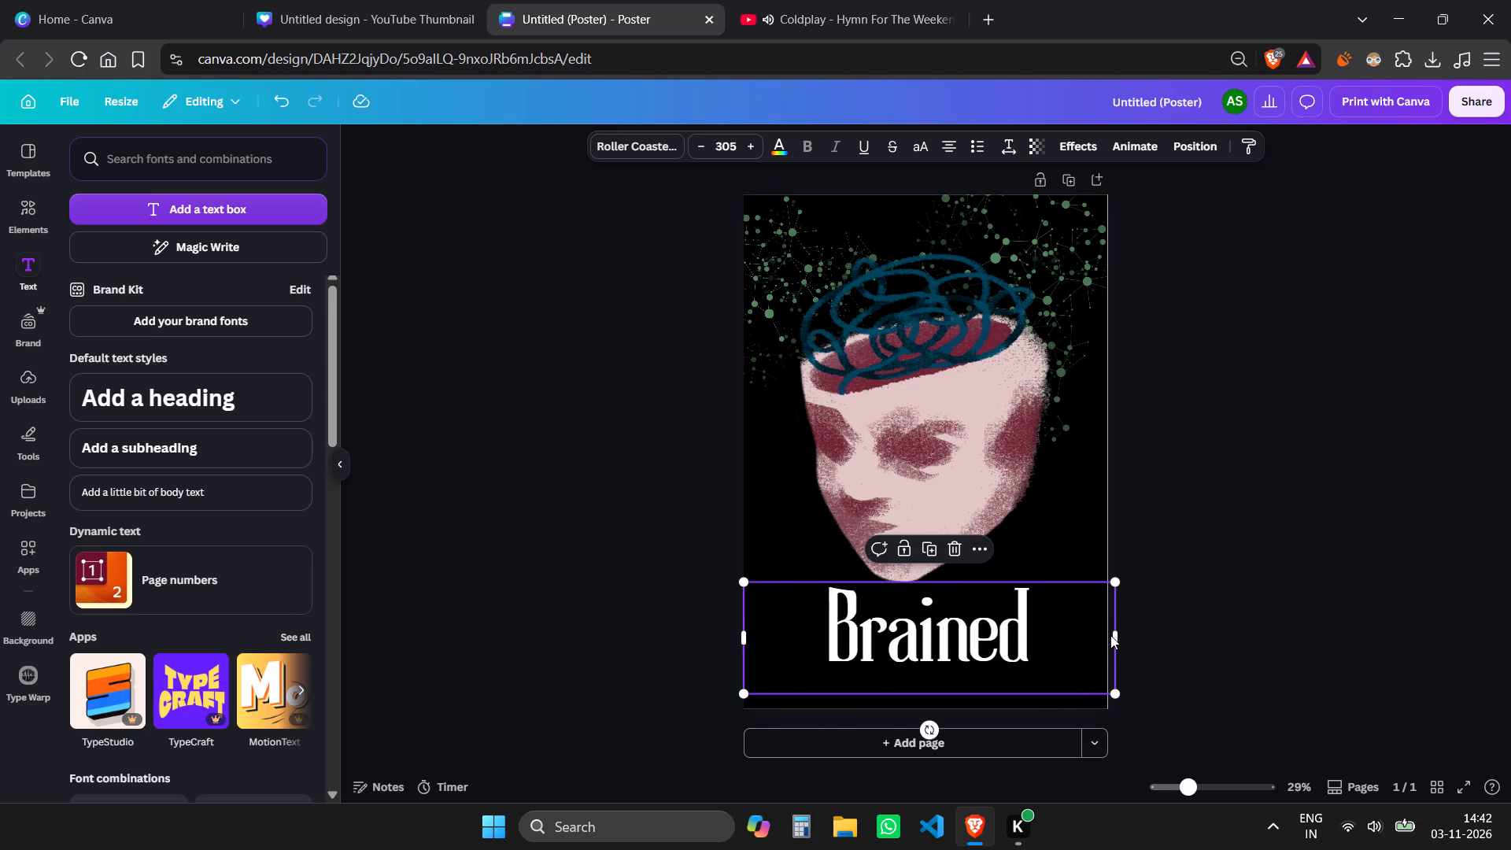
click(1115, 635)
click(1014, 630)
drag(1117, 636, 1109, 637)
drag(979, 637, 980, 624)
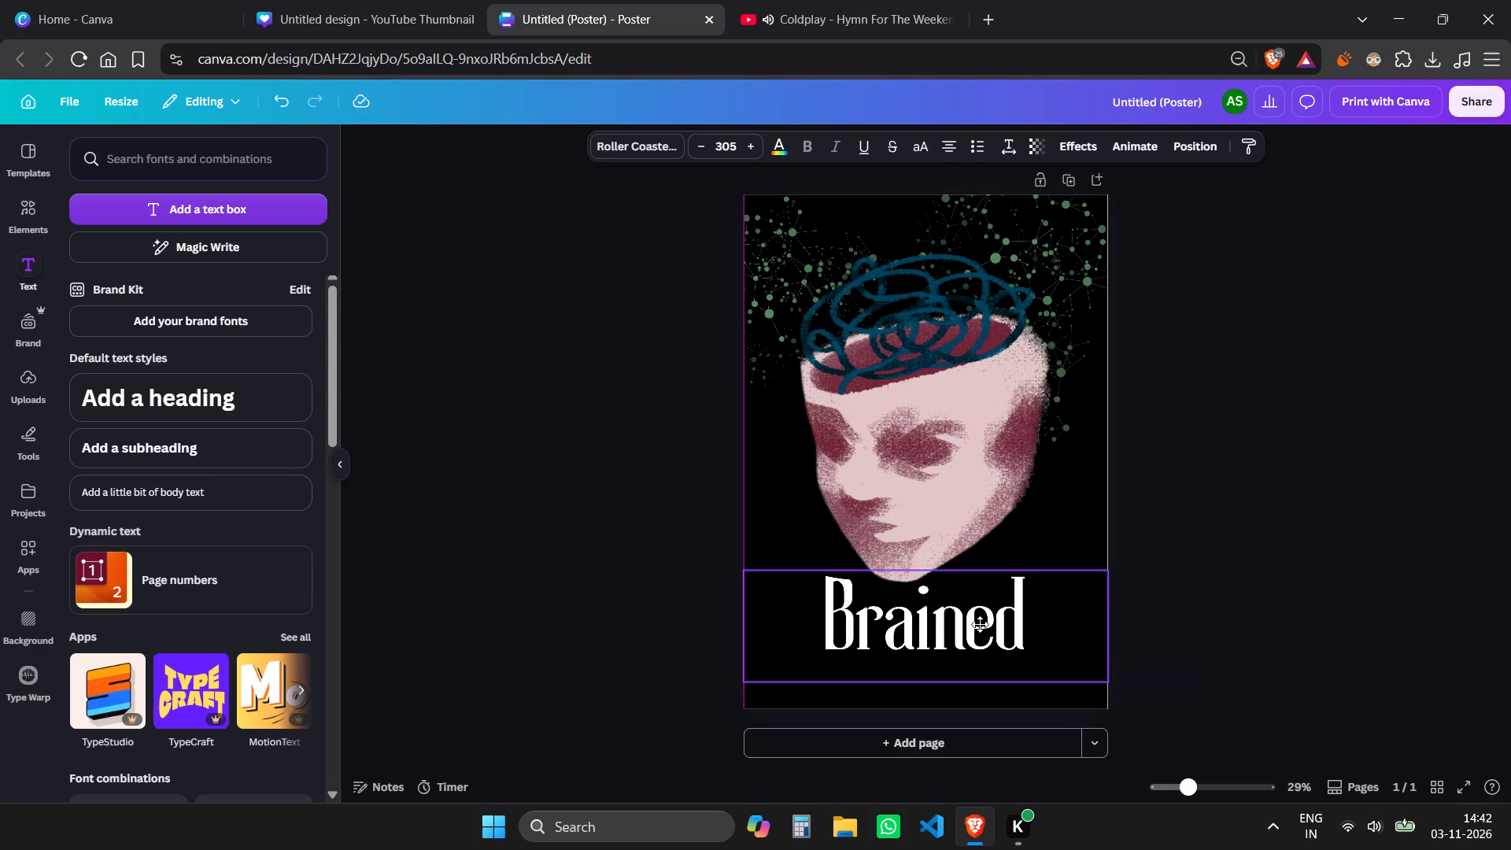
drag(980, 624, 981, 649)
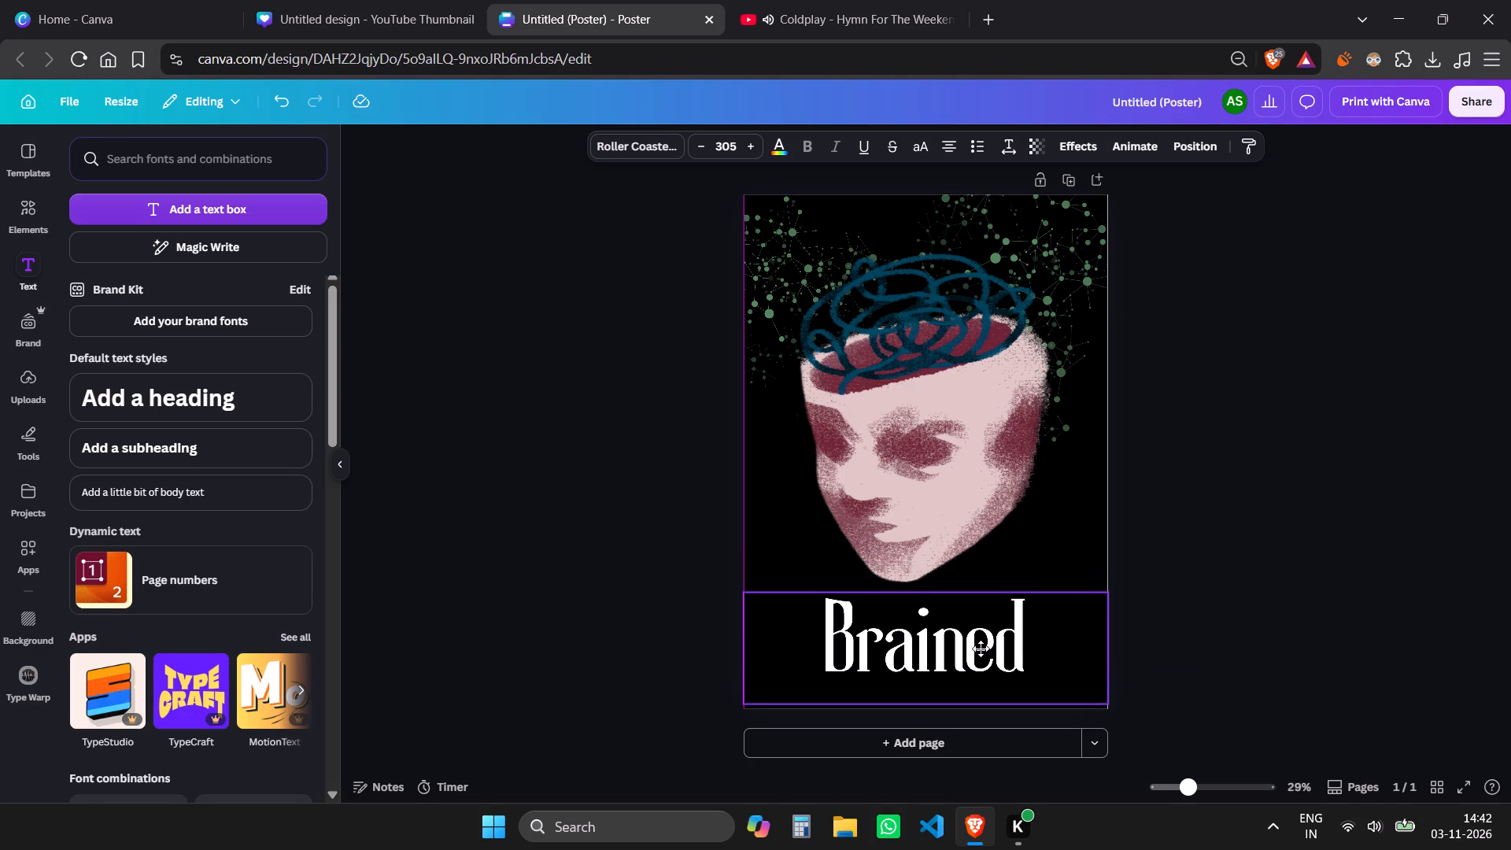
drag(981, 649, 981, 652)
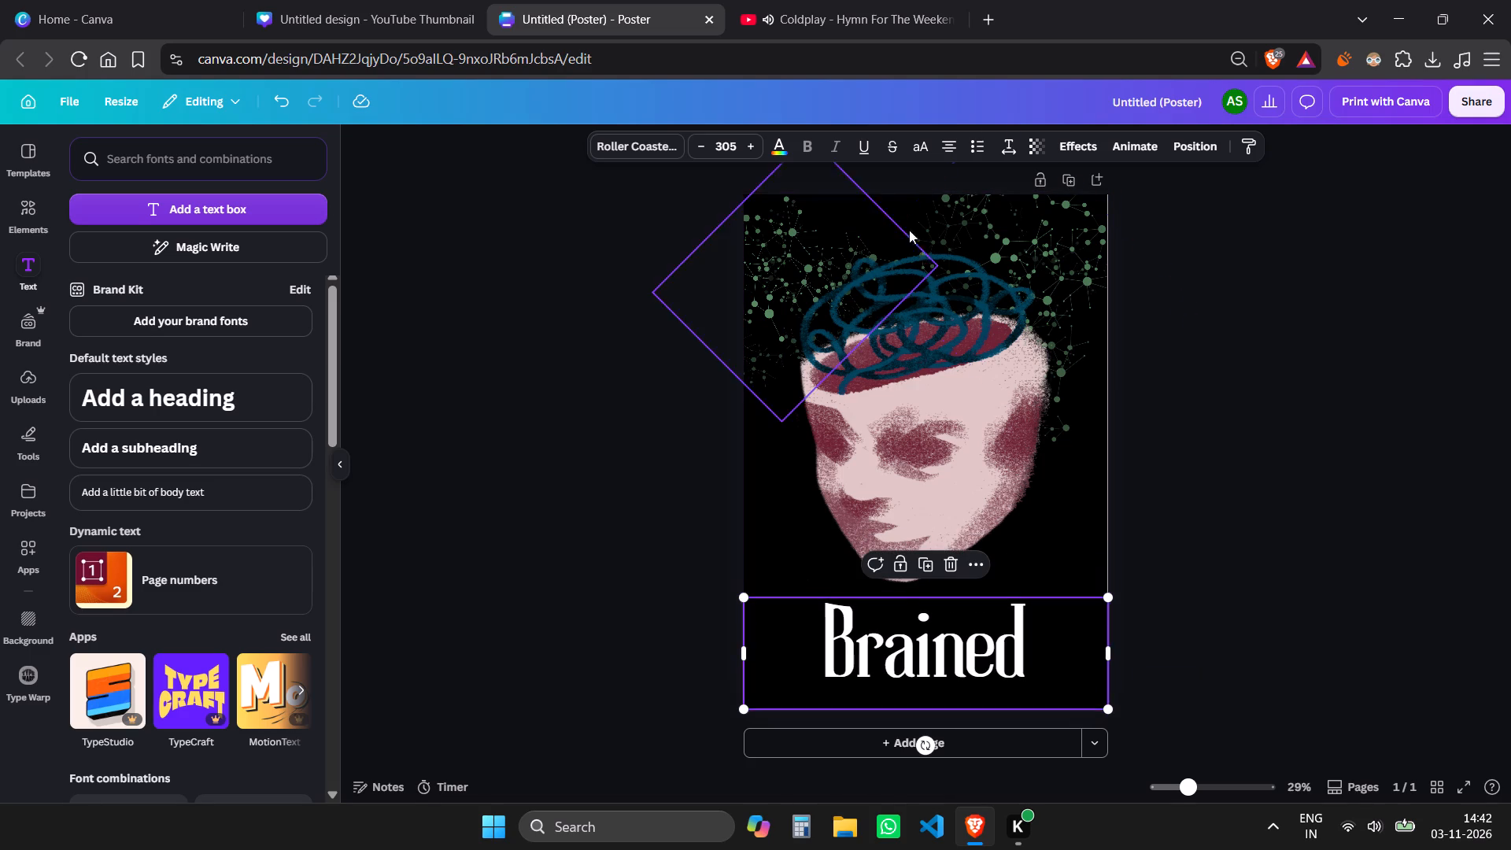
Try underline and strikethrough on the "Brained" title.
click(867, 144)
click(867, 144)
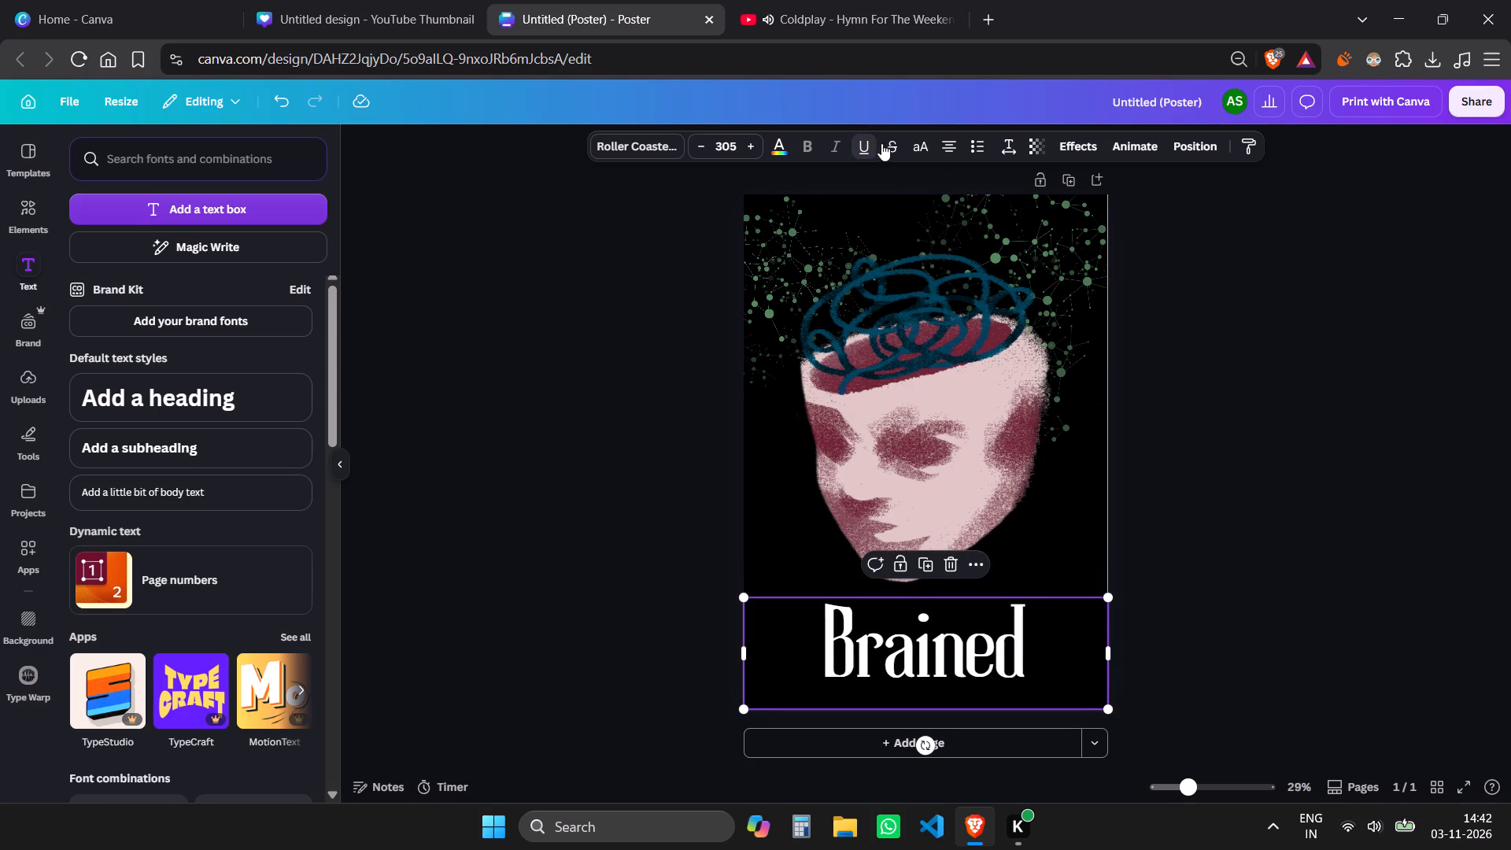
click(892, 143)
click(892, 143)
Browse the Vintage font category and apply the Vintage Smooth font to the "Brained" title.
click(664, 150)
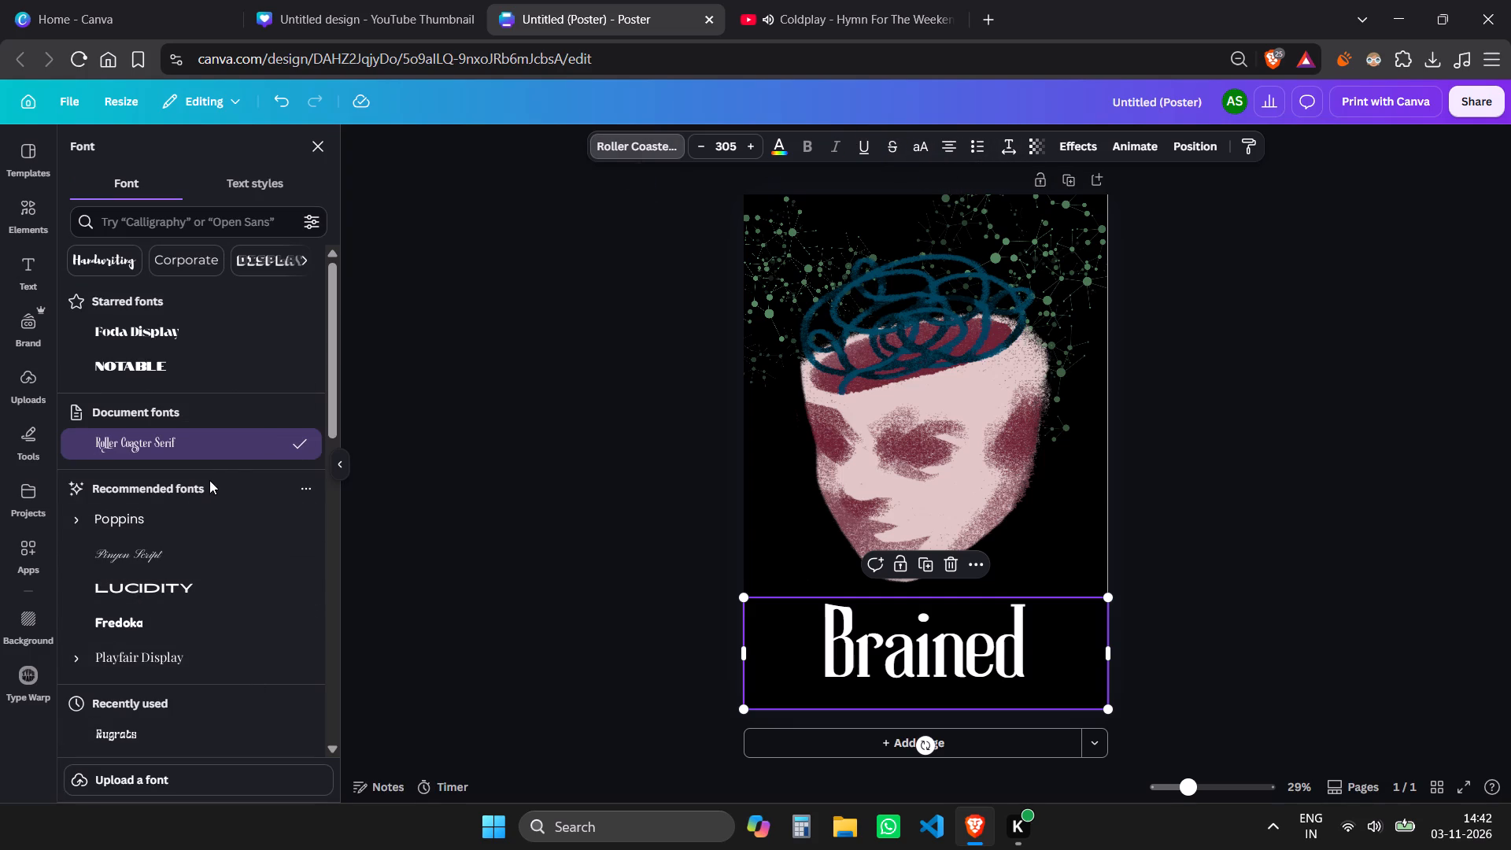
click(307, 255)
click(307, 255)
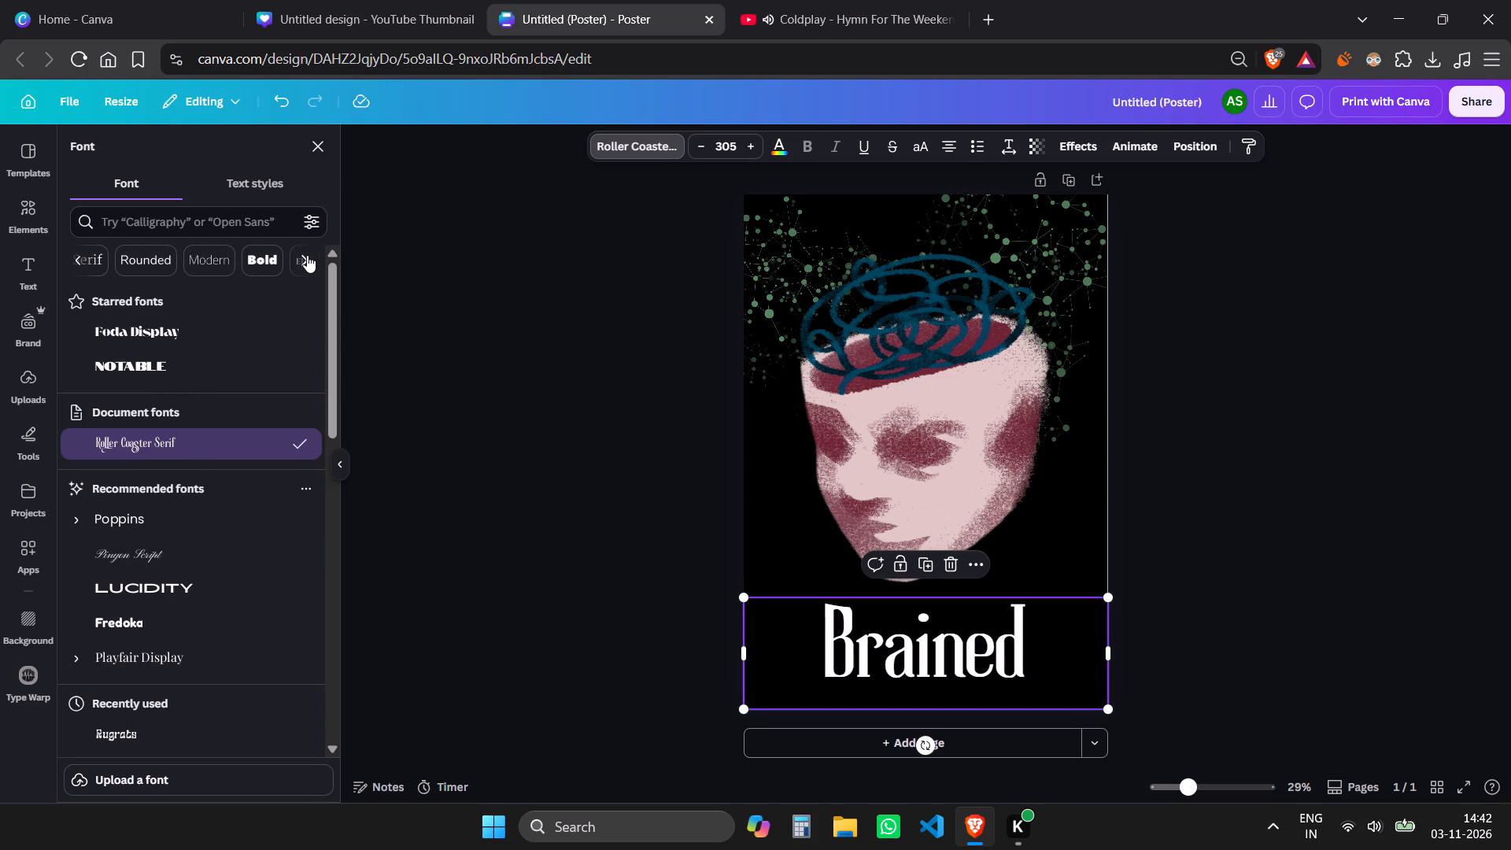
click(307, 255)
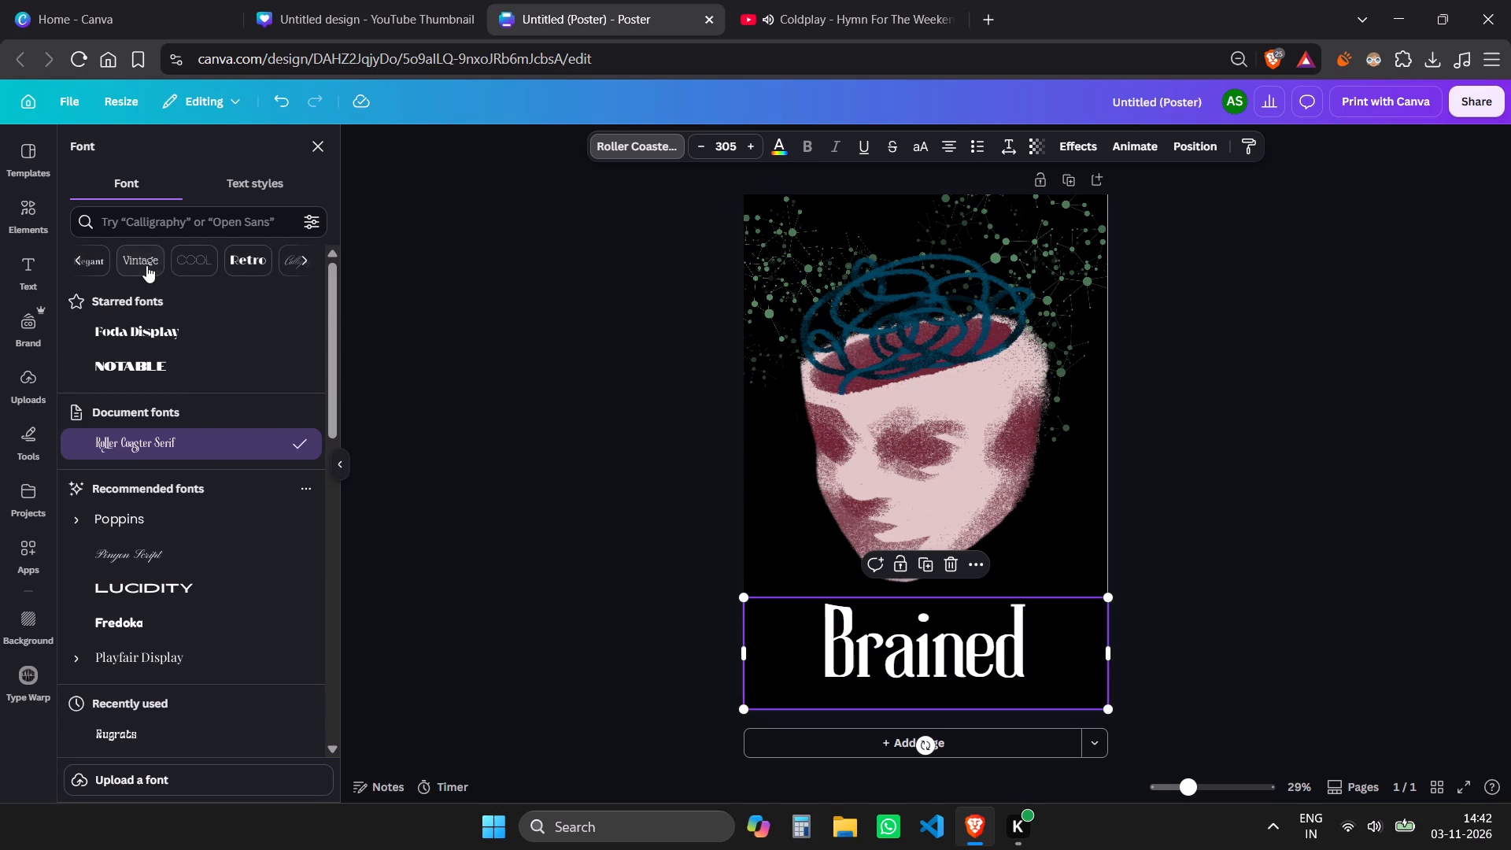
click(146, 265)
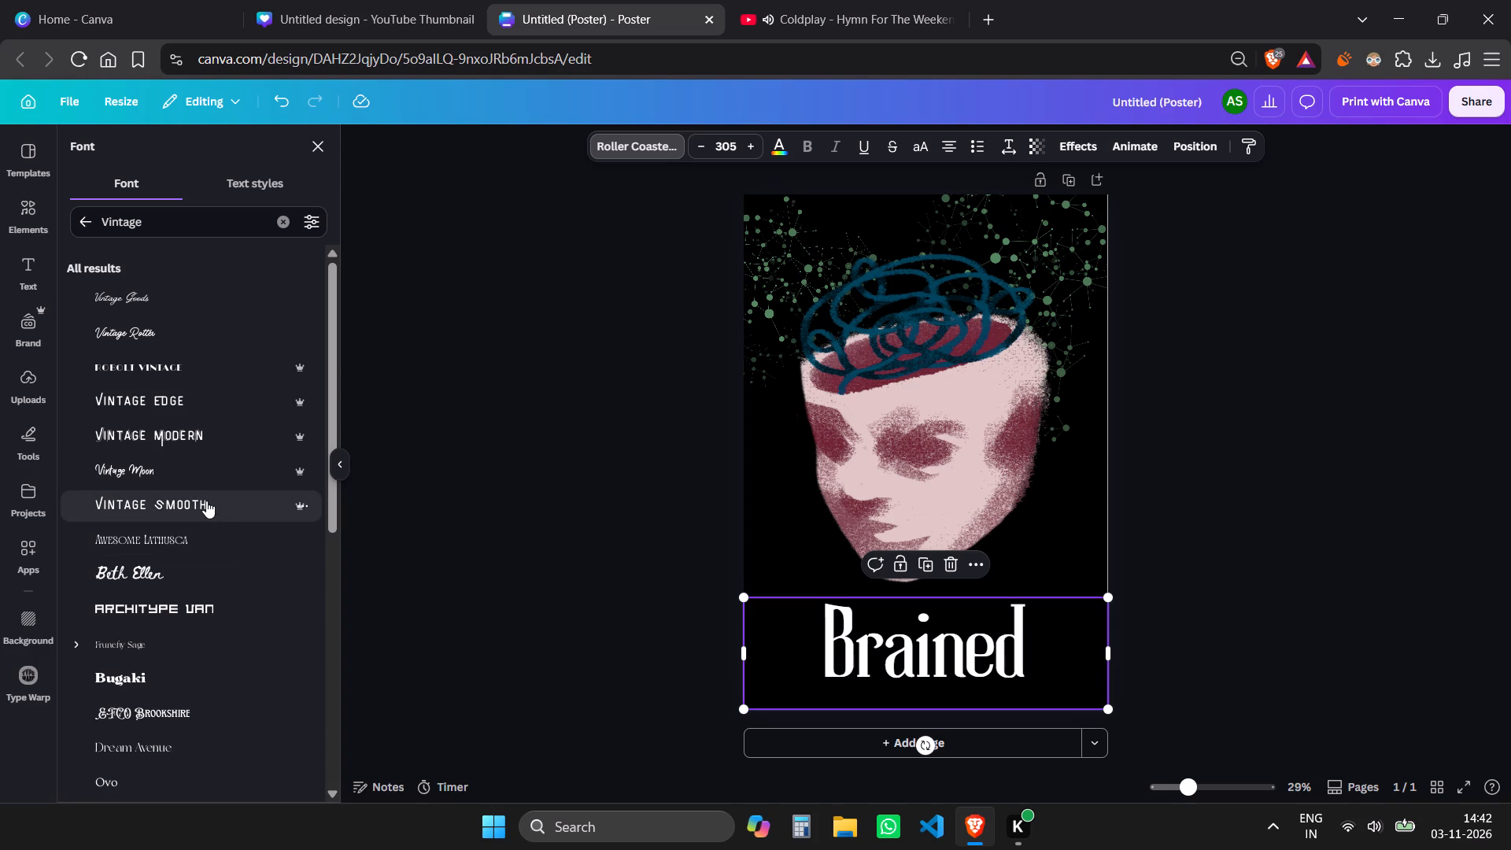
click(206, 501)
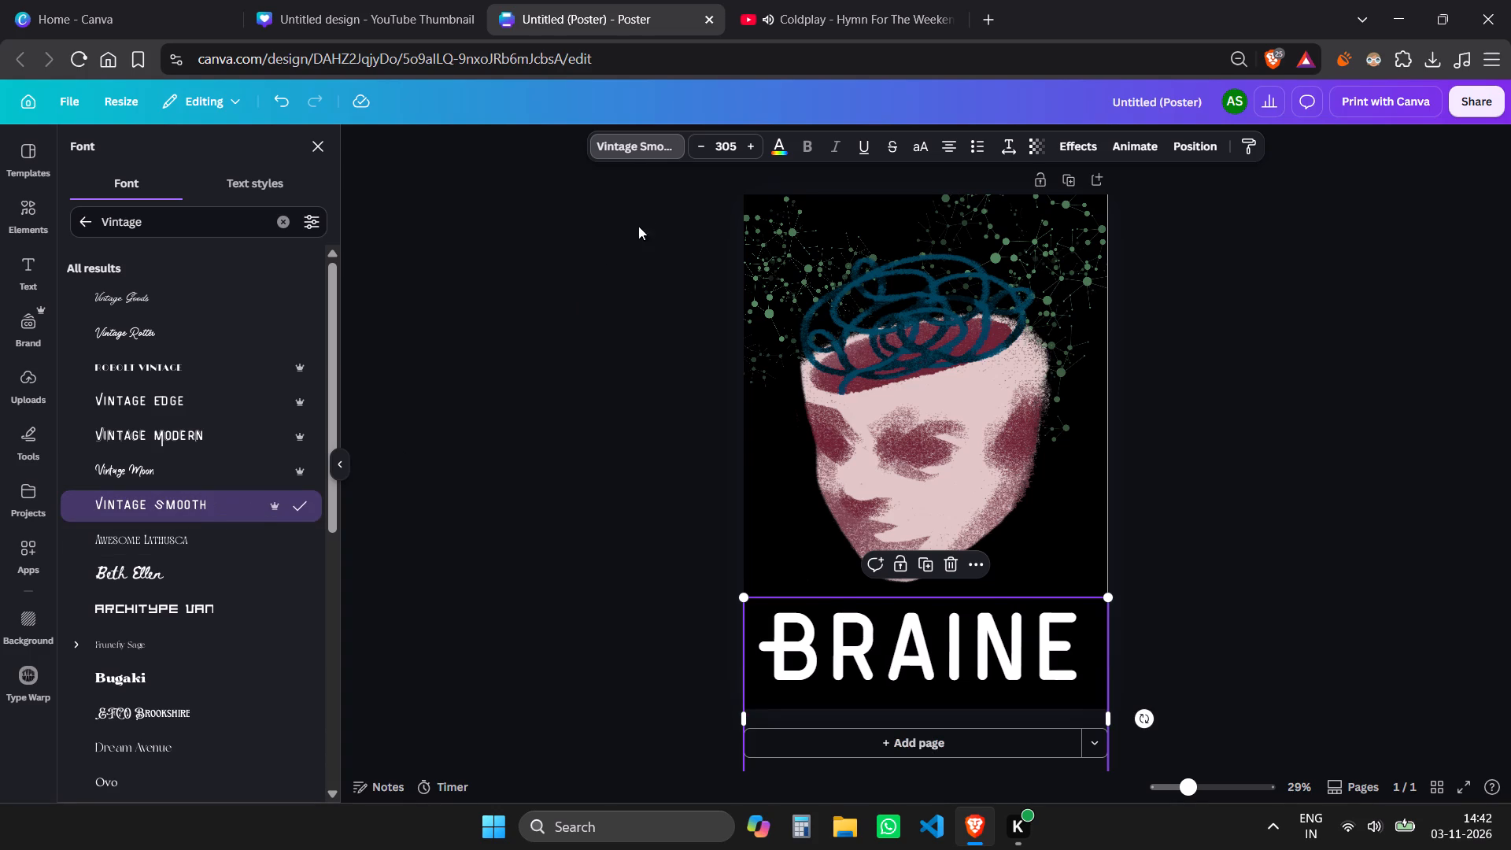
Scale the title down to about font size 168 and place it roughly centered in the black area below the chin.
drag(741, 599, 807, 649)
drag(893, 667, 854, 589)
drag(1075, 671, 1115, 669)
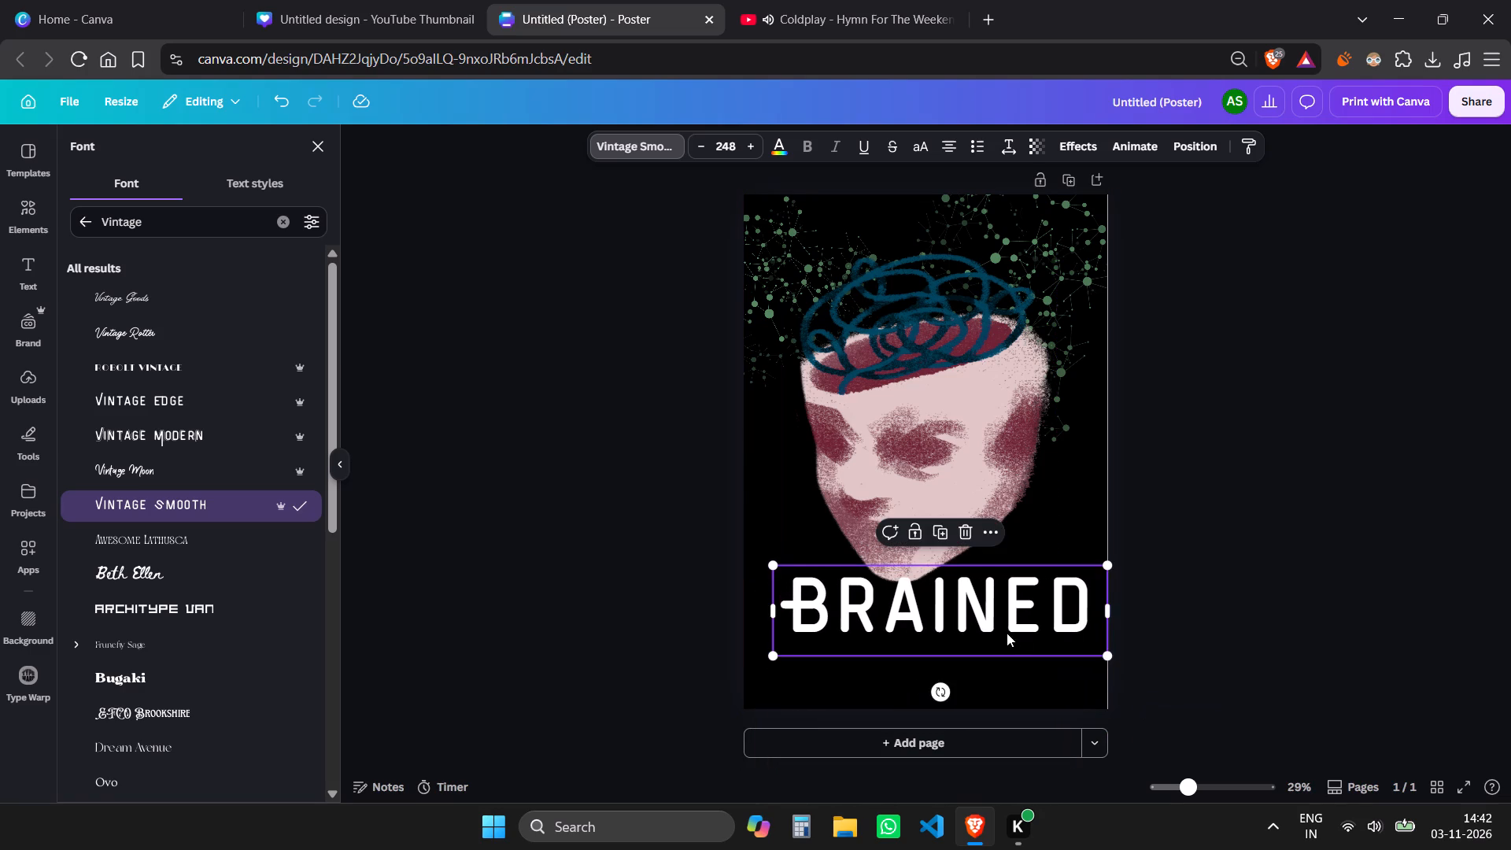
drag(1007, 633, 970, 644)
drag(1073, 669, 972, 637)
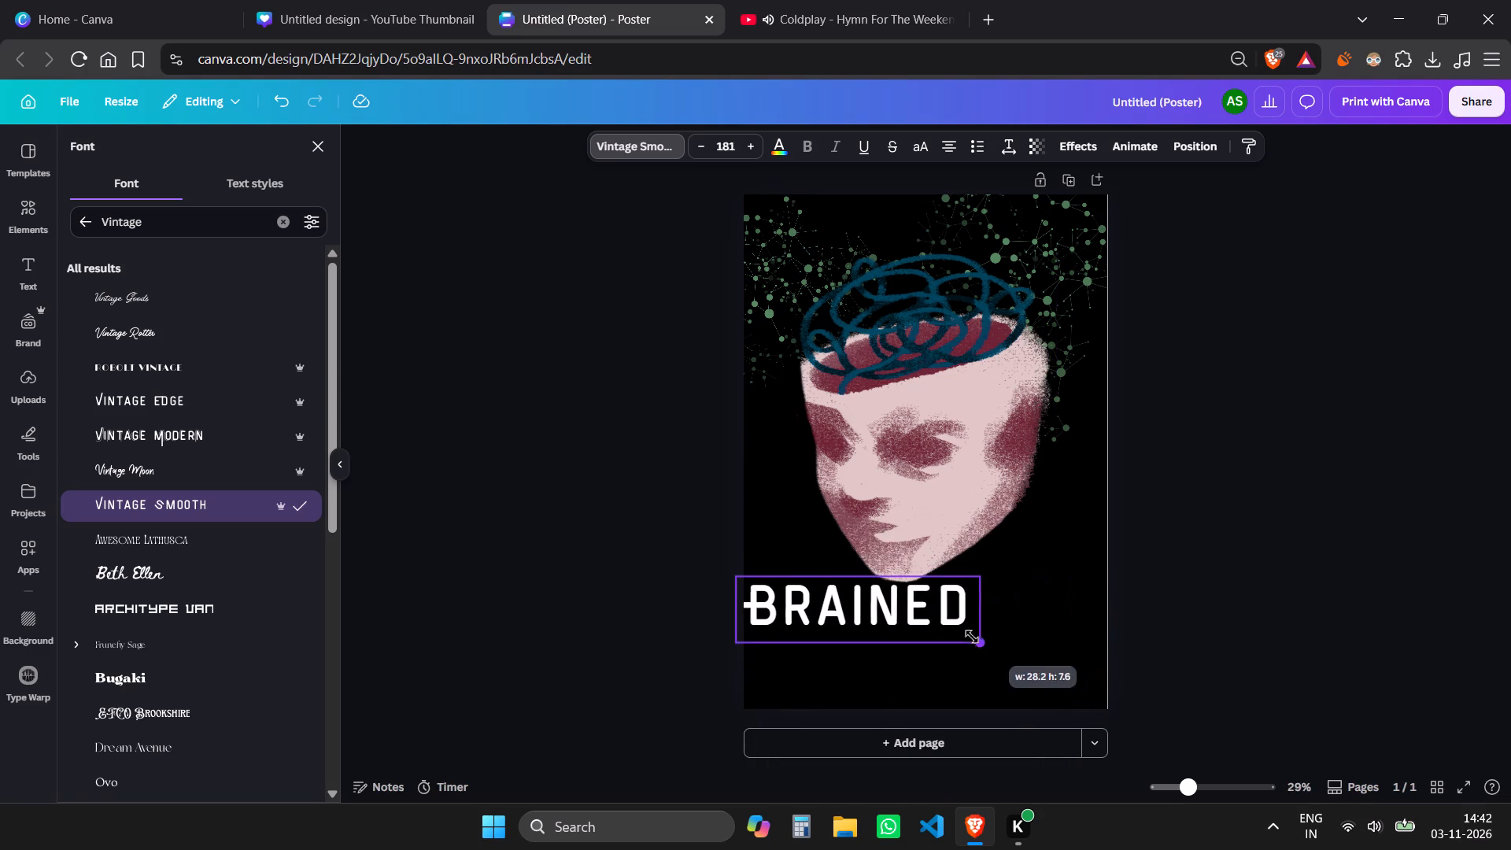
drag(972, 637, 966, 636)
drag(893, 616, 937, 643)
drag(1008, 634, 1052, 640)
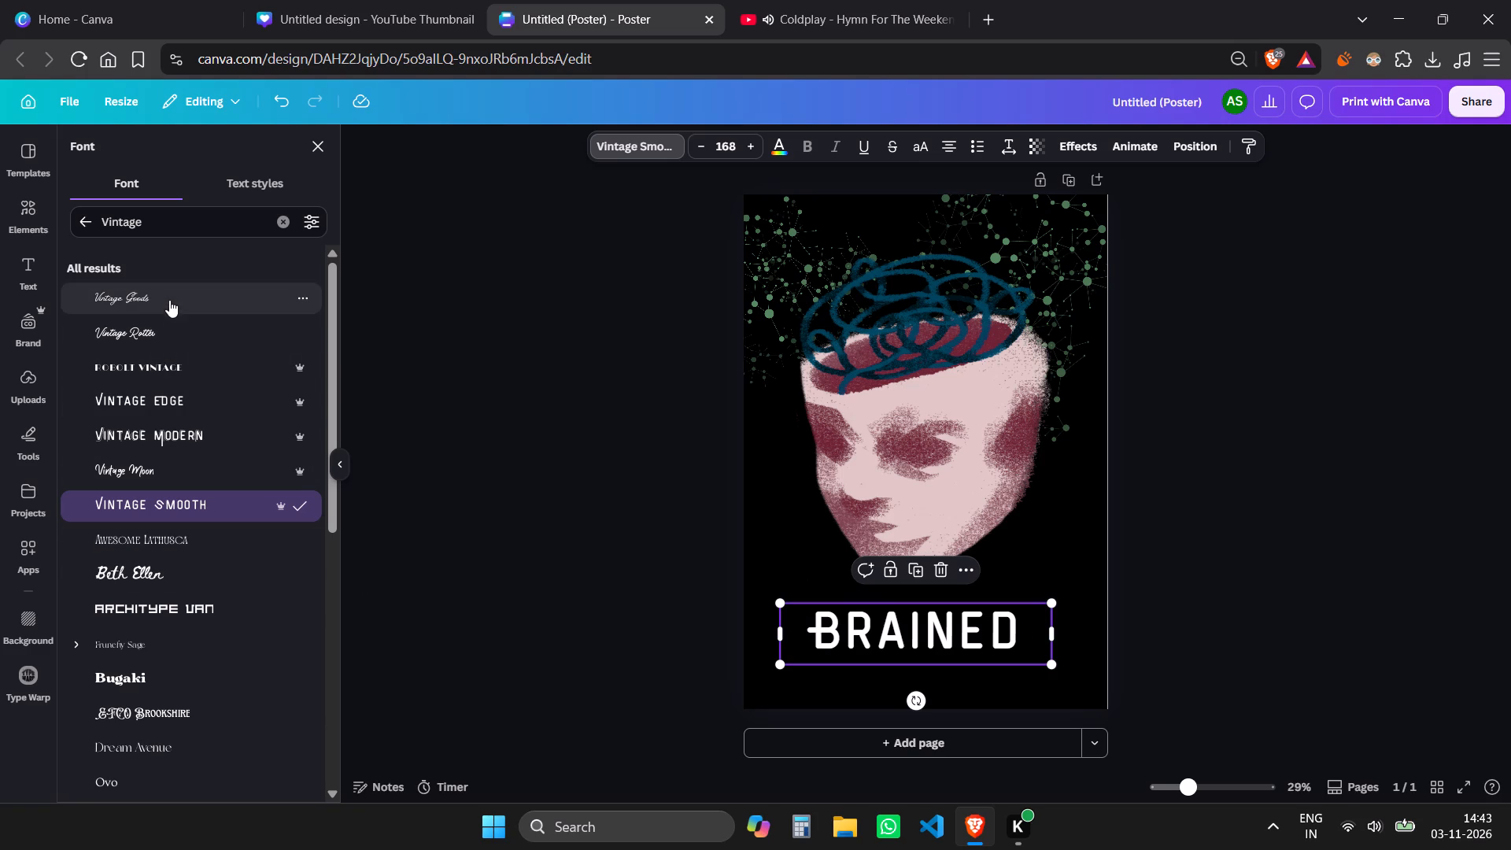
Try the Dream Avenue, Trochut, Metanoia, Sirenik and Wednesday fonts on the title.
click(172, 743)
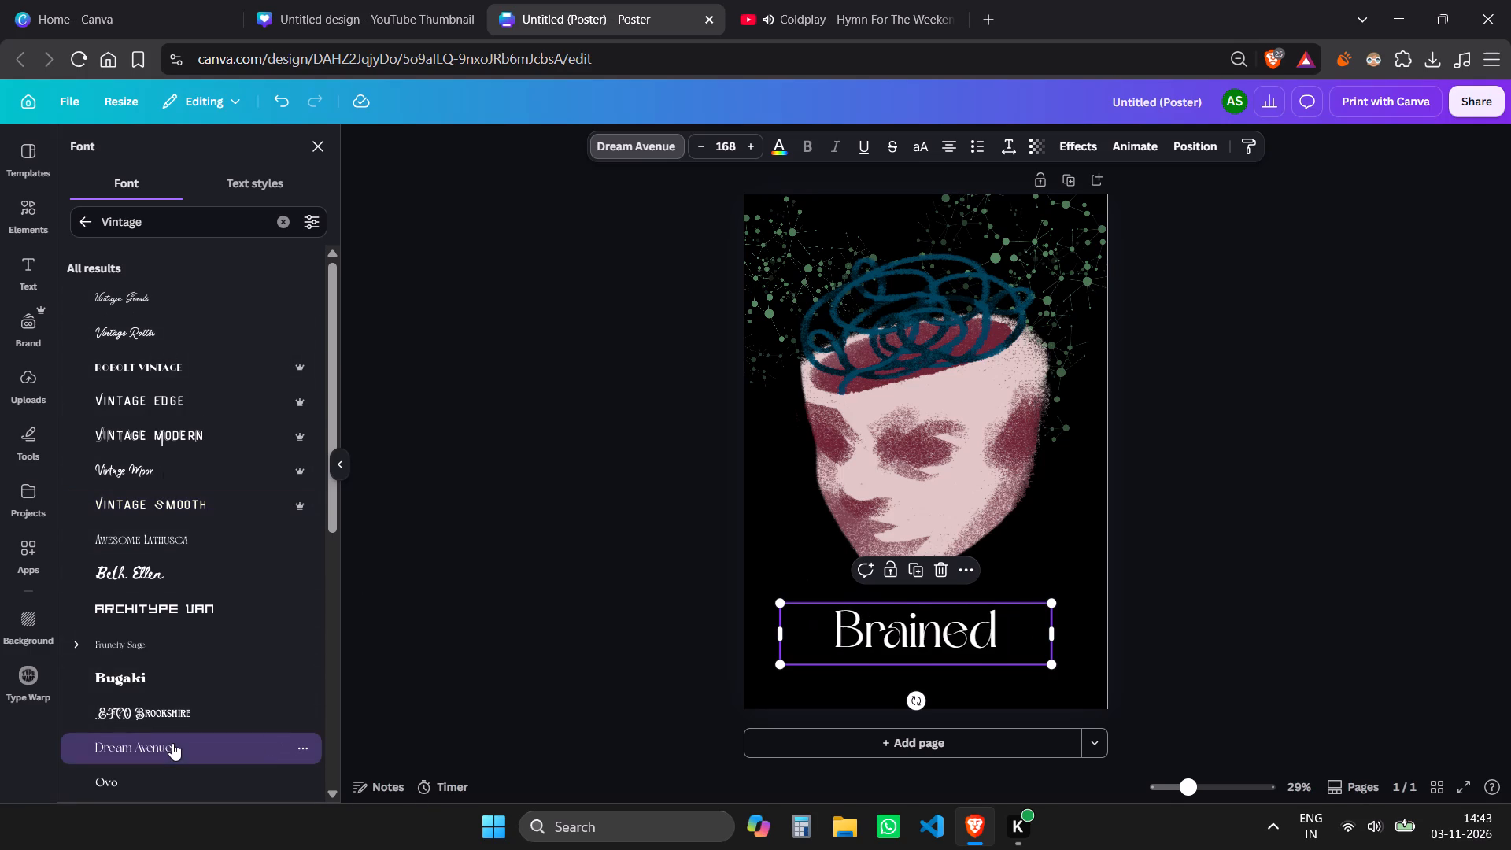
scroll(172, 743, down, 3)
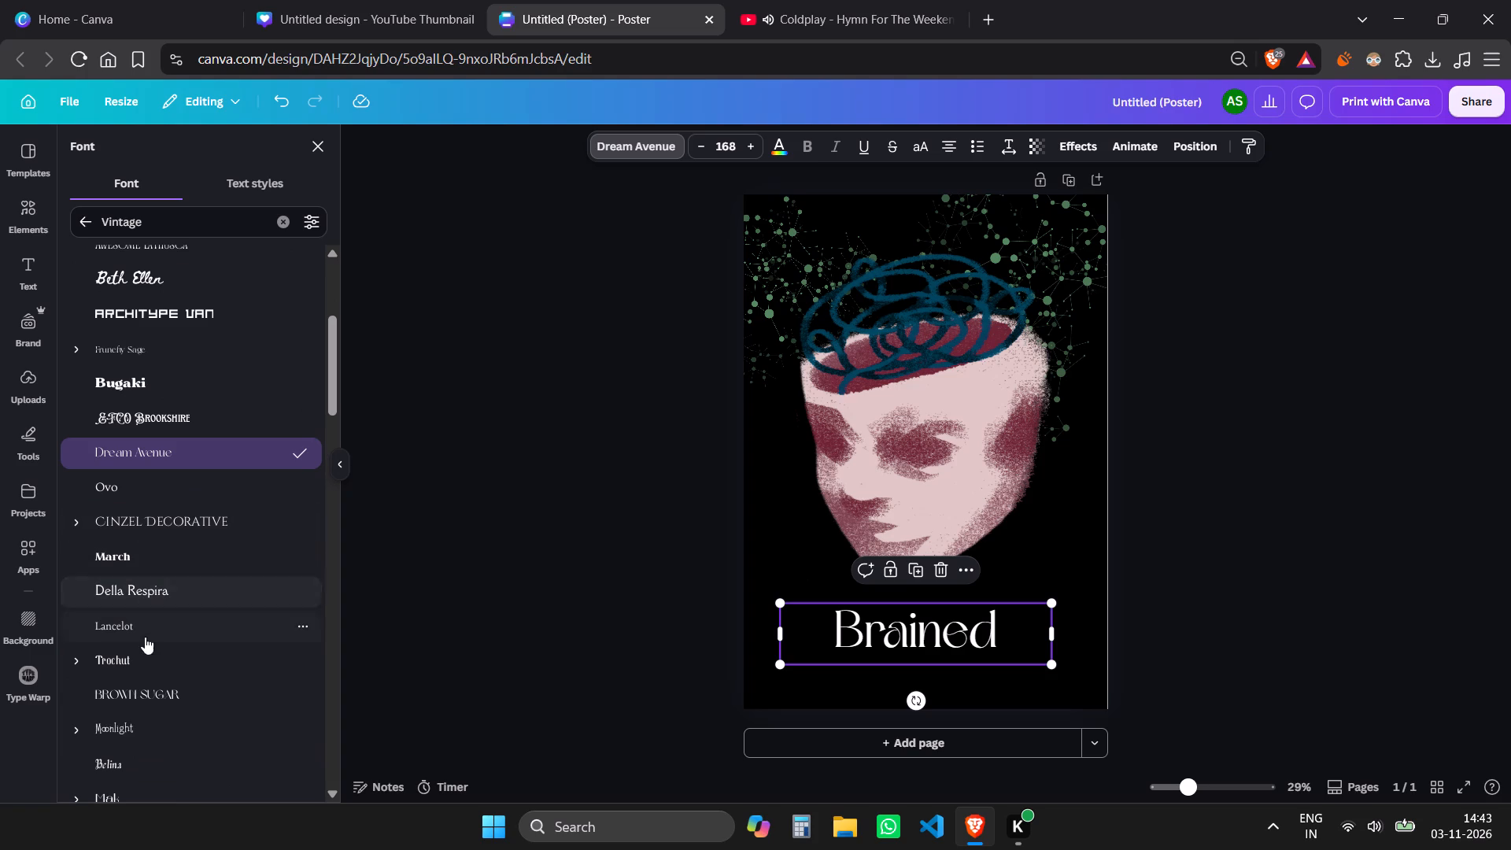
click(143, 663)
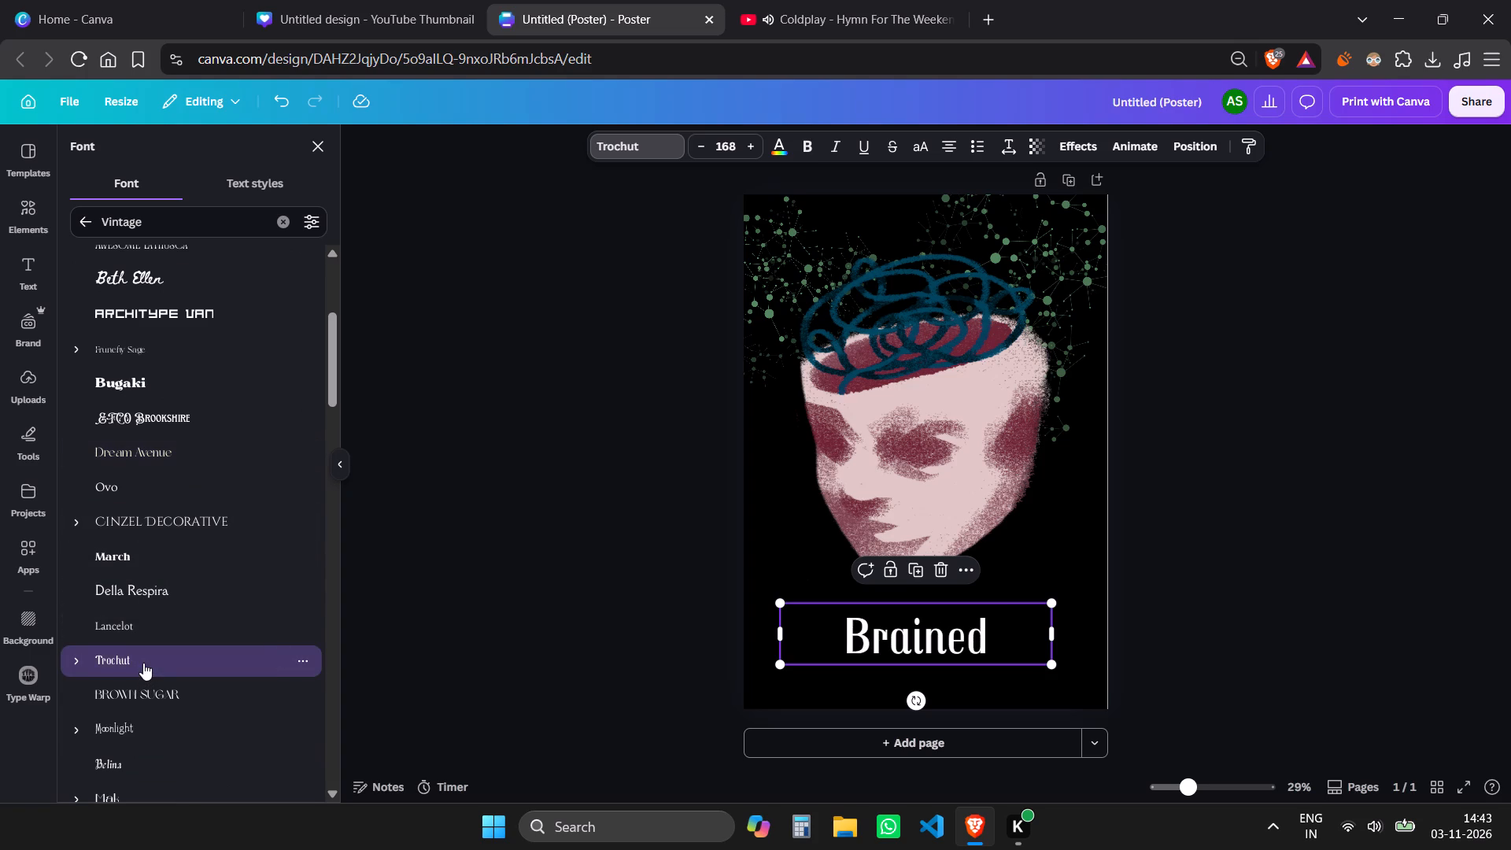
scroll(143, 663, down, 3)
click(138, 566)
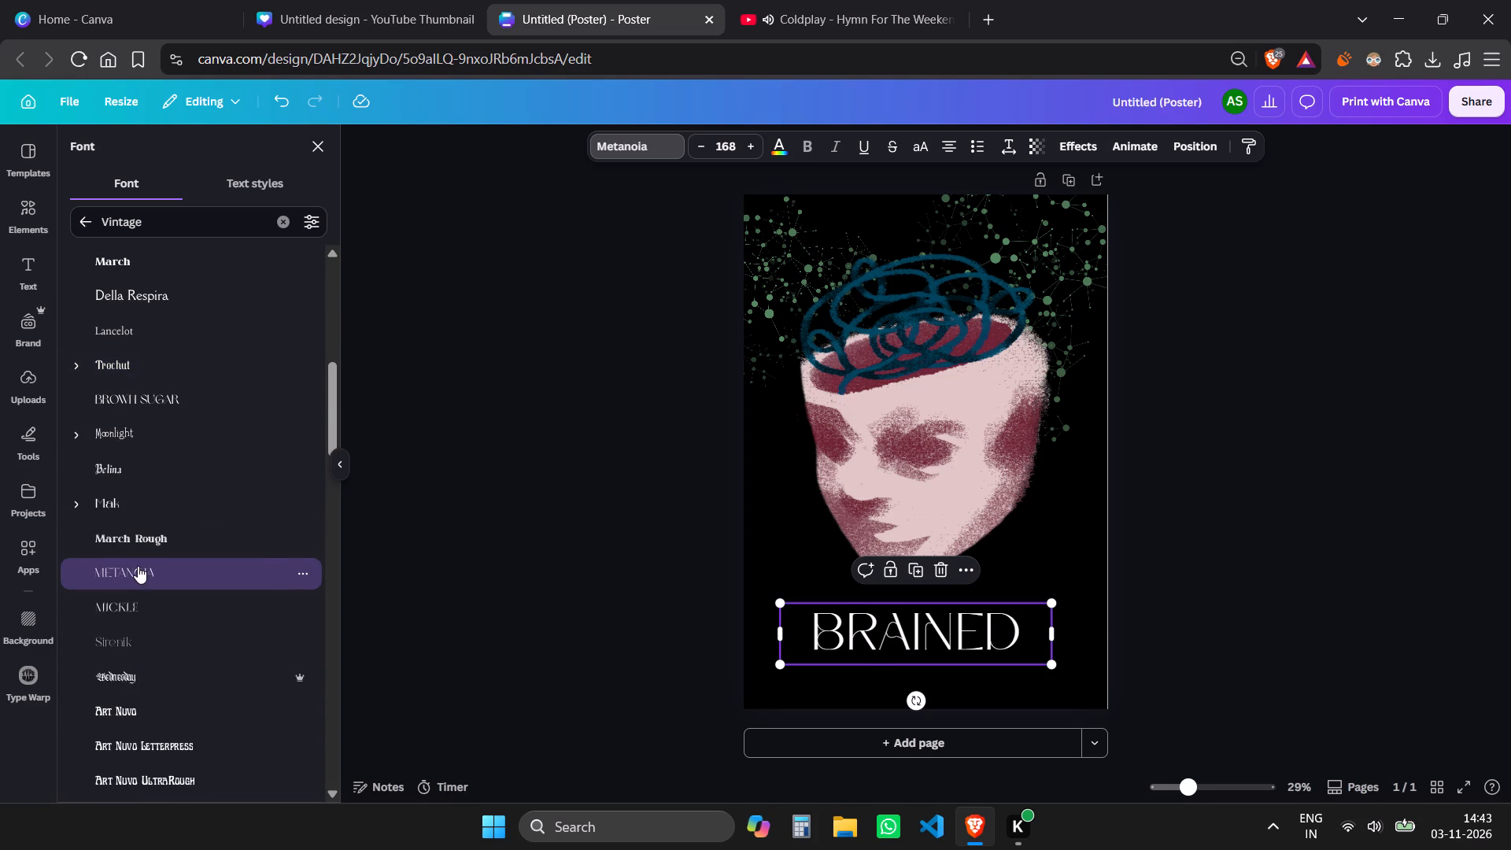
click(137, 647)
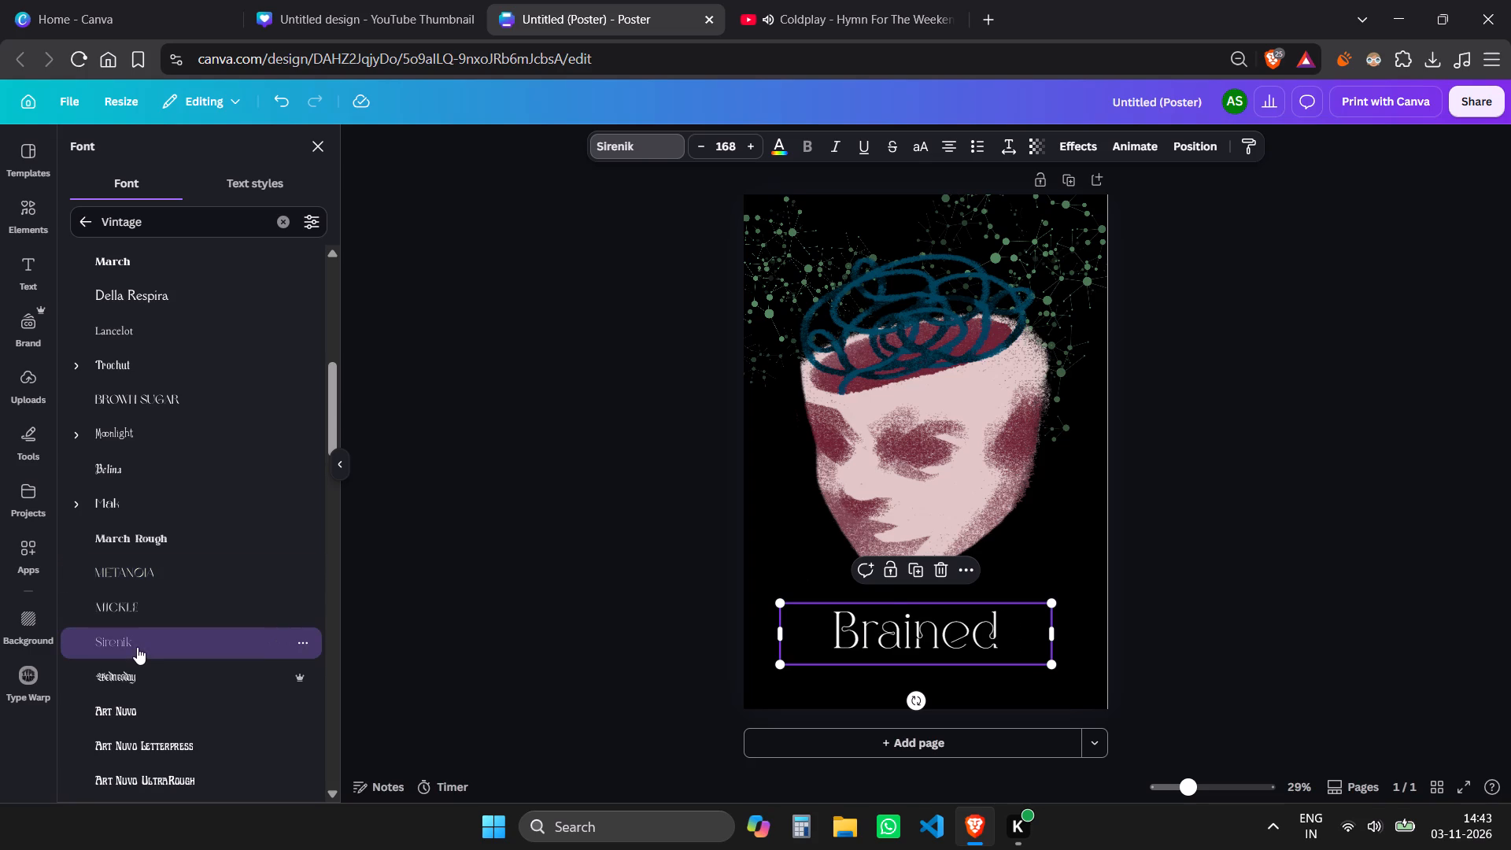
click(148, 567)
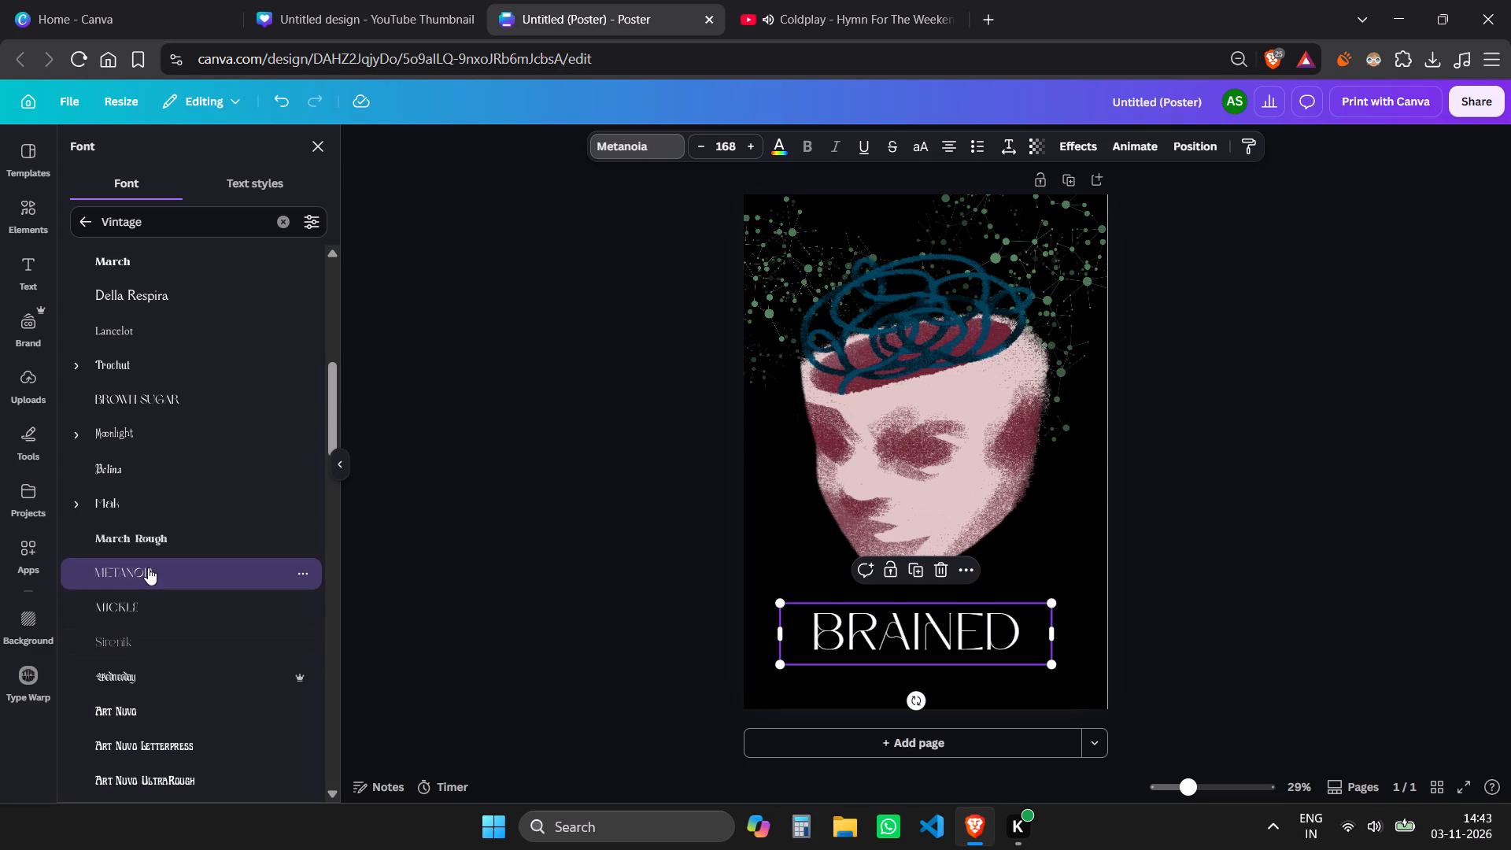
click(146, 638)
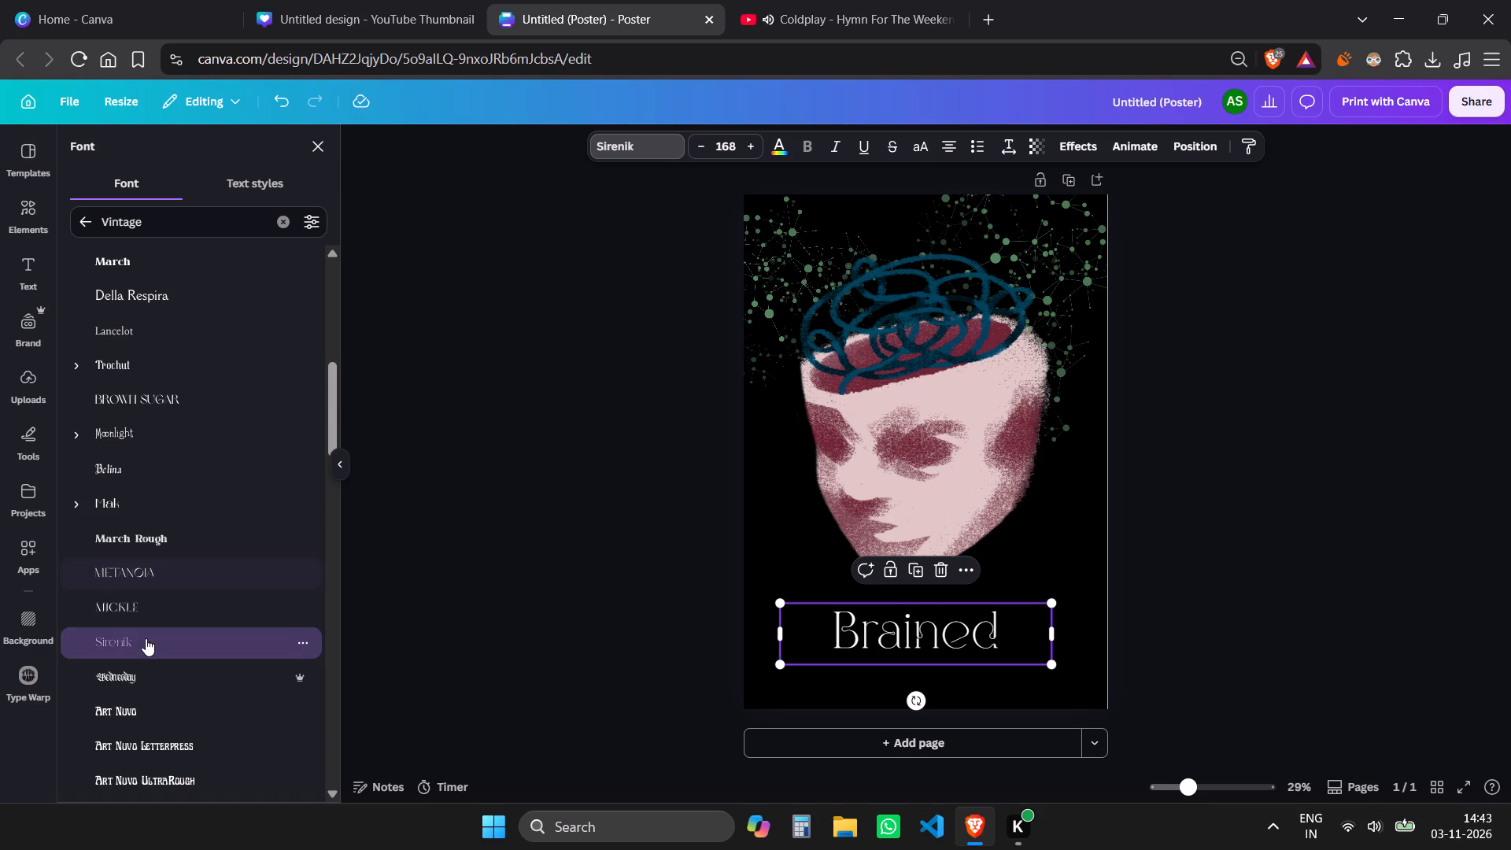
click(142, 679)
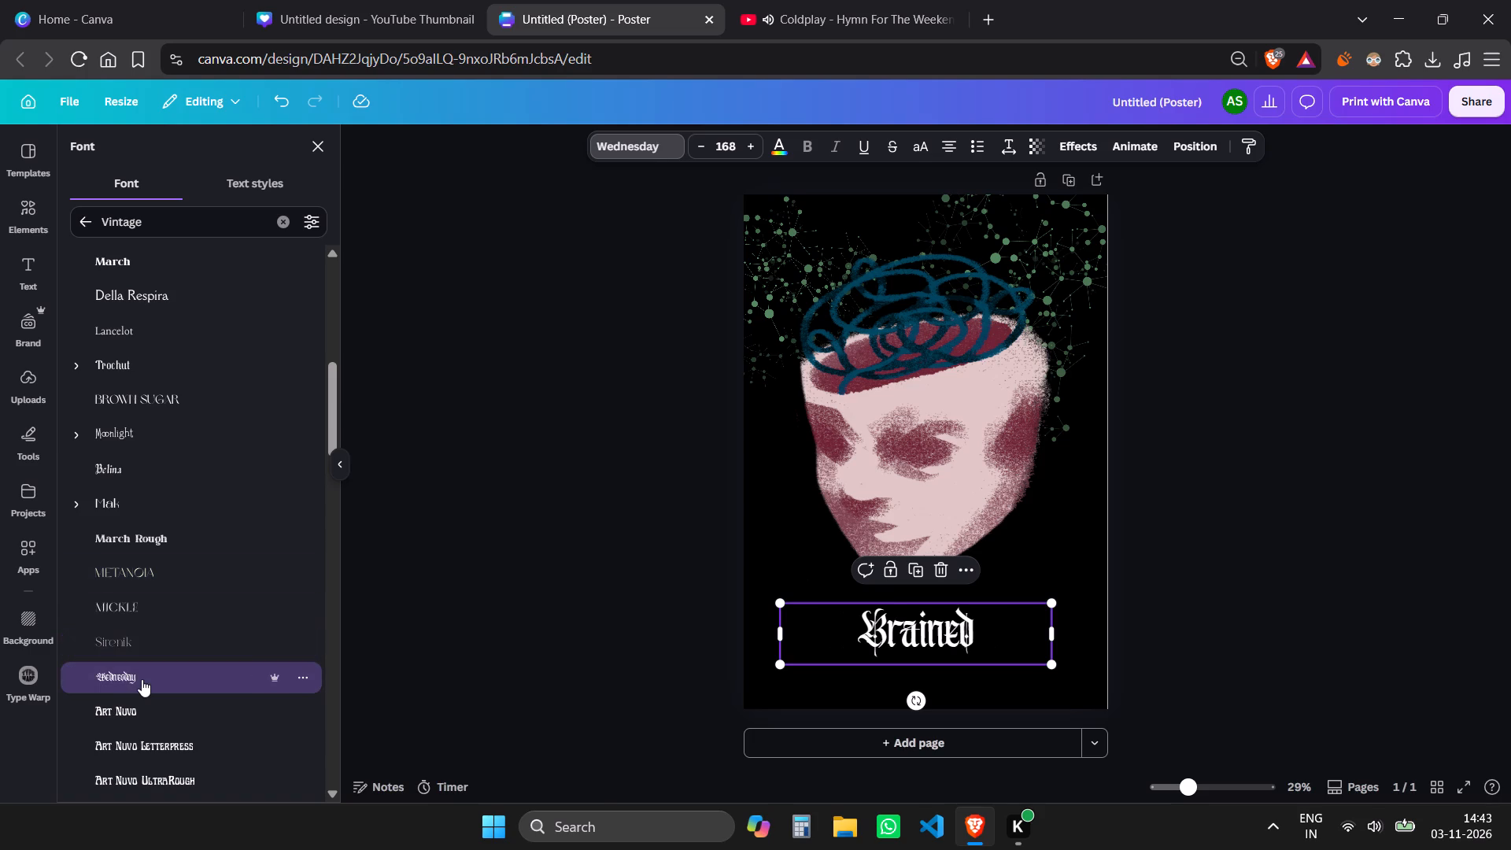
Compare Moonlight, March Rough, Metanoia and Sirenik on the title, and apply the Mickle font.
click(139, 426)
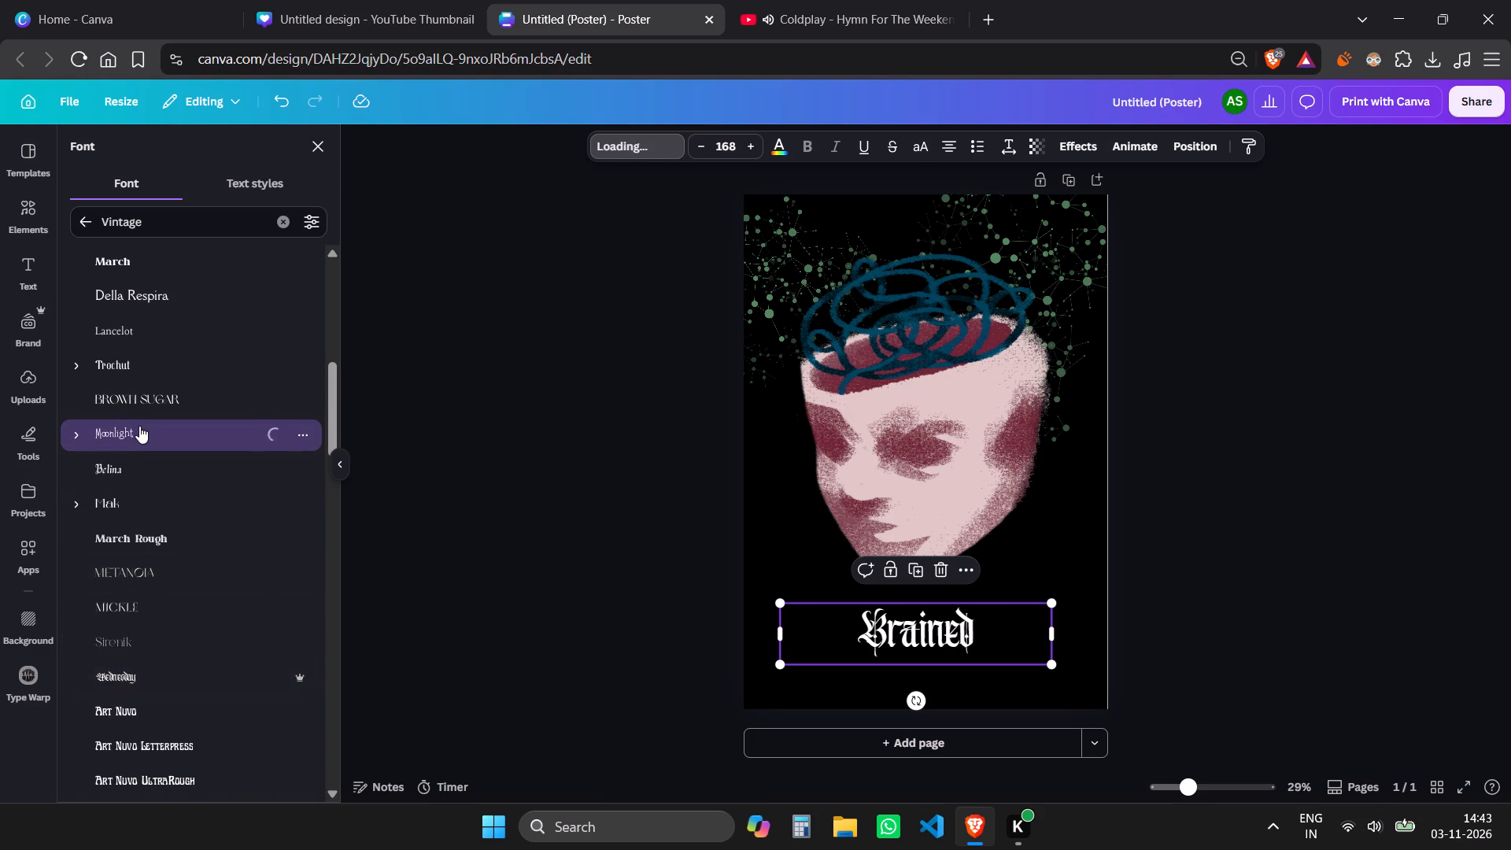
click(148, 534)
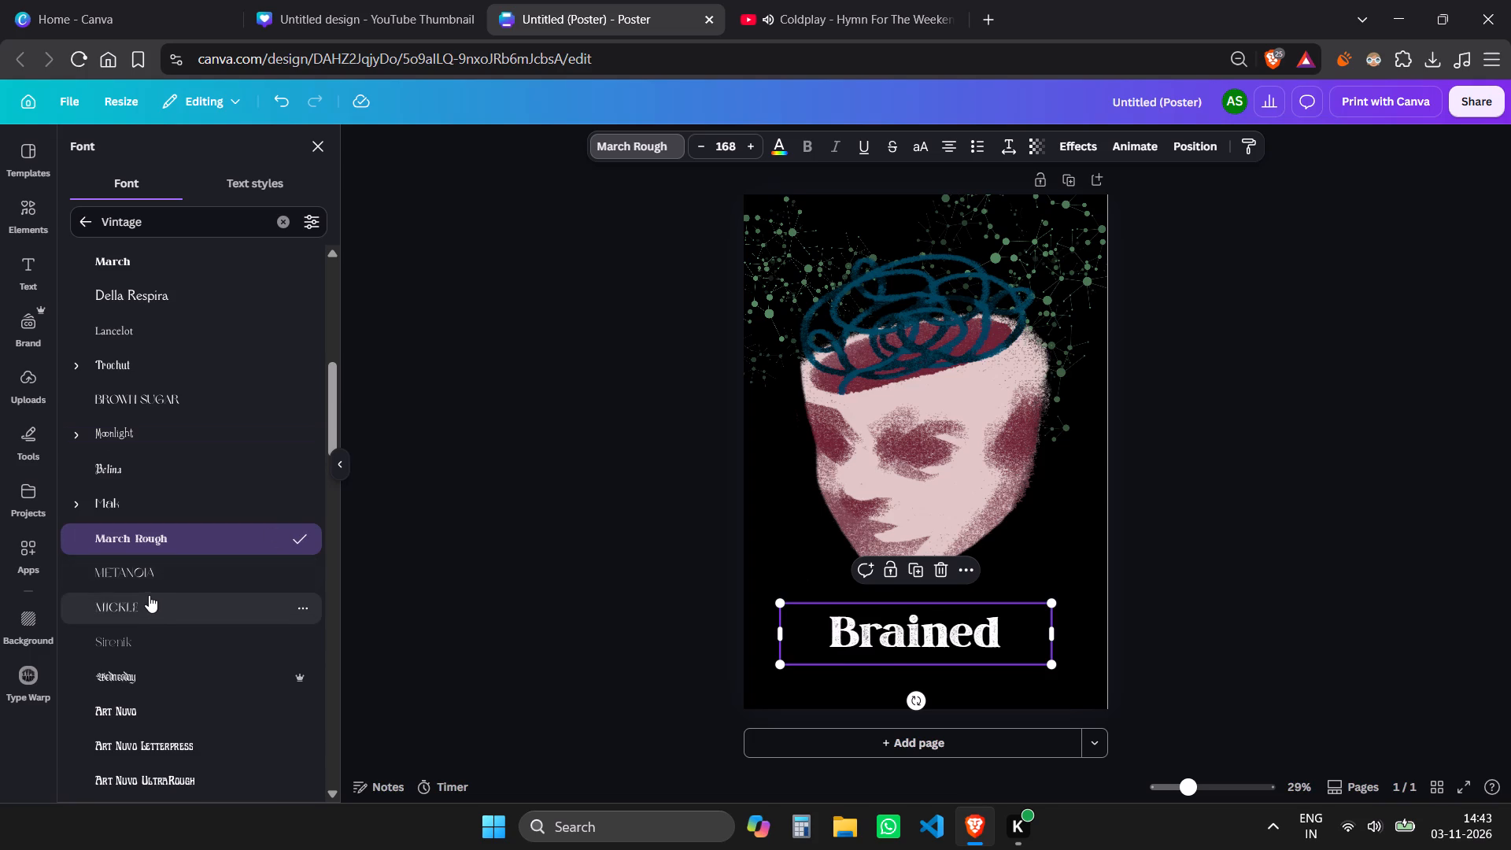
click(148, 581)
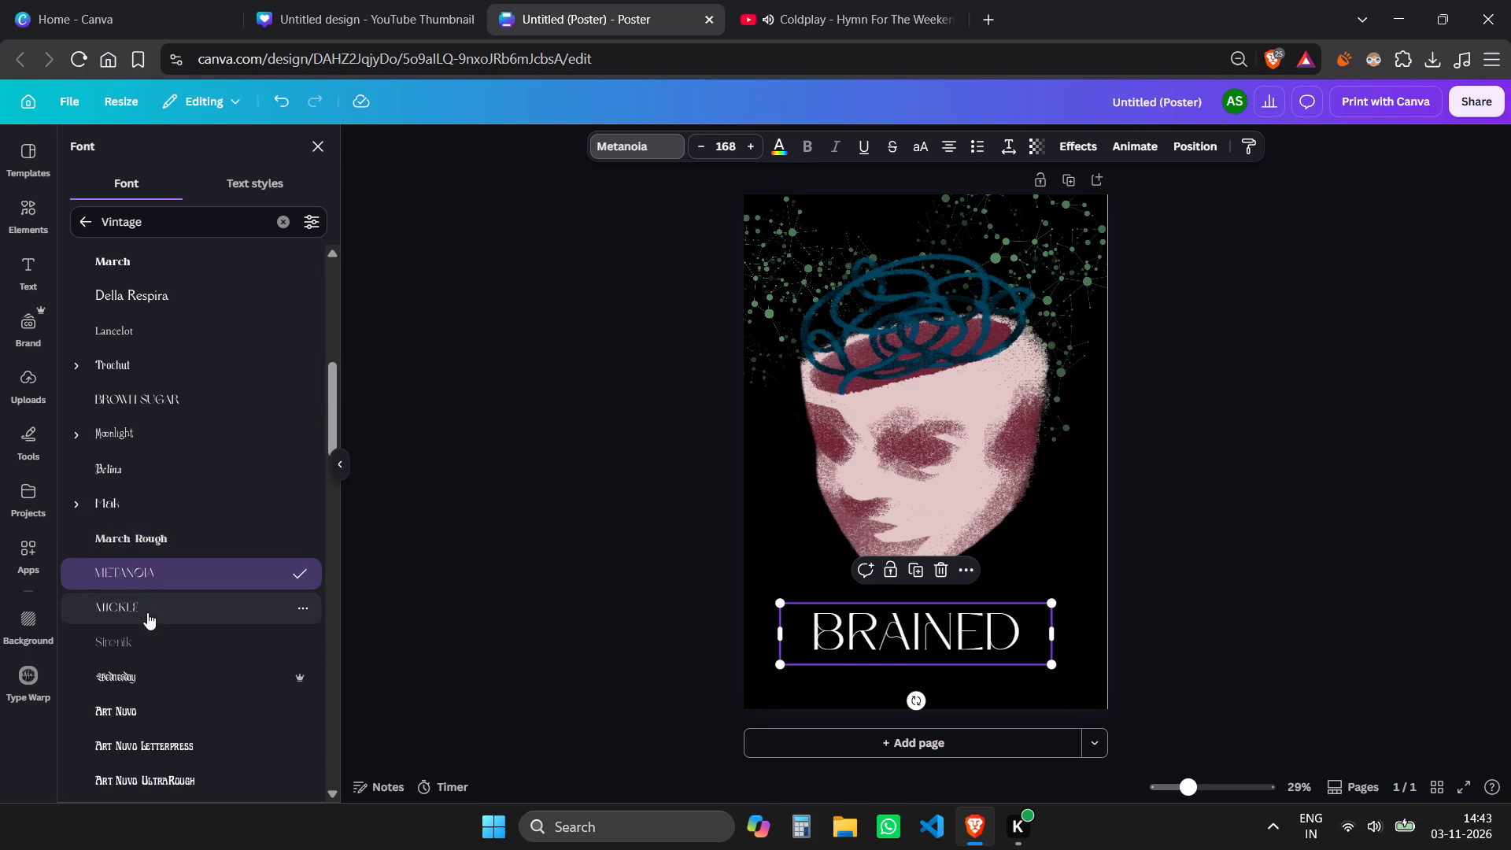
click(143, 633)
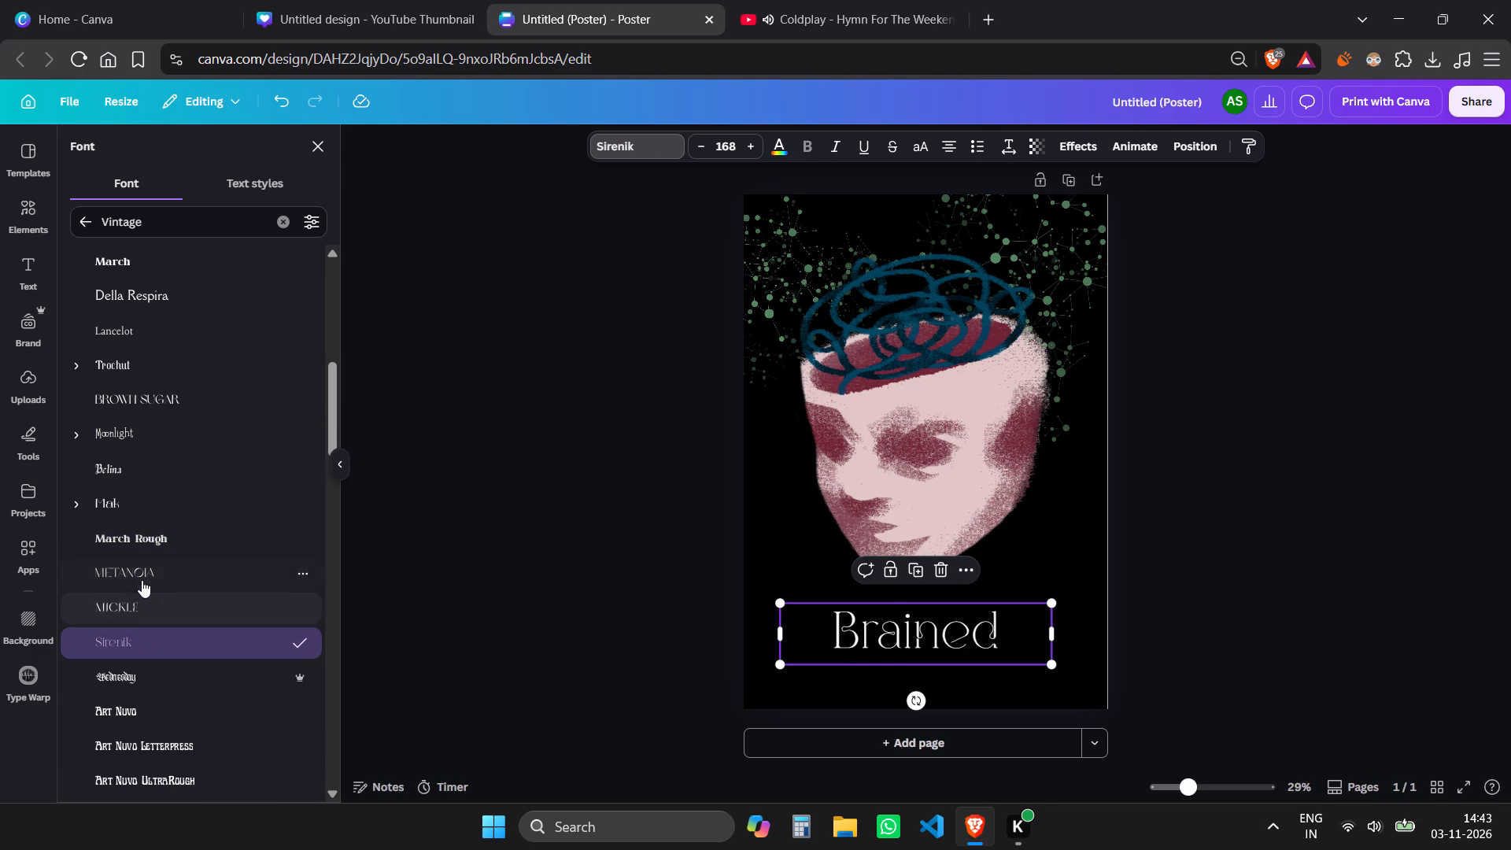
click(142, 579)
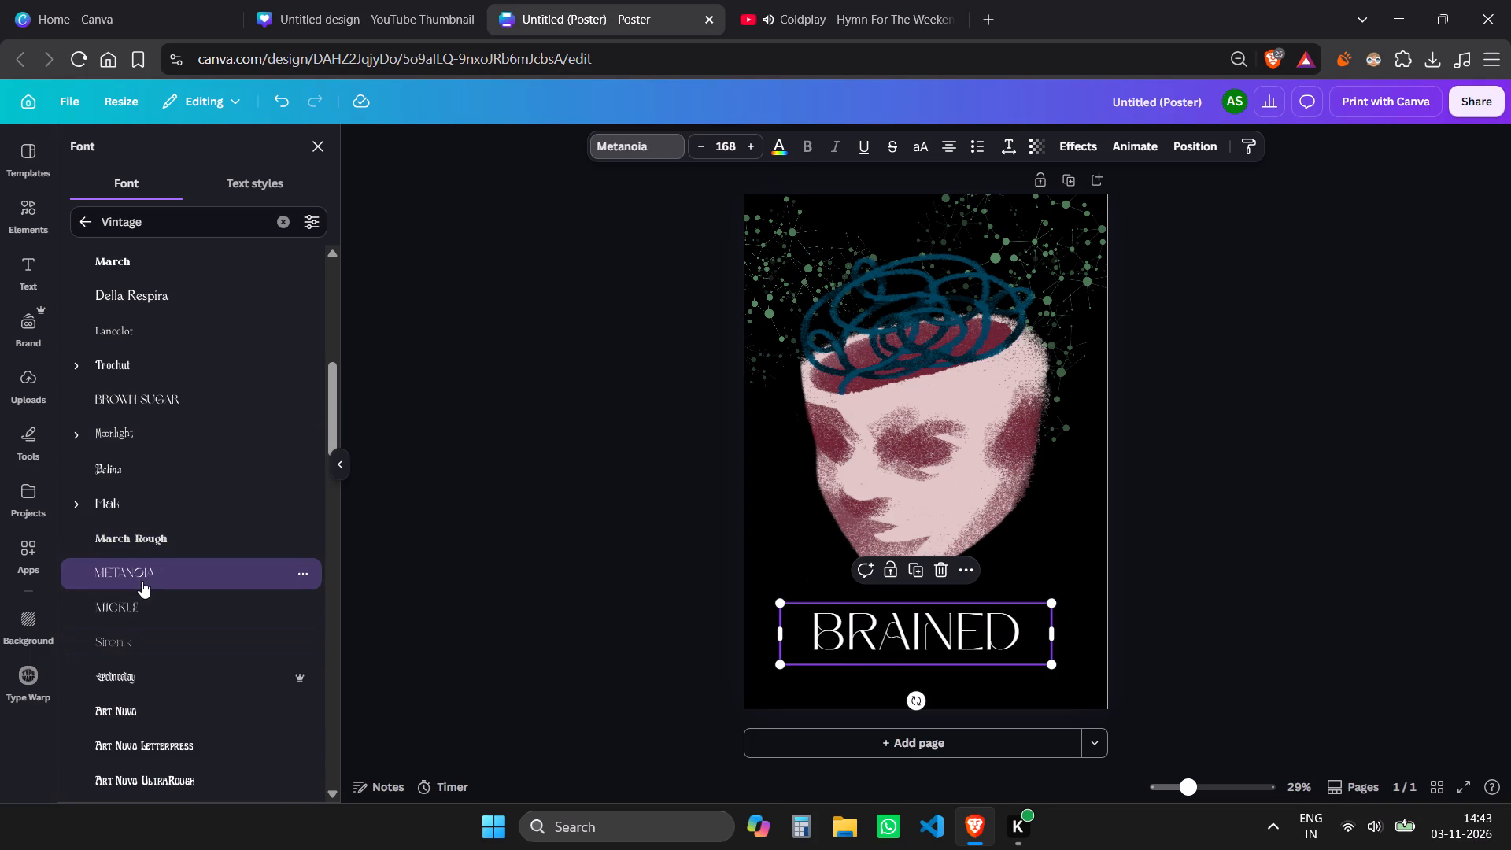
click(144, 604)
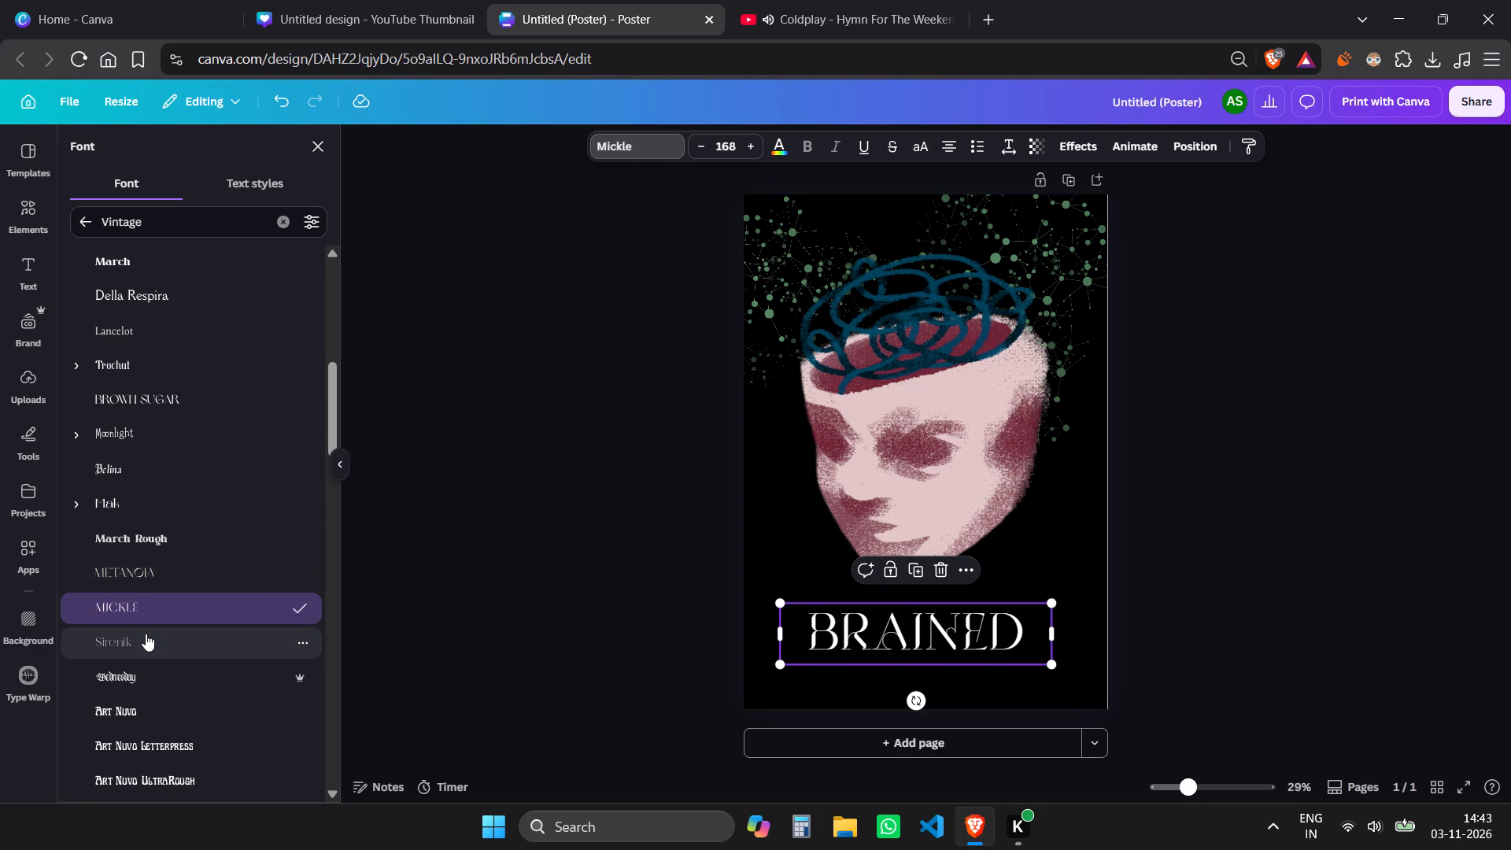
Apply the Sirenik font to the "Brained" title.
click(146, 634)
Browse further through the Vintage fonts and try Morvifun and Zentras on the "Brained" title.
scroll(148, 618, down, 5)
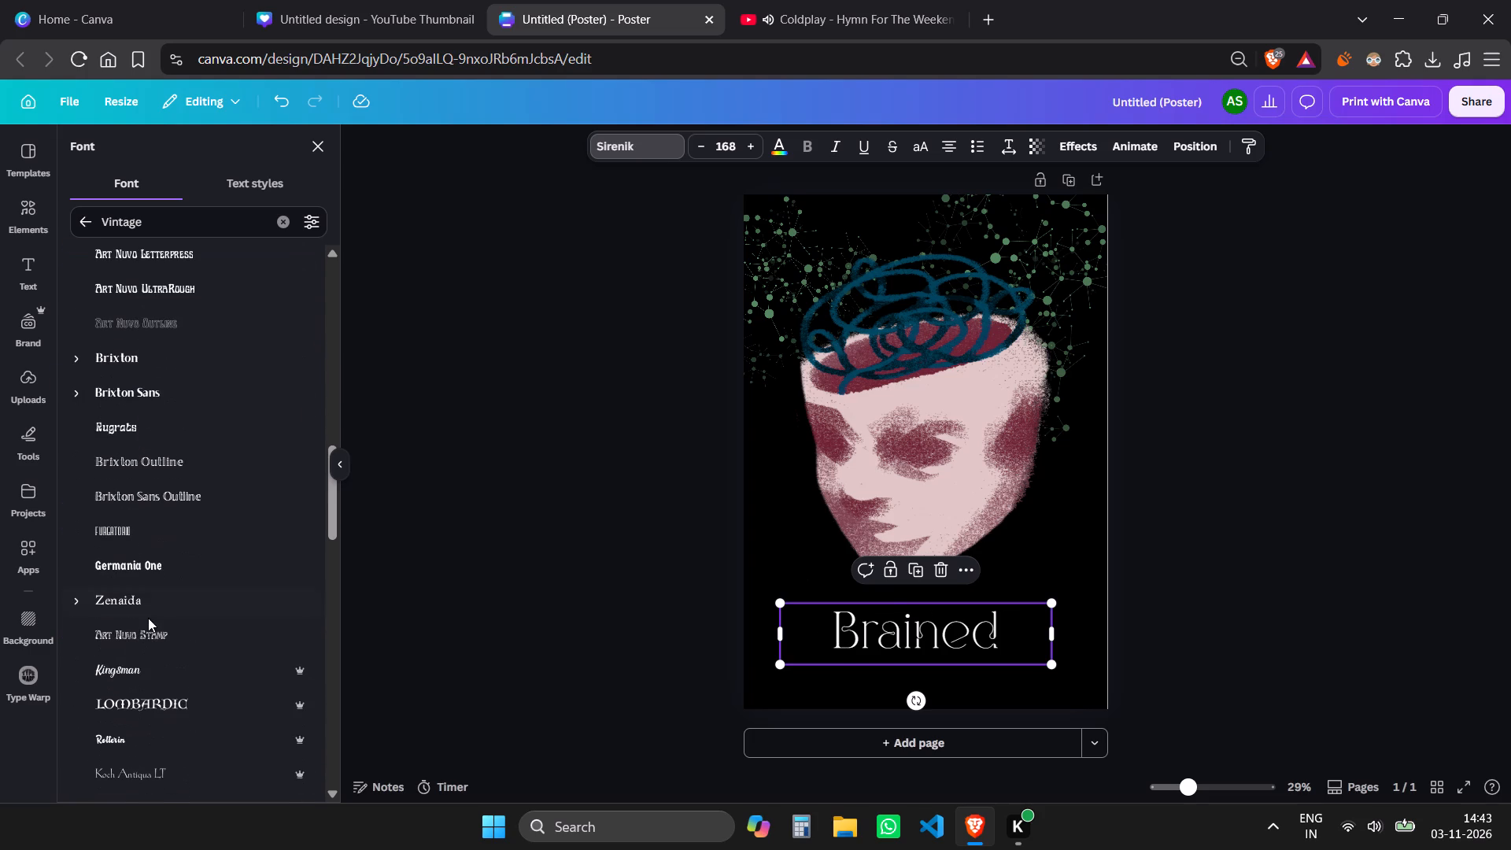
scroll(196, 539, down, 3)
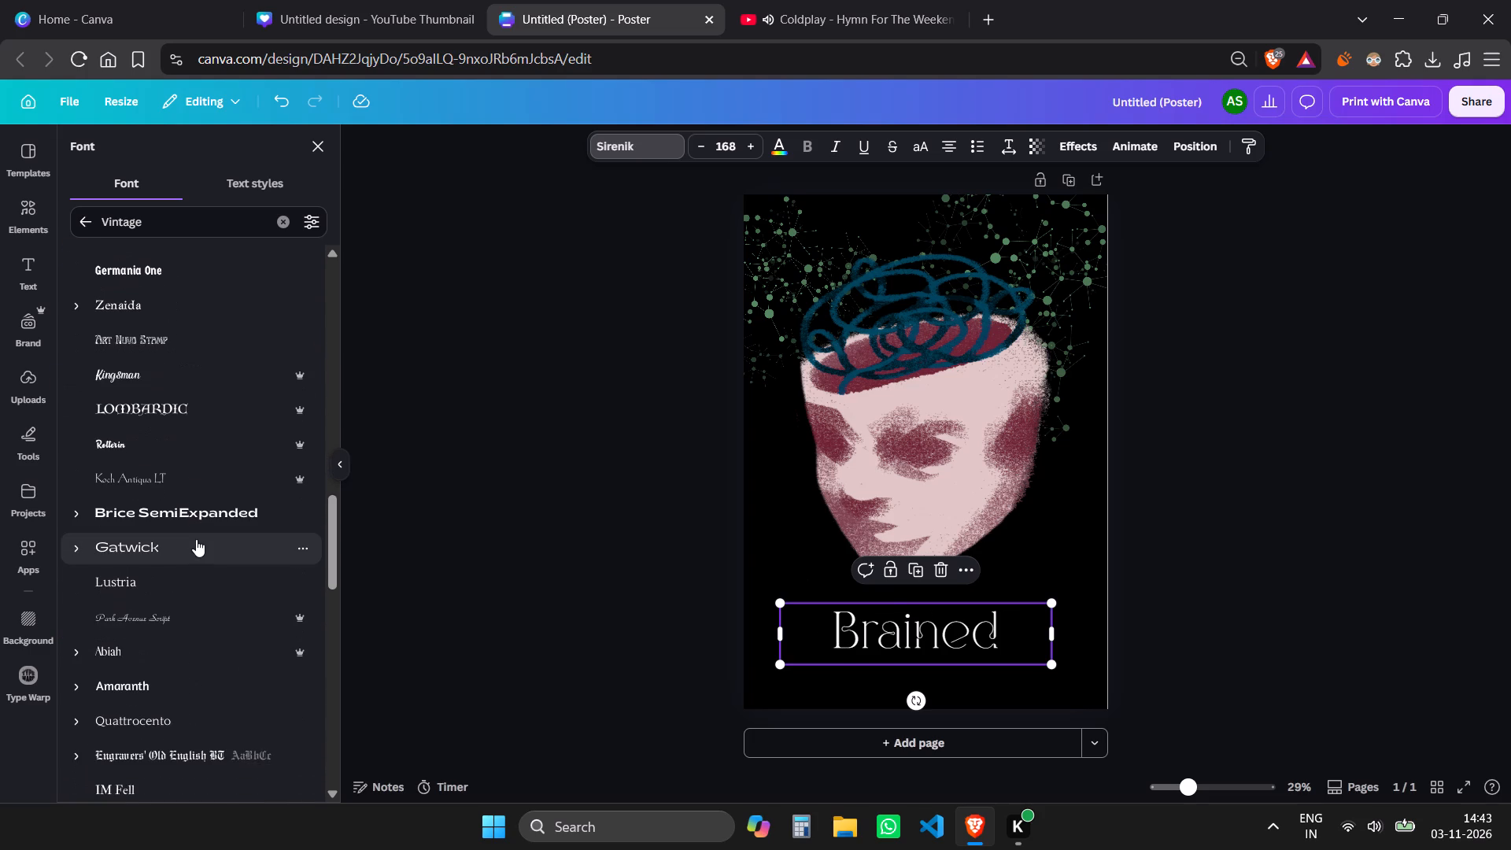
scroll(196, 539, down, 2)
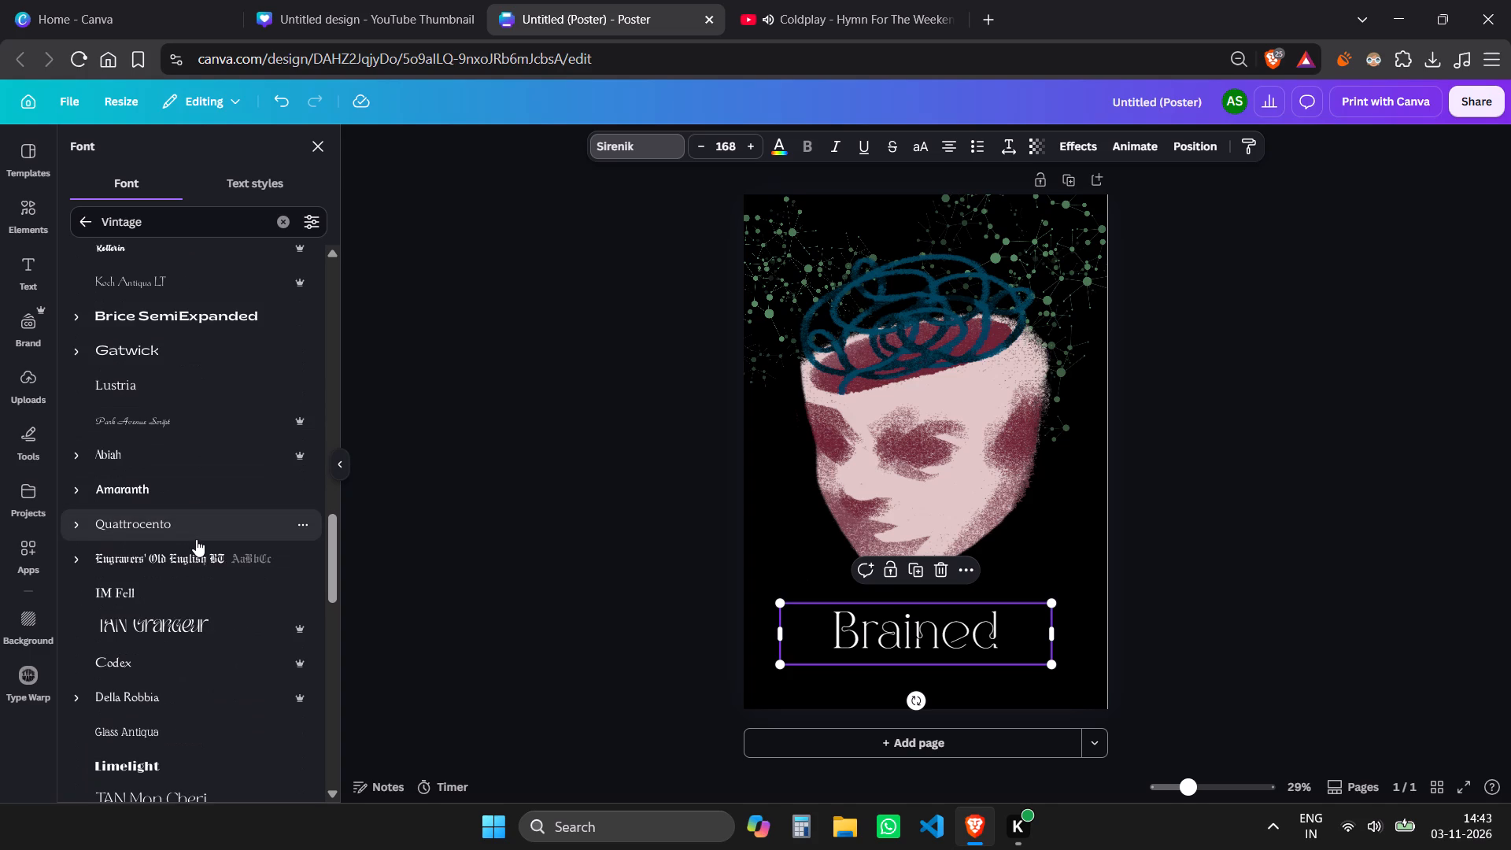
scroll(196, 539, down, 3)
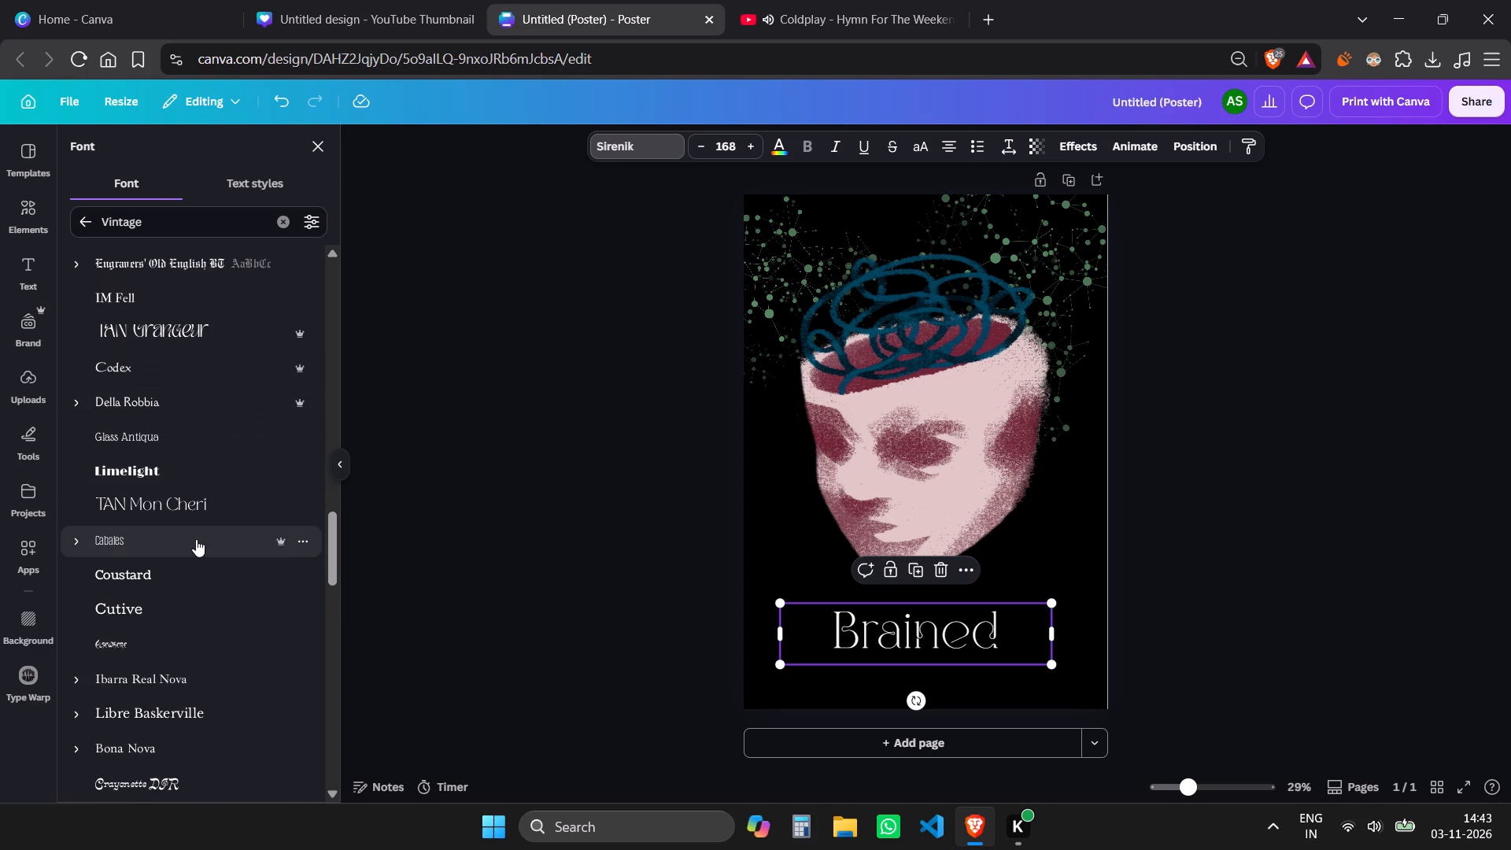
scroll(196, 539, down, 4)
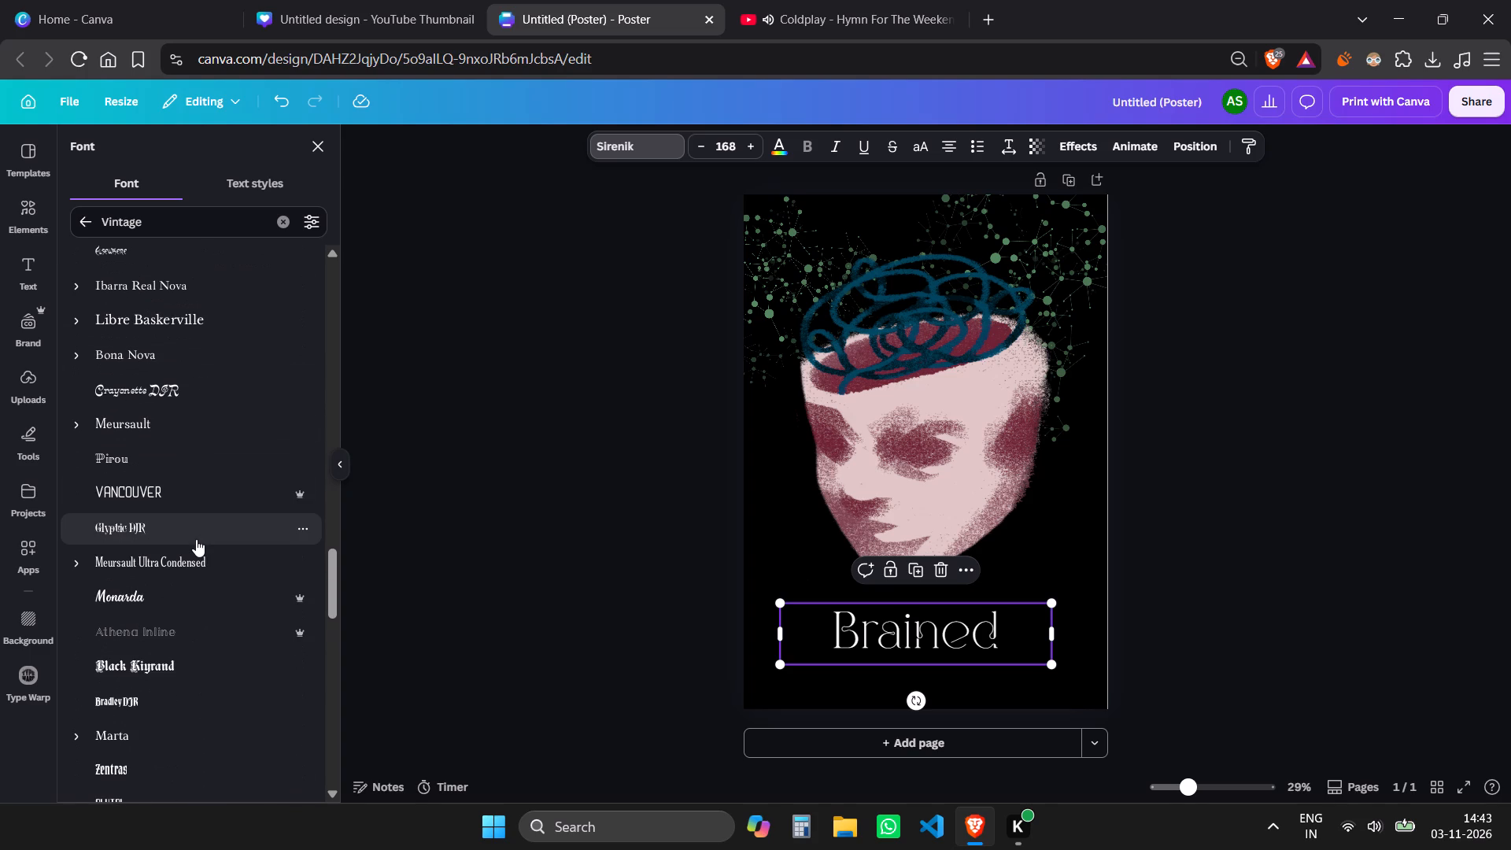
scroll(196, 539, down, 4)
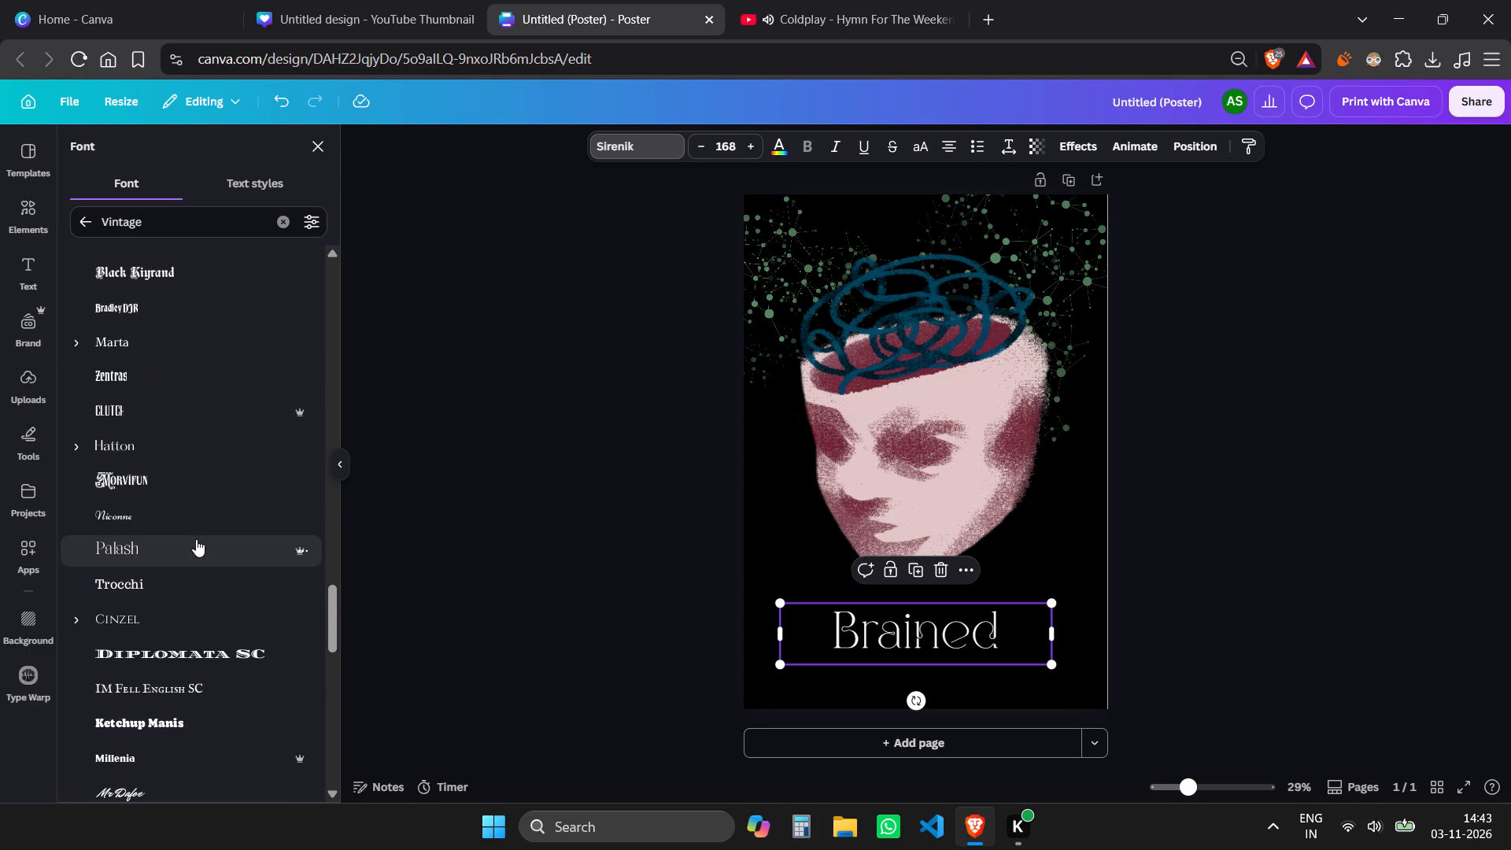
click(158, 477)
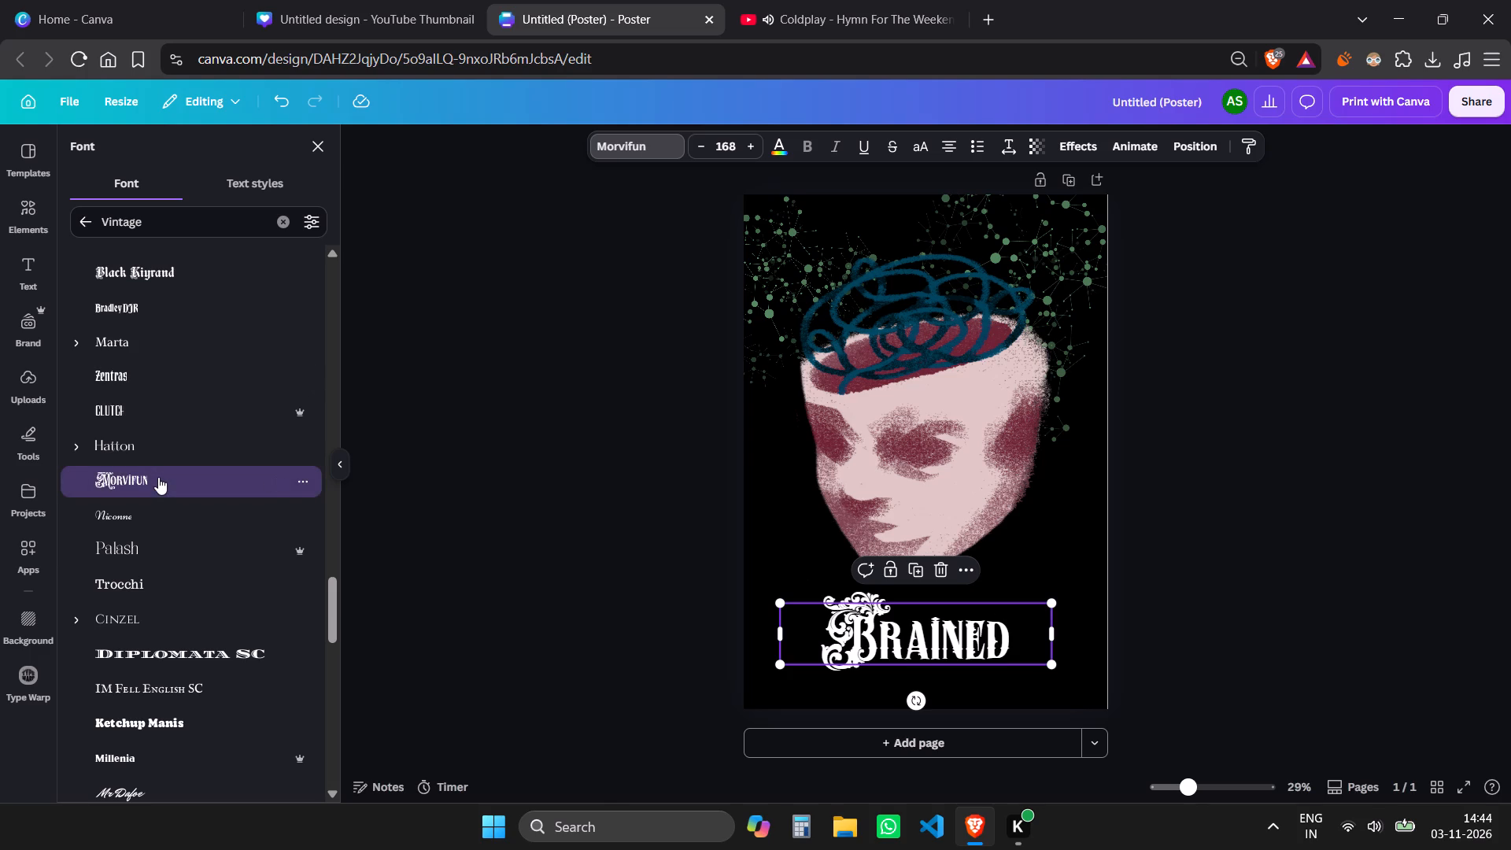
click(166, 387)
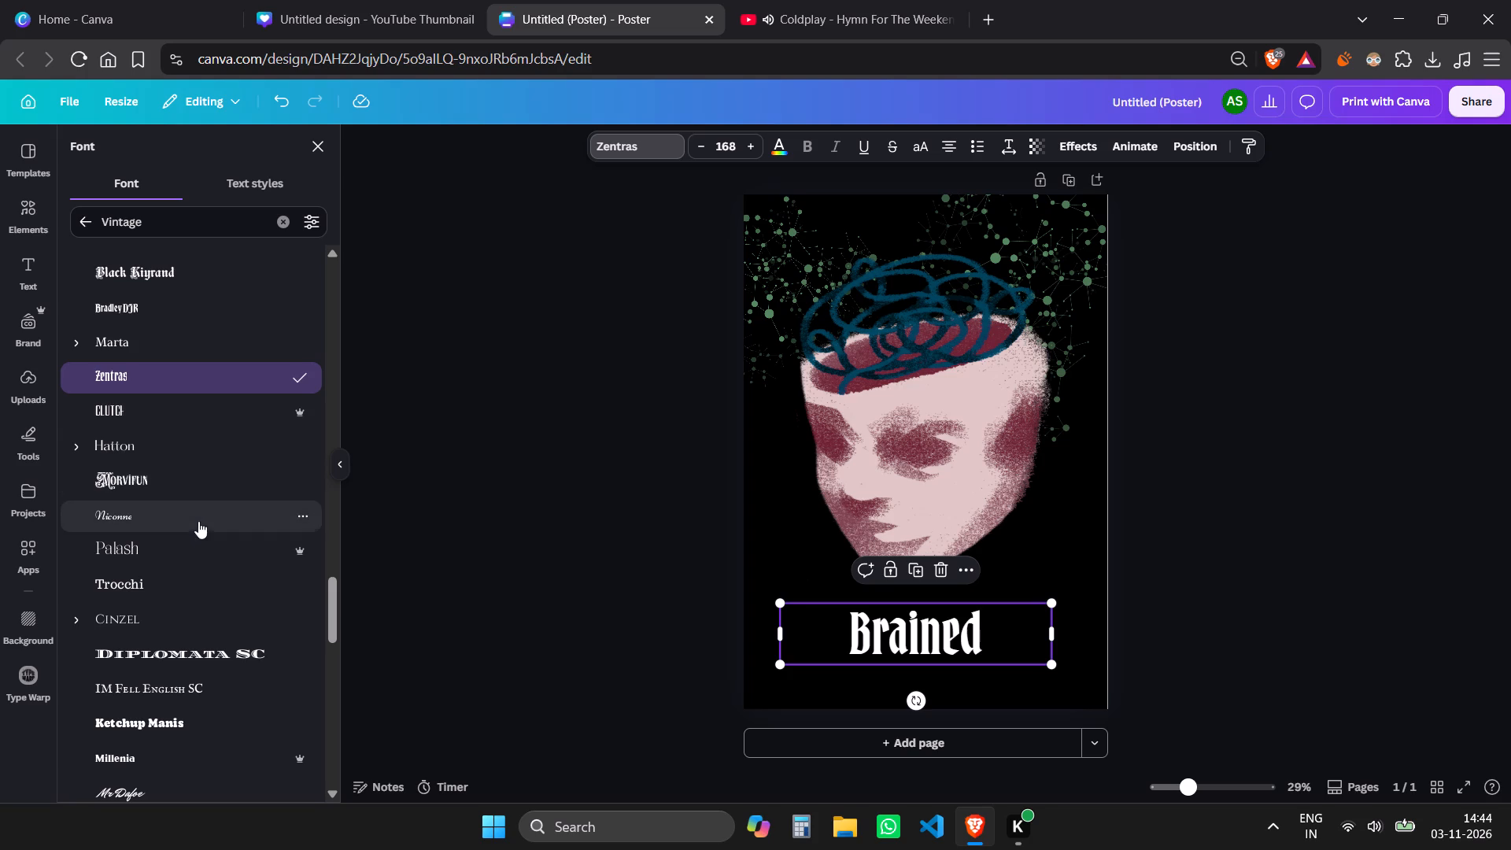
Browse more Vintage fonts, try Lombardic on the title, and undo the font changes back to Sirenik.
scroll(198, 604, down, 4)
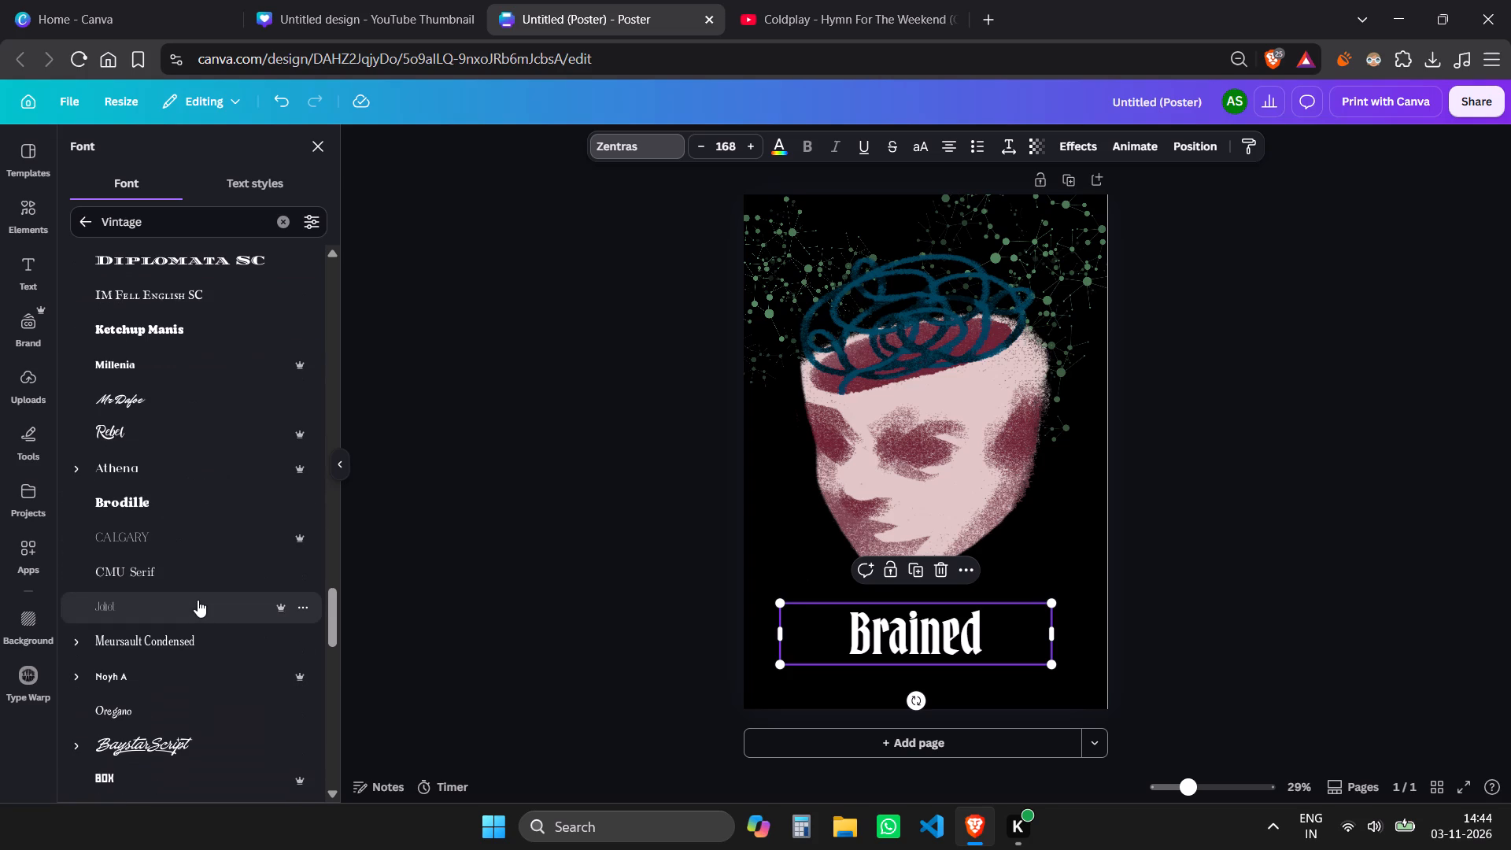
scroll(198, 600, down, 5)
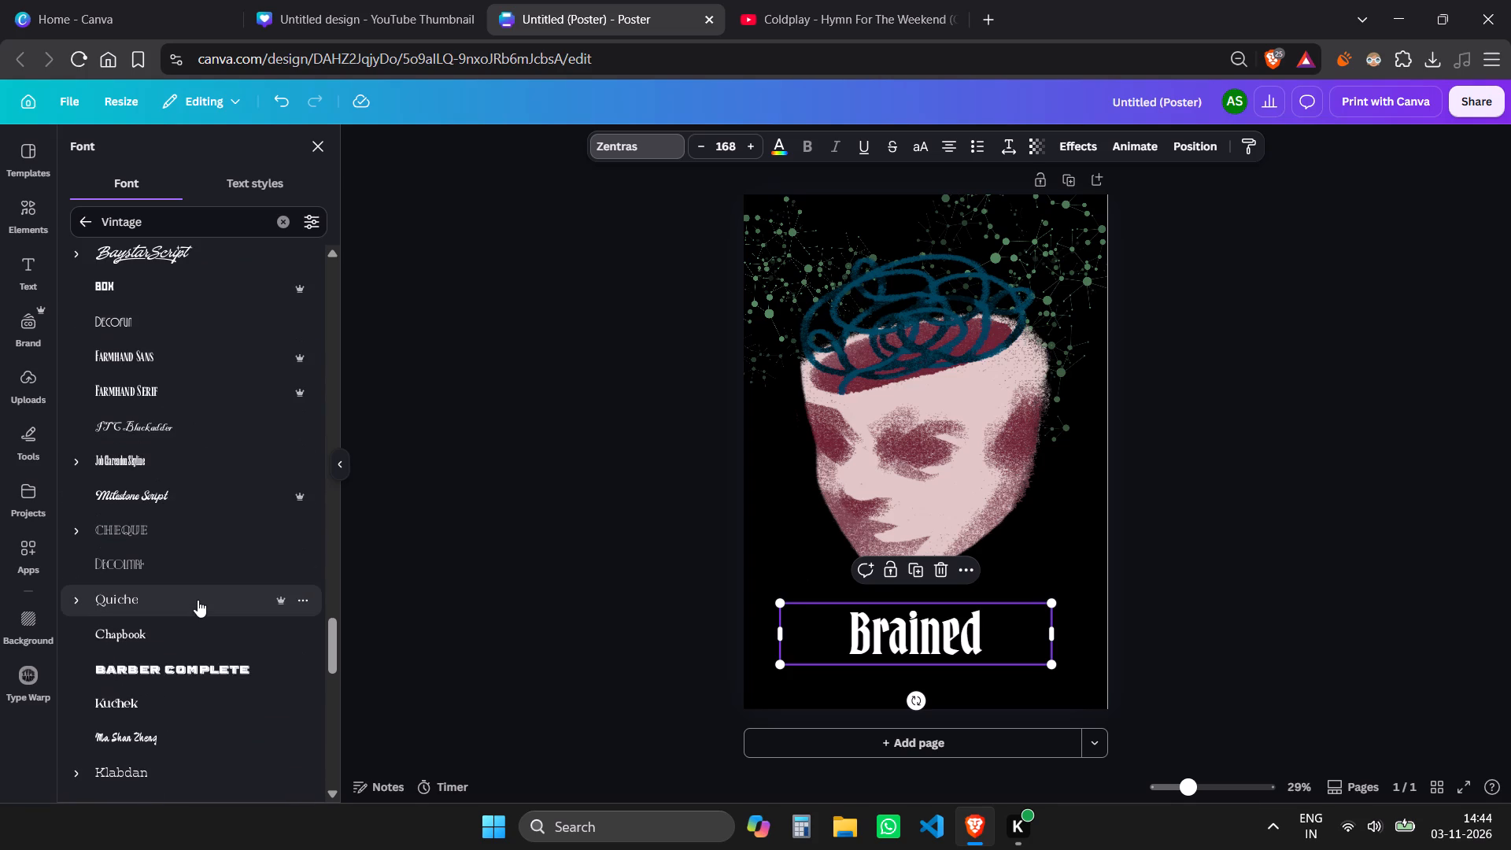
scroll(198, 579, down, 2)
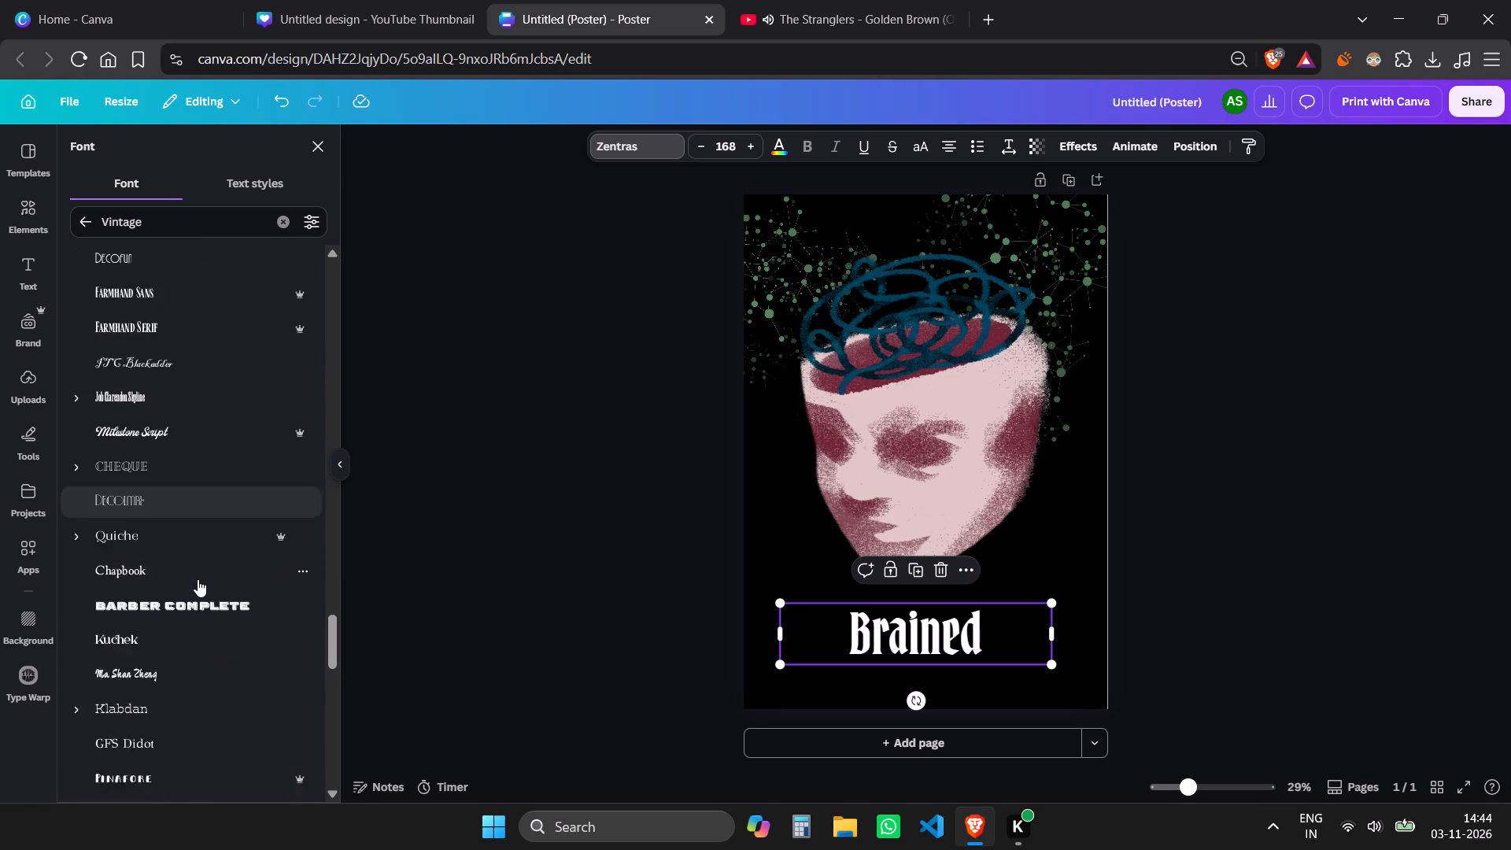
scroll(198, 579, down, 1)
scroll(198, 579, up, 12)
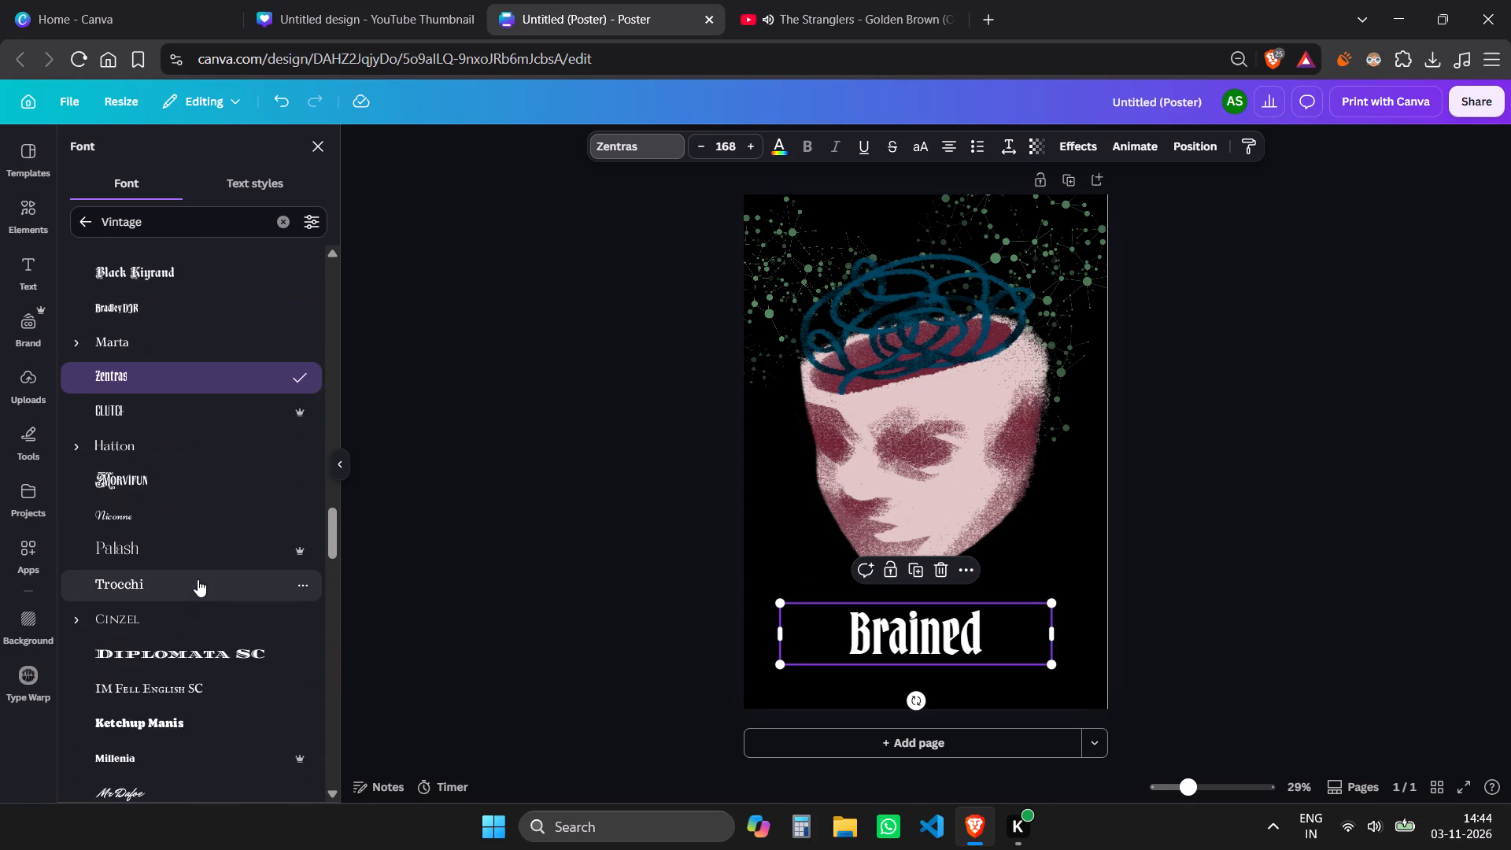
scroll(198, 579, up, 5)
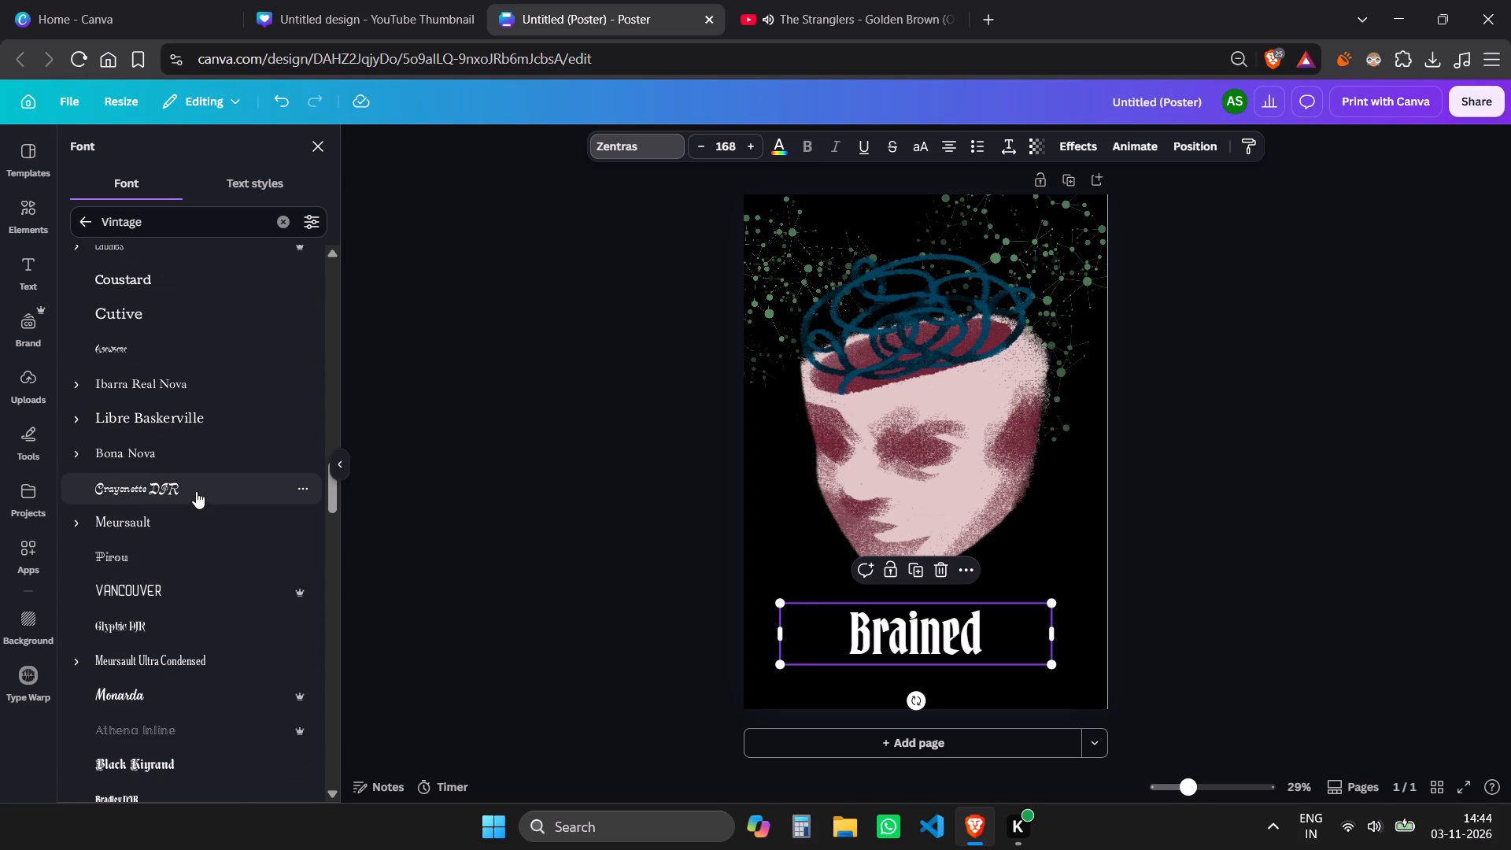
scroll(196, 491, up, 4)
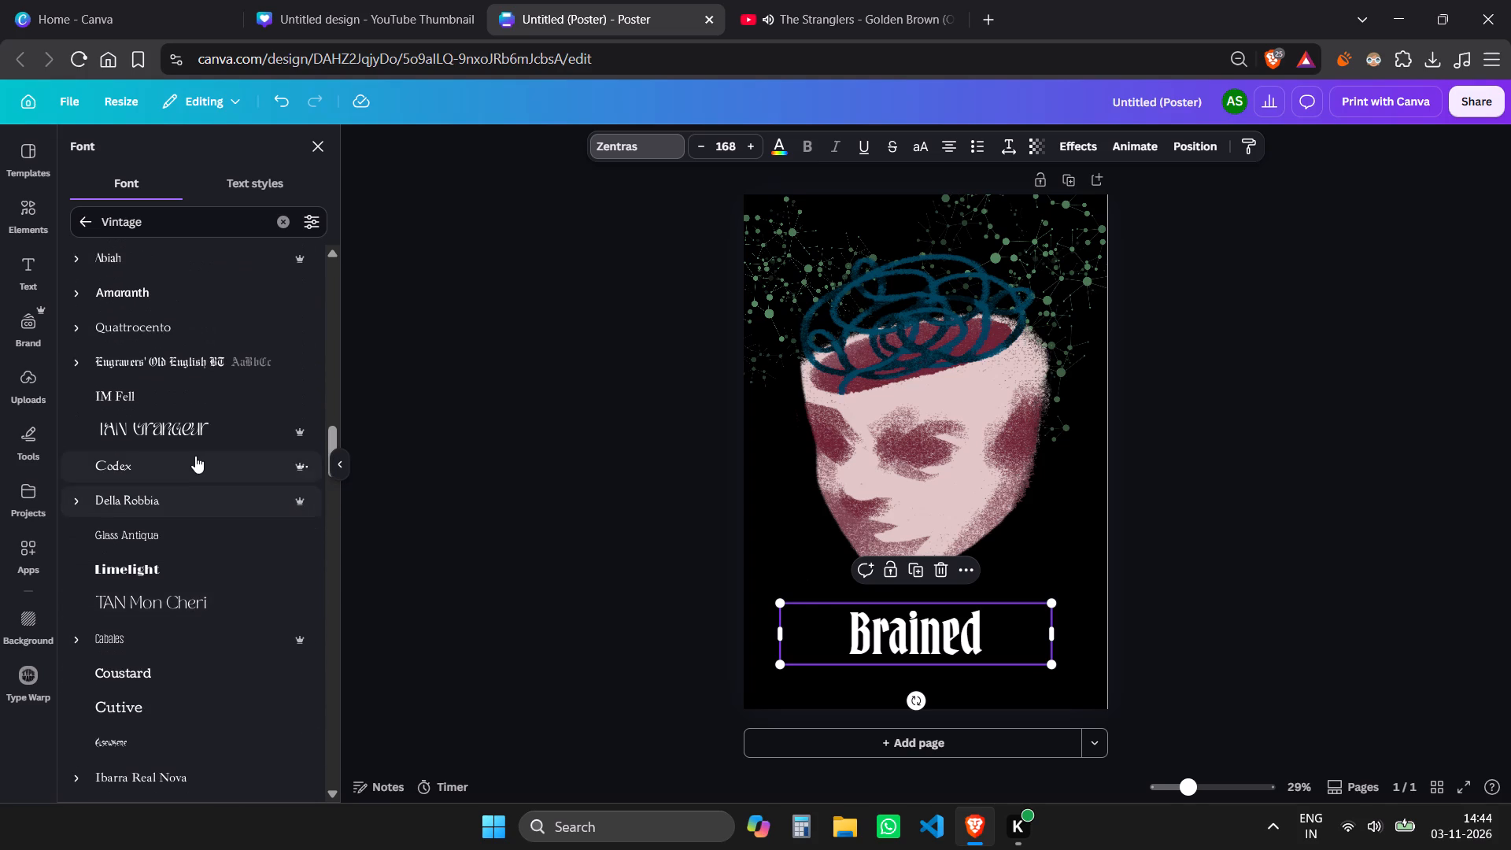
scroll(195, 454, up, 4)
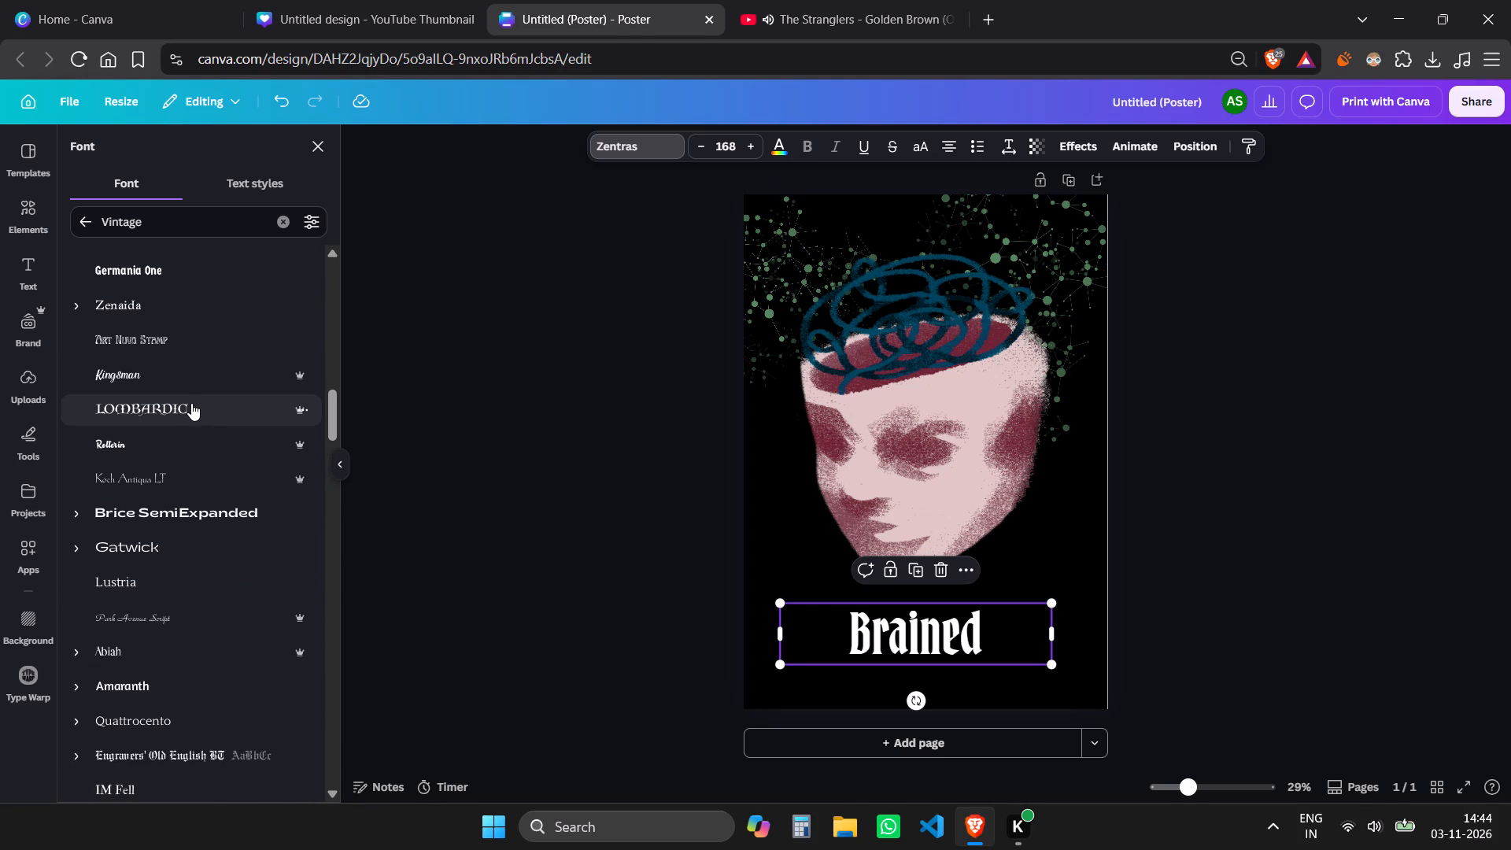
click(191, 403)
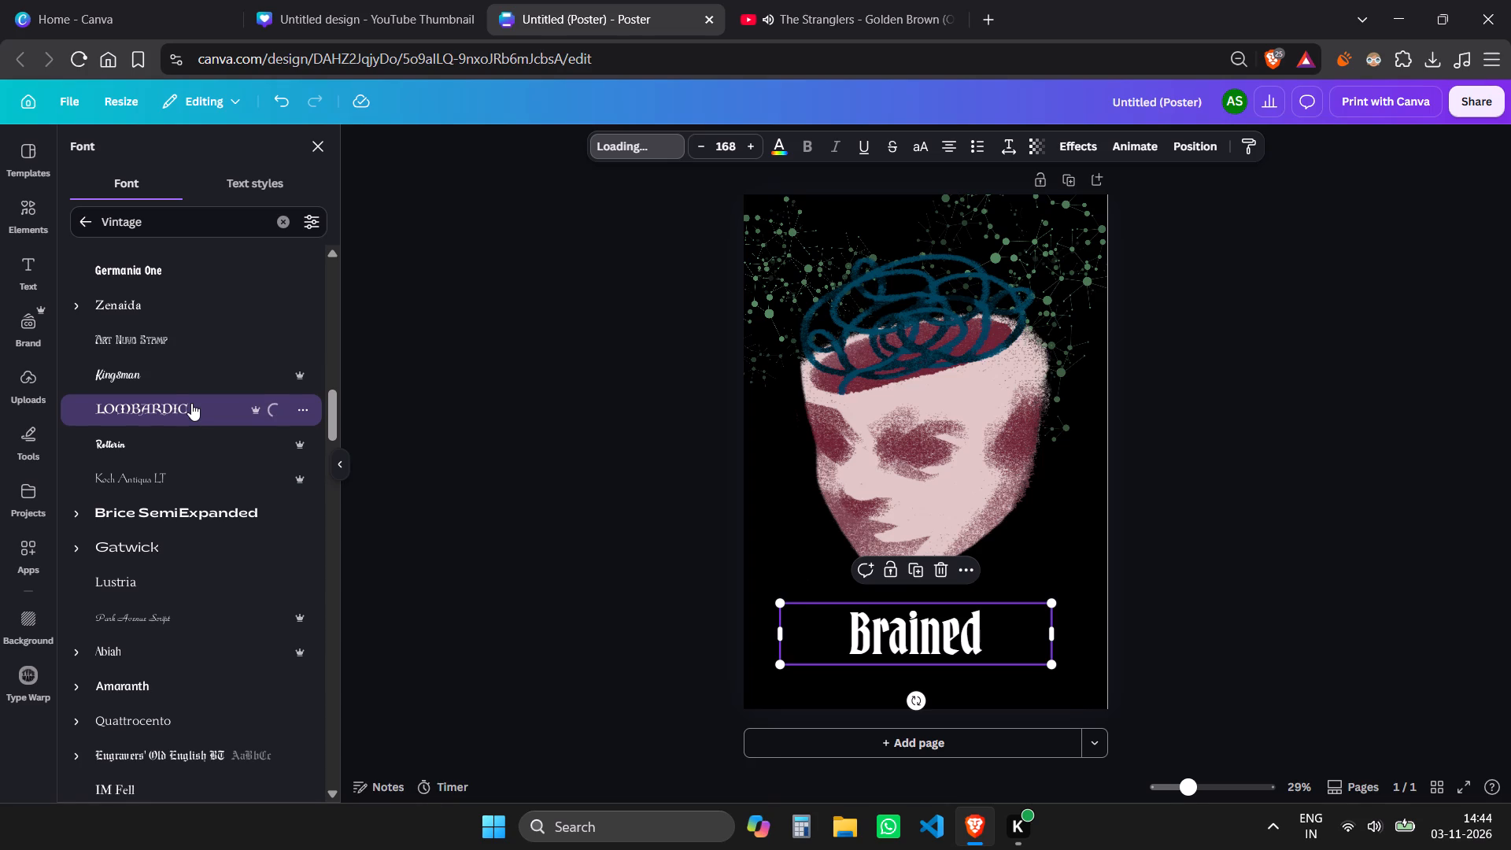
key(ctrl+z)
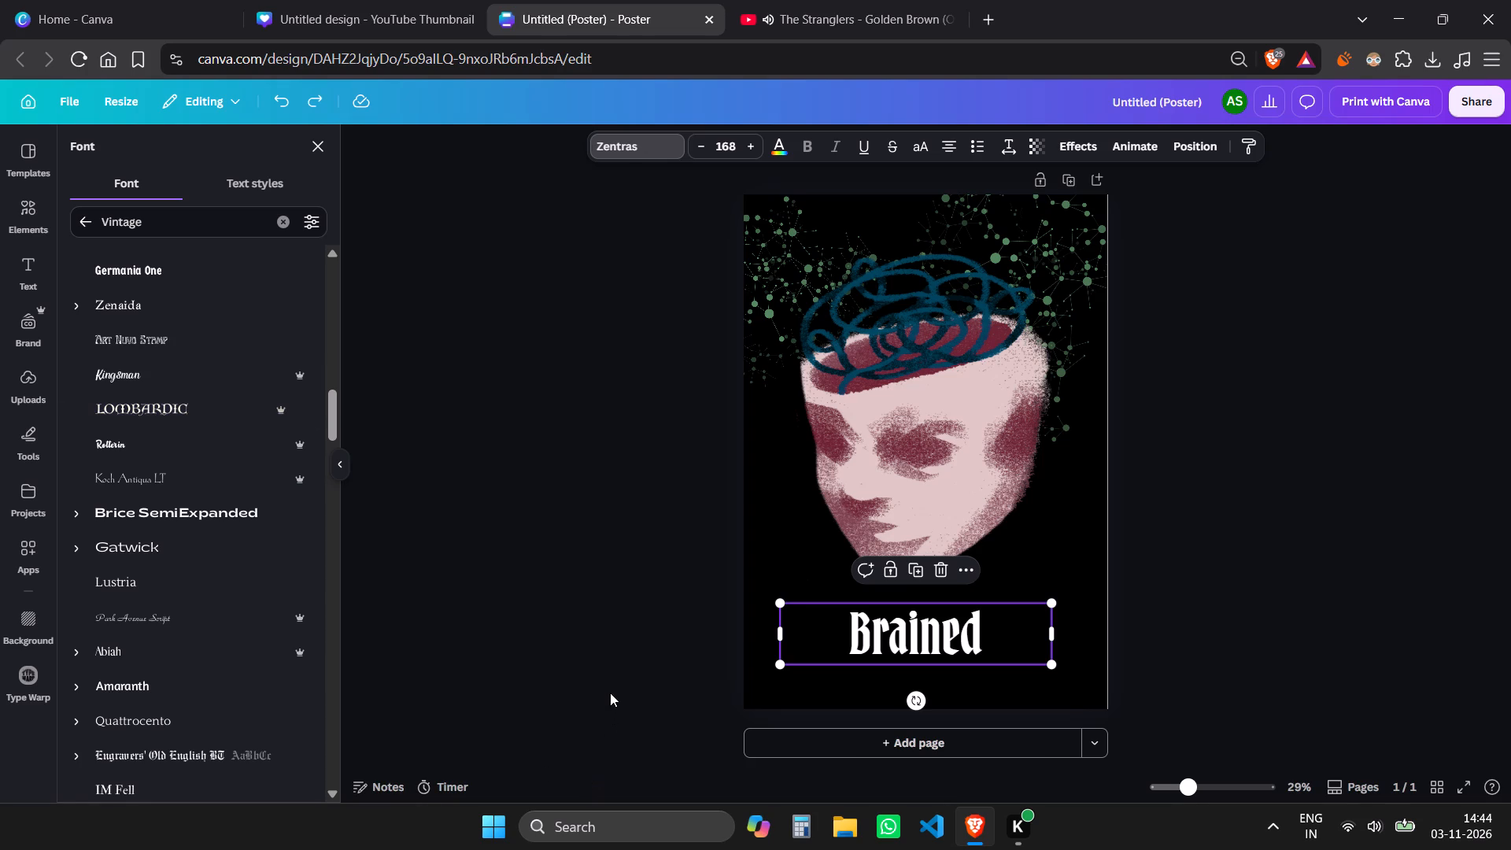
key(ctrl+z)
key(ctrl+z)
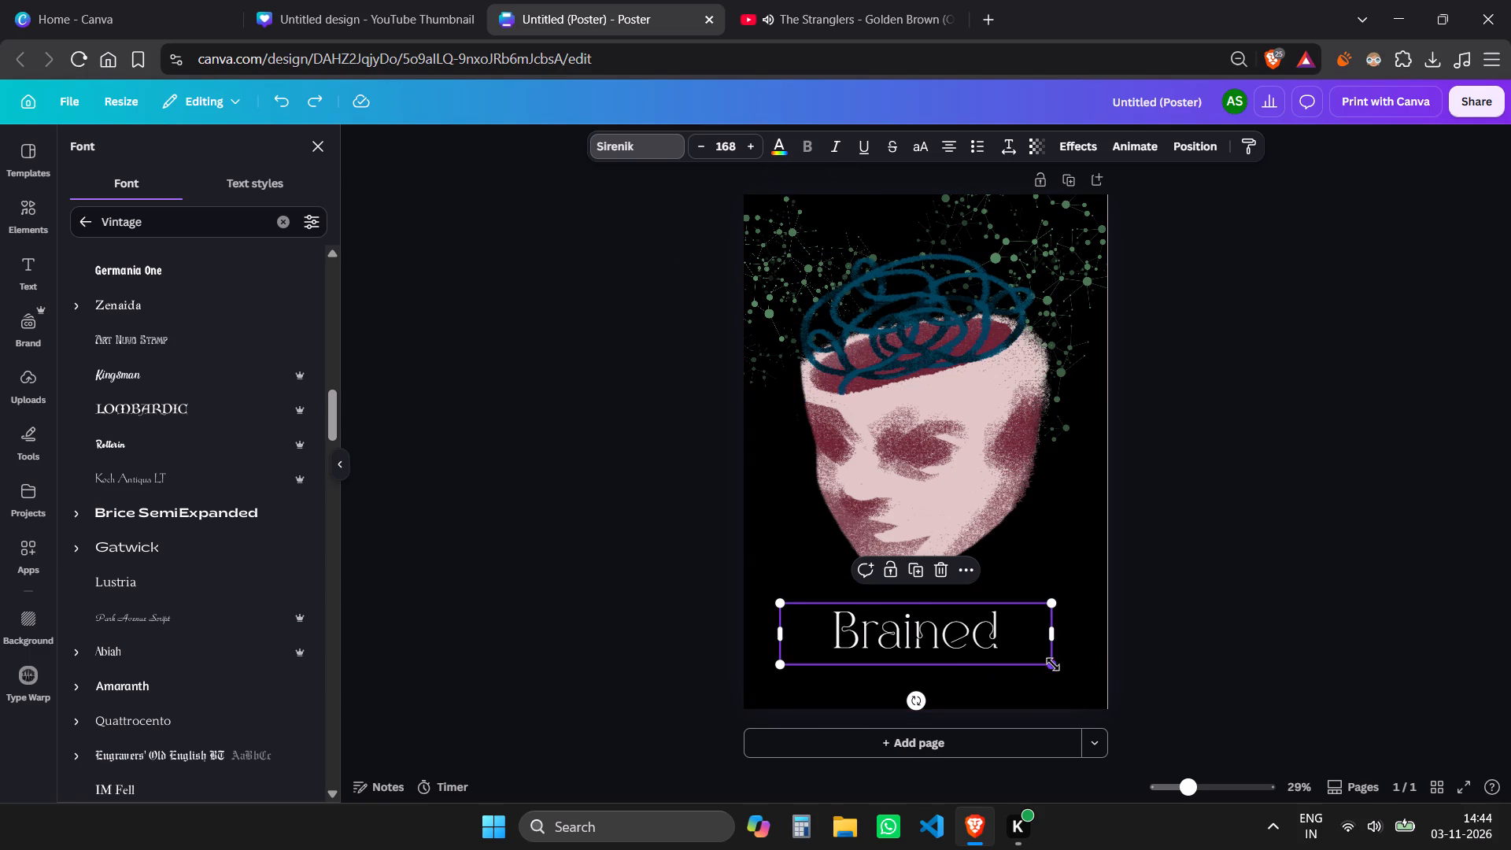
Enlarge the "Brained" title to about font size 214 and center it horizontally below the chin.
drag(1053, 664, 1118, 719)
drag(1007, 652, 980, 650)
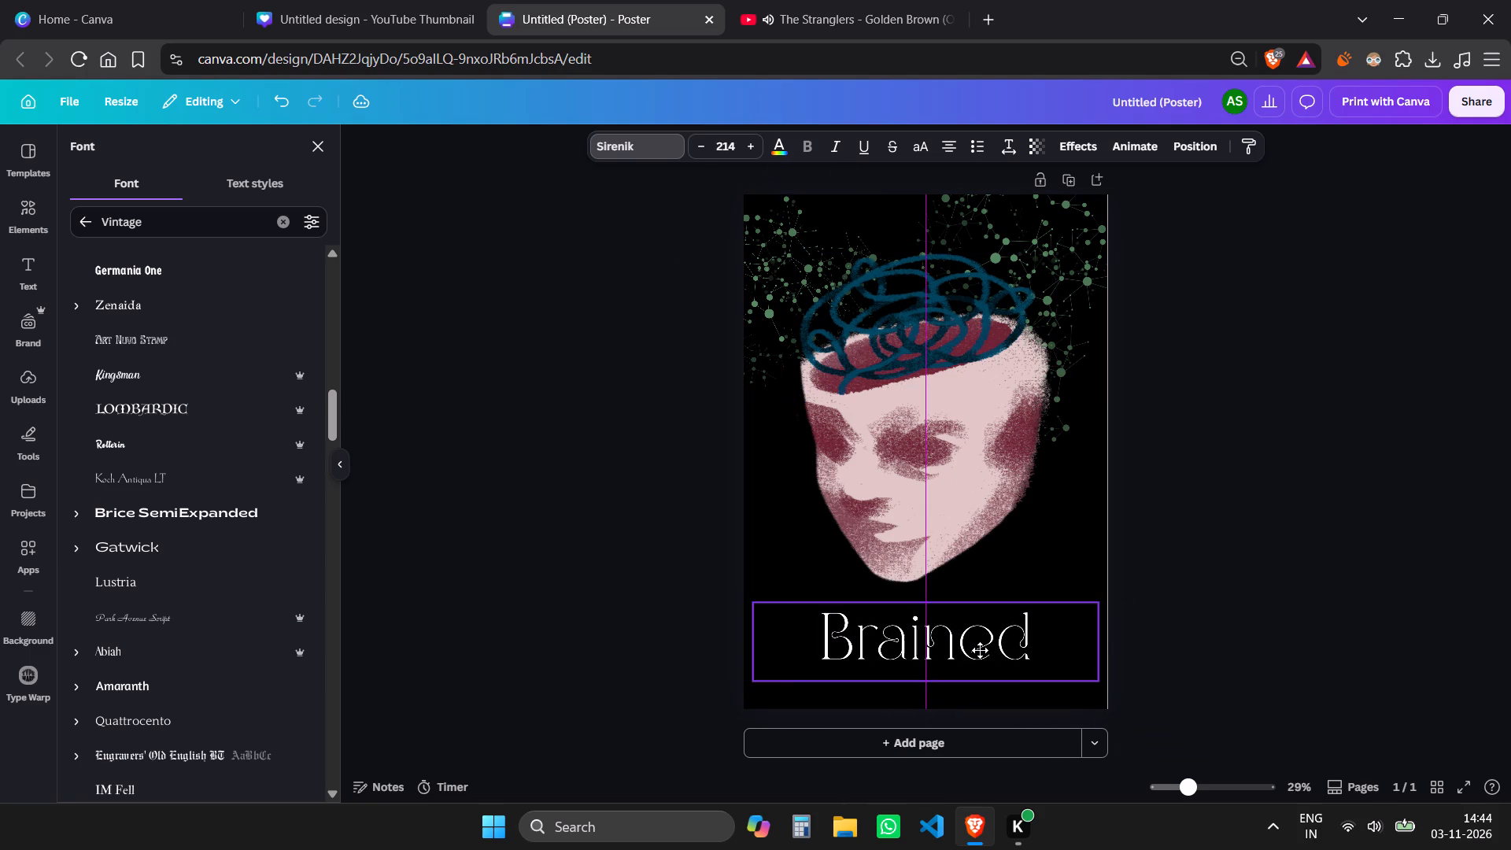
drag(980, 650, 981, 650)
click(1166, 623)
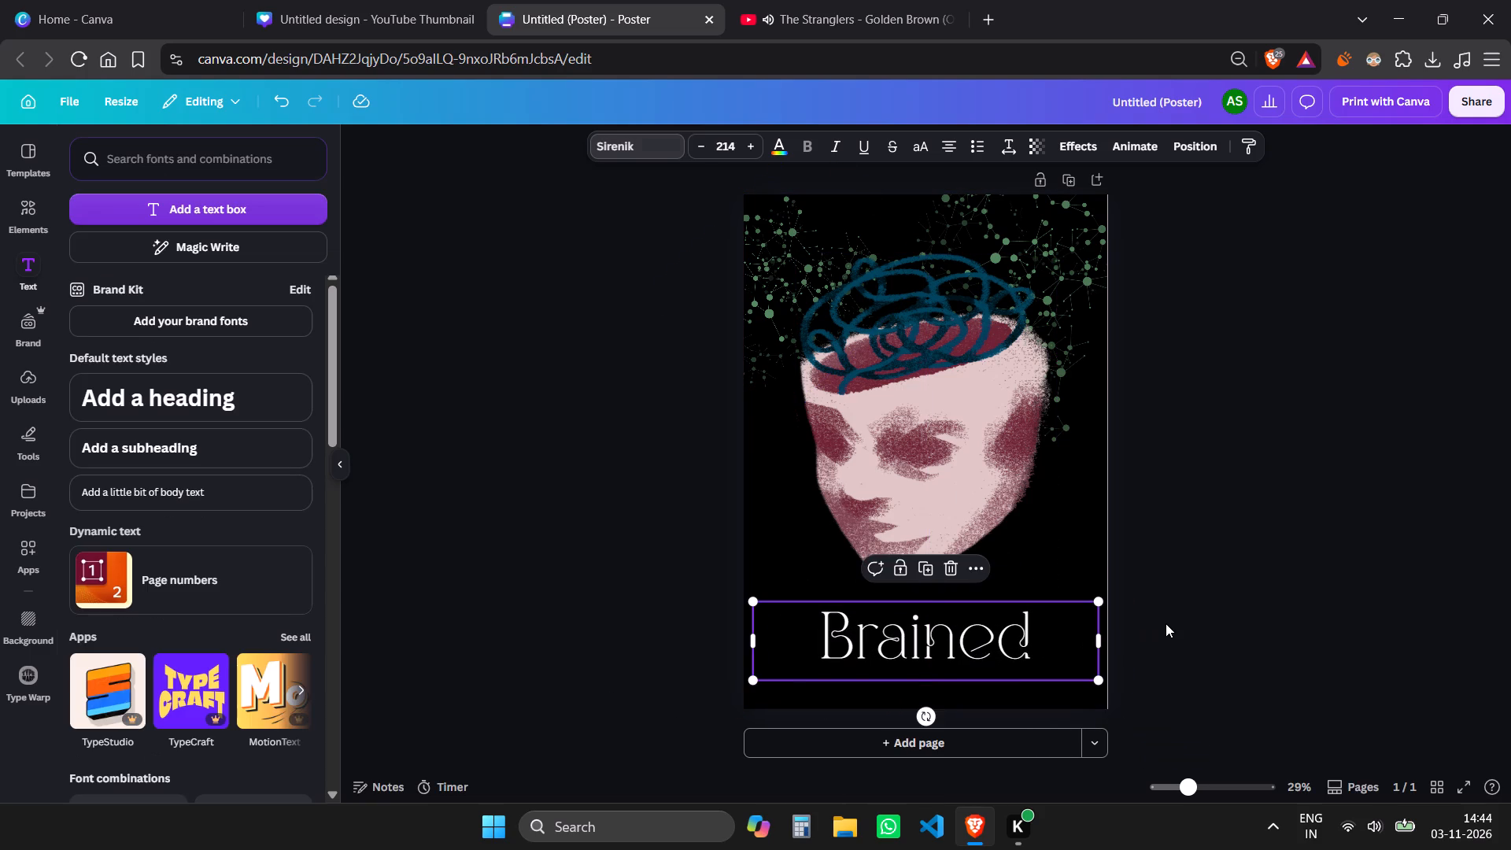
click(1166, 623)
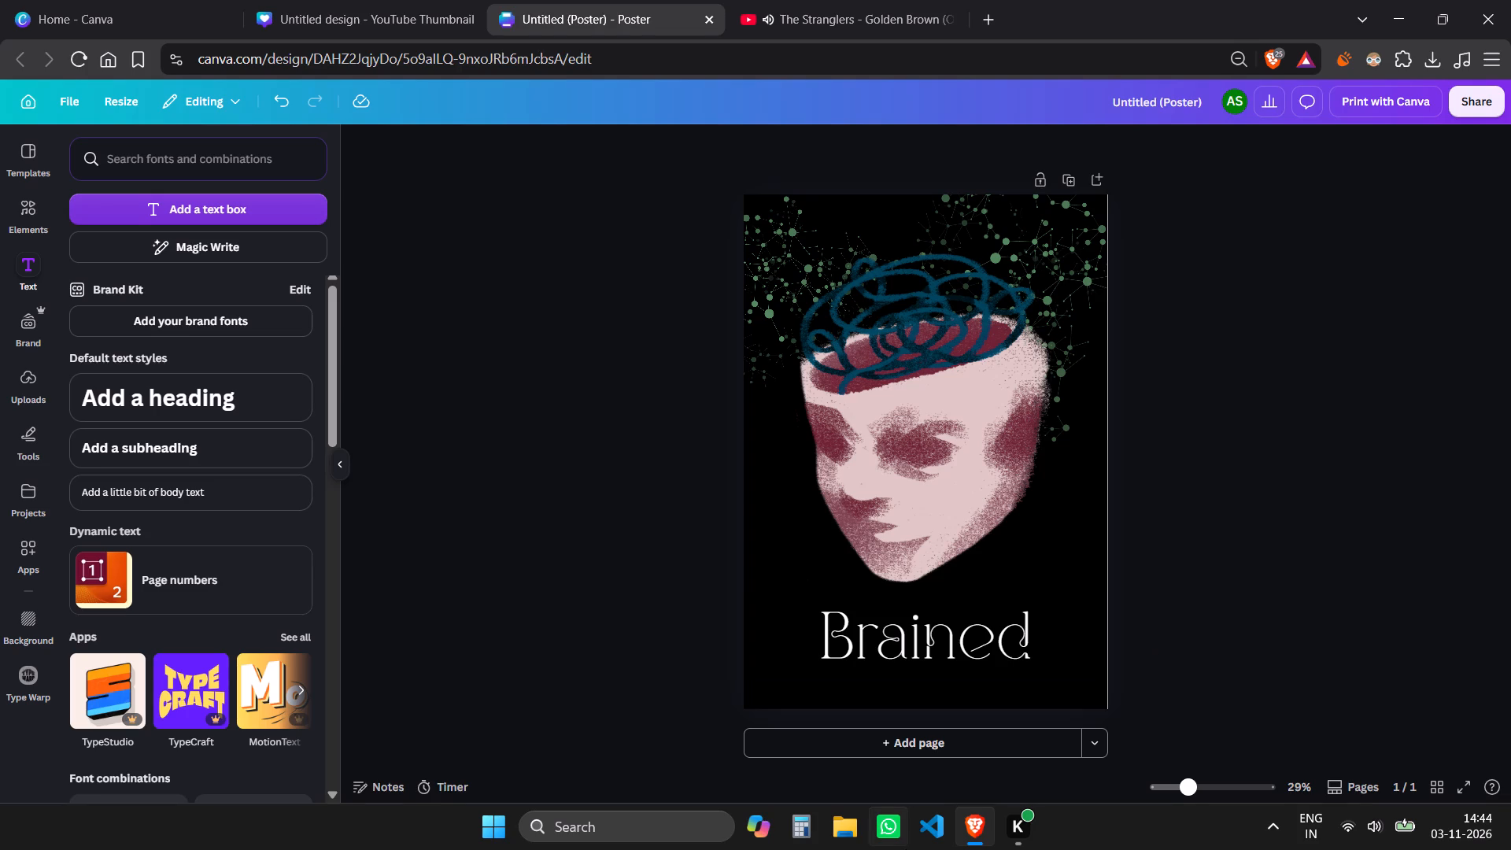
Search the web for "brained" in a new browser tab and read the expanded overview of the word.
click(999, 0)
text(brained)
key(Return)
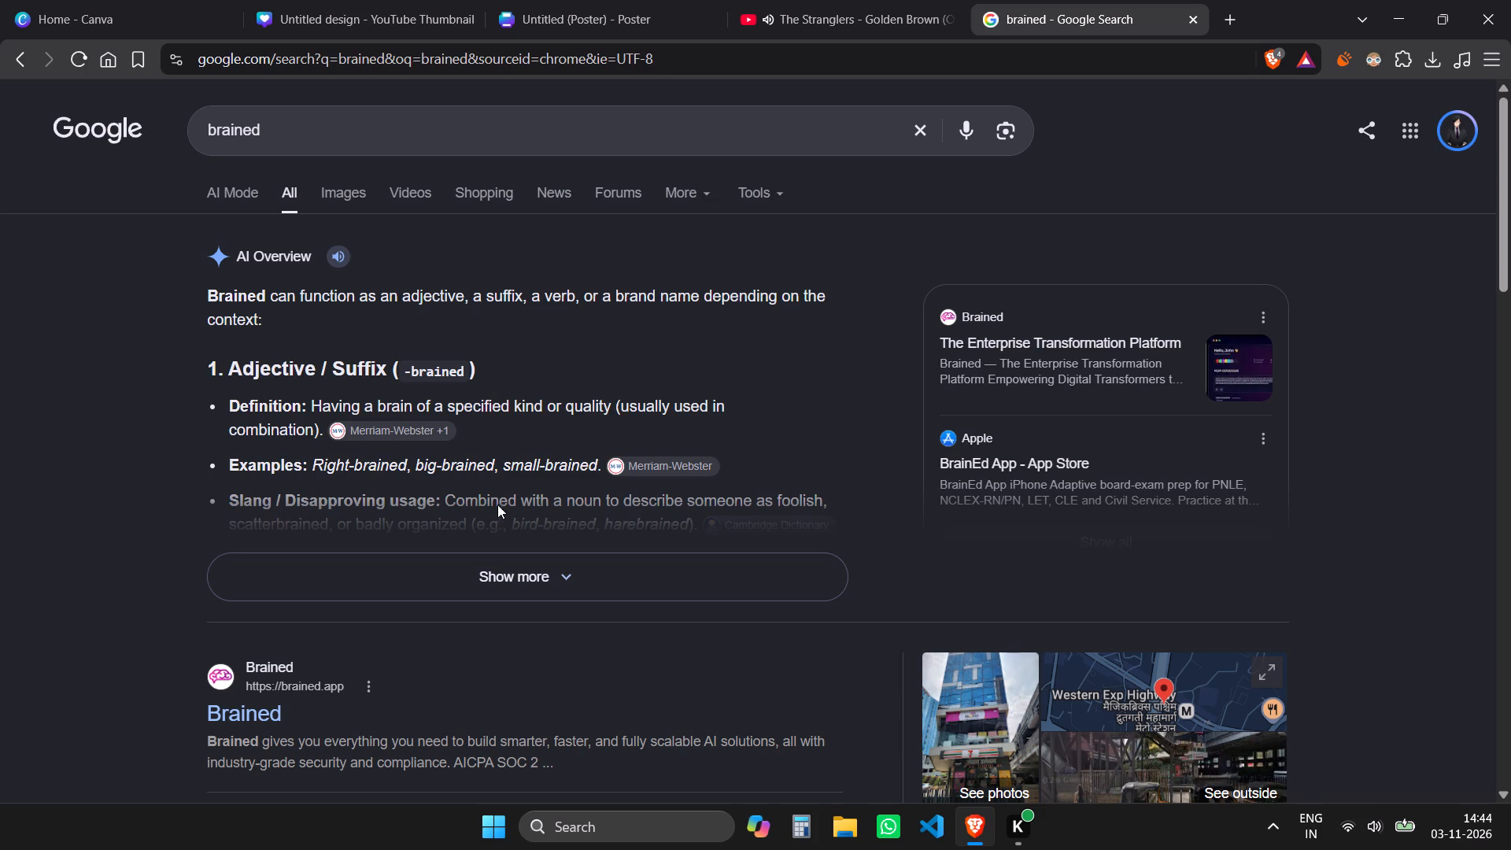
click(576, 564)
scroll(619, 504, down, 1)
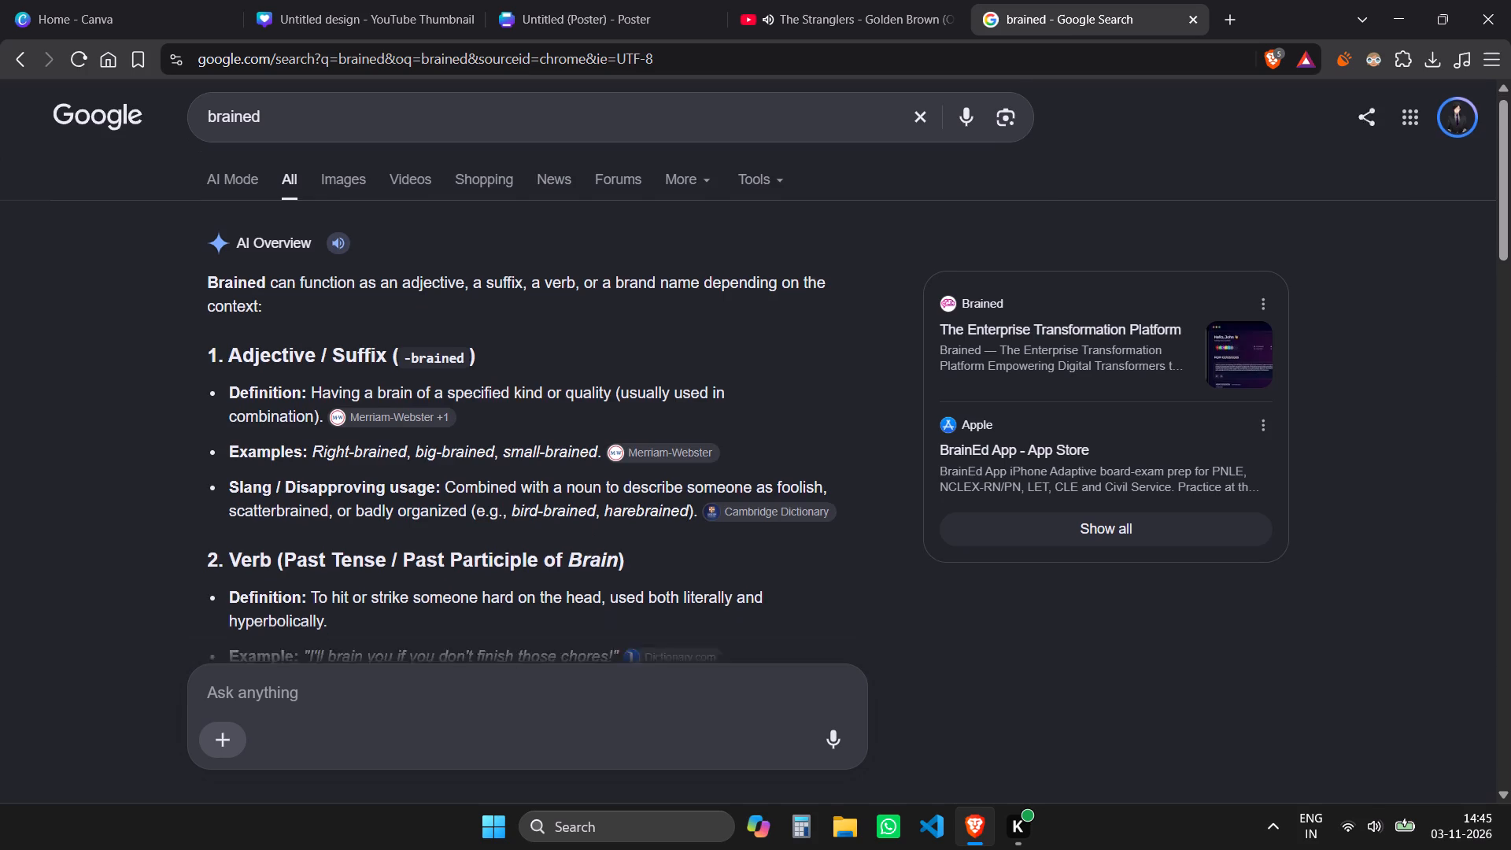
scroll(457, 490, up, 7)
Search the web for "brained meaning" and read through the word's definitions.
click(379, 126)
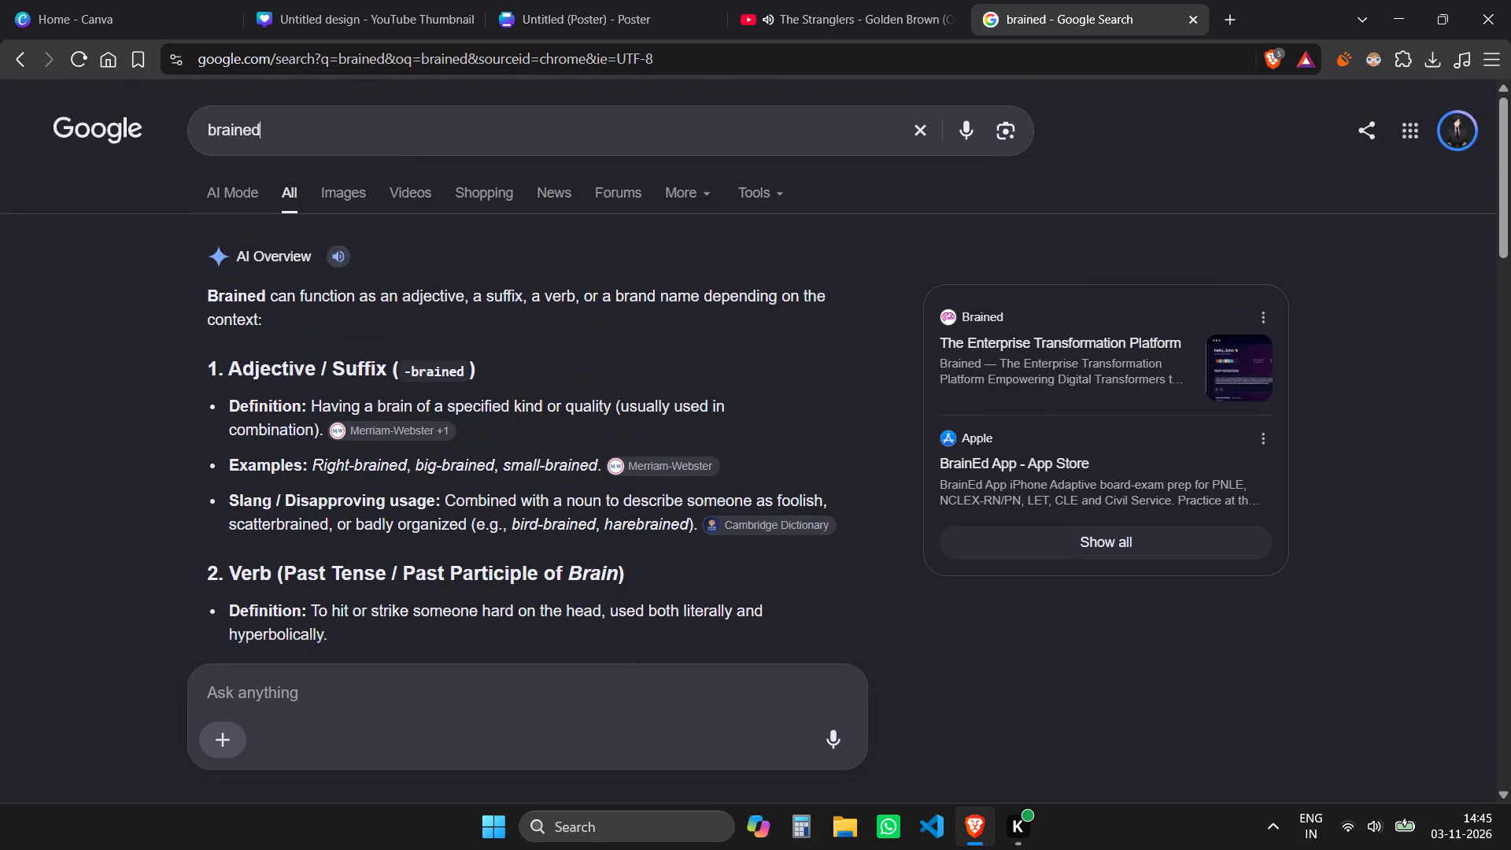
key(Down)
key(Return)
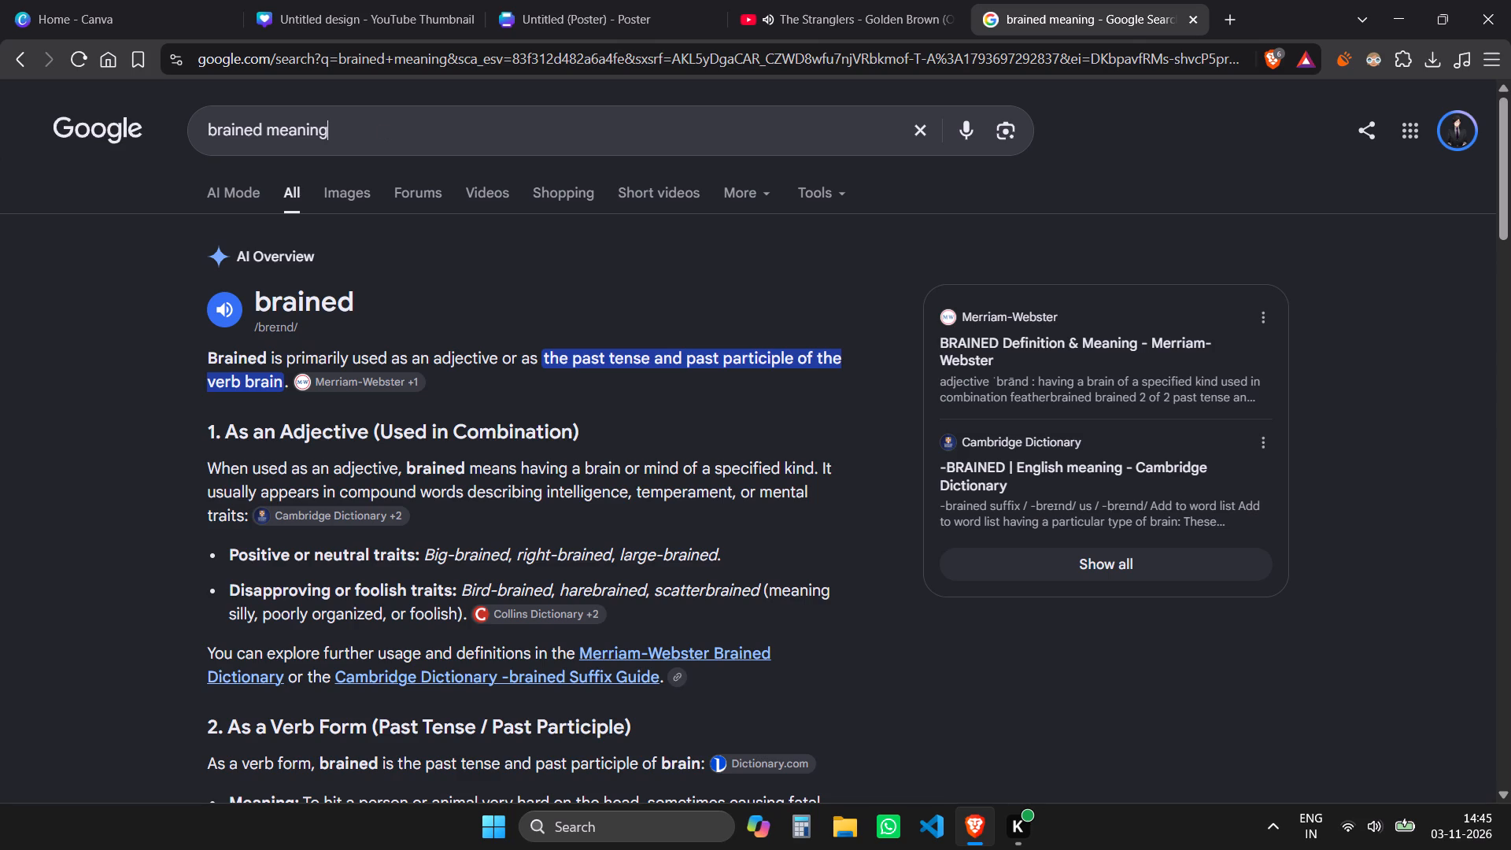
click(135, 321)
scroll(135, 326, down, 4)
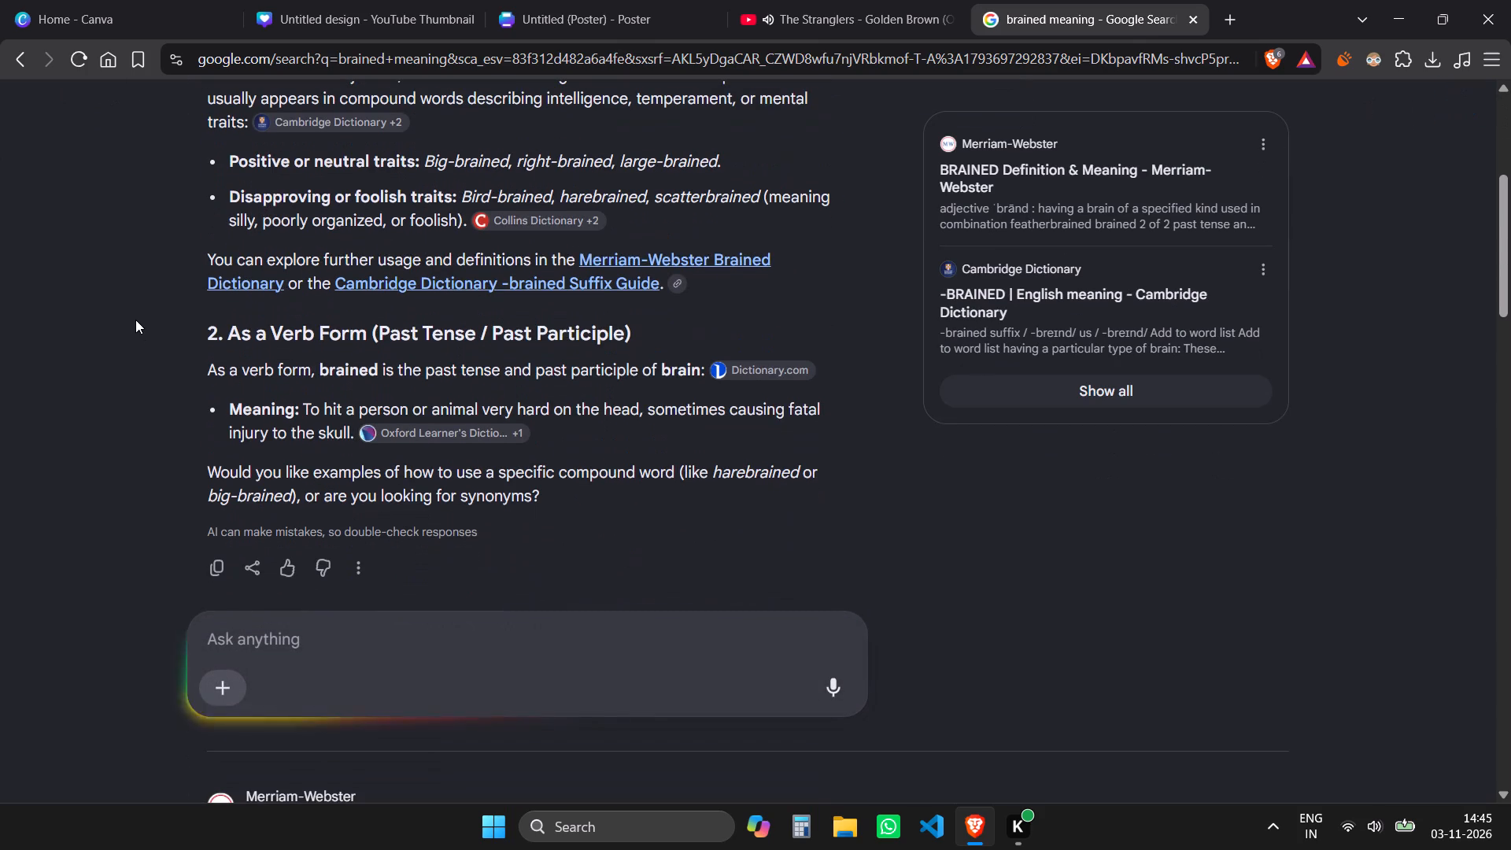
Return to the poster in Canva and set the transparency of the upper-left green connected-dots graphic to 70.
click(847, 0)
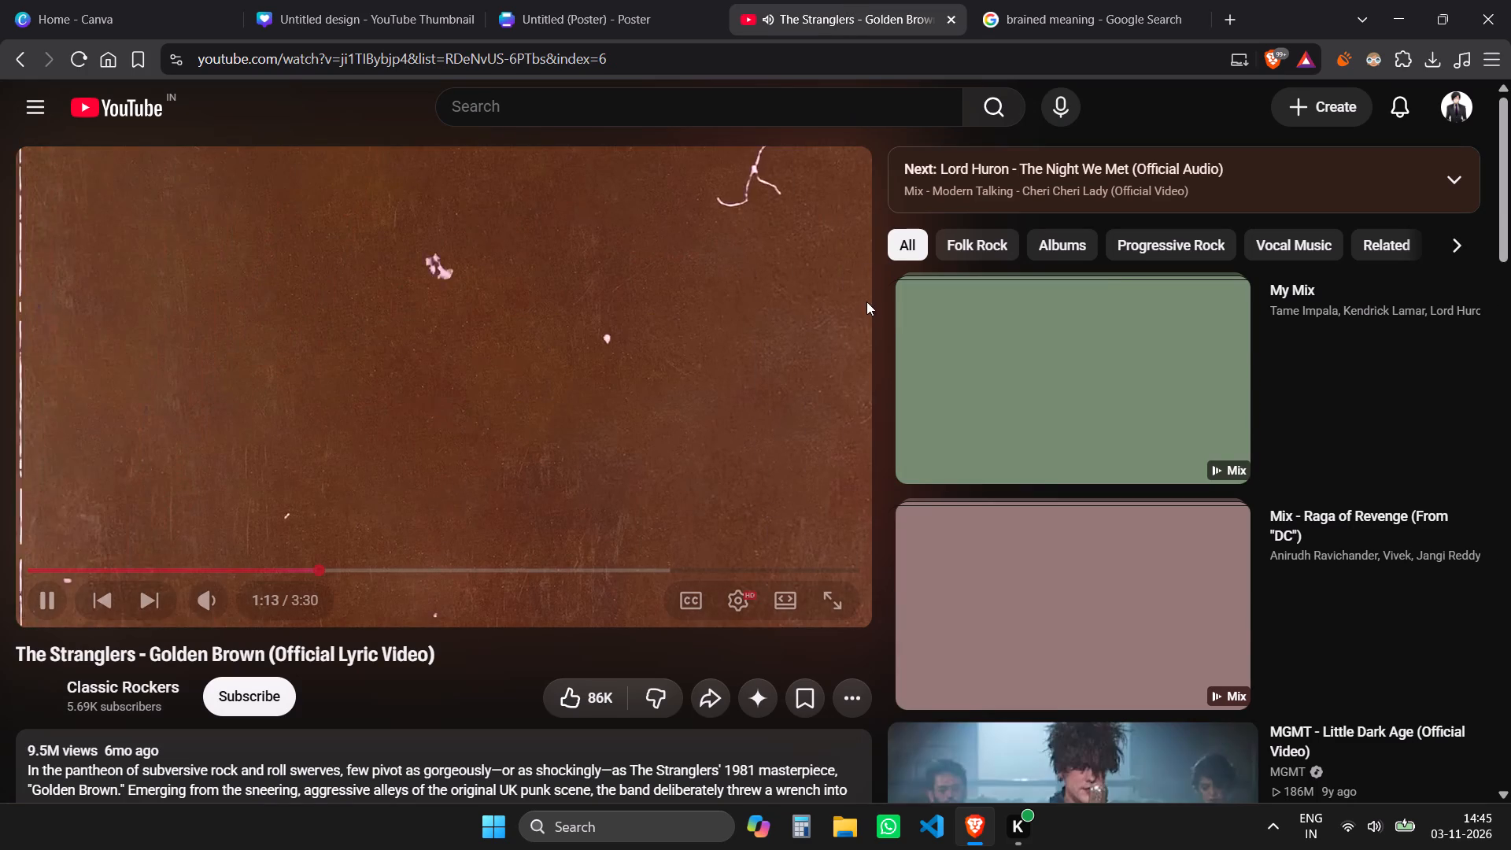
click(345, 0)
click(593, 9)
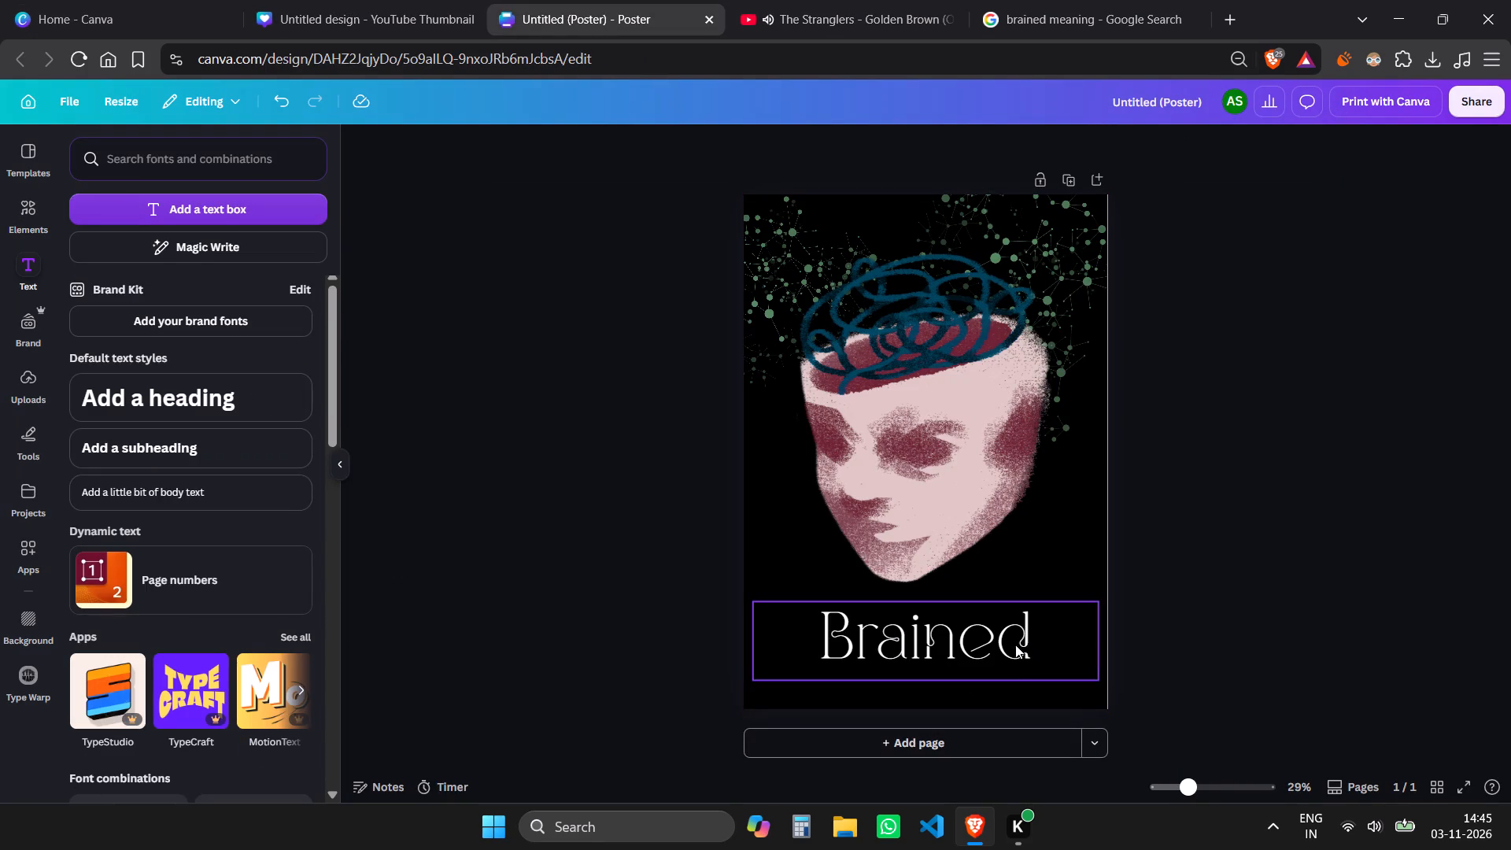
click(756, 230)
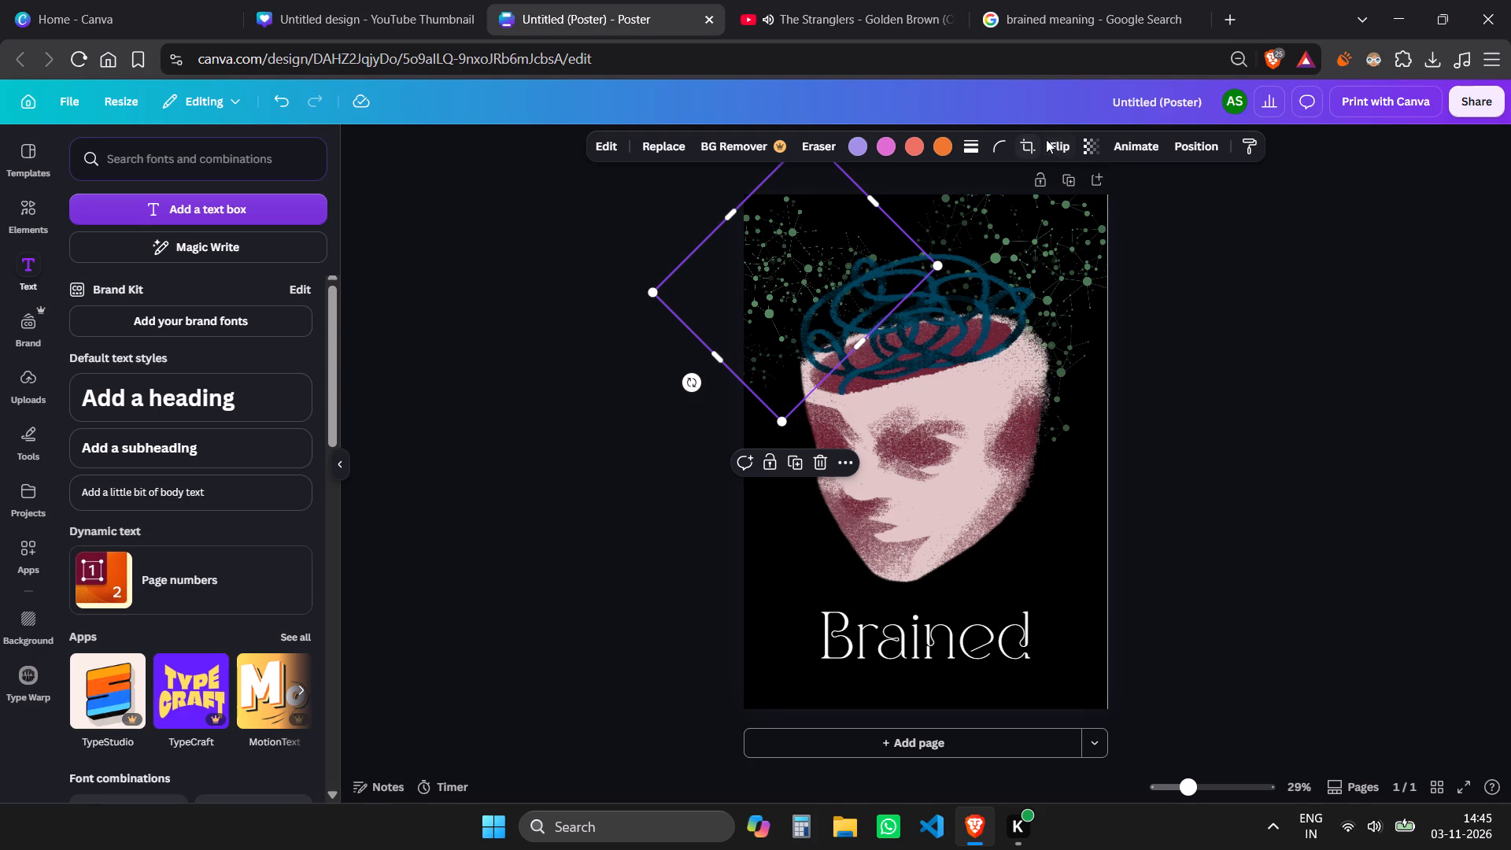
click(1081, 139)
drag(1124, 214, 1107, 222)
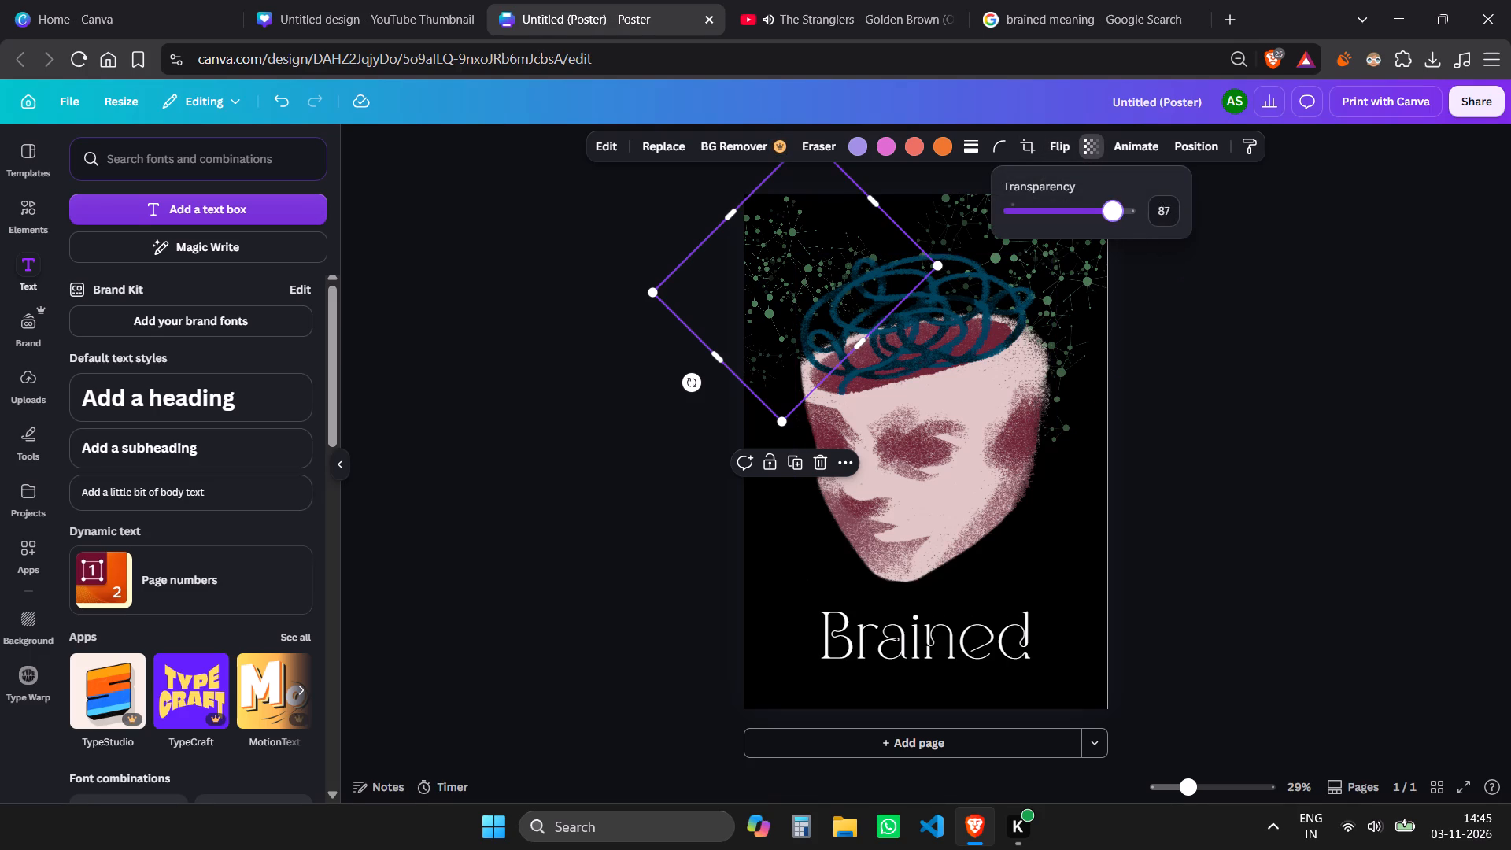
drag(1107, 222, 1085, 235)
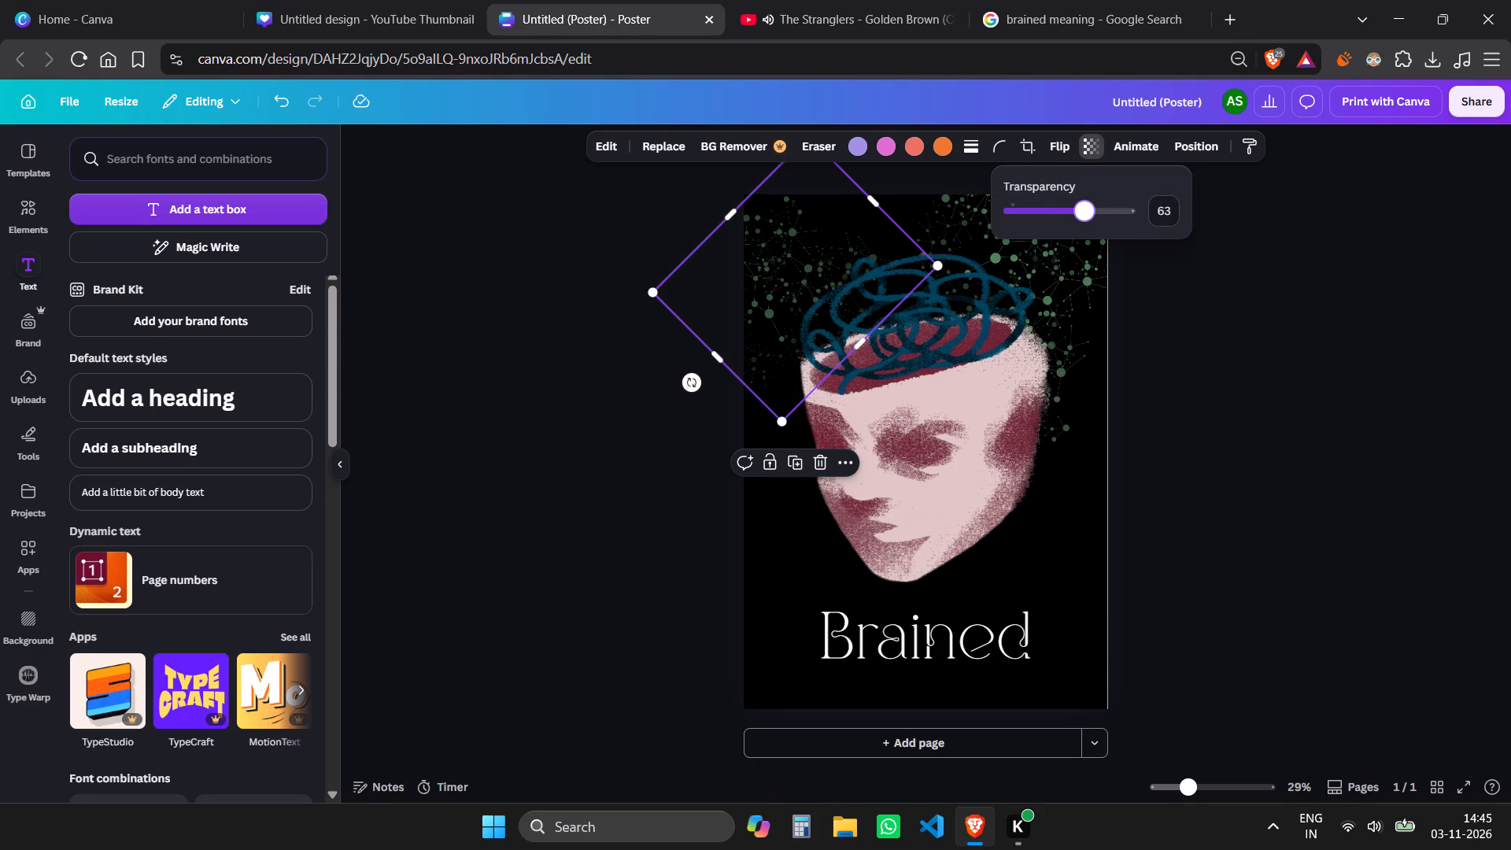
drag(1085, 235, 1093, 239)
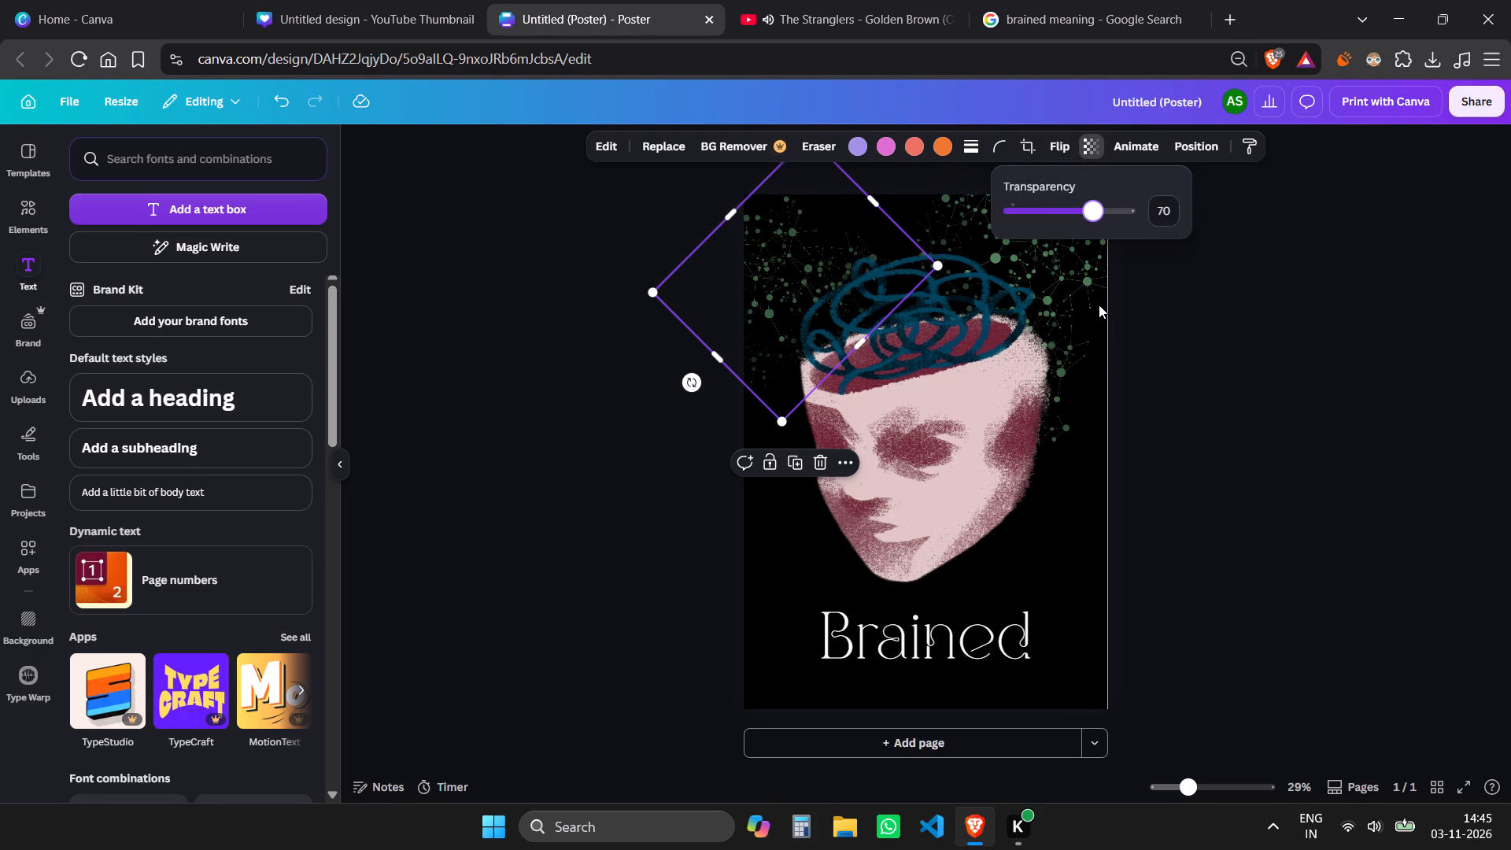
Dim the upper-right green connected-dots graphic by lowering its transparency value, and leave it deselected.
click(1099, 305)
click(1082, 145)
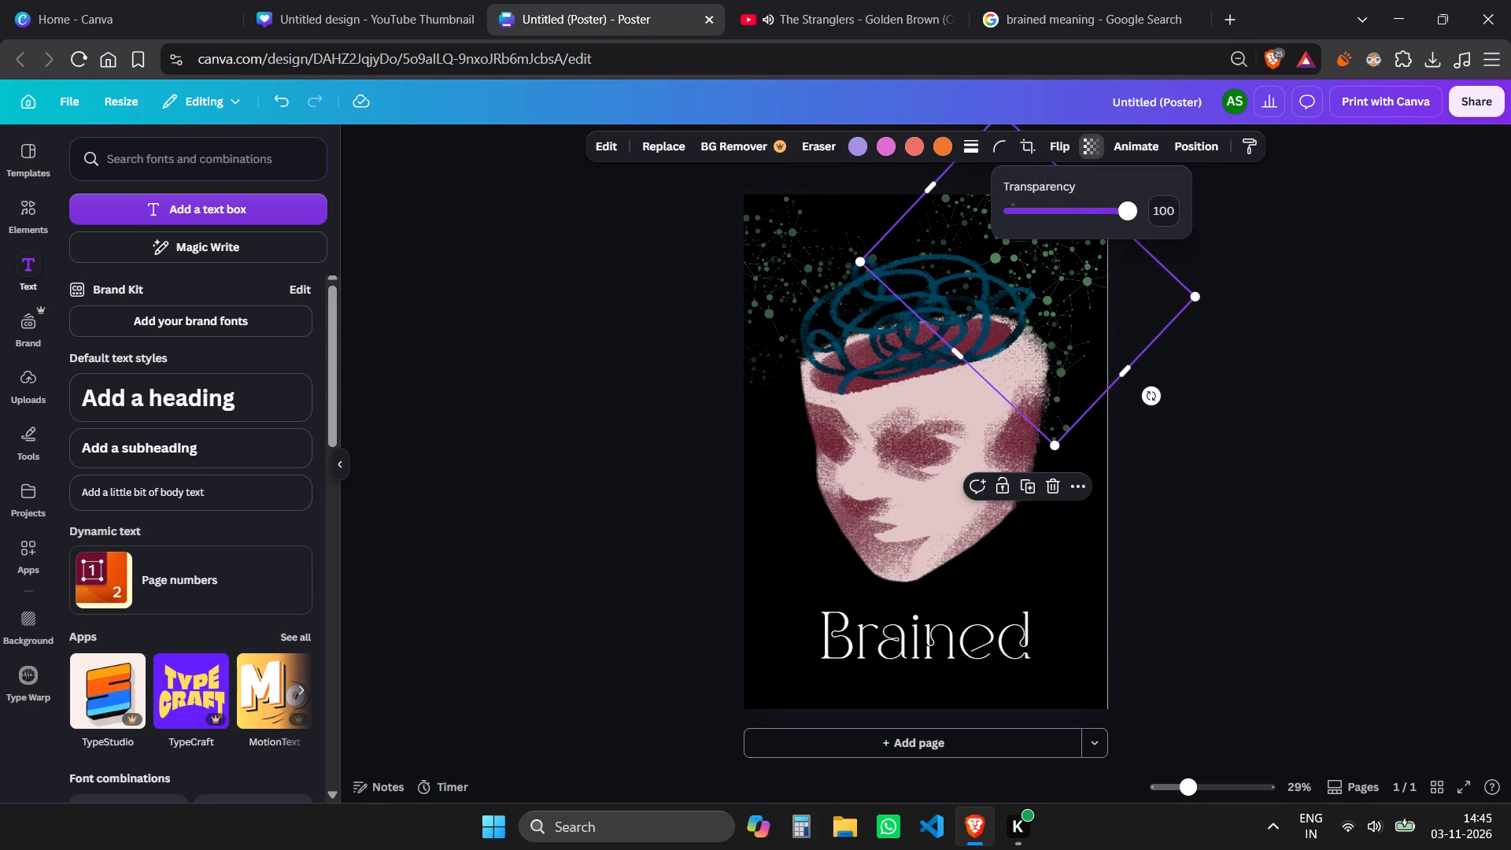
drag(1121, 217, 1106, 249)
click(1280, 320)
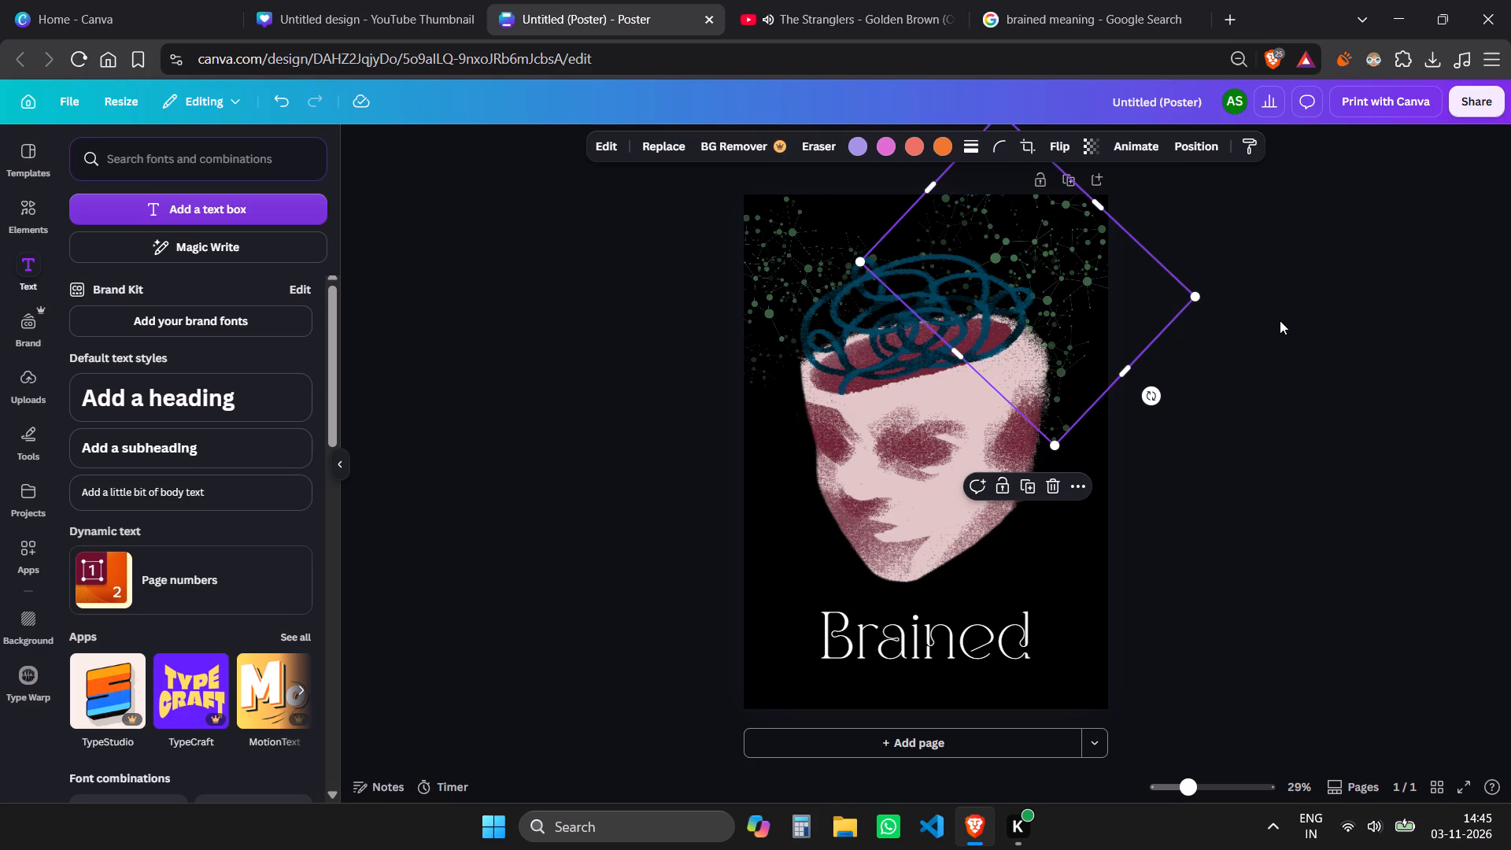
click(1280, 320)
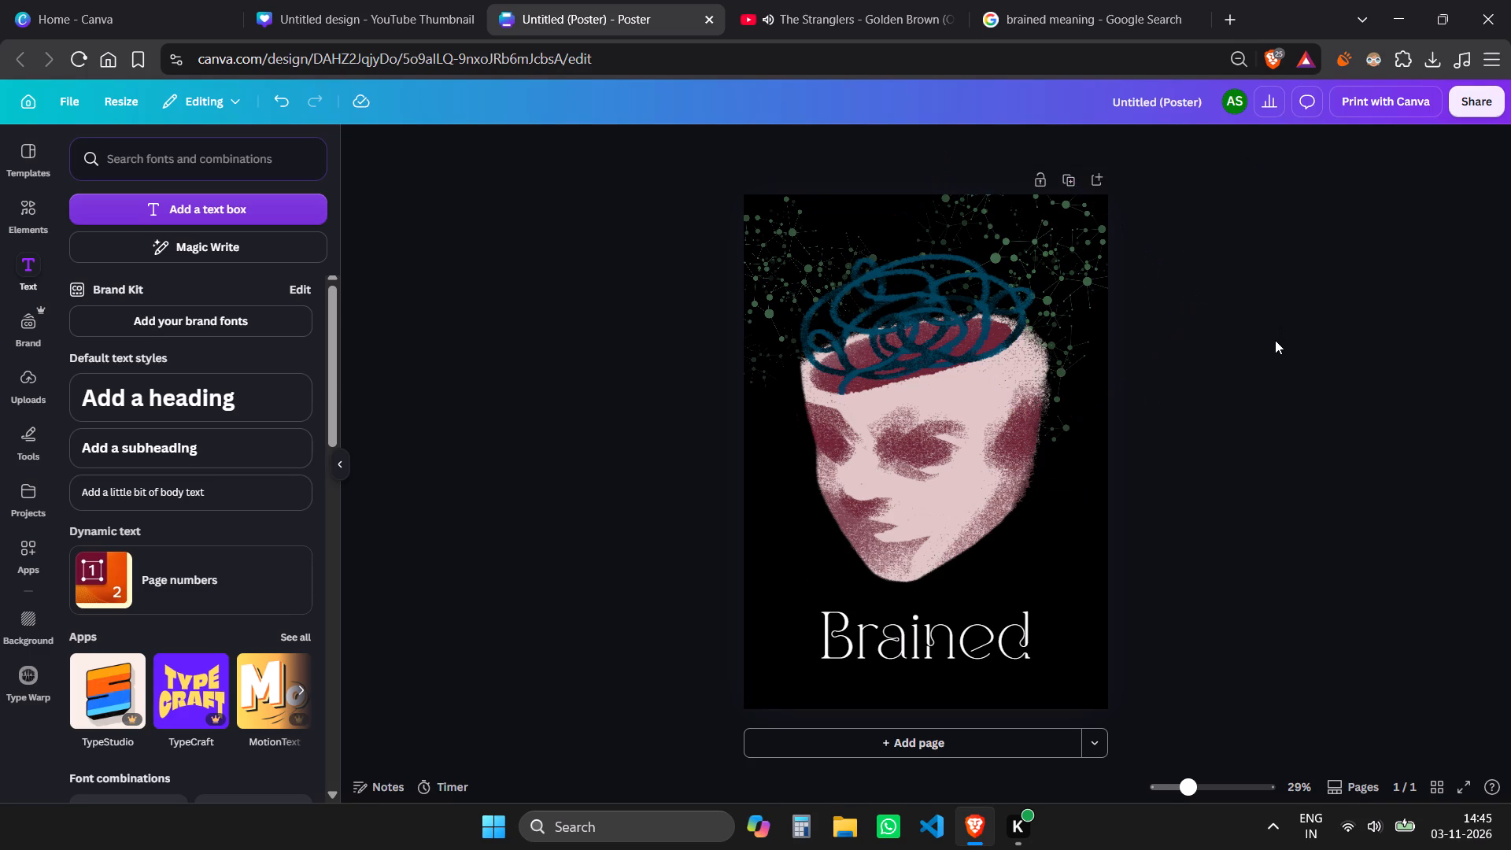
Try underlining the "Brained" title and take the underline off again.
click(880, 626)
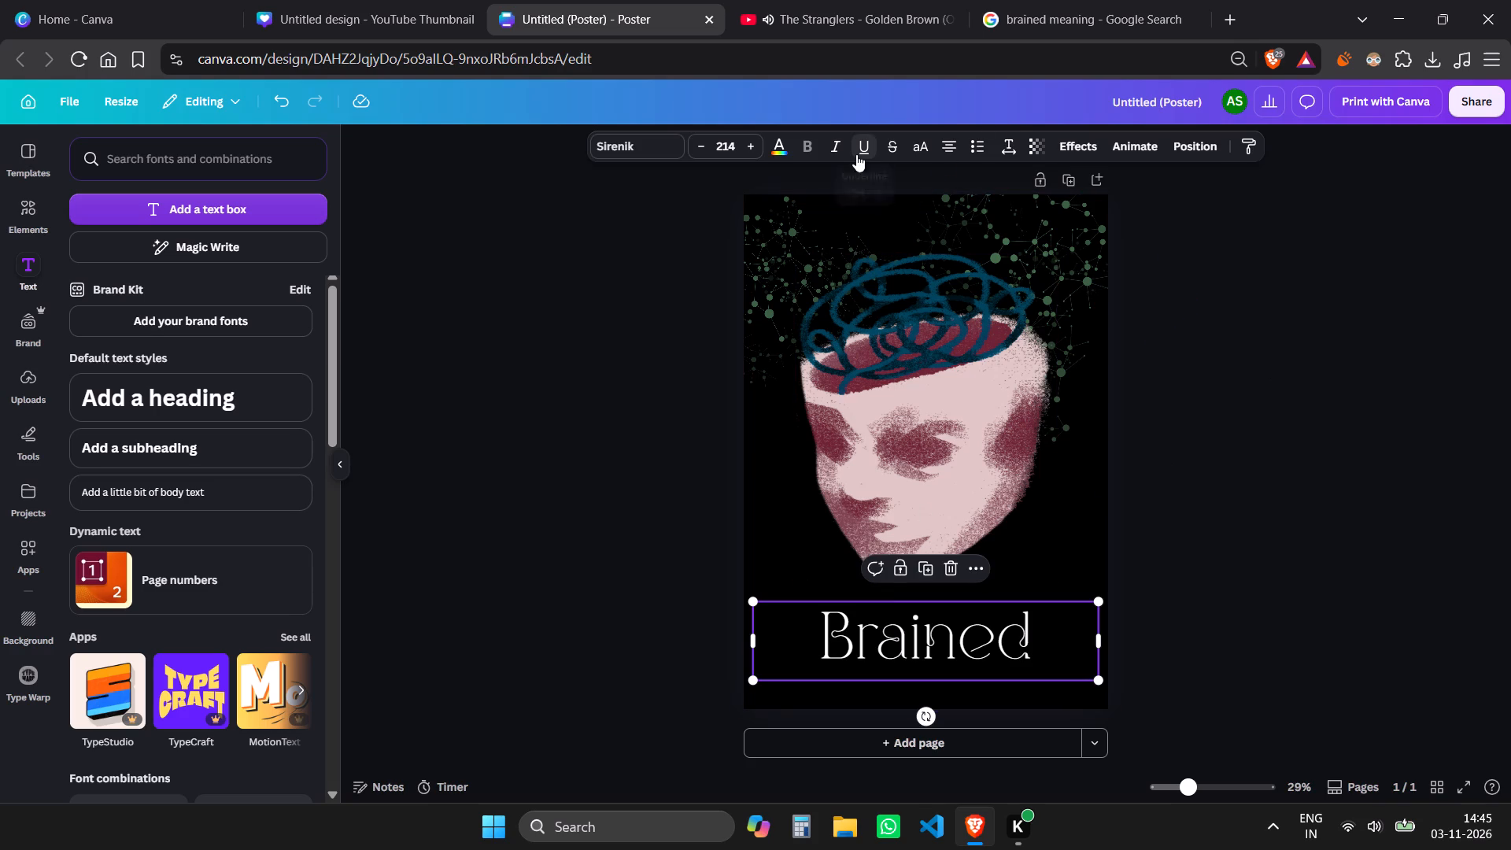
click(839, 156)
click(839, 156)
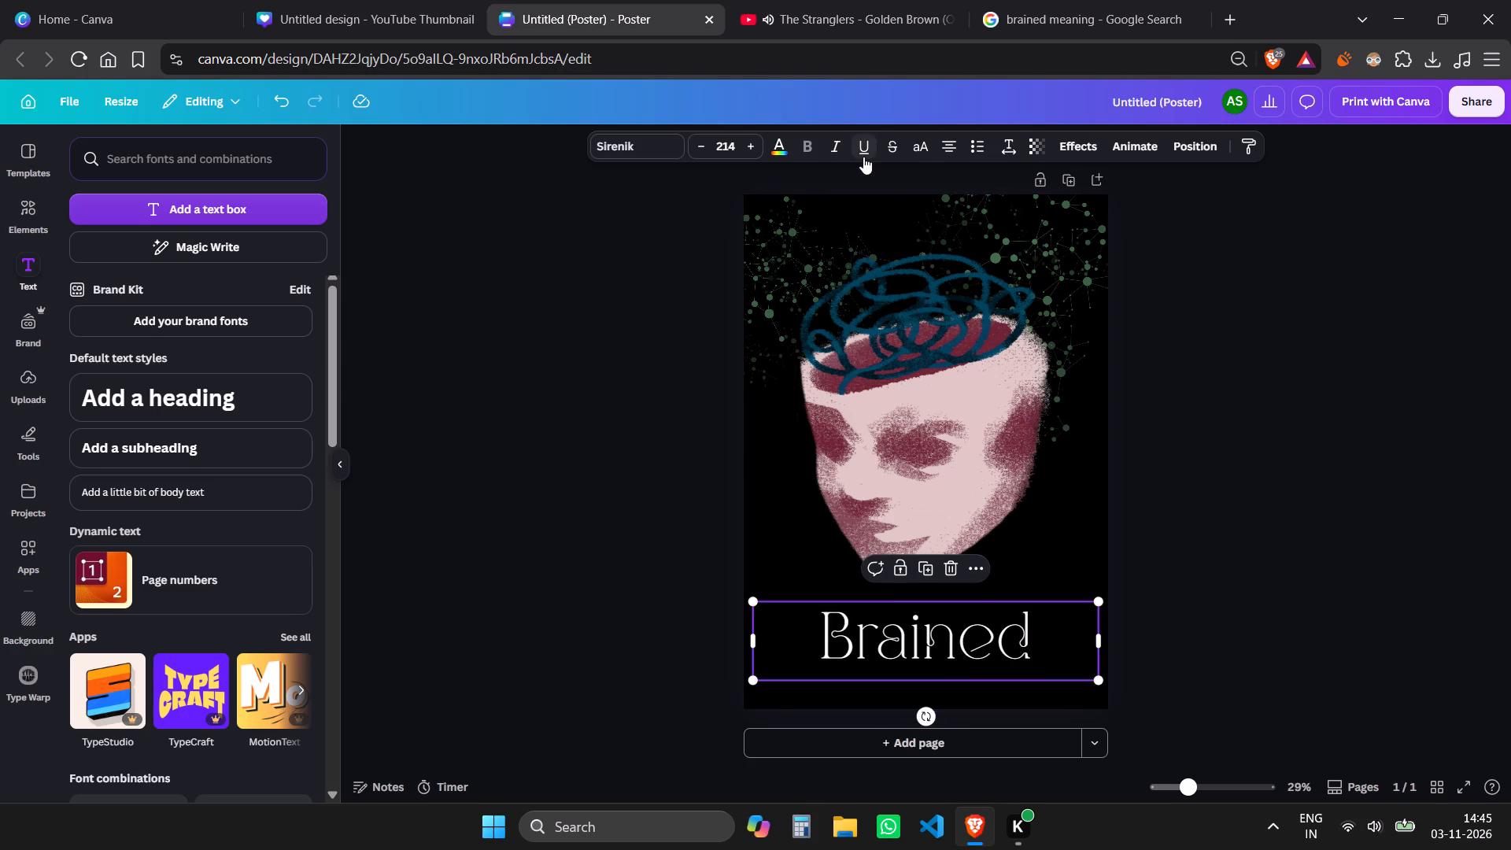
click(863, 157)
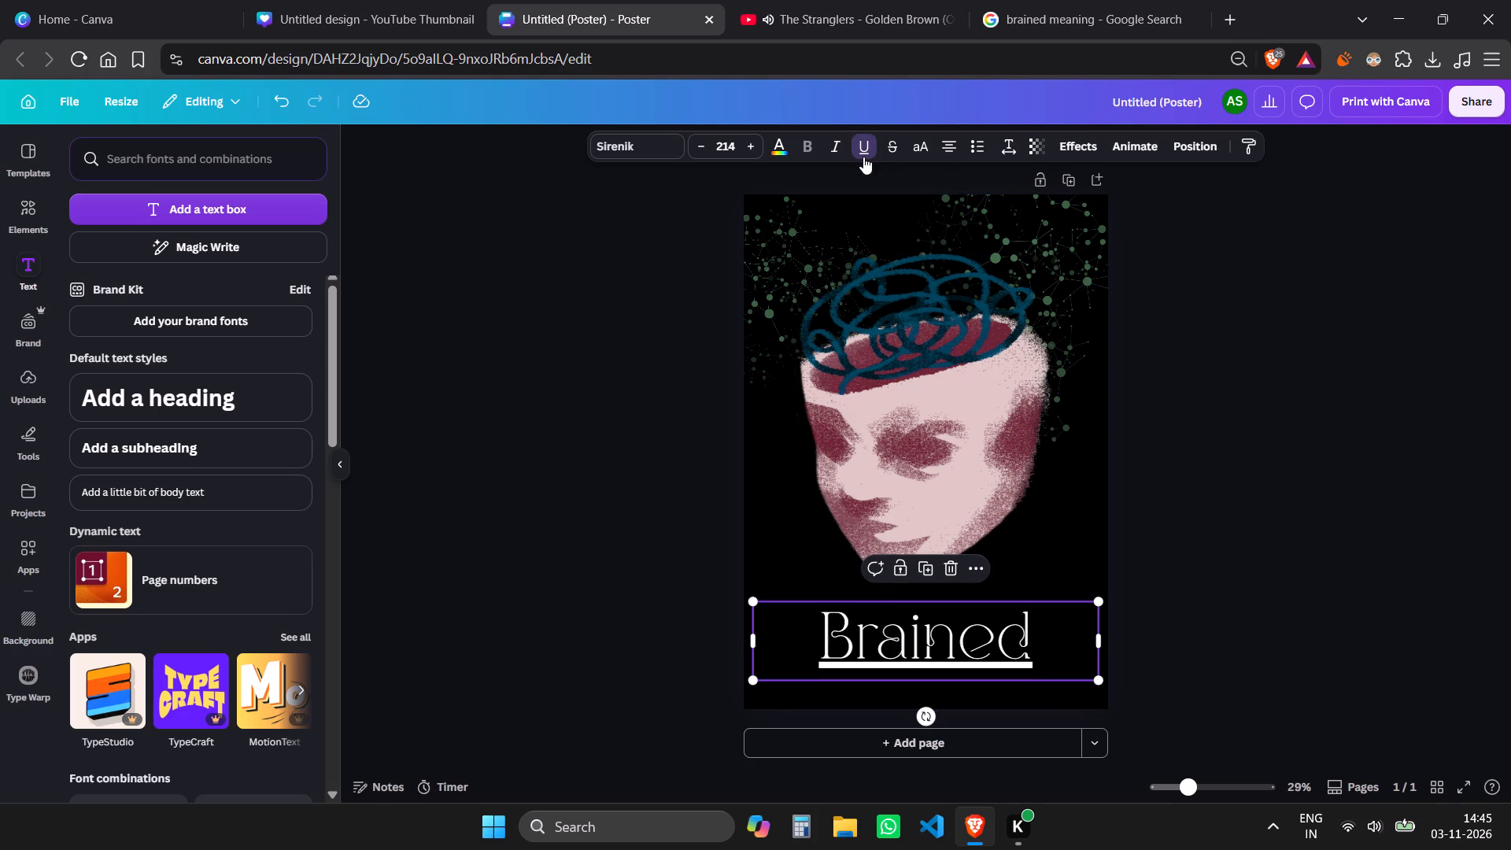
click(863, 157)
Set the letter spacing of the "Brained" title to 100 and leave it deselected.
click(1004, 149)
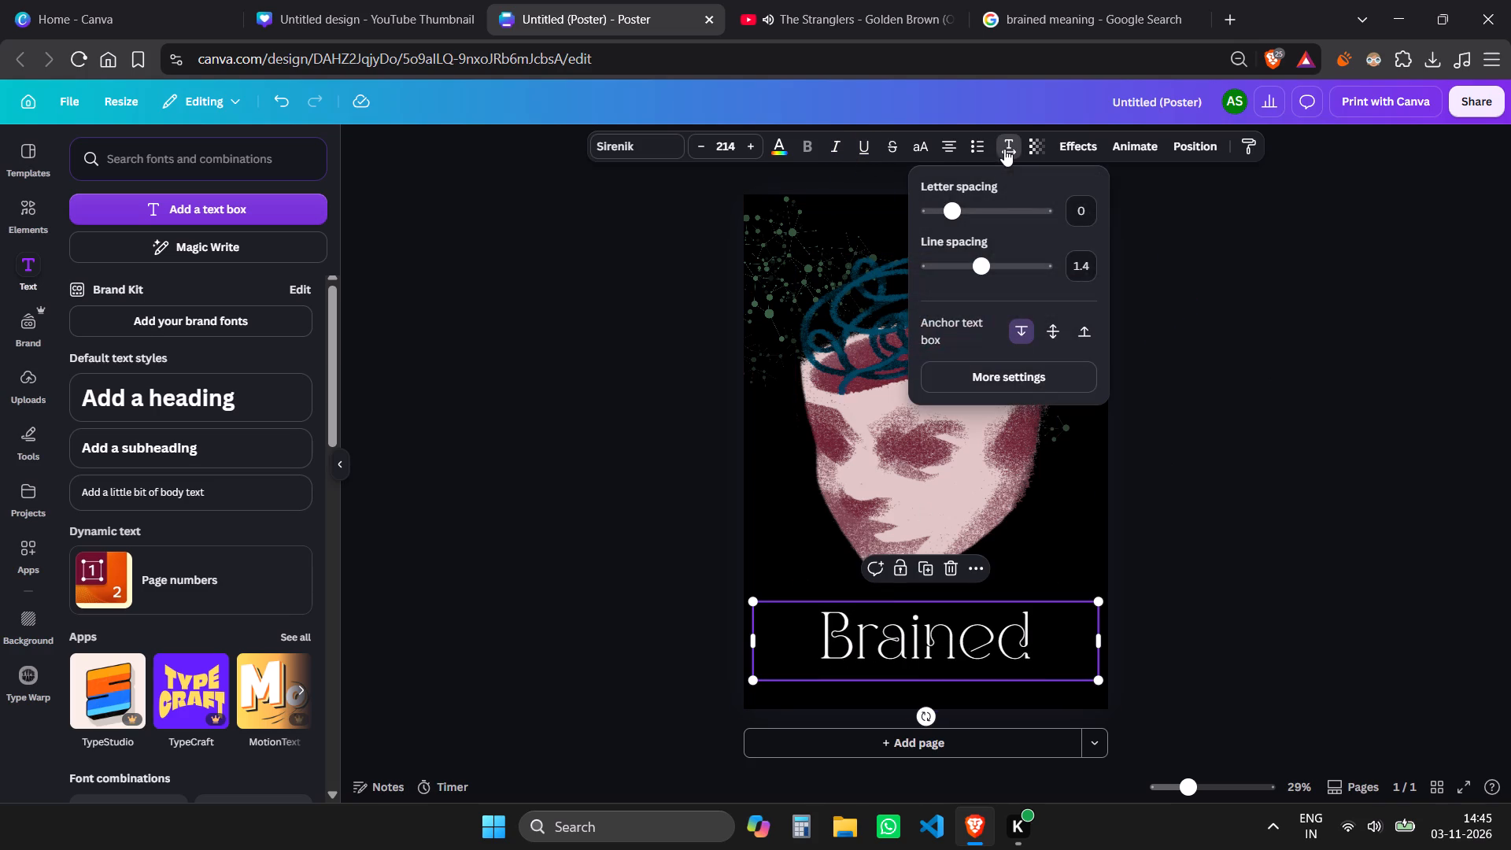
drag(952, 216, 962, 223)
double_click(1076, 213)
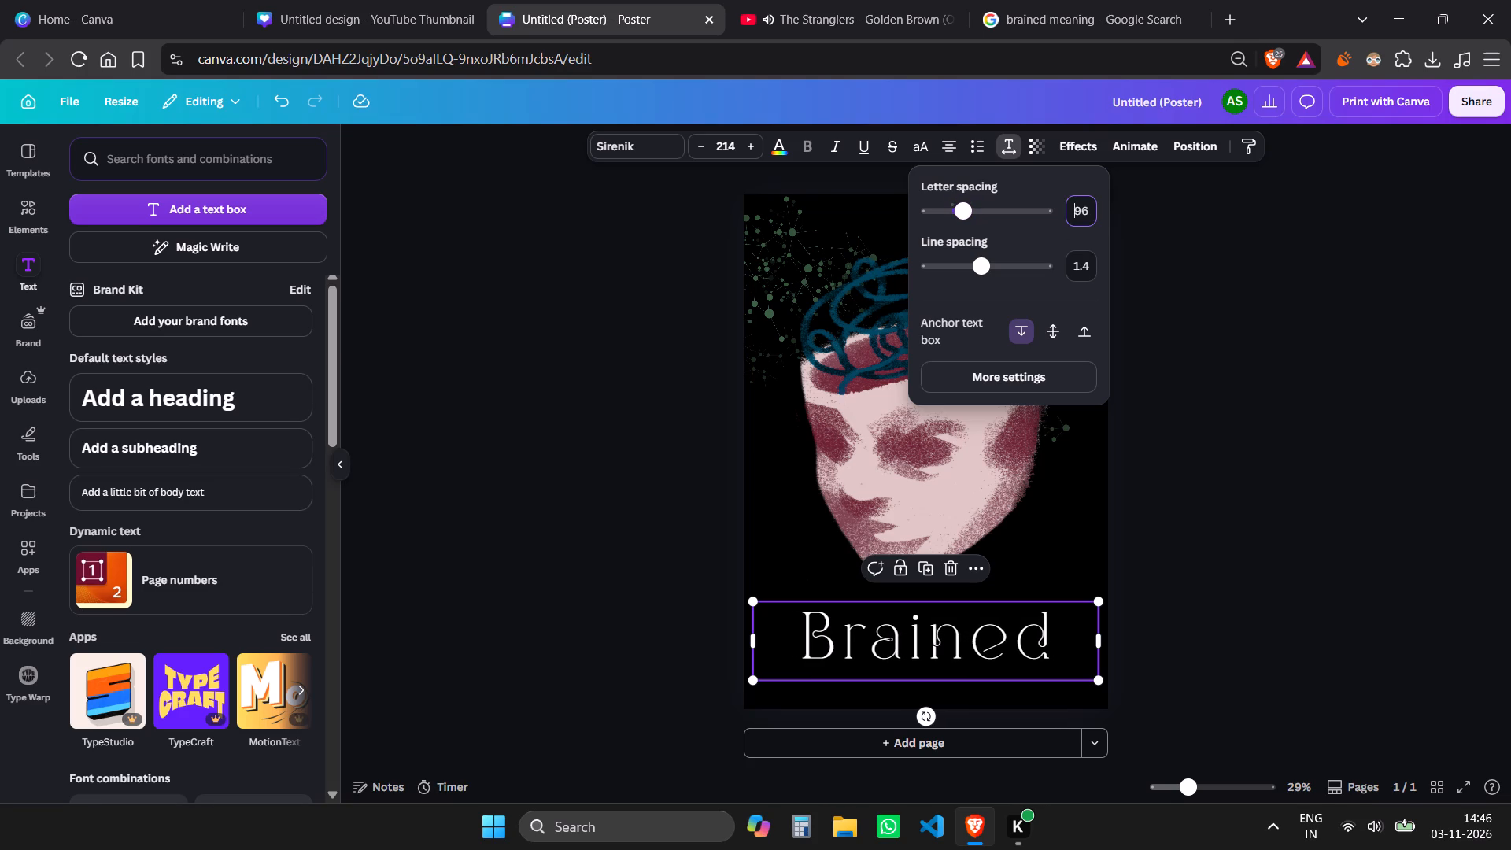
text(100)
key(Return)
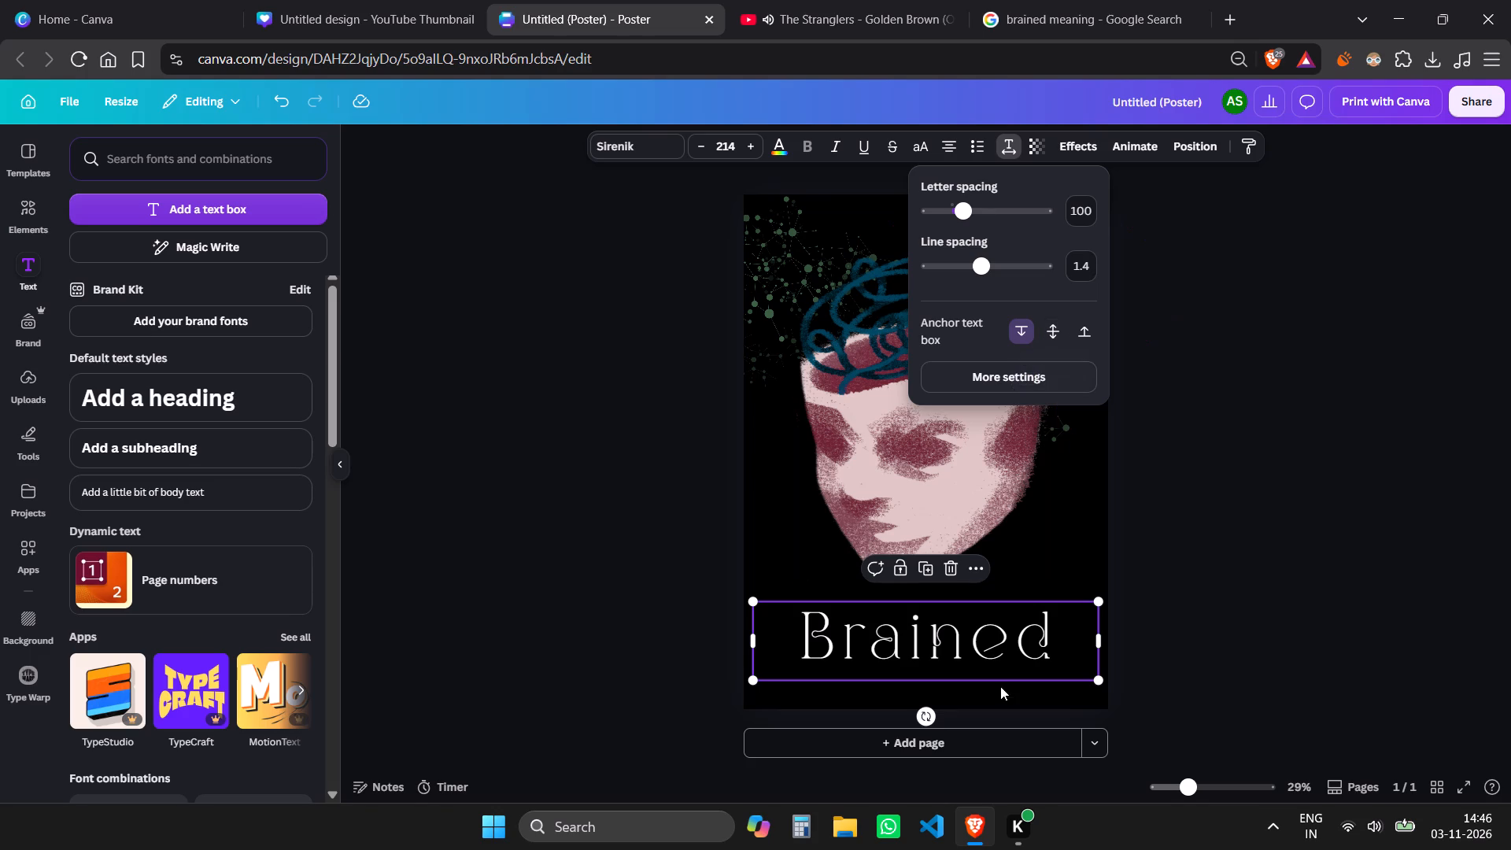
click(1130, 574)
click(1130, 574)
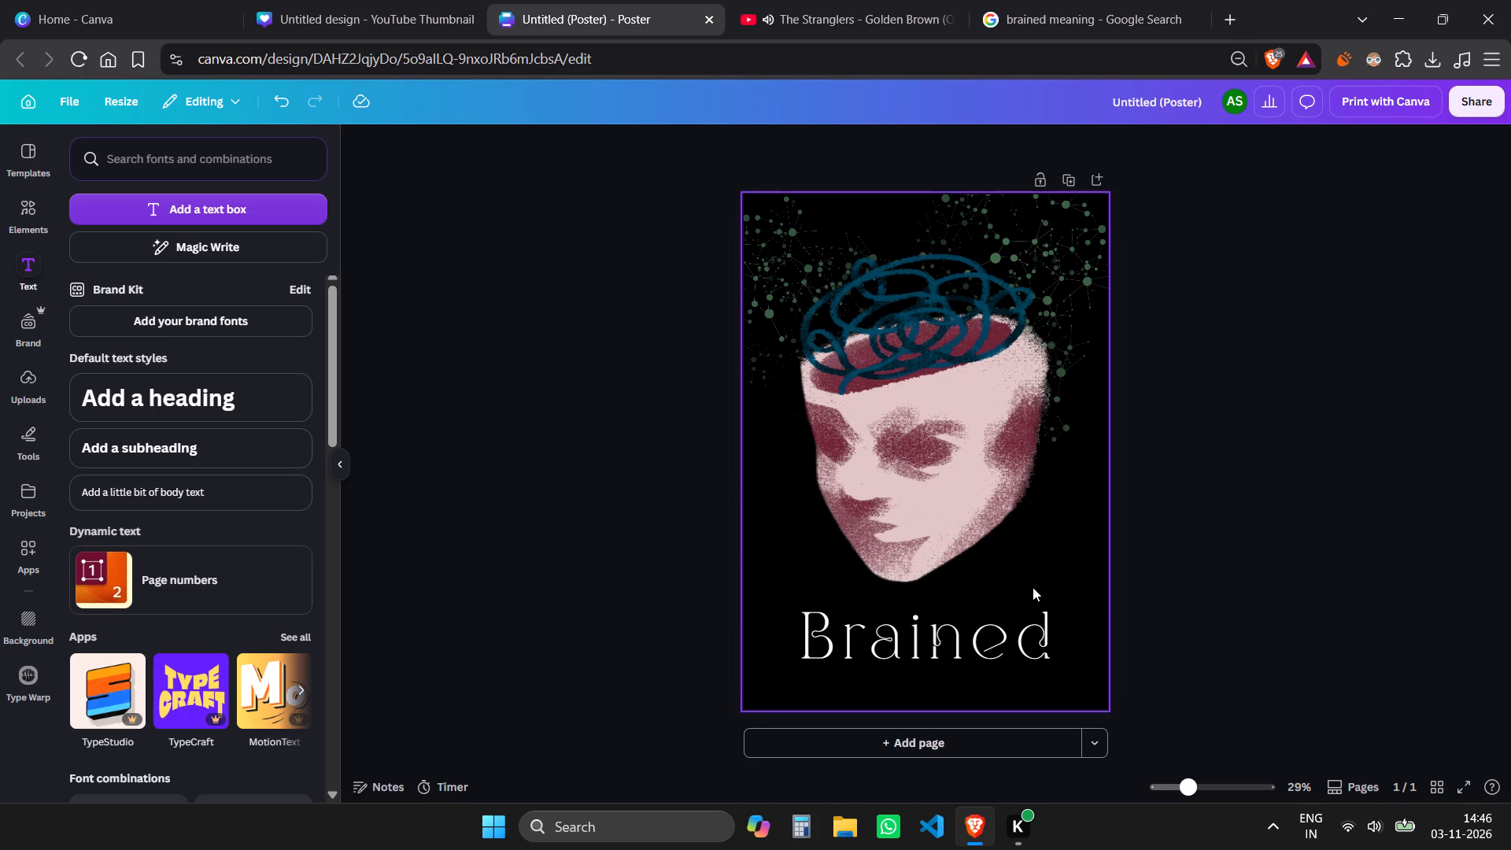
Move the "Brained" title slightly up towards the head graphic, keeping it horizontally centred on the poster.
click(1026, 641)
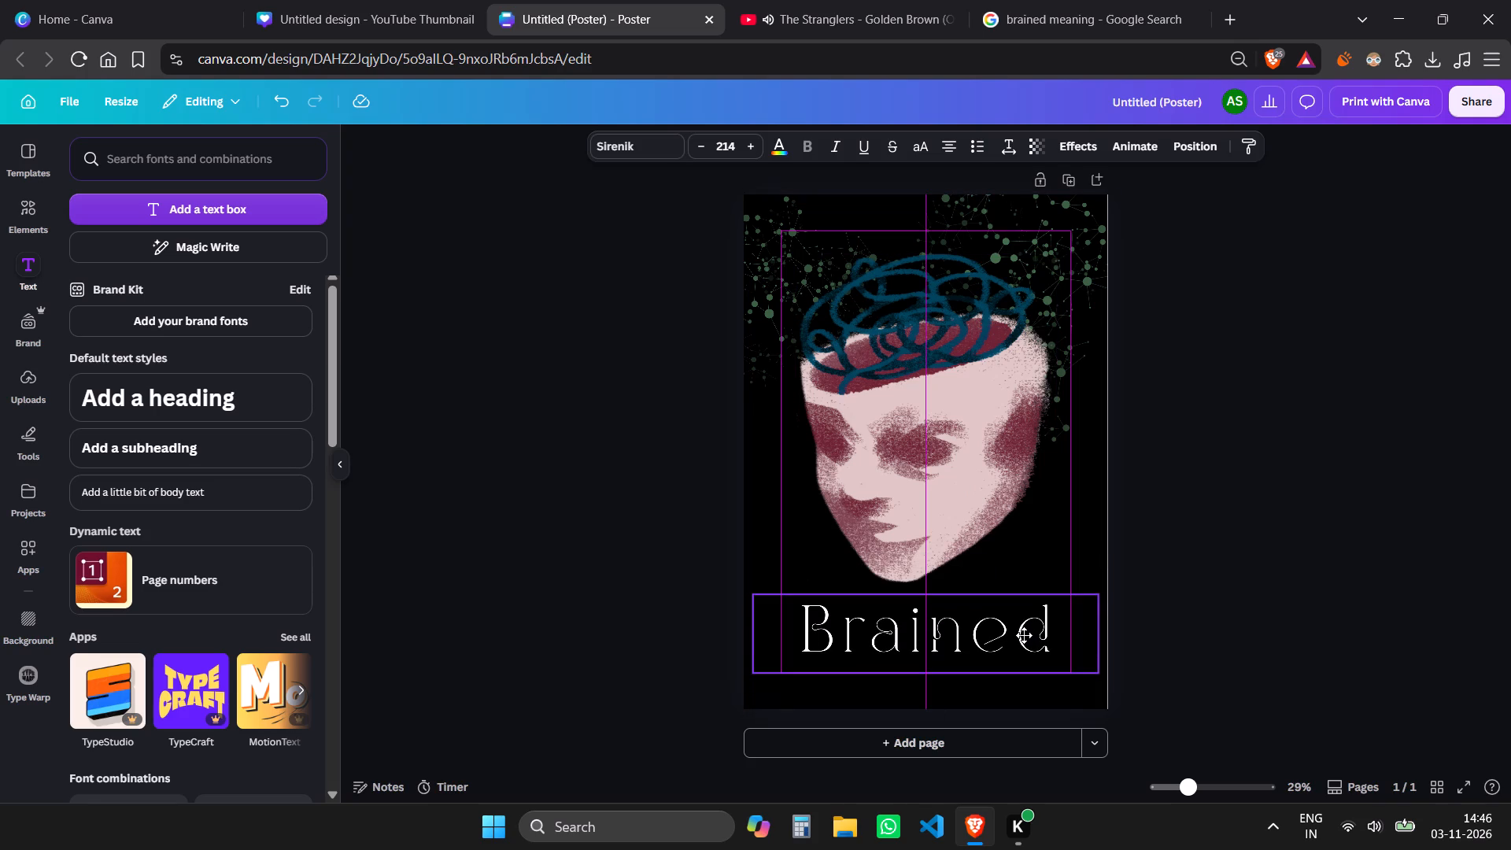
click(1277, 559)
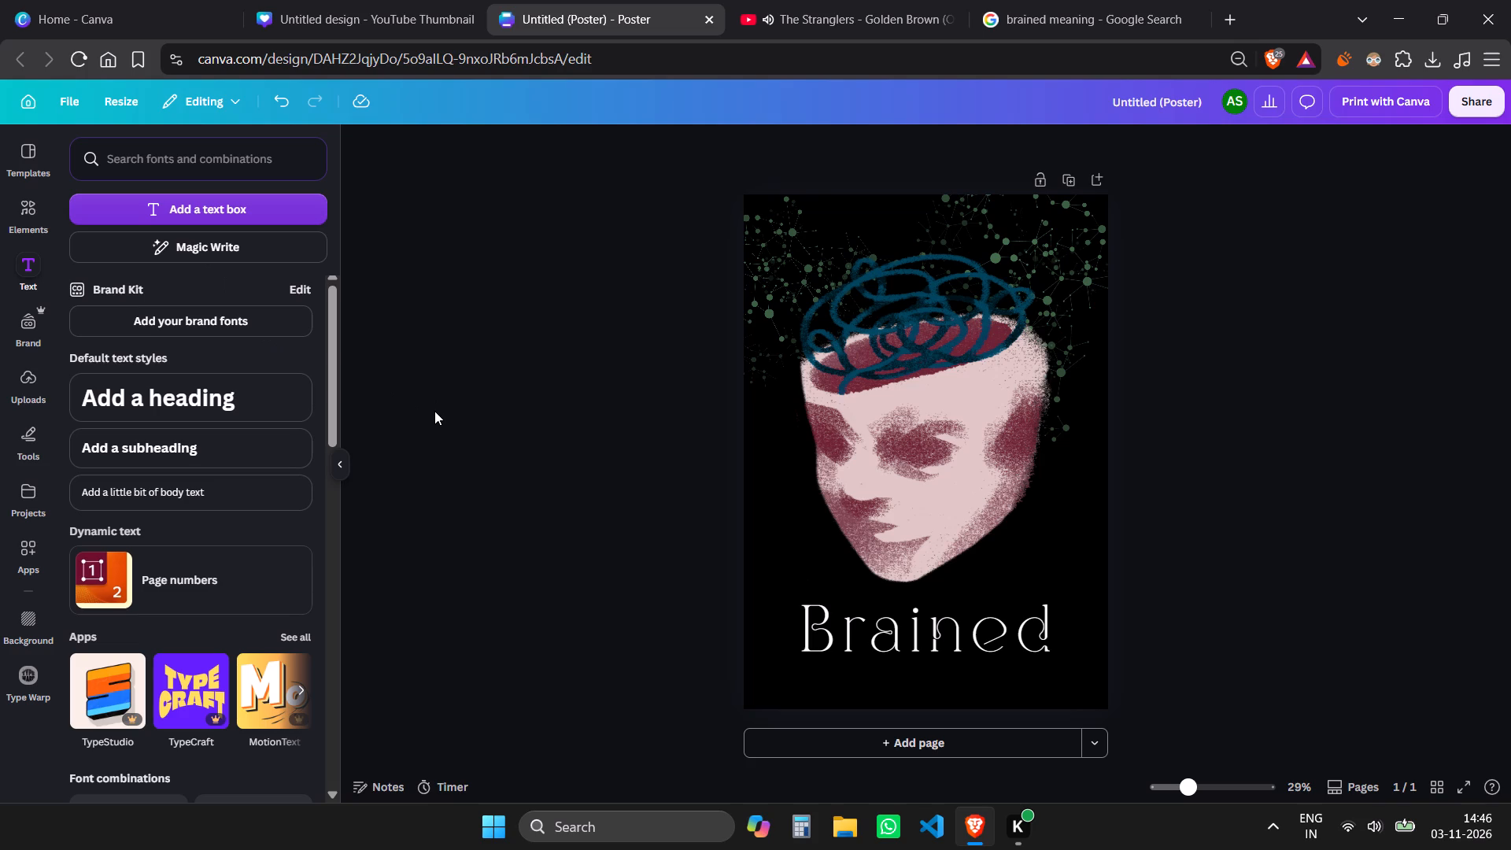
Browse the font combinations and the graphics collections for further decoration ideas for the poster.
scroll(213, 596, down, 5)
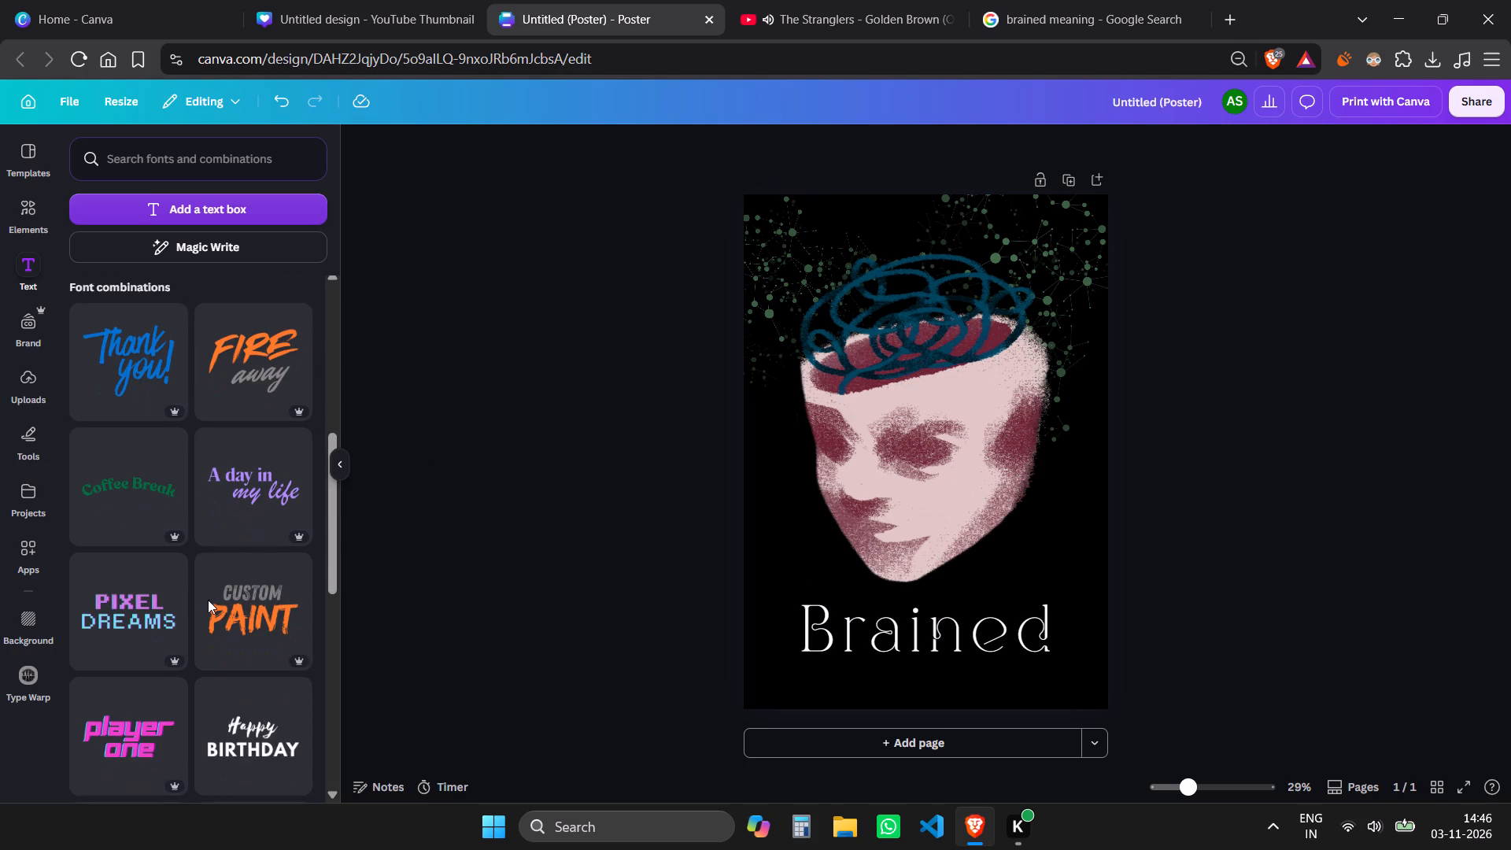
scroll(220, 550, down, 6)
scroll(220, 550, up, 8)
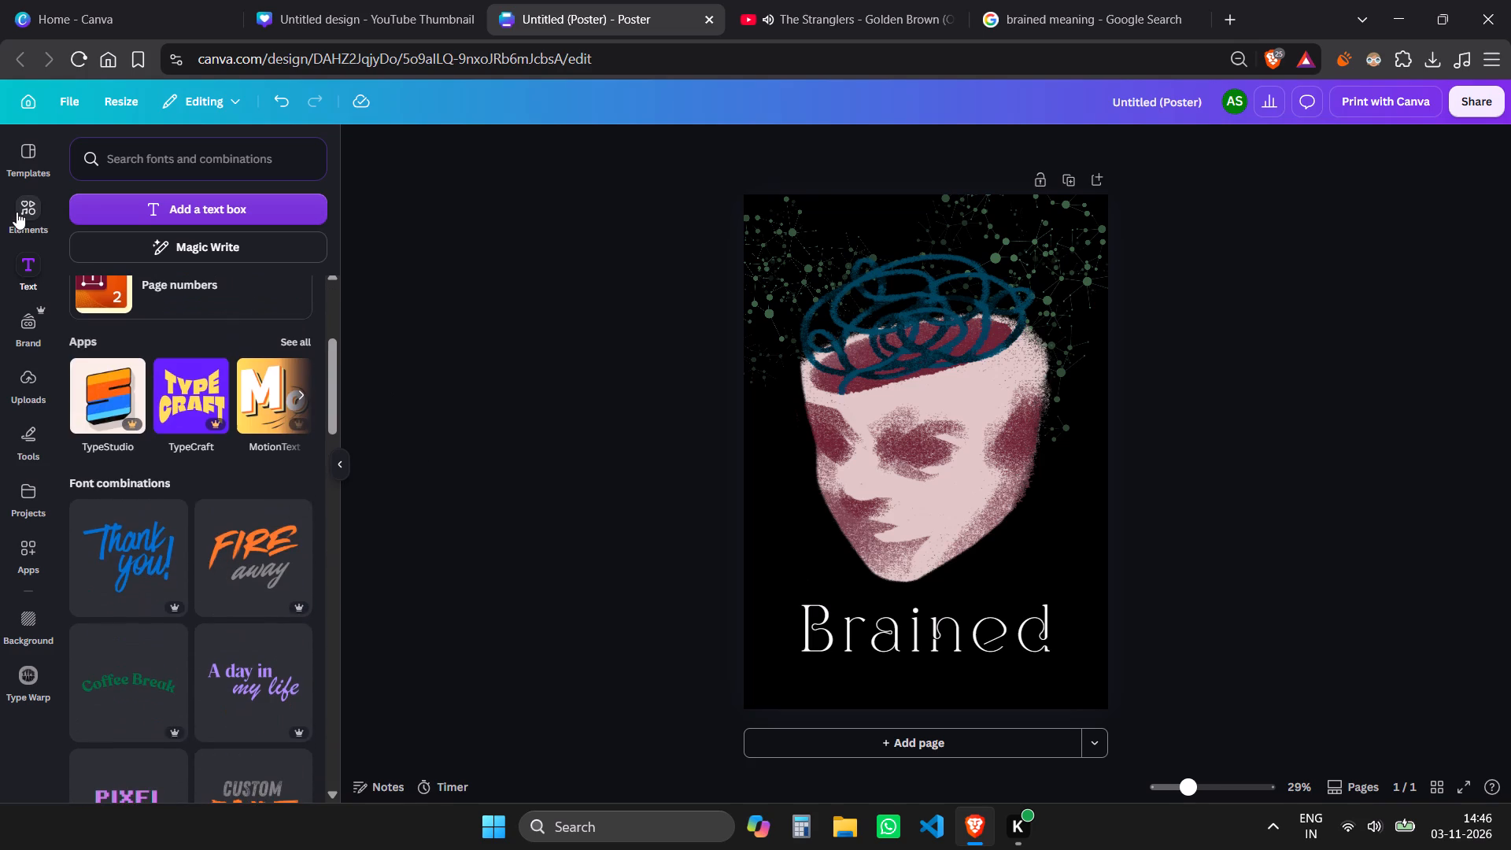
click(17, 212)
scroll(242, 490, down, 4)
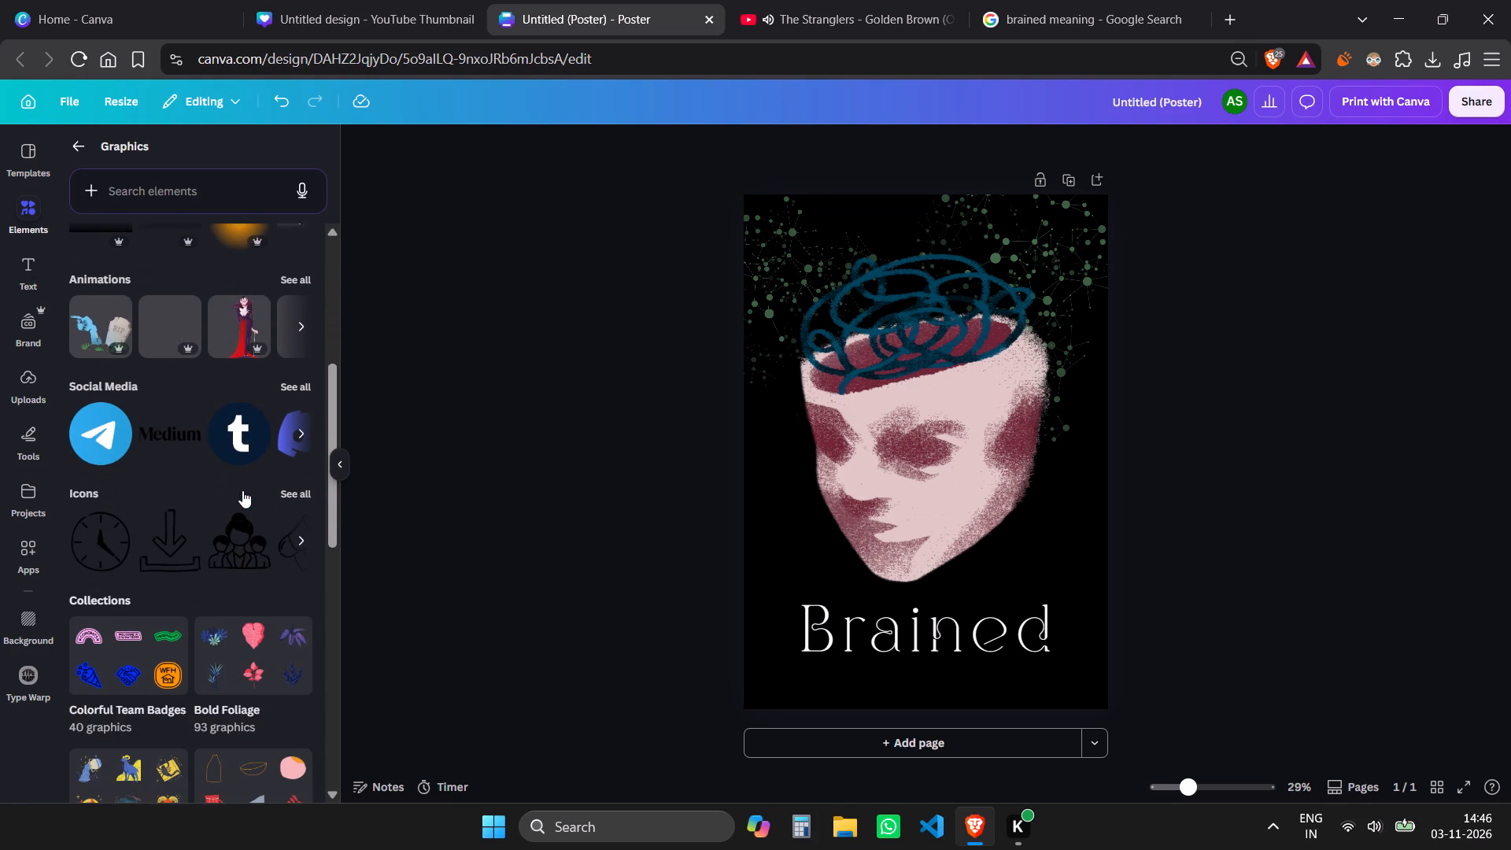
scroll(242, 490, down, 4)
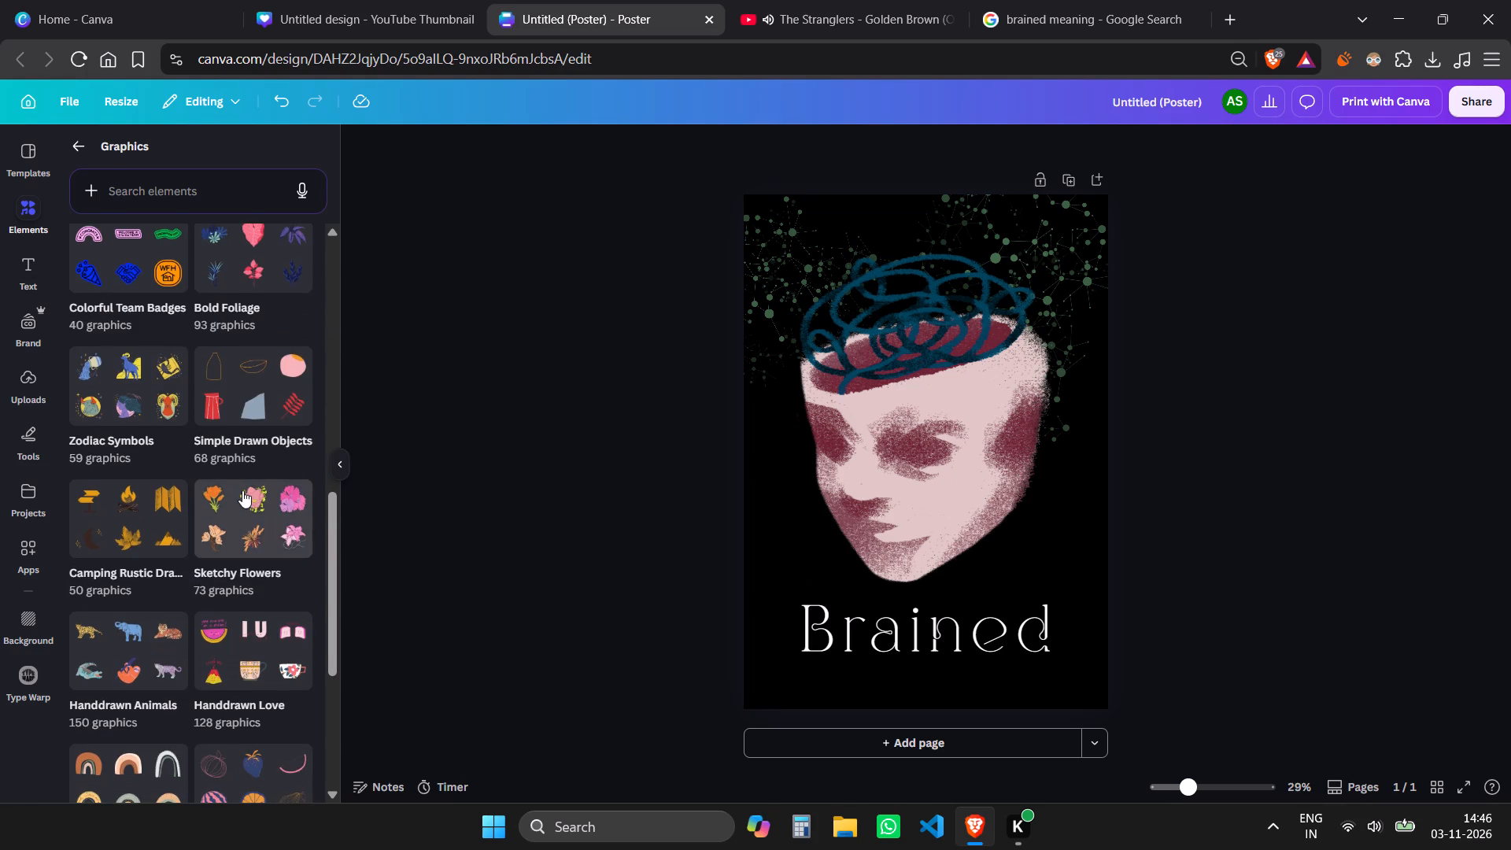
scroll(242, 490, down, 4)
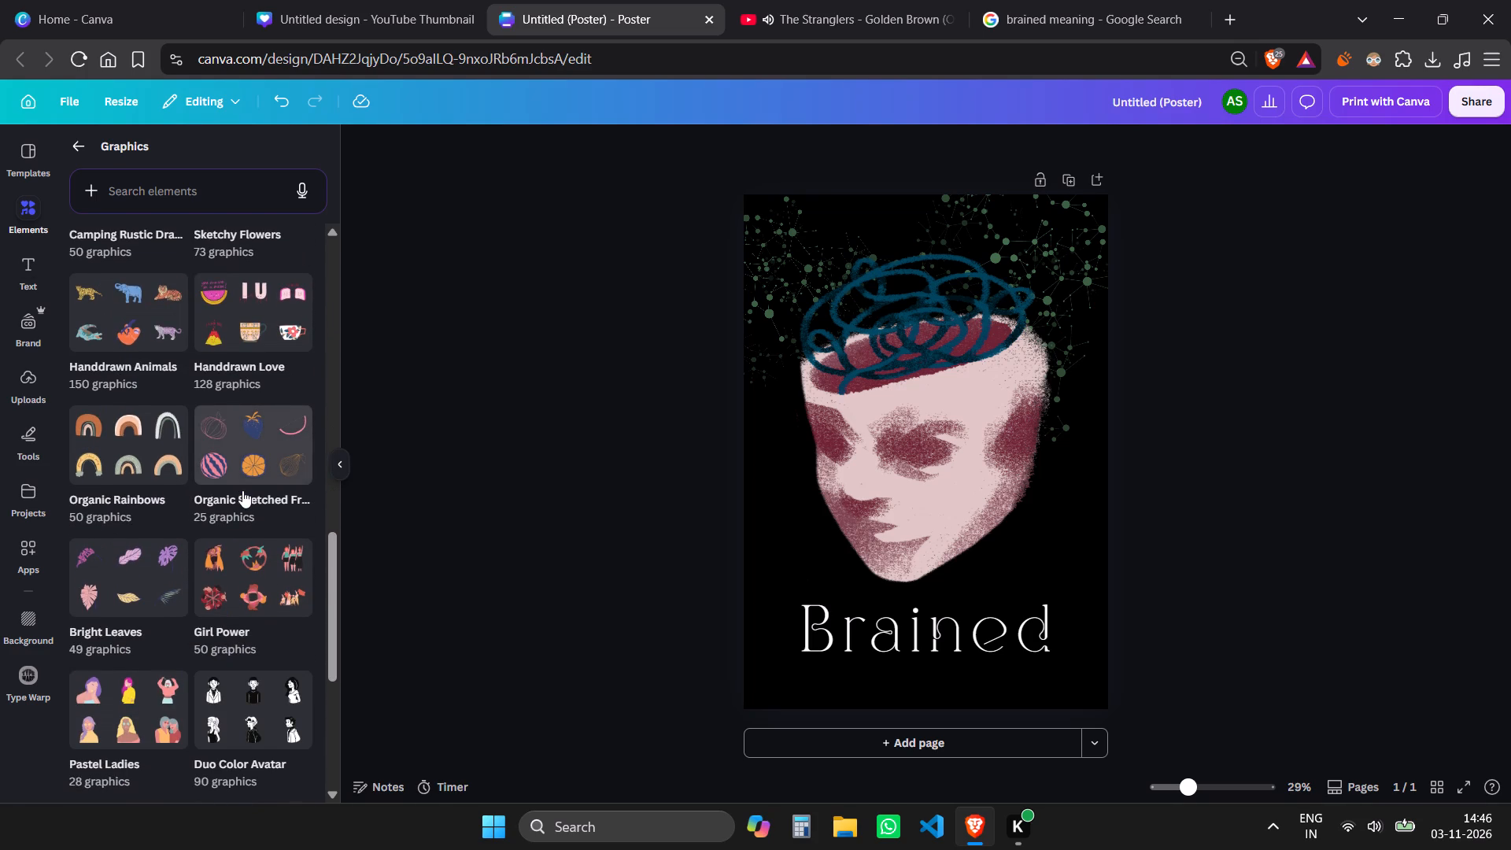
scroll(242, 490, down, 5)
Search the graphics library for "science" and look through the results for a suitable accent.
click(253, 190)
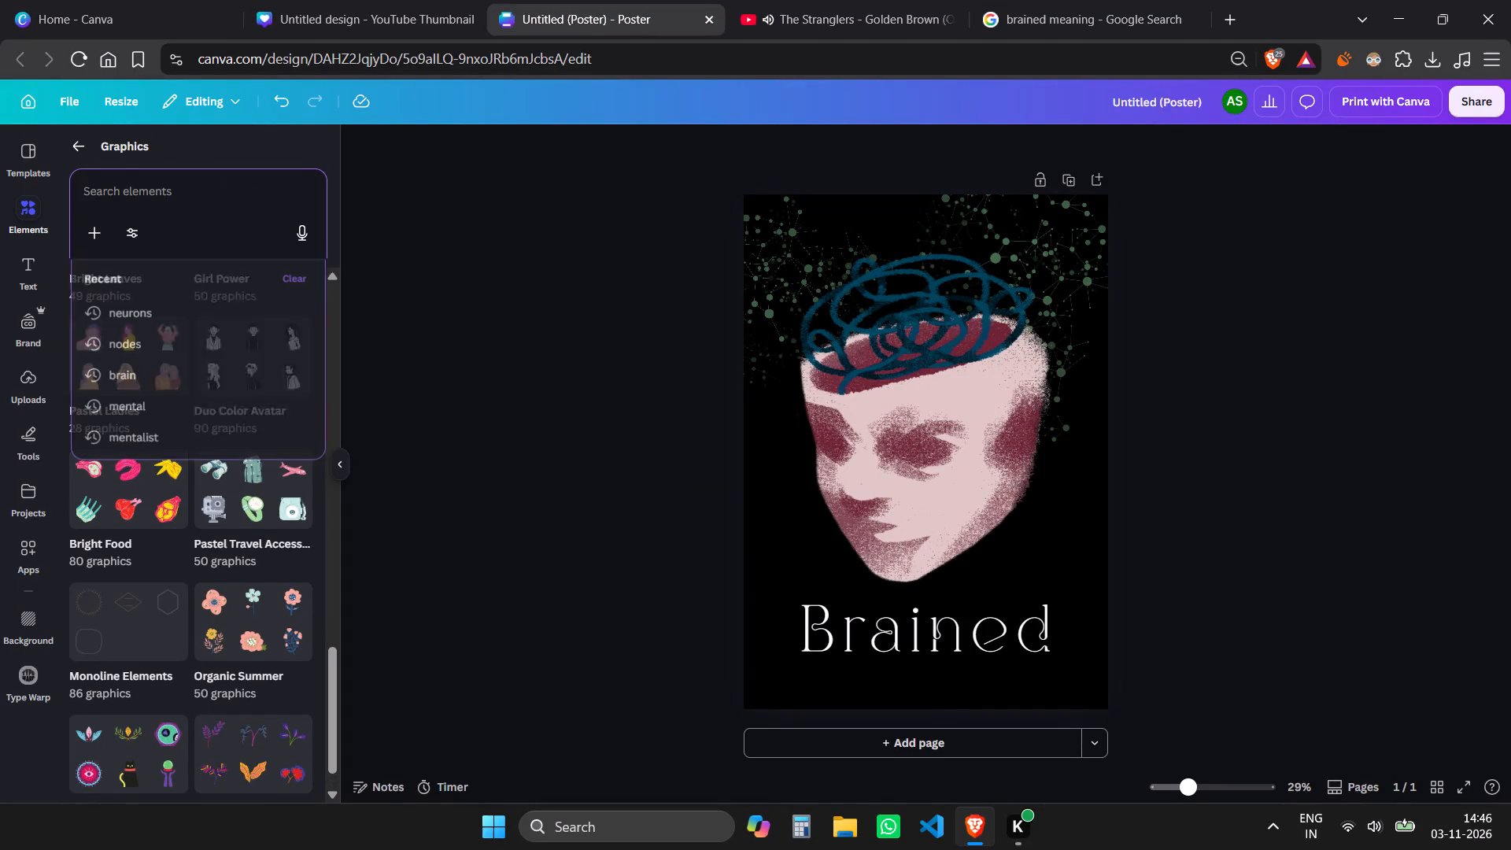
text(science')
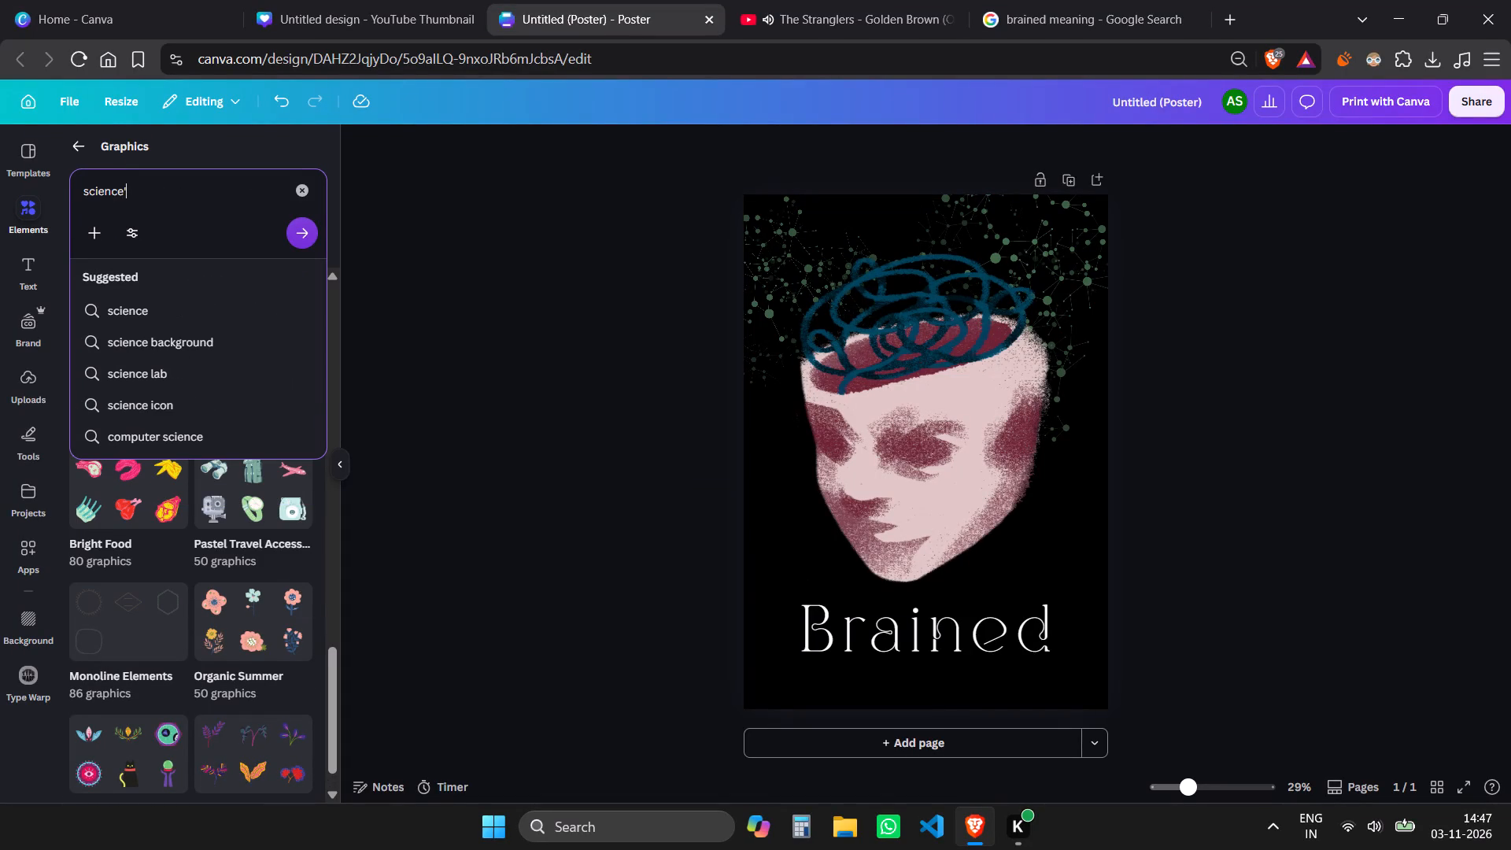
key(BackSpace)
key(Return)
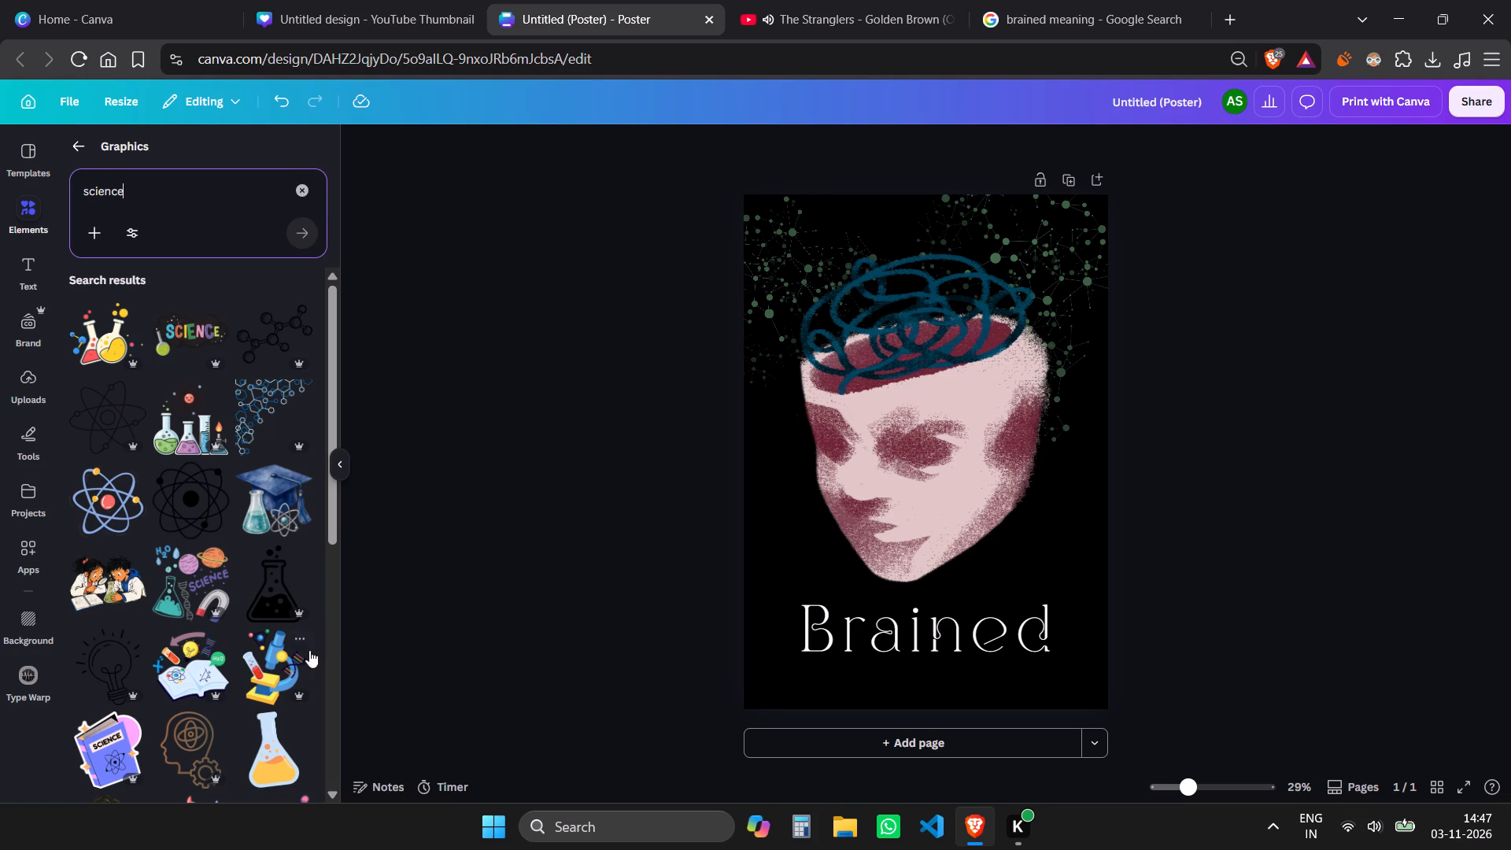
scroll(323, 635, down, 4)
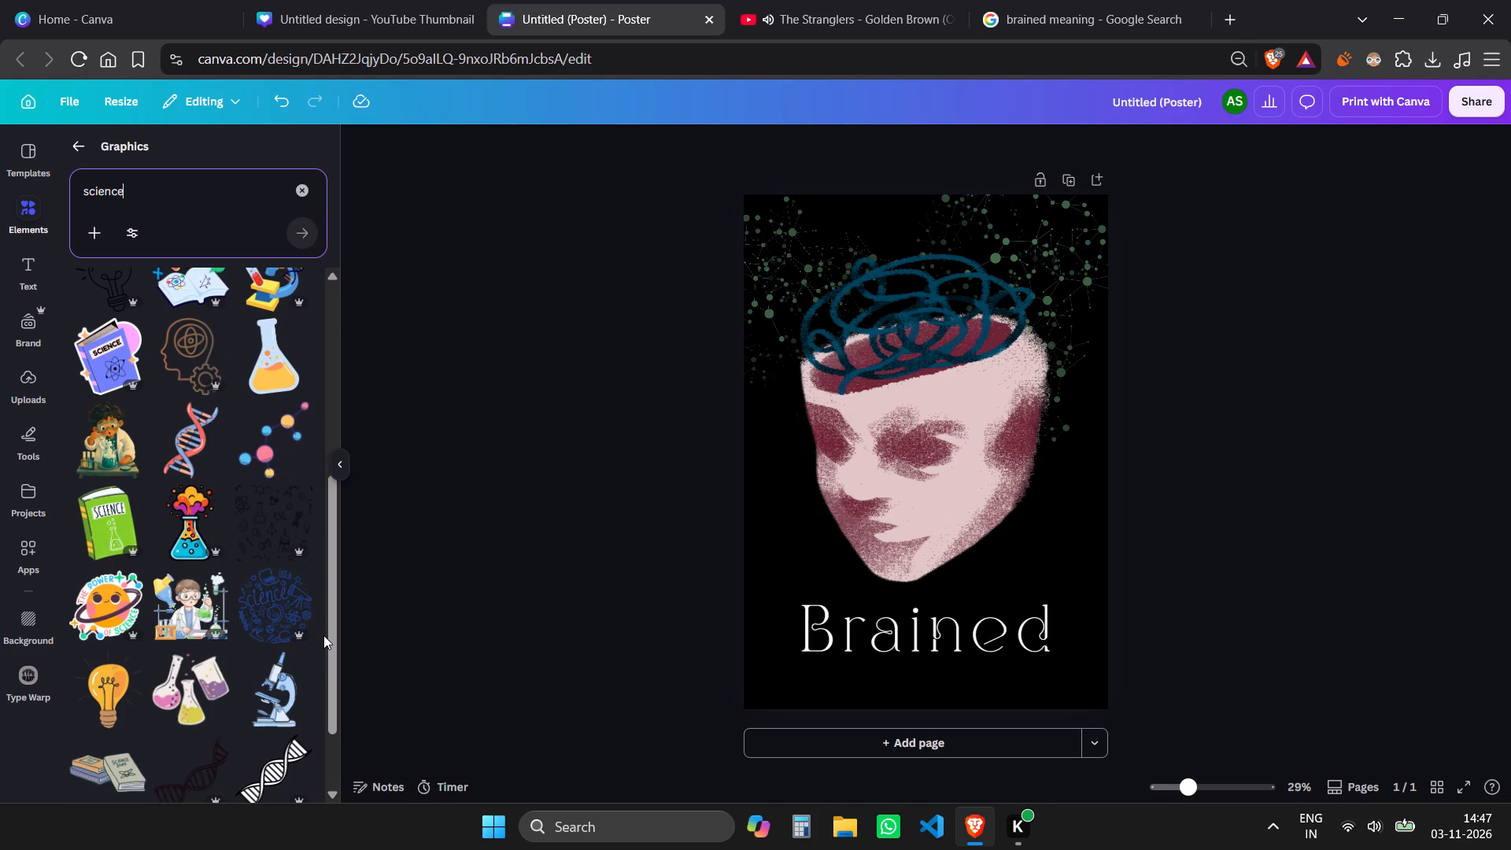
scroll(323, 635, down, 7)
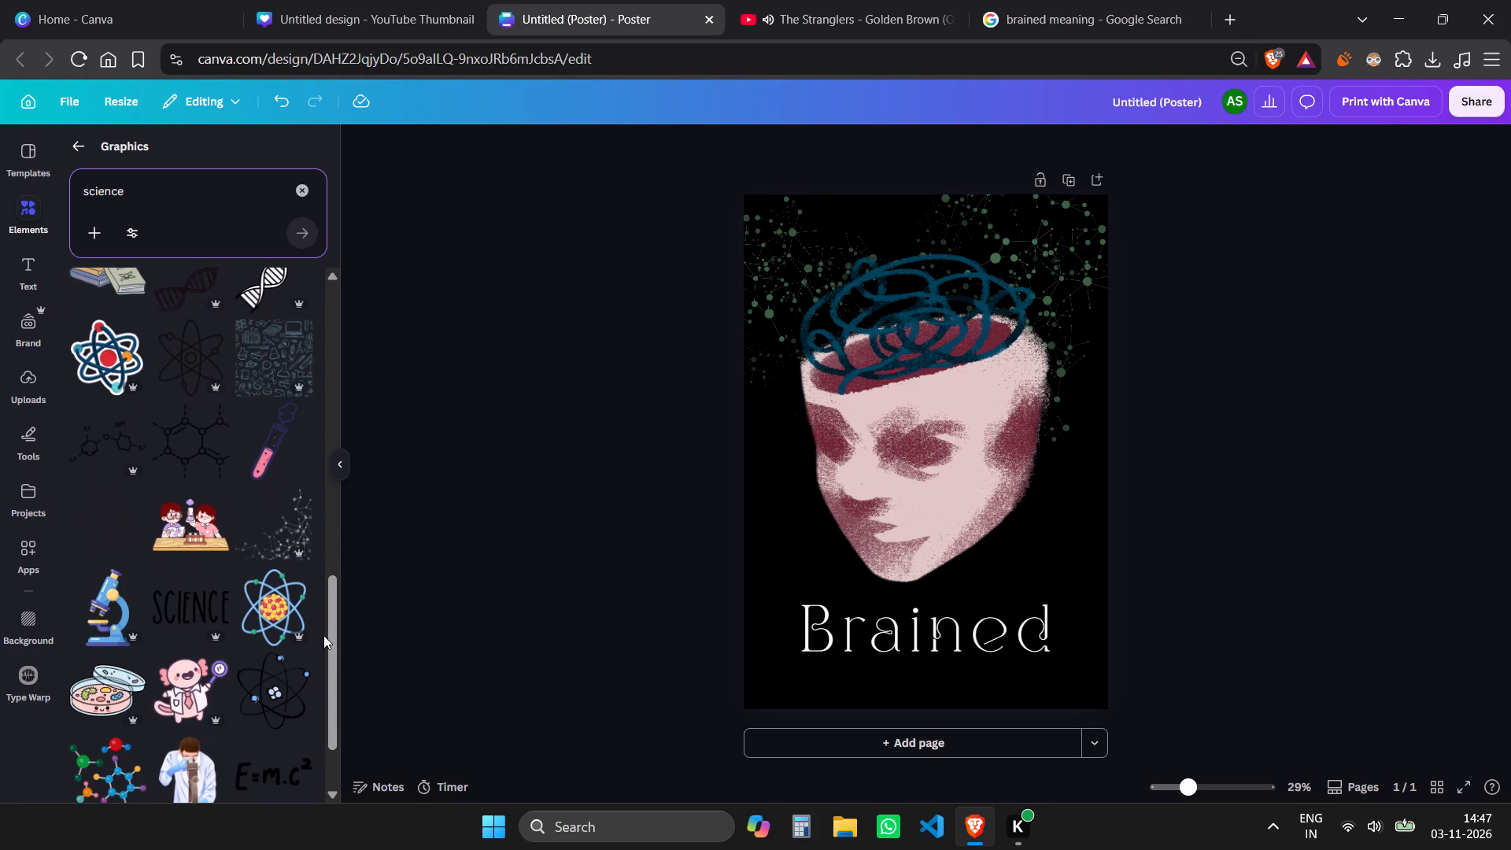
scroll(323, 635, down, 6)
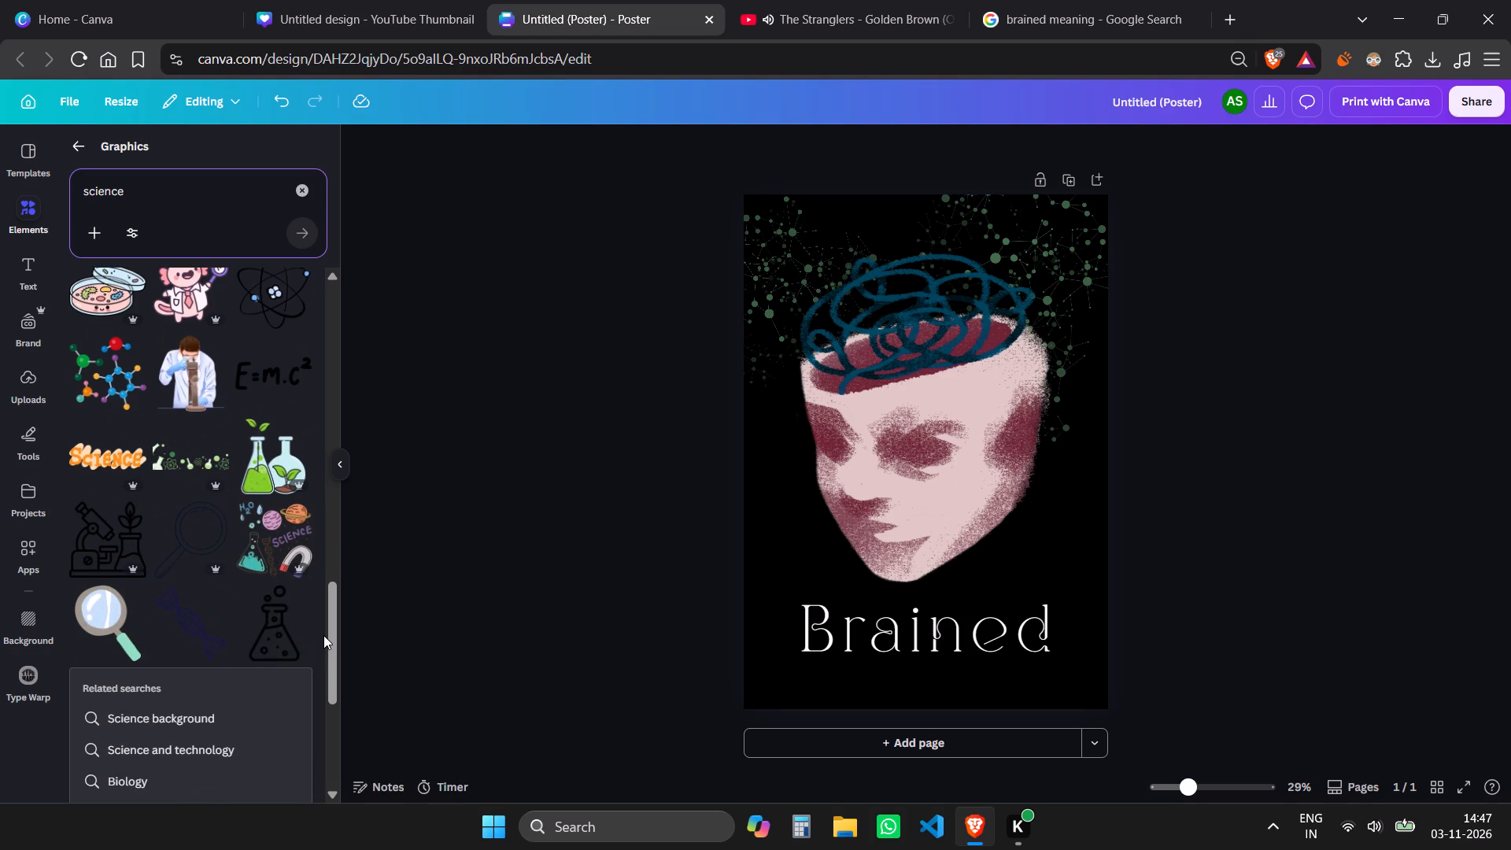
scroll(323, 635, down, 4)
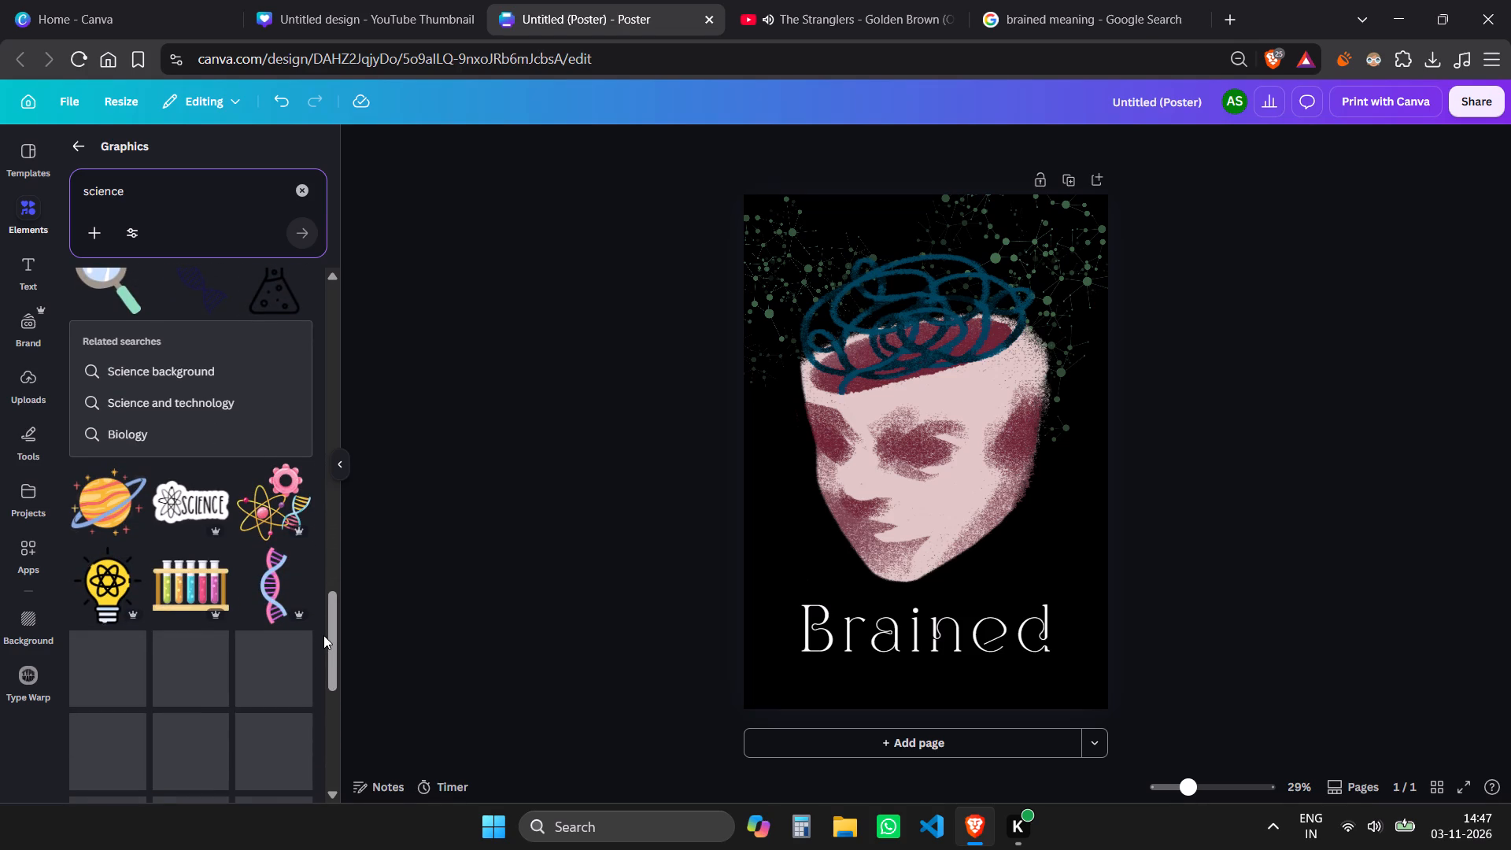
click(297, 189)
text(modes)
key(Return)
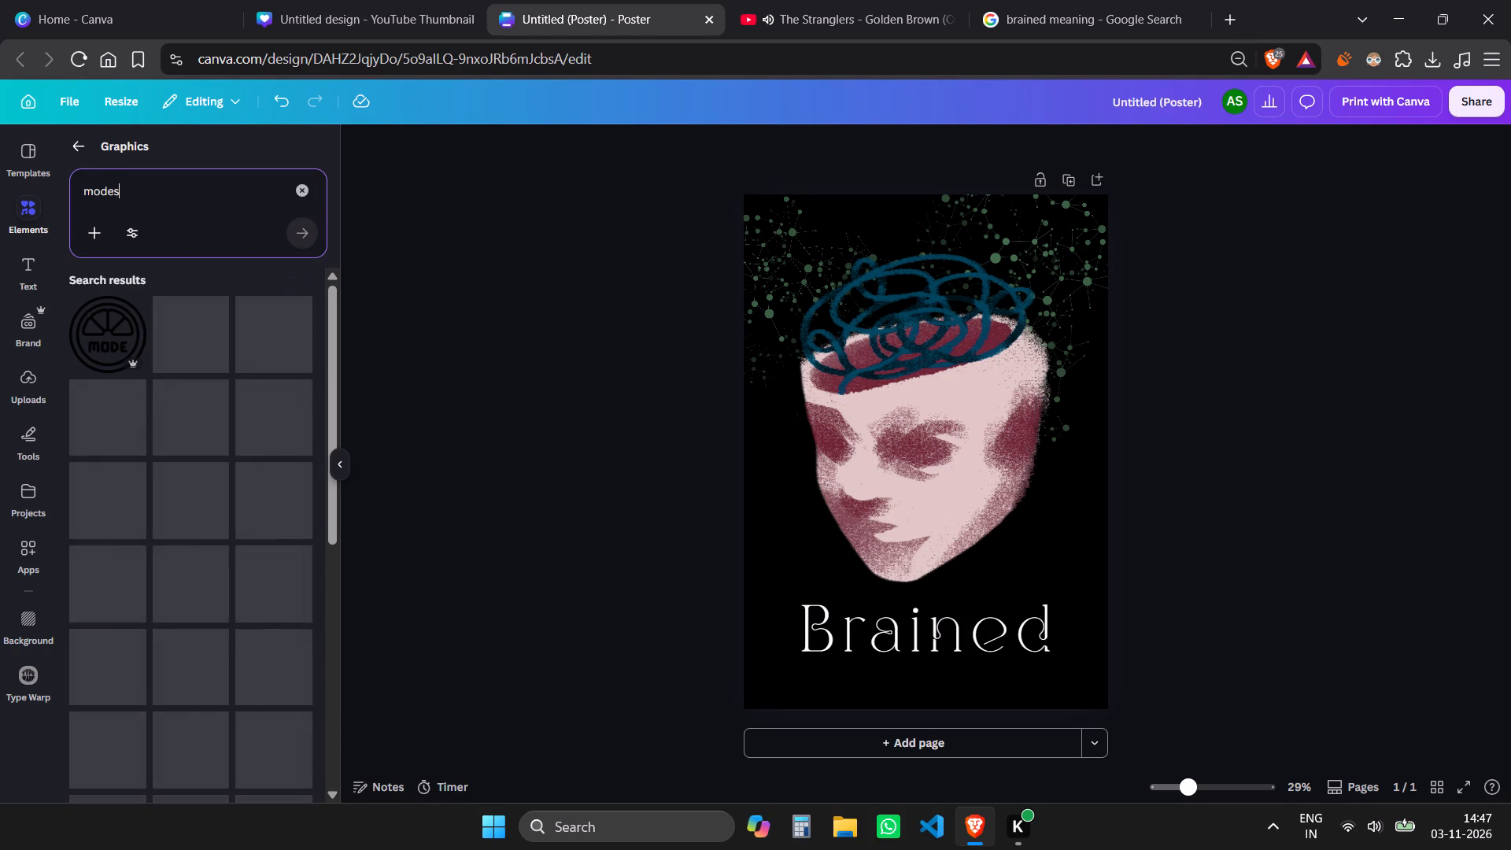
Search the graphics library for "nodes" and add the faint network of thin connected lines to the poster.
click(301, 191)
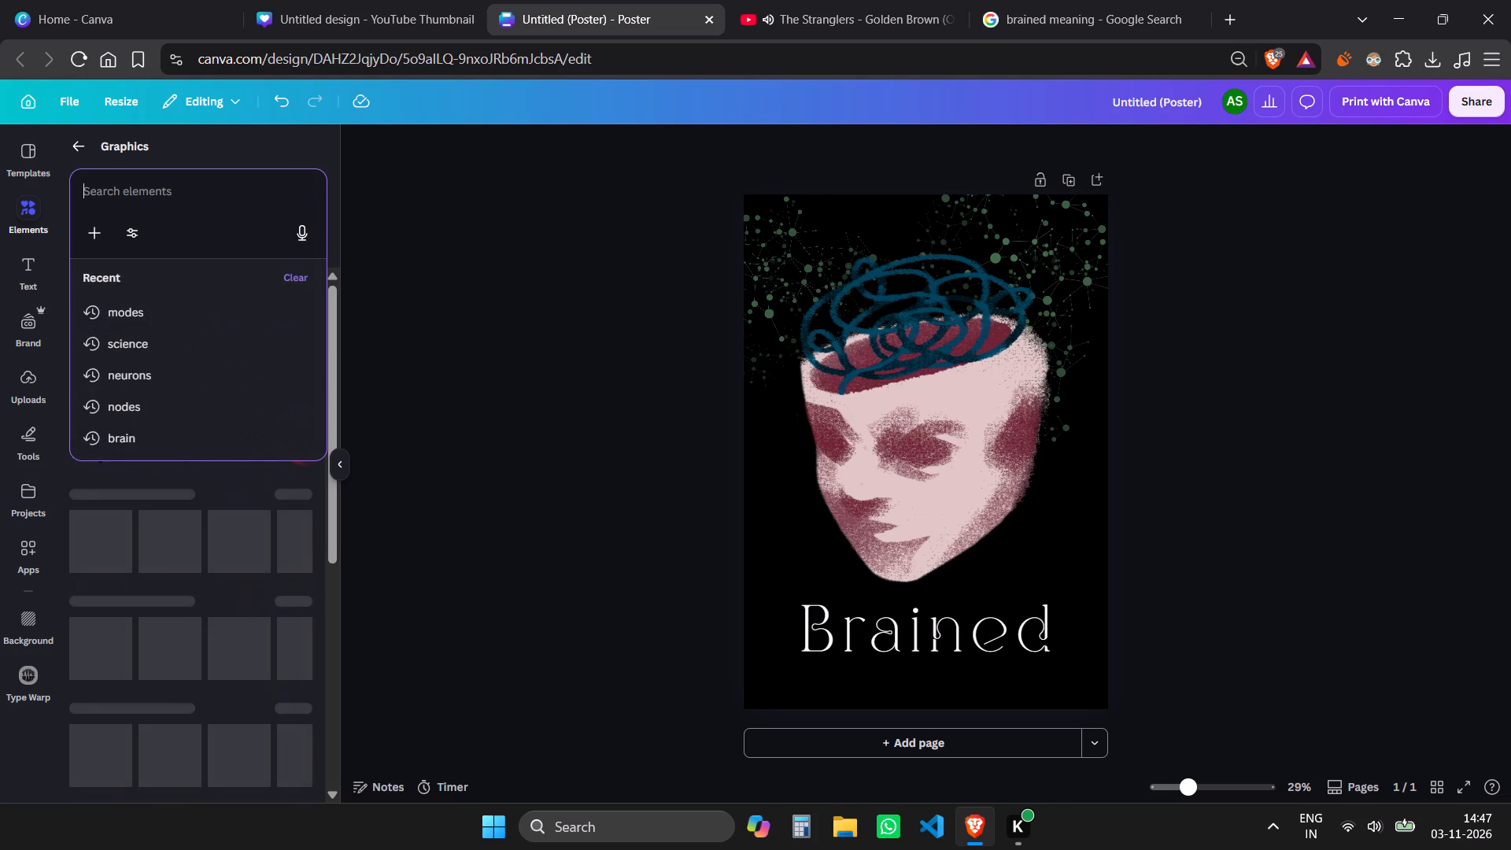
text(nodes)
key(Return)
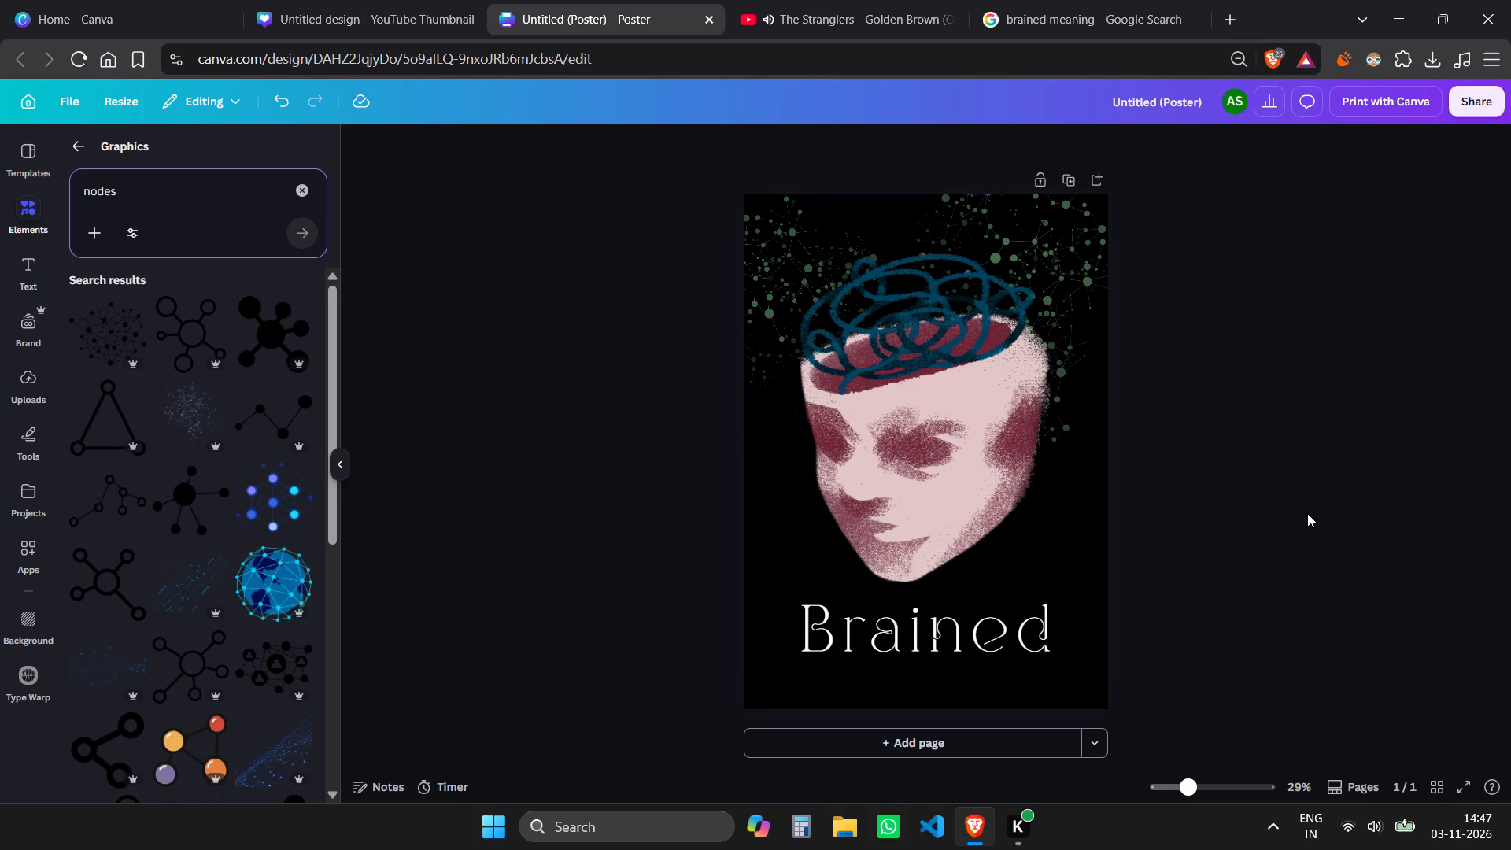
scroll(185, 641, down, 6)
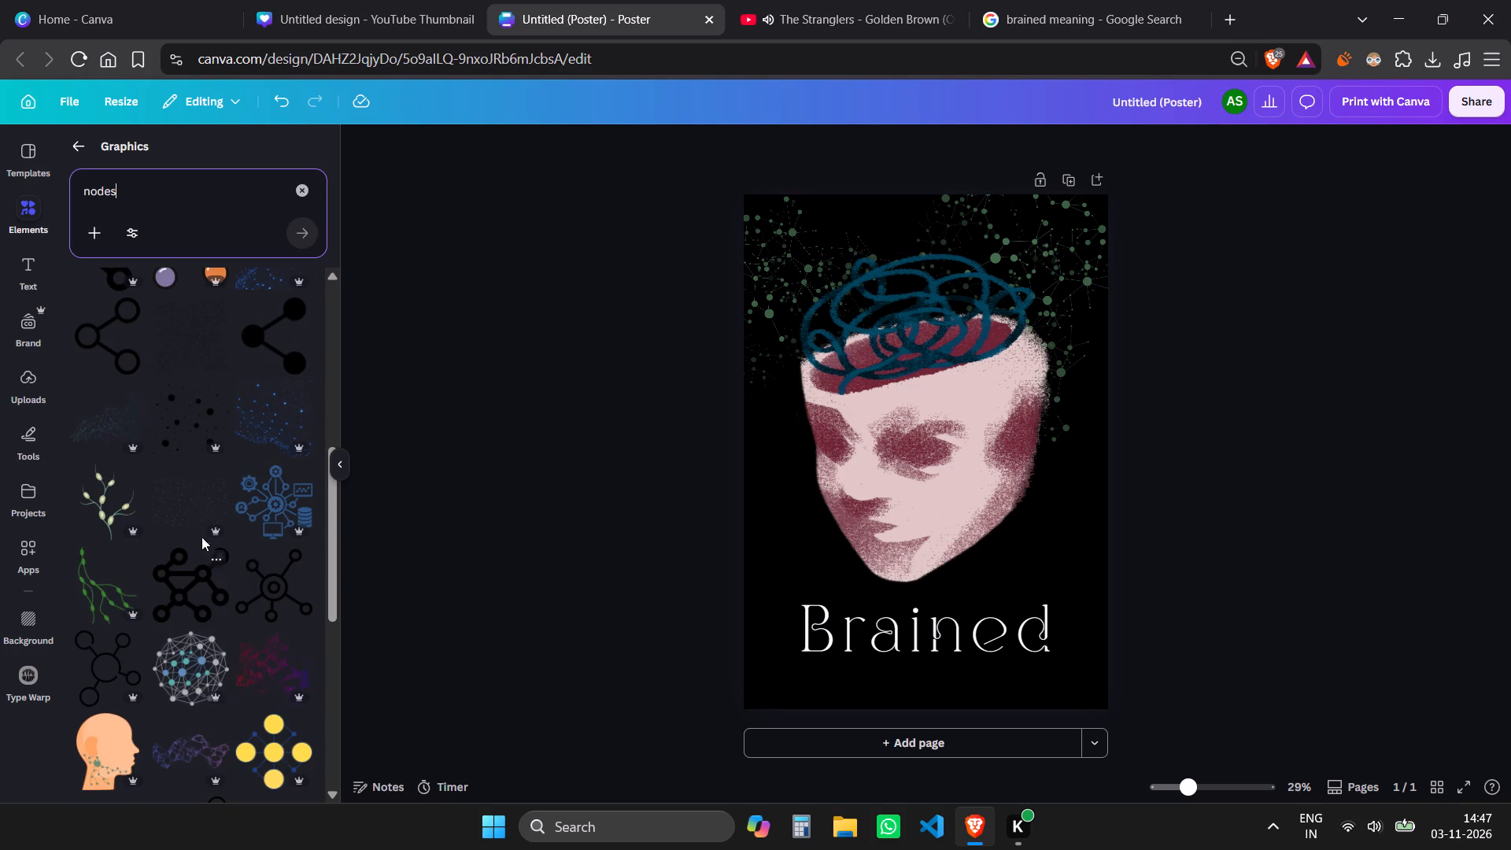
click(198, 508)
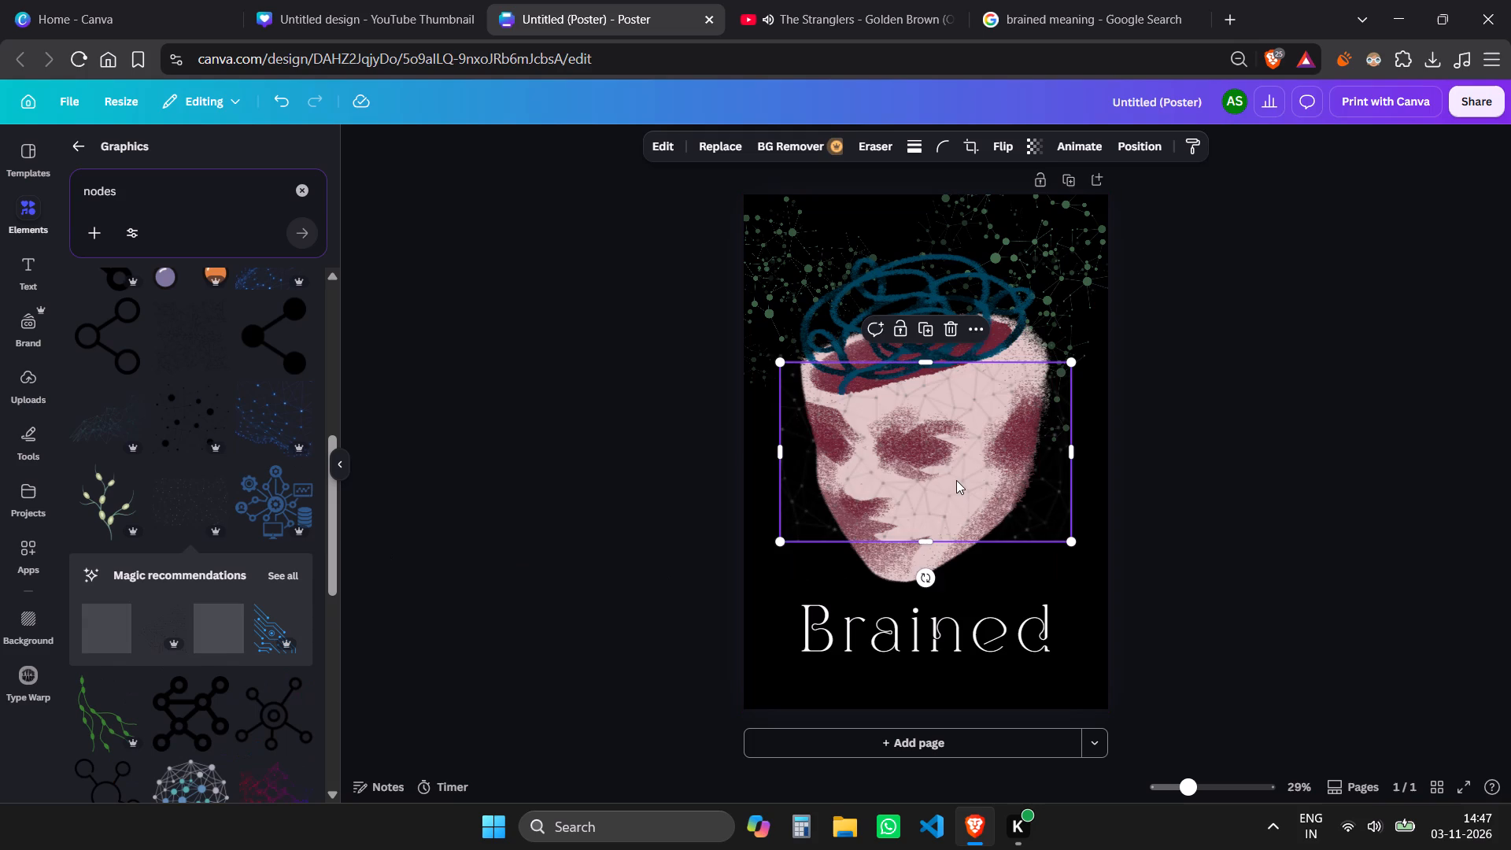
Place the network graphic below the title, with its lower edge at the poster's bottom and its sides spanning the full poster width.
drag(957, 478, 953, 759)
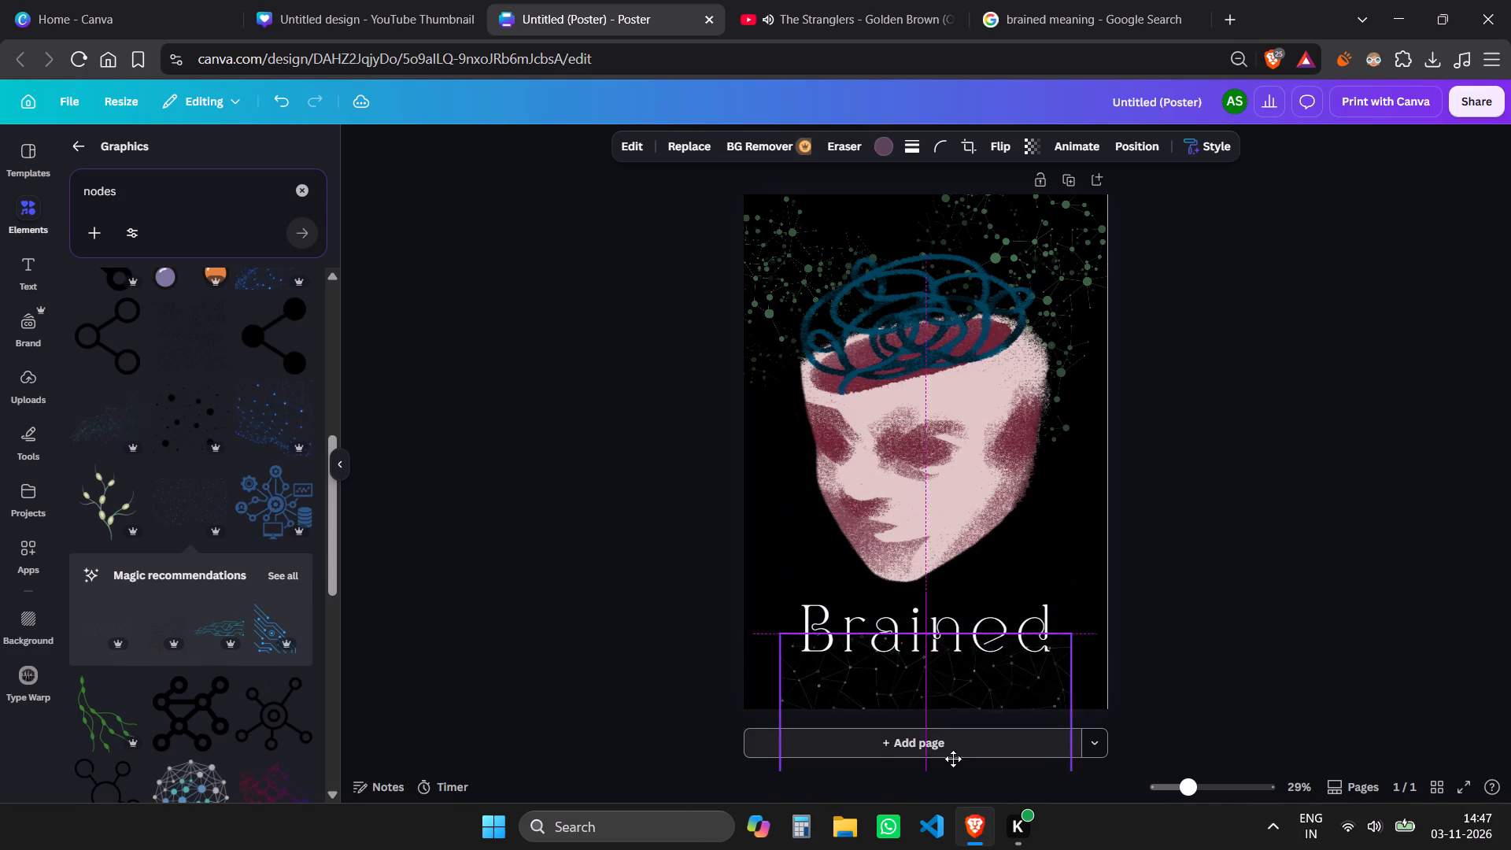
drag(953, 759, 948, 770)
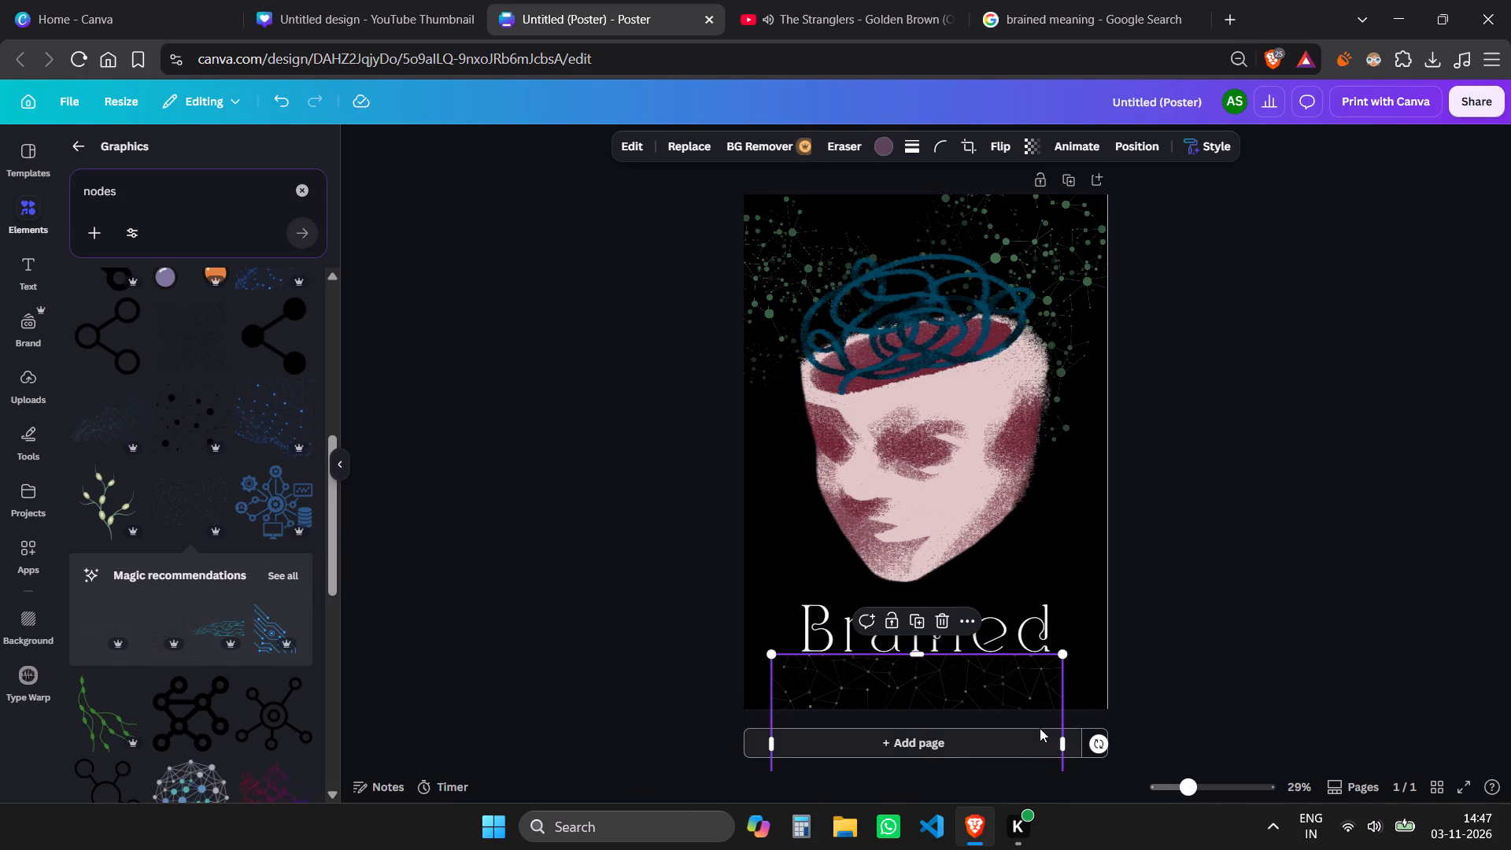
scroll(1040, 730, down, 3)
drag(918, 759, 905, 660)
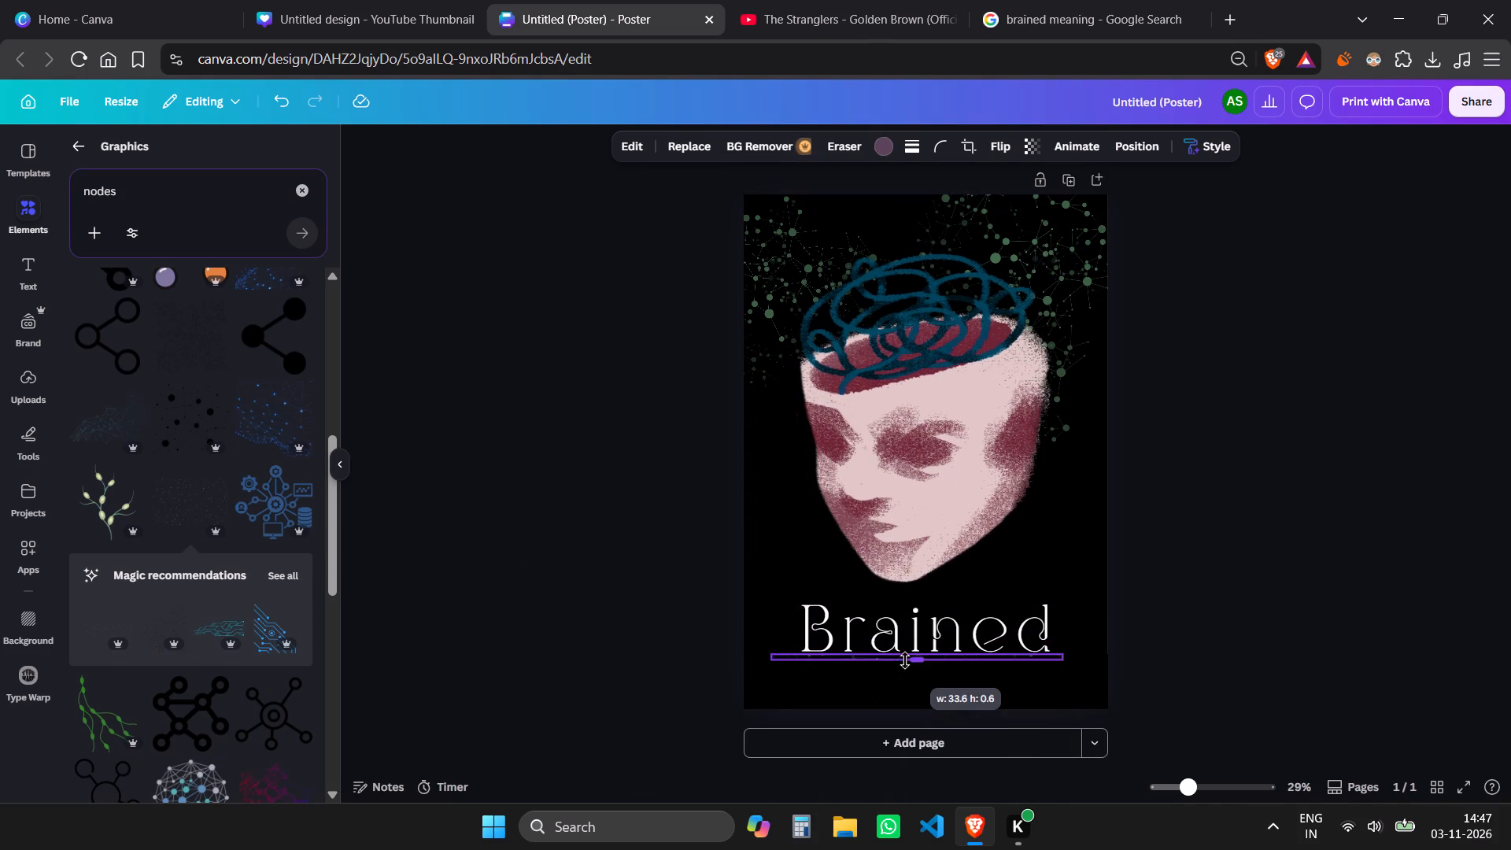
drag(905, 660, 914, 708)
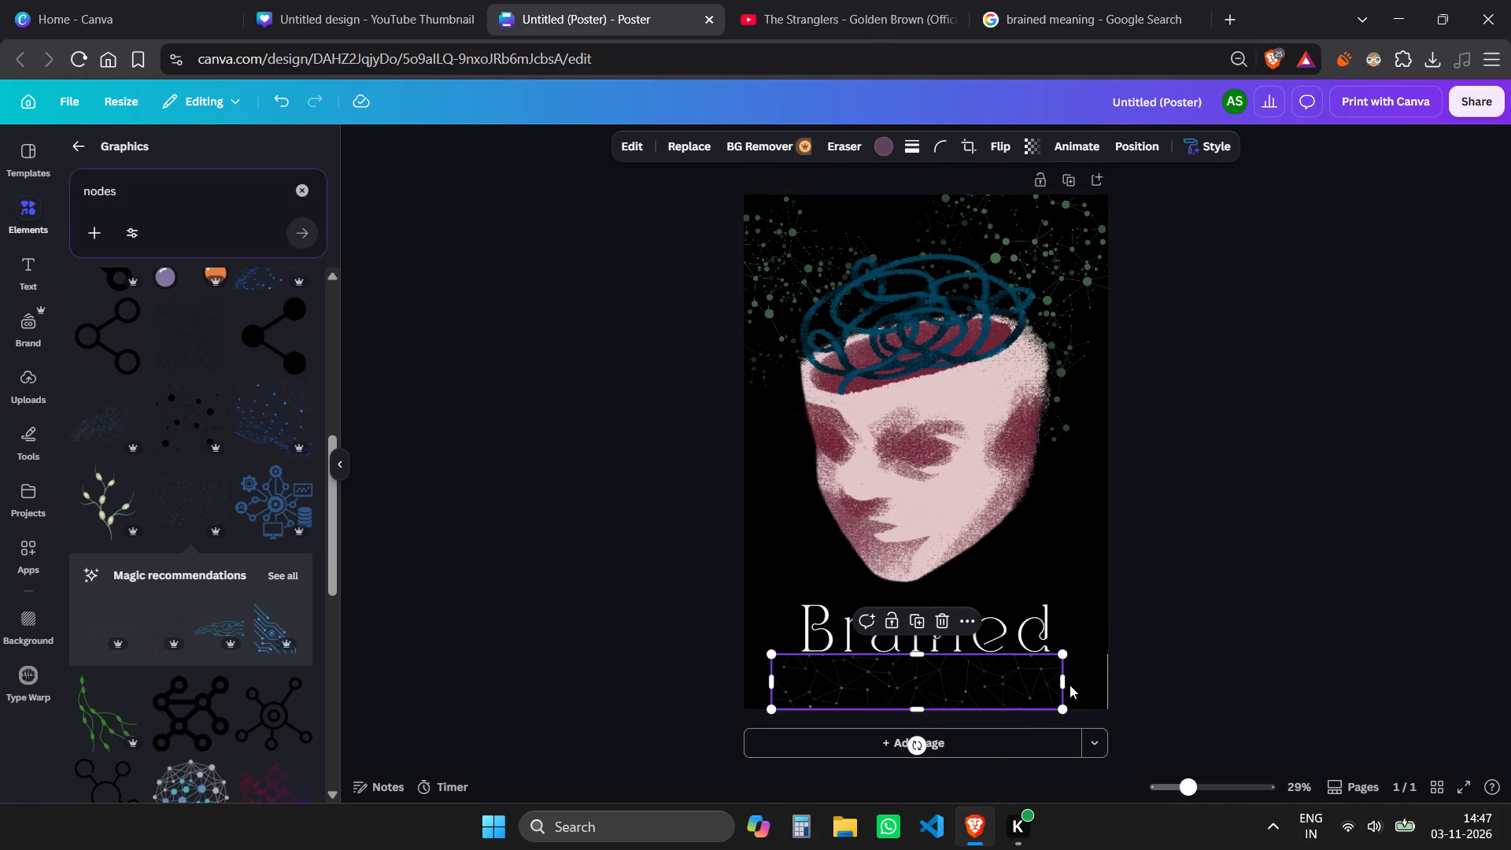
drag(1065, 683, 1114, 683)
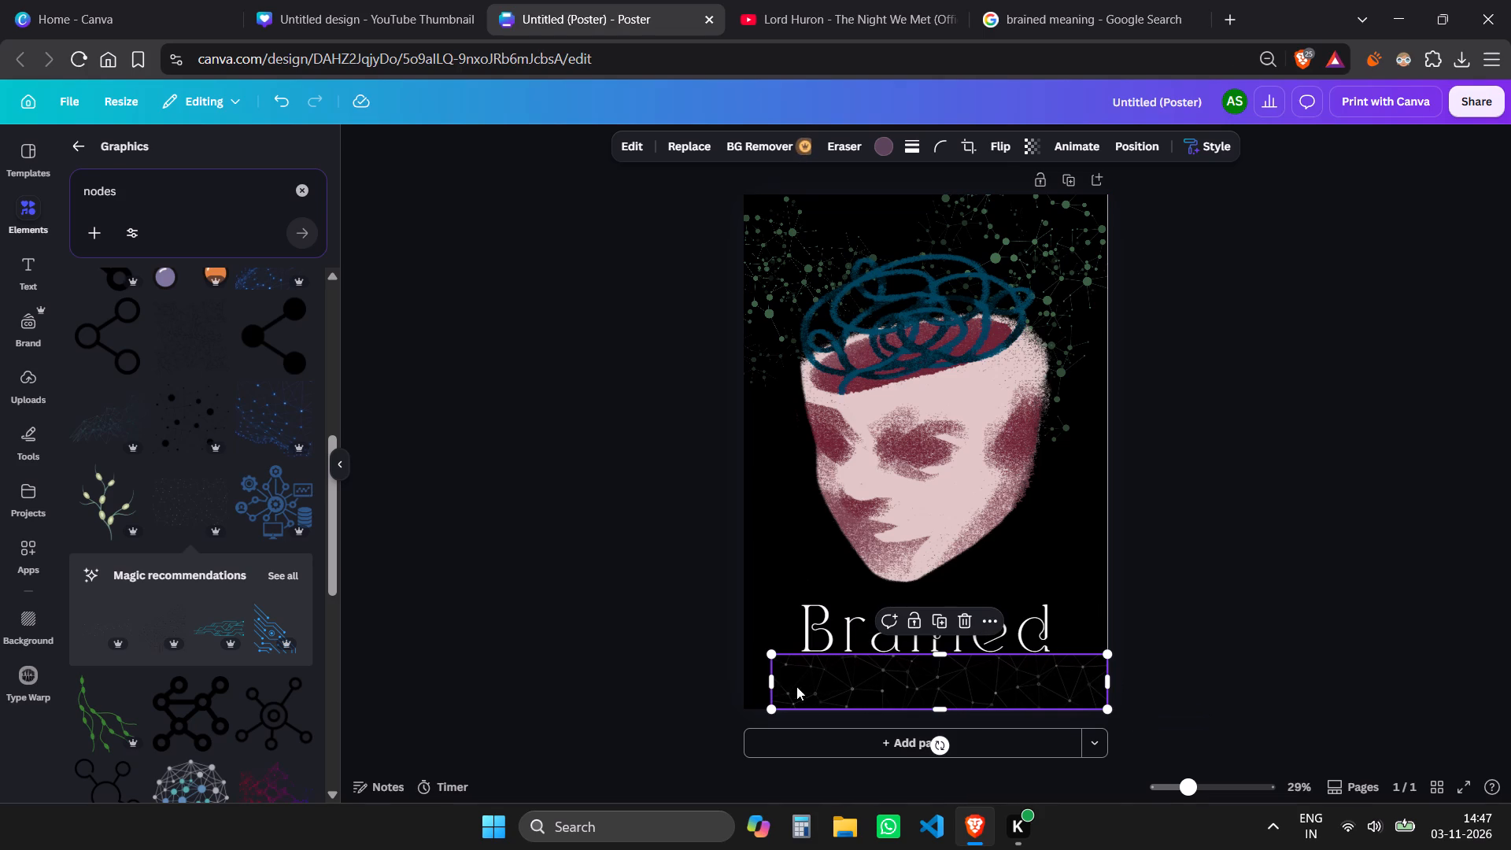
drag(777, 686, 750, 686)
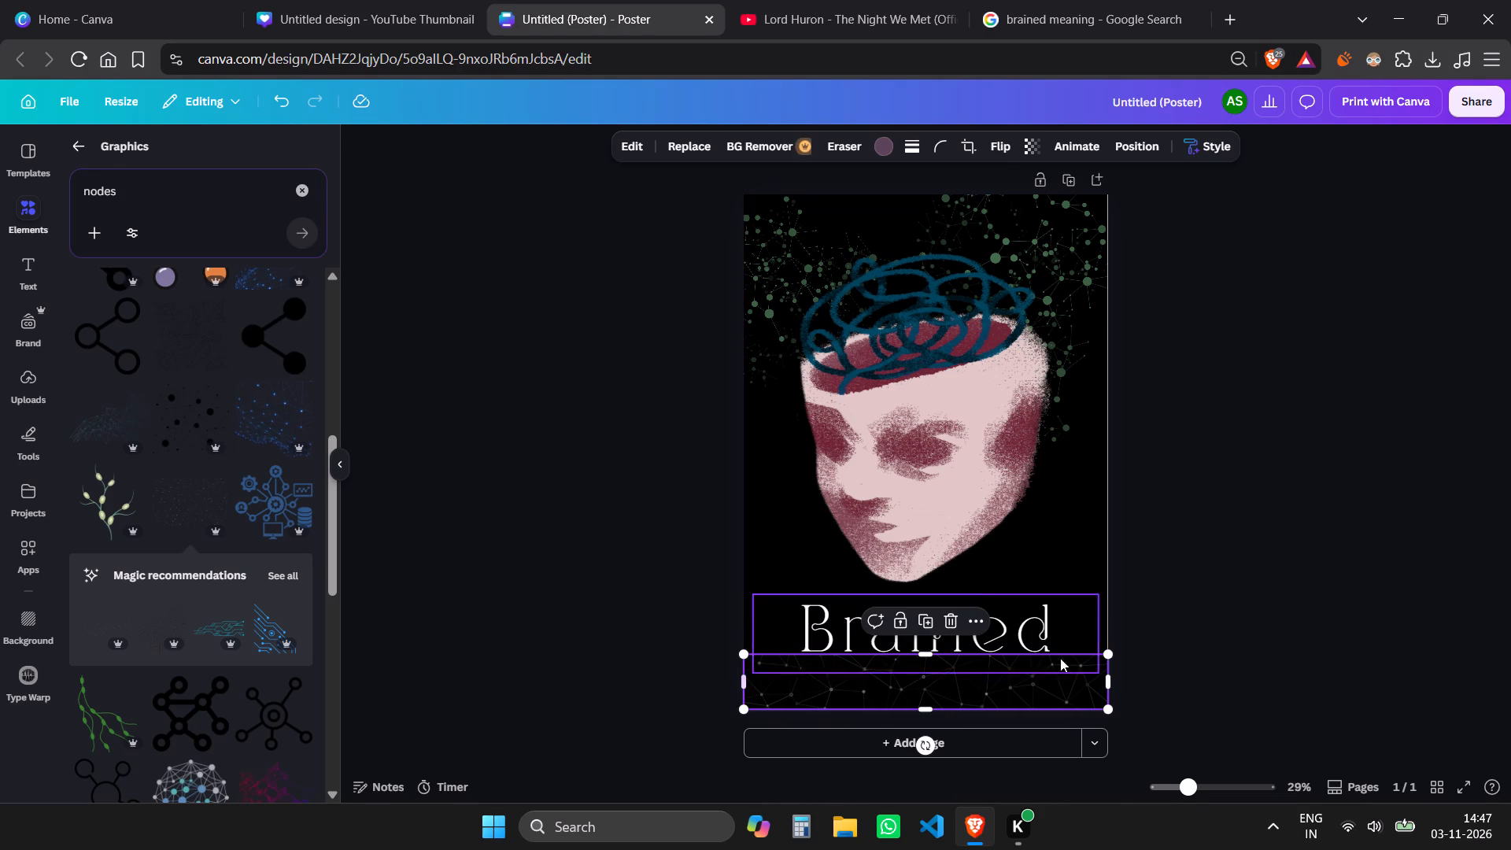
Extend the bottom network graphic upward until its top edge overlaps the "Brained" title, and leave the graphic selected.
click(1134, 651)
click(978, 669)
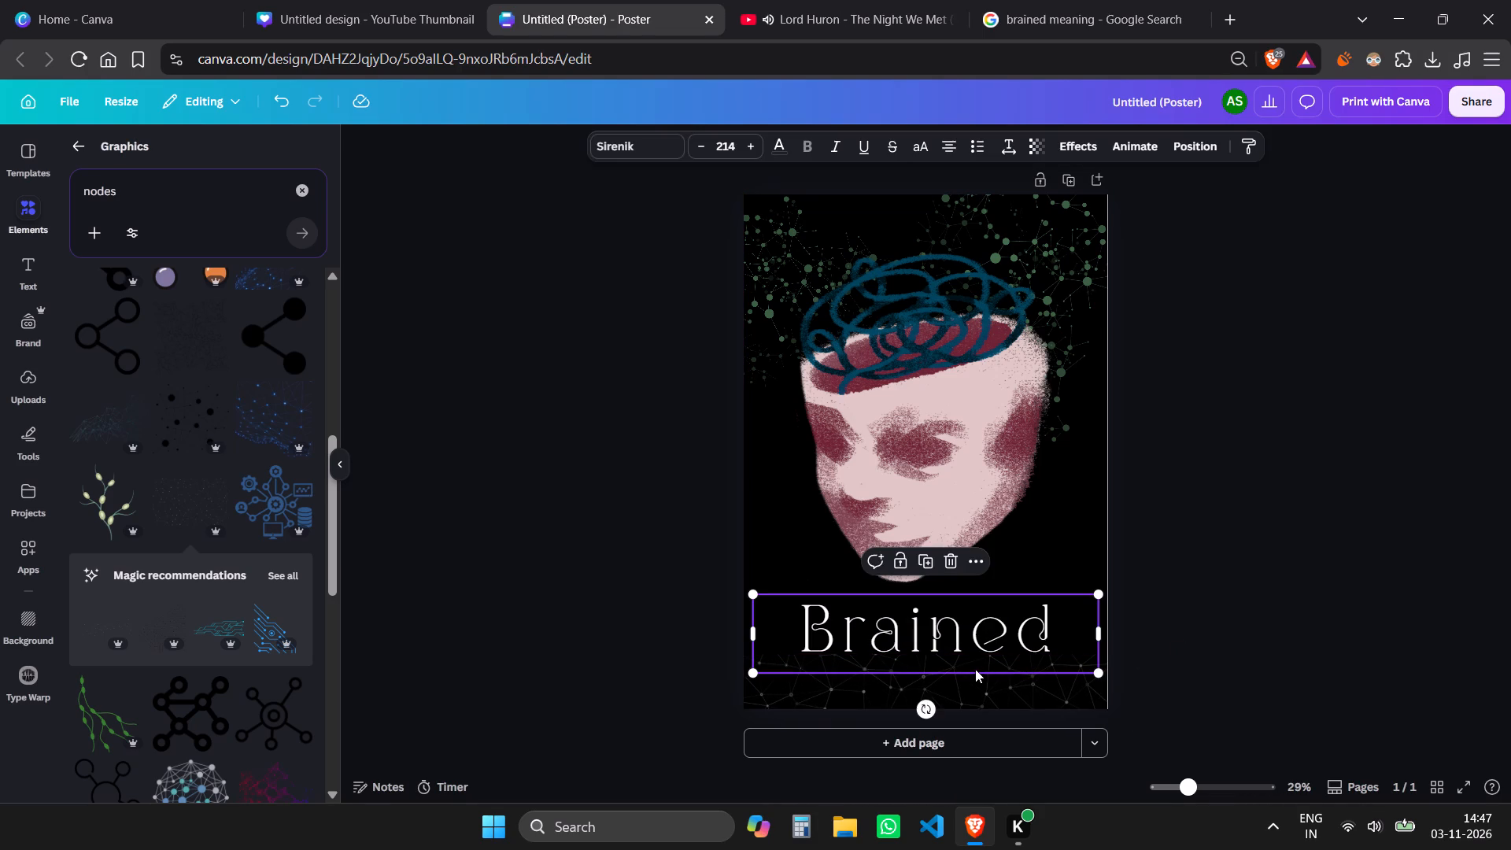
click(918, 697)
drag(928, 656, 928, 630)
click(1203, 618)
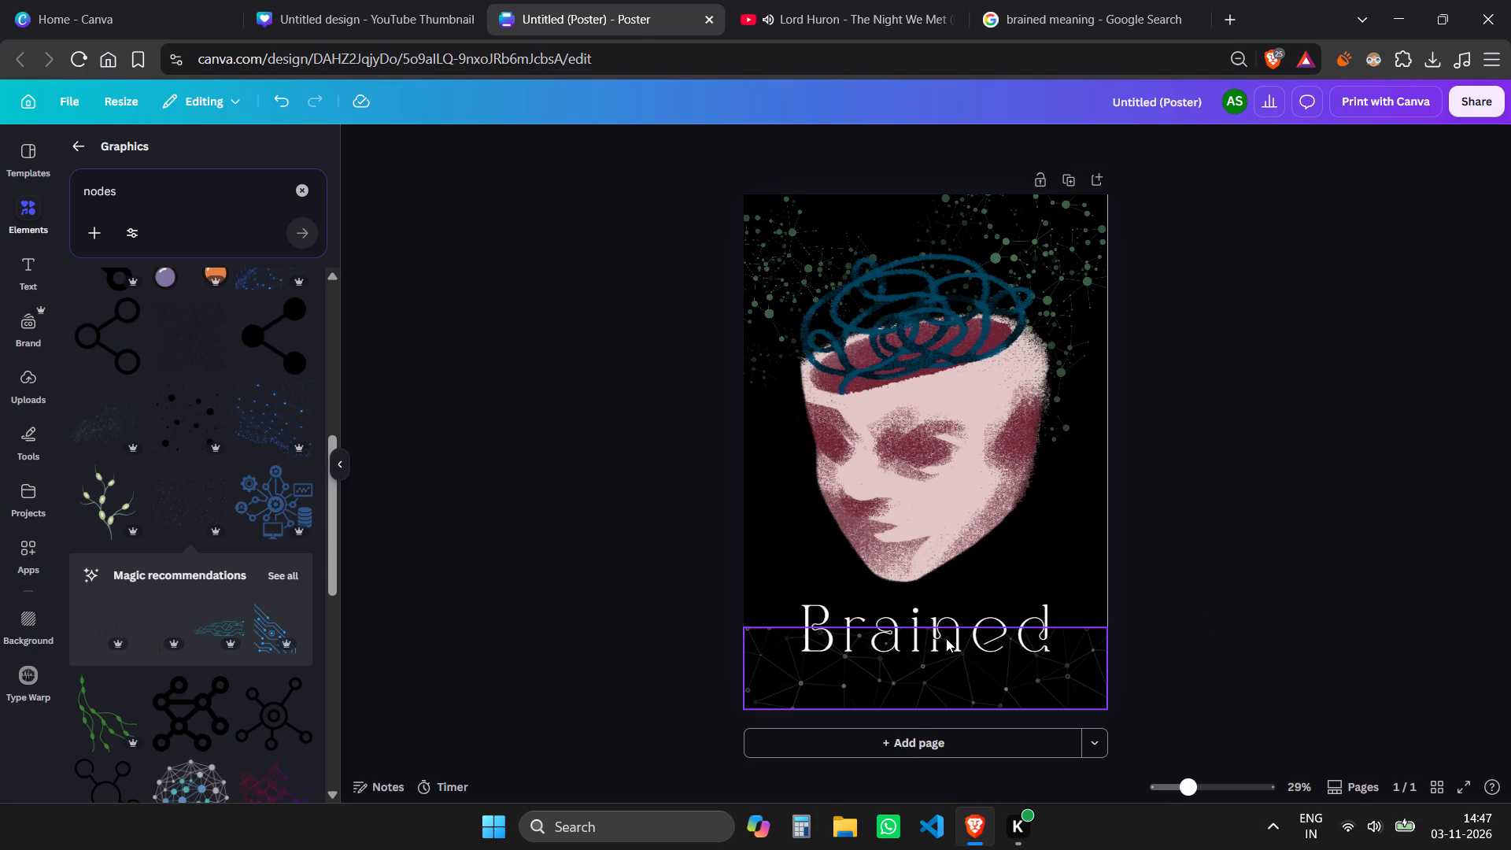
click(1048, 694)
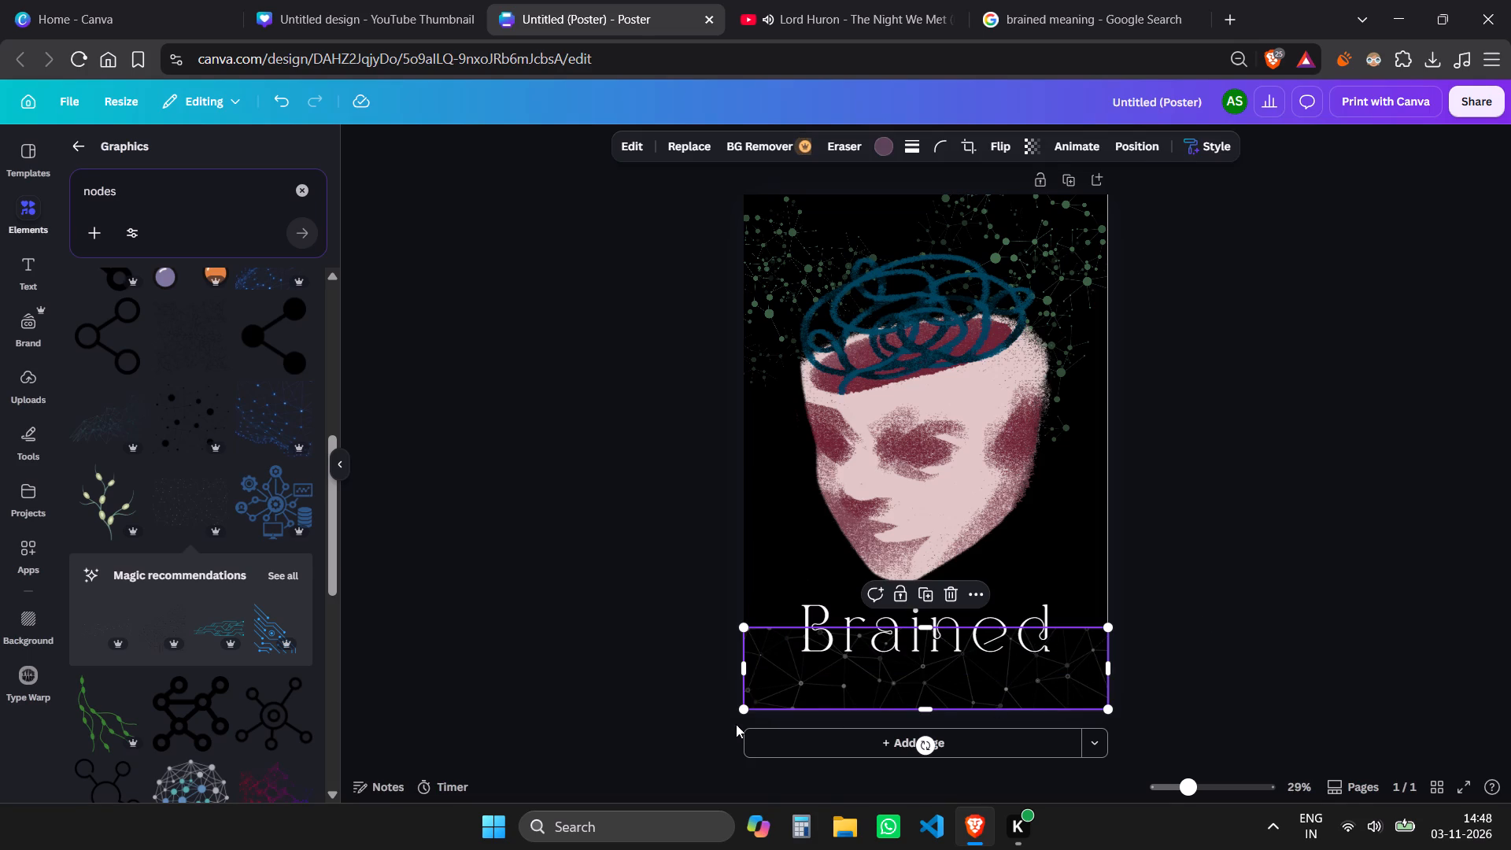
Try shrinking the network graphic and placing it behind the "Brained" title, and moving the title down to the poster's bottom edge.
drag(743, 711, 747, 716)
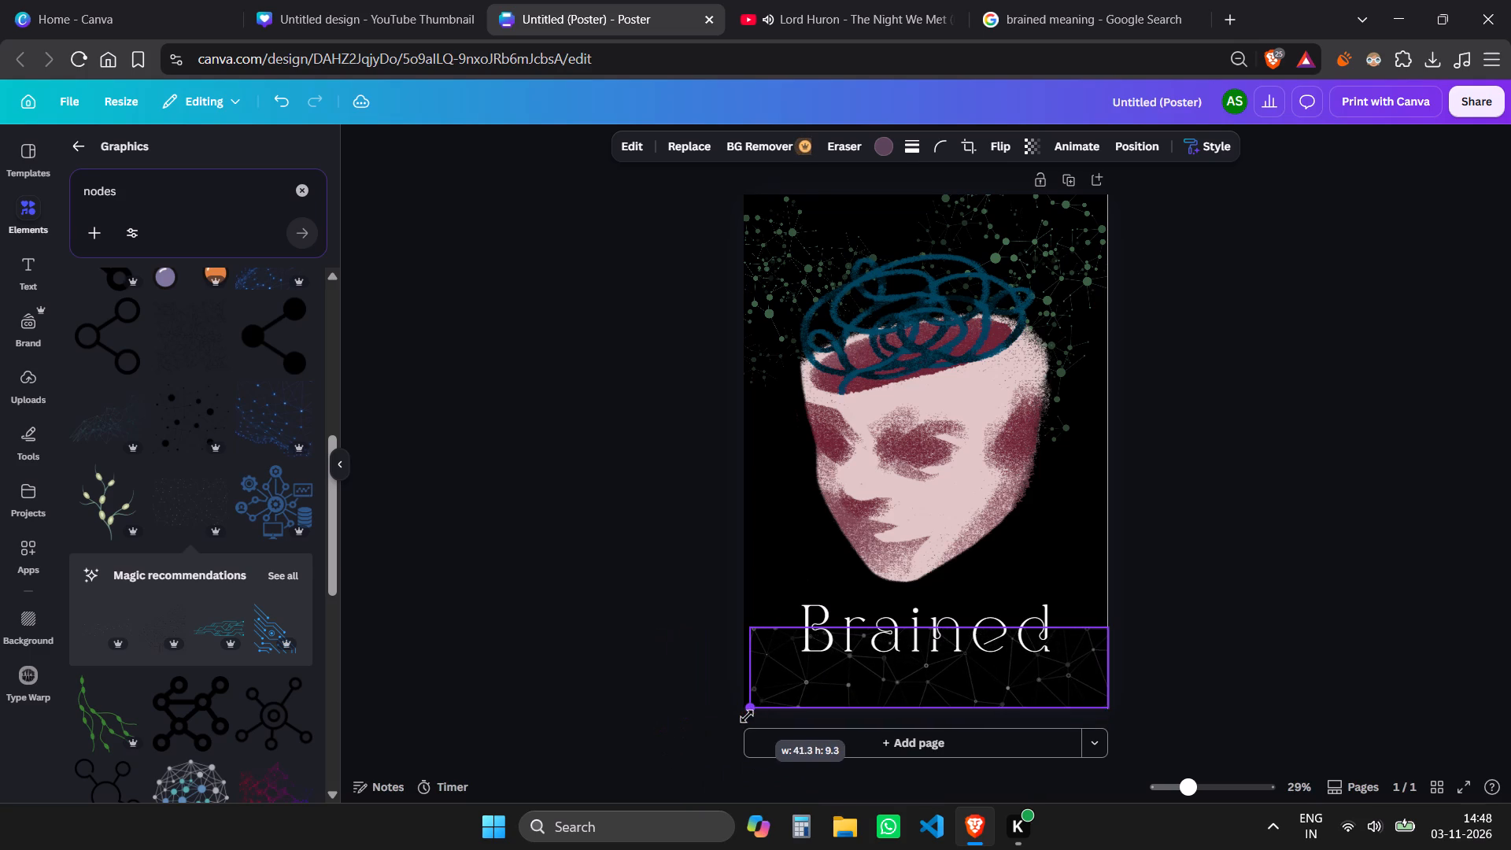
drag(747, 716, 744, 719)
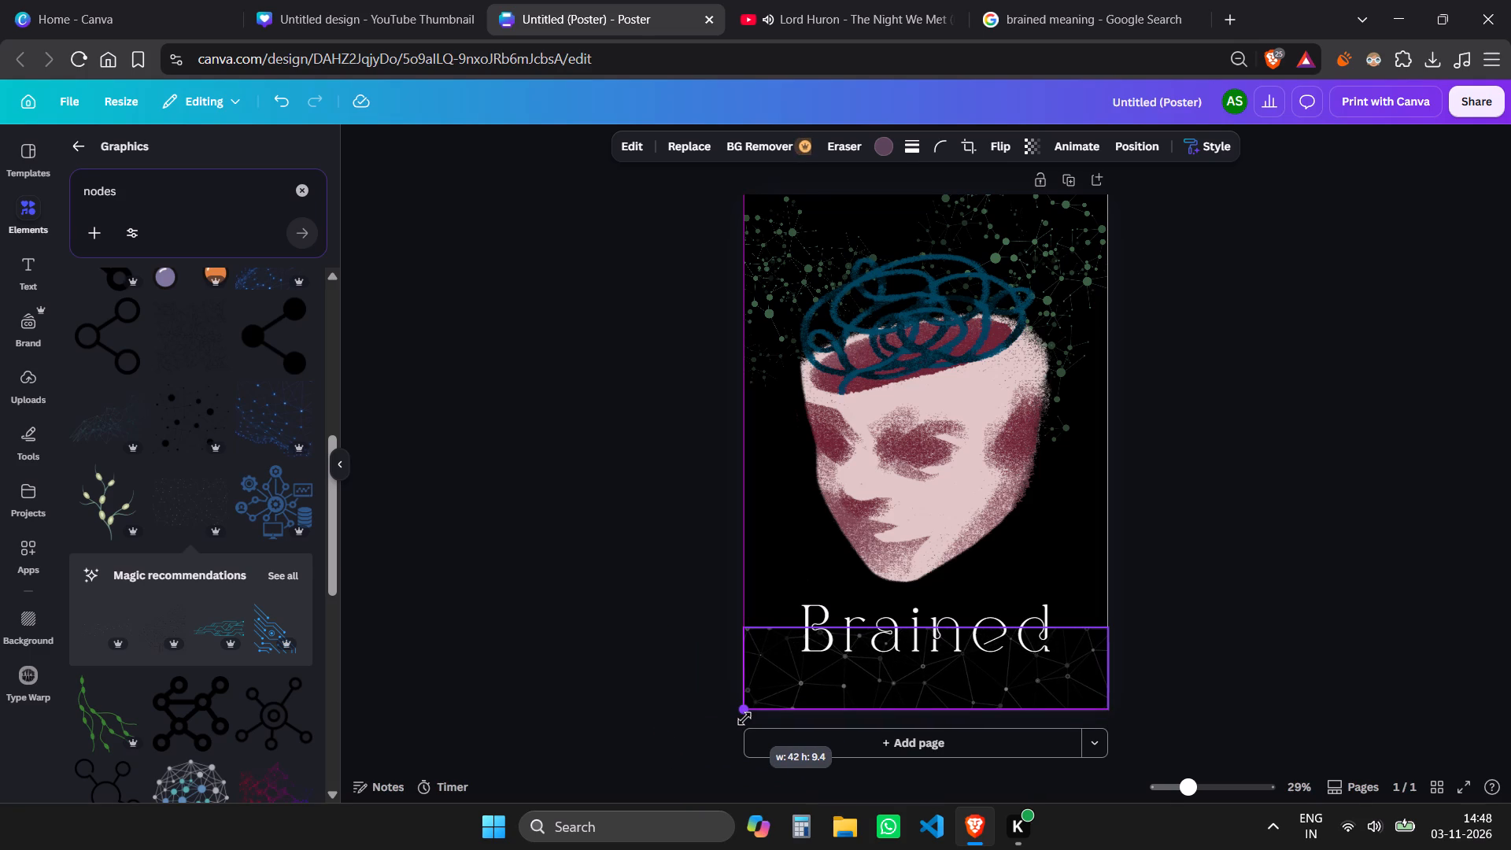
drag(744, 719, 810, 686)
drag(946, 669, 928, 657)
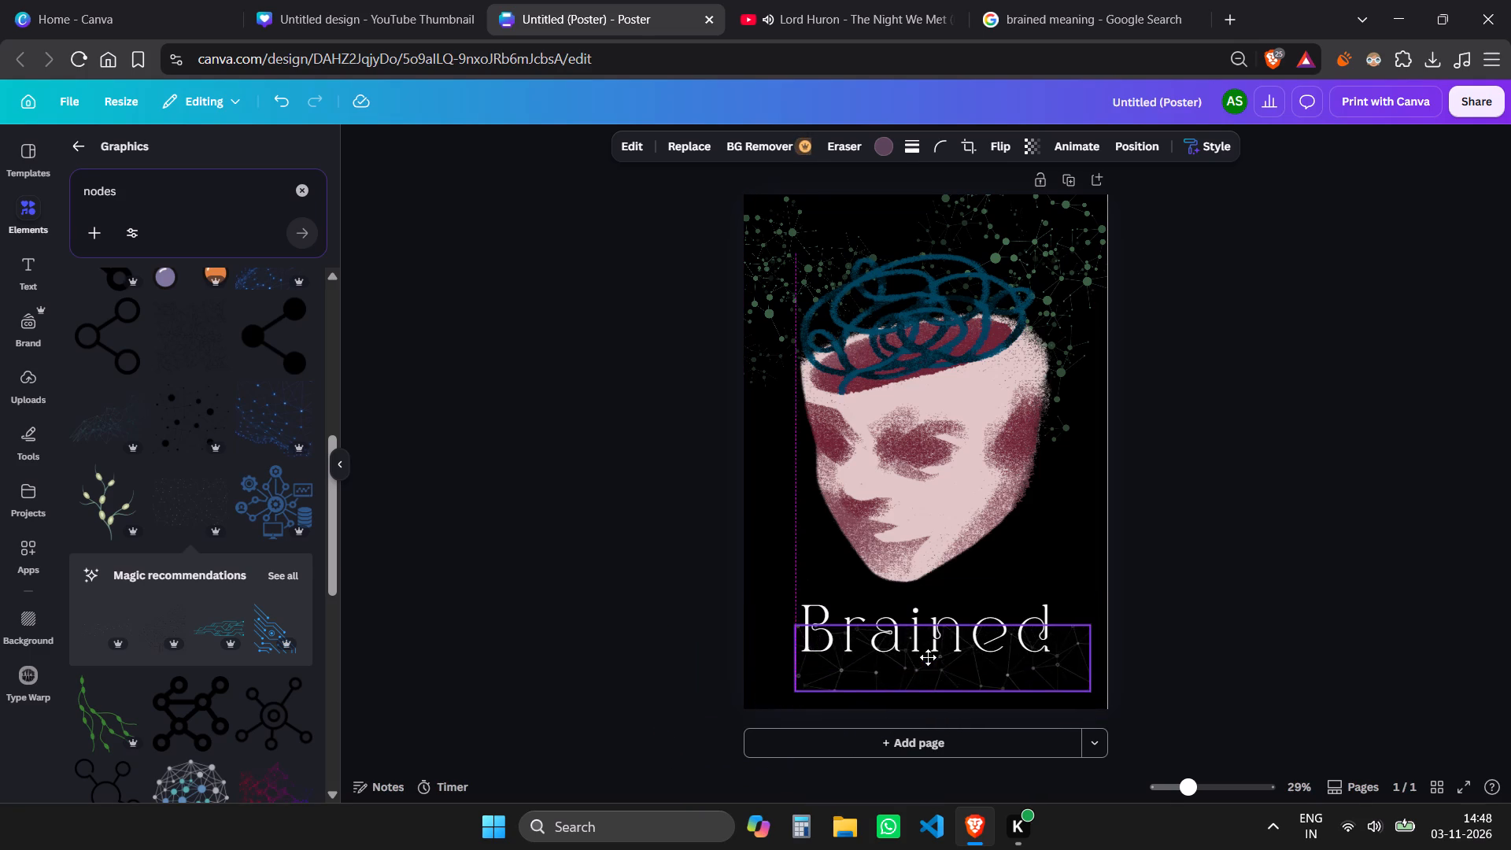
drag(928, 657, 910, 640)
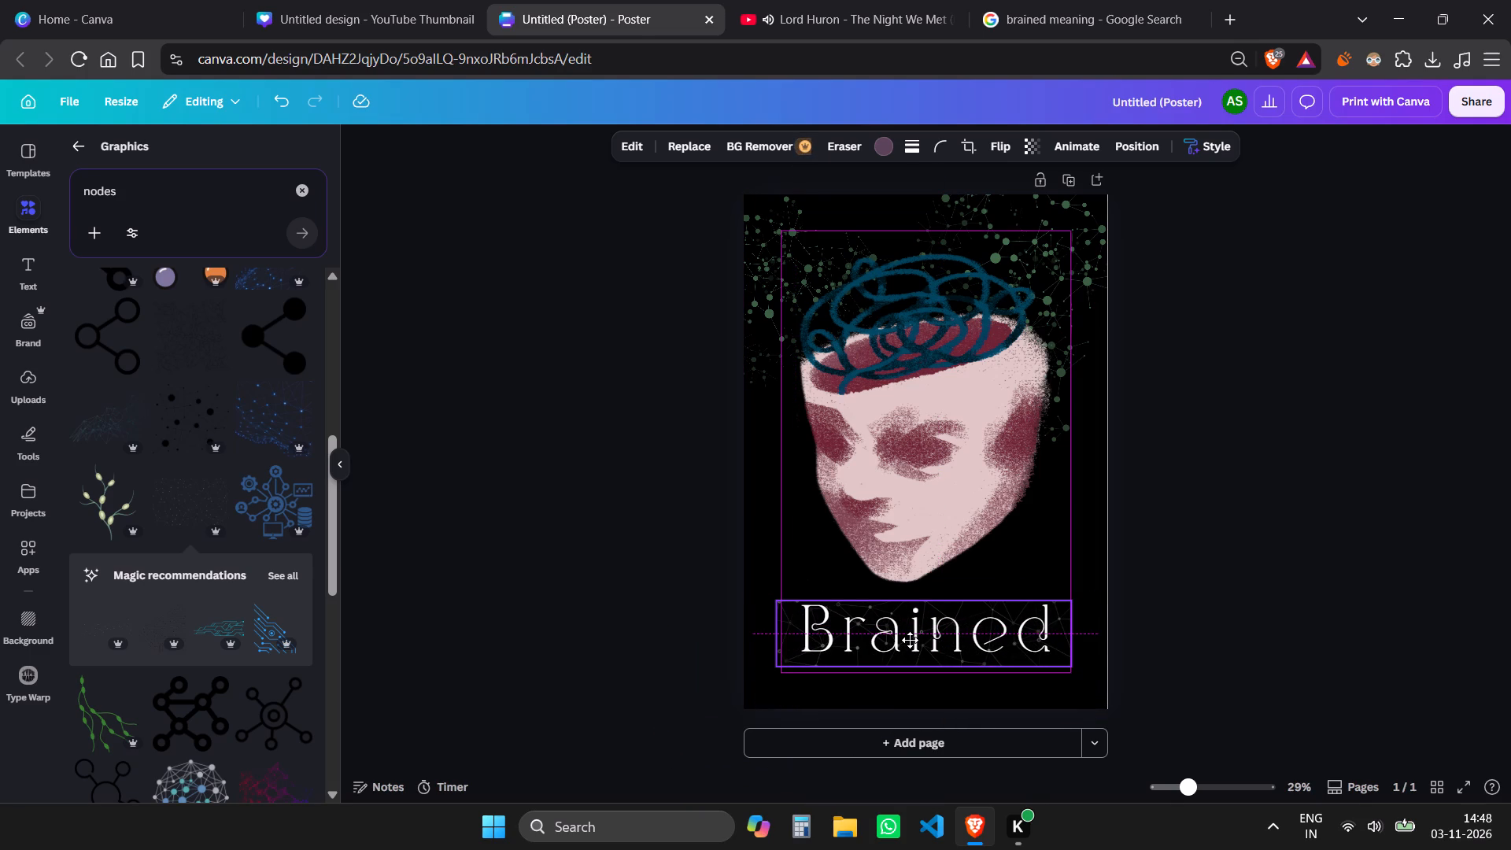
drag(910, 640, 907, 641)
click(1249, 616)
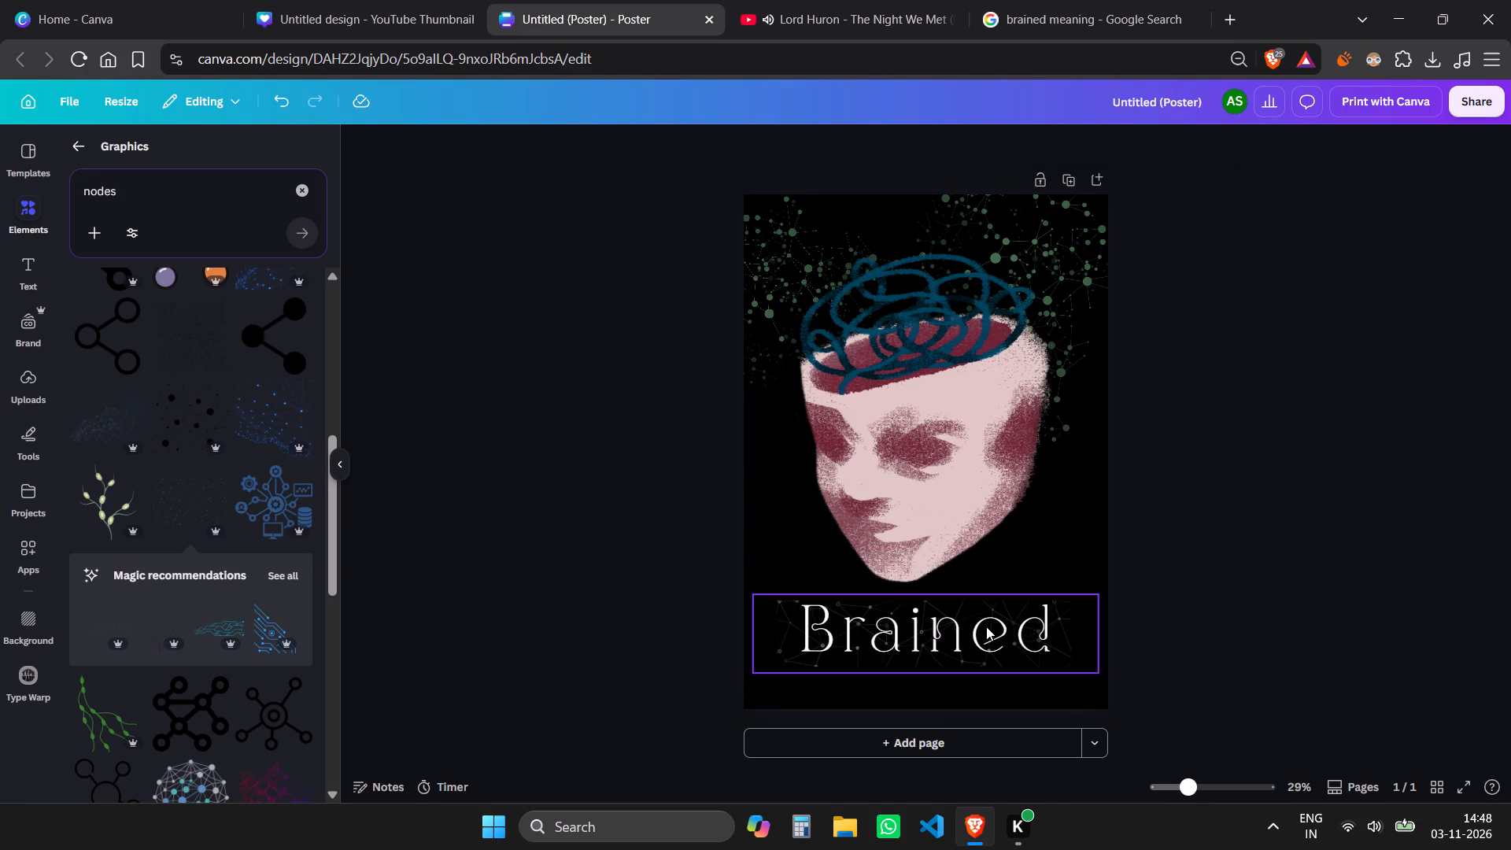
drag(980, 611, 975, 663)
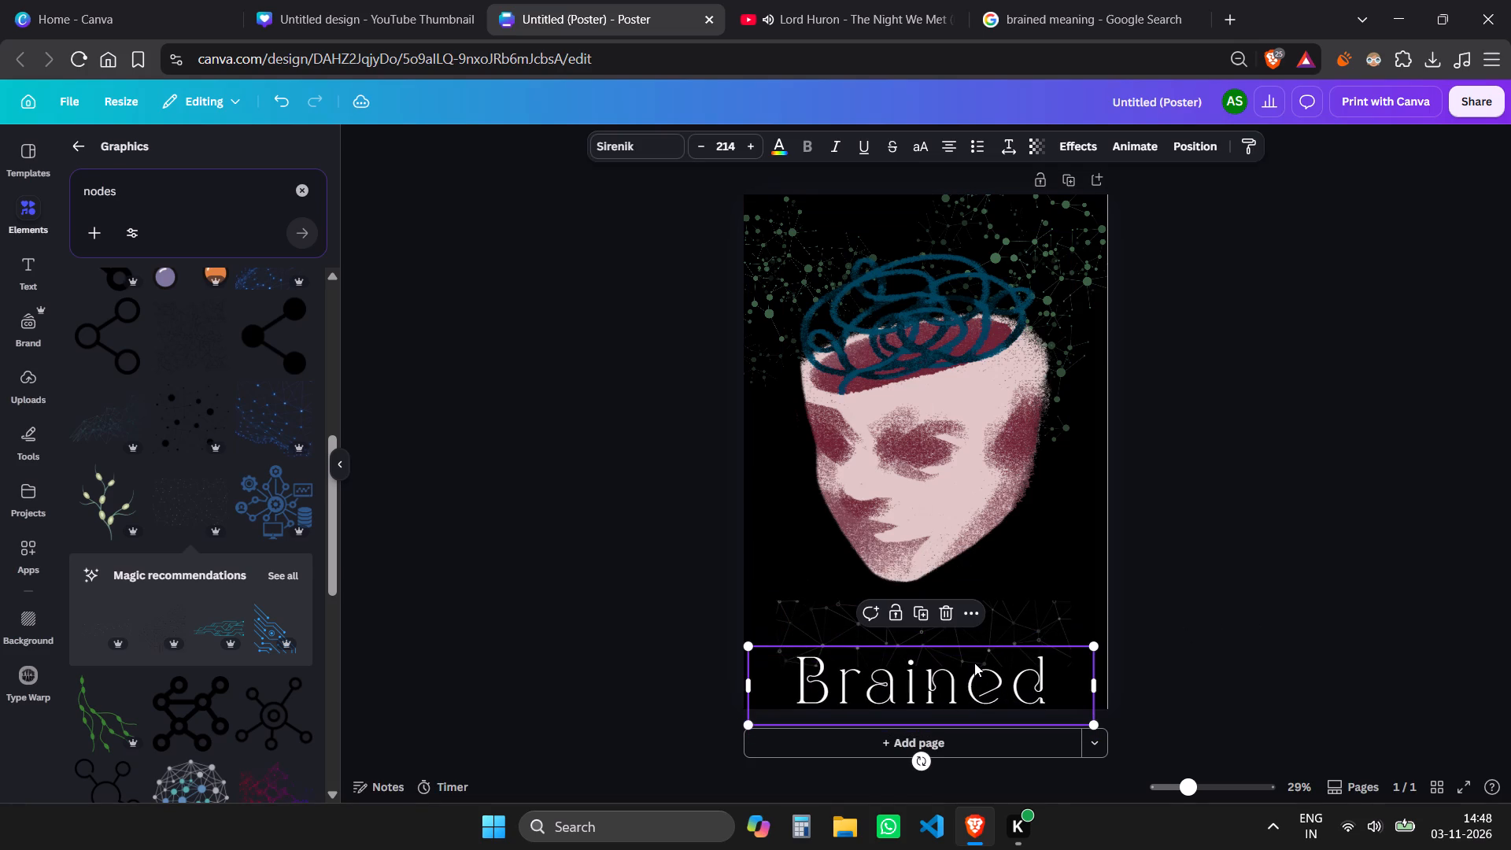
Undo the title move and all the network graphic edits, including its insertion, leaving the area around the "Brained" title plain.
key(ctrl+z)
key(ctrl+z)
key(ctrl+z)
key(ctrl+z)
key(ctrl+z)
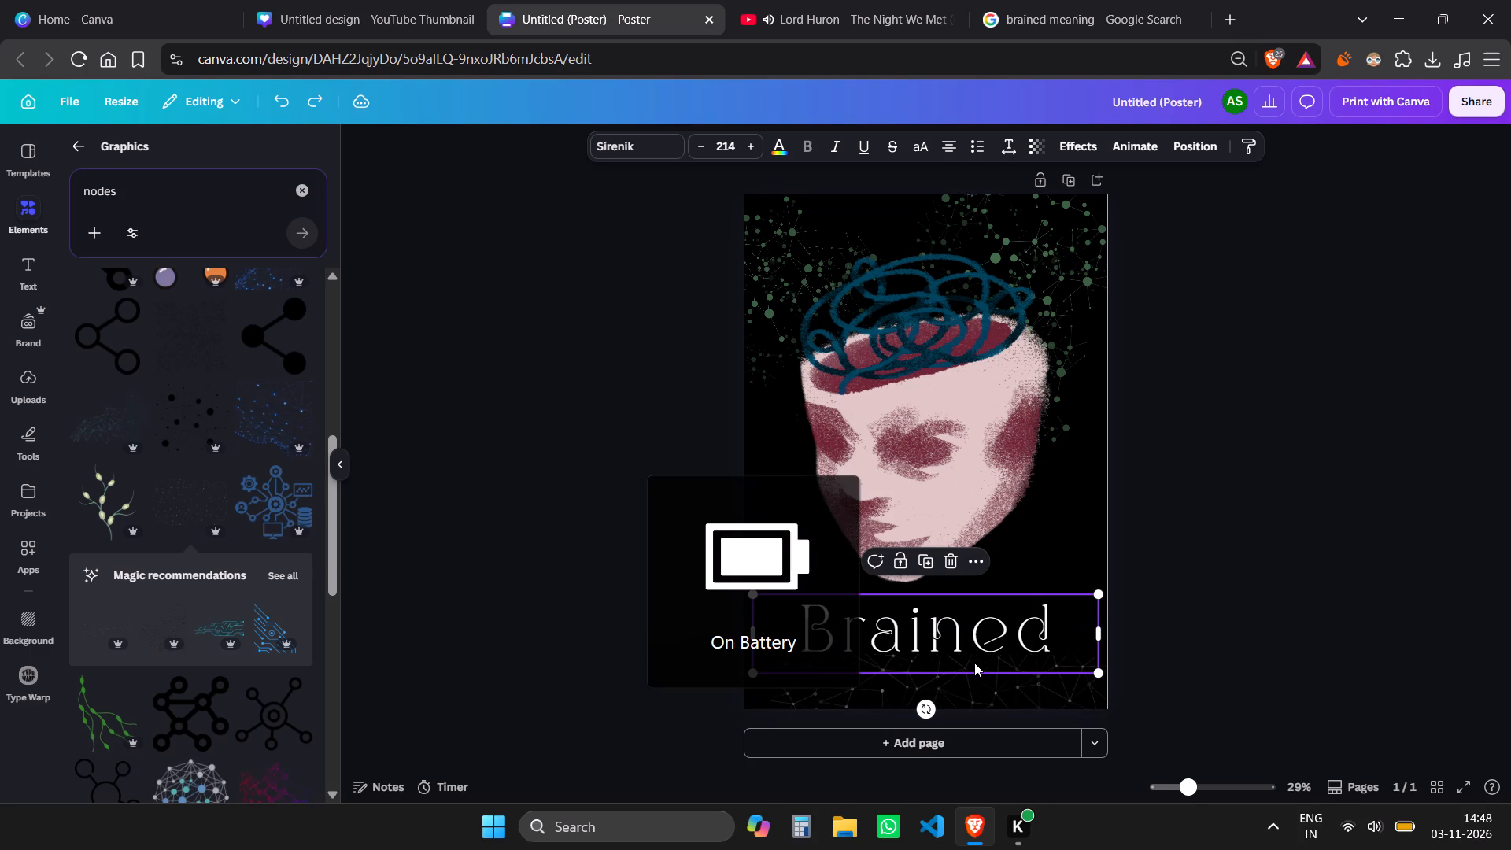
key(ctrl+z)
key(ctrl+z)
key(ctrl+z)
key(ctrl+z)
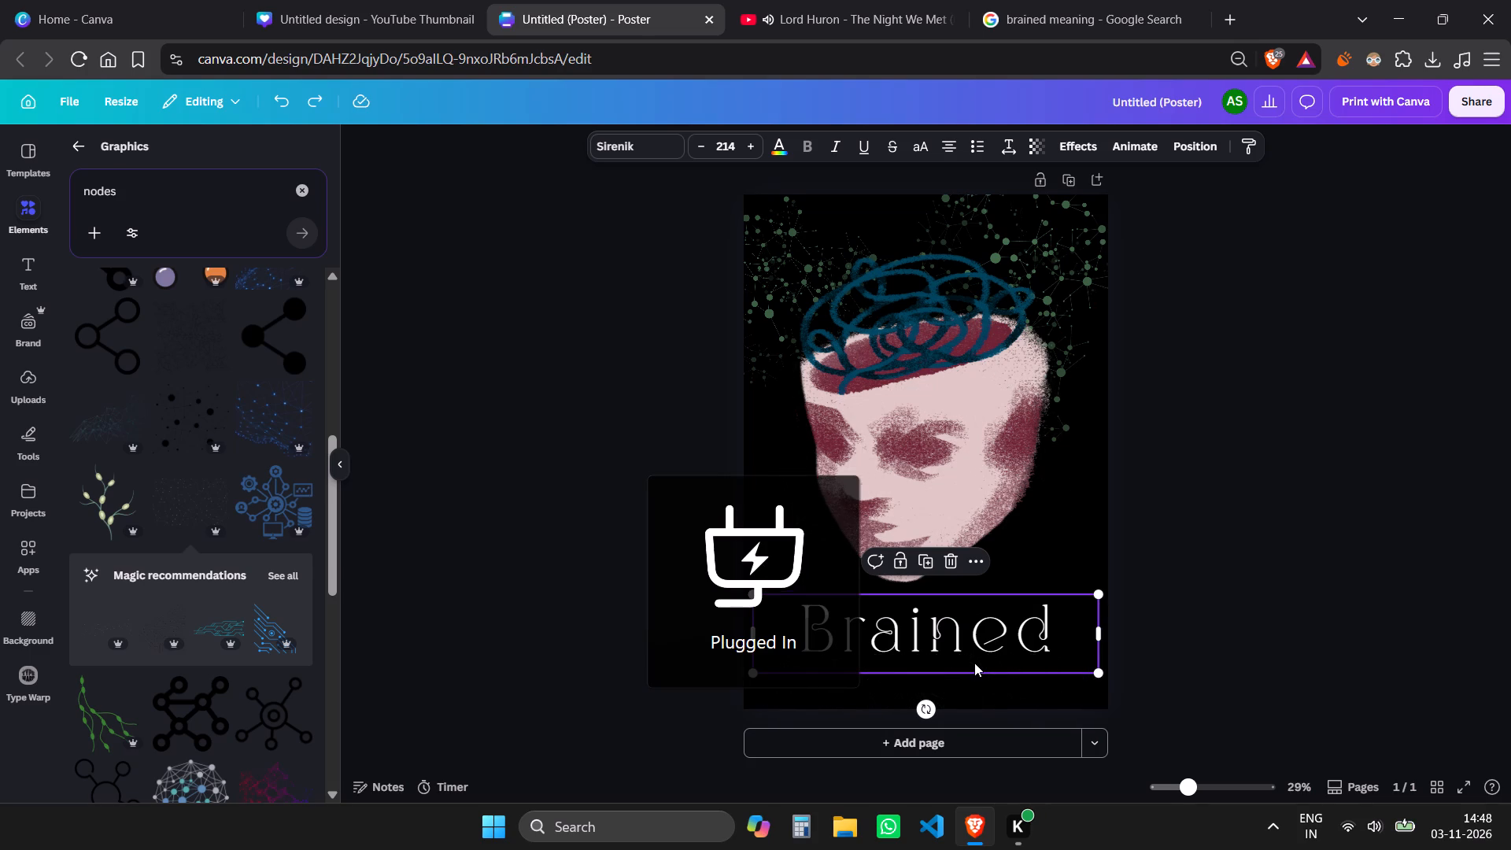
Look through more of the "nodes" graphics results for another suitable accent, and leave the title deselected.
scroll(194, 550, down, 1)
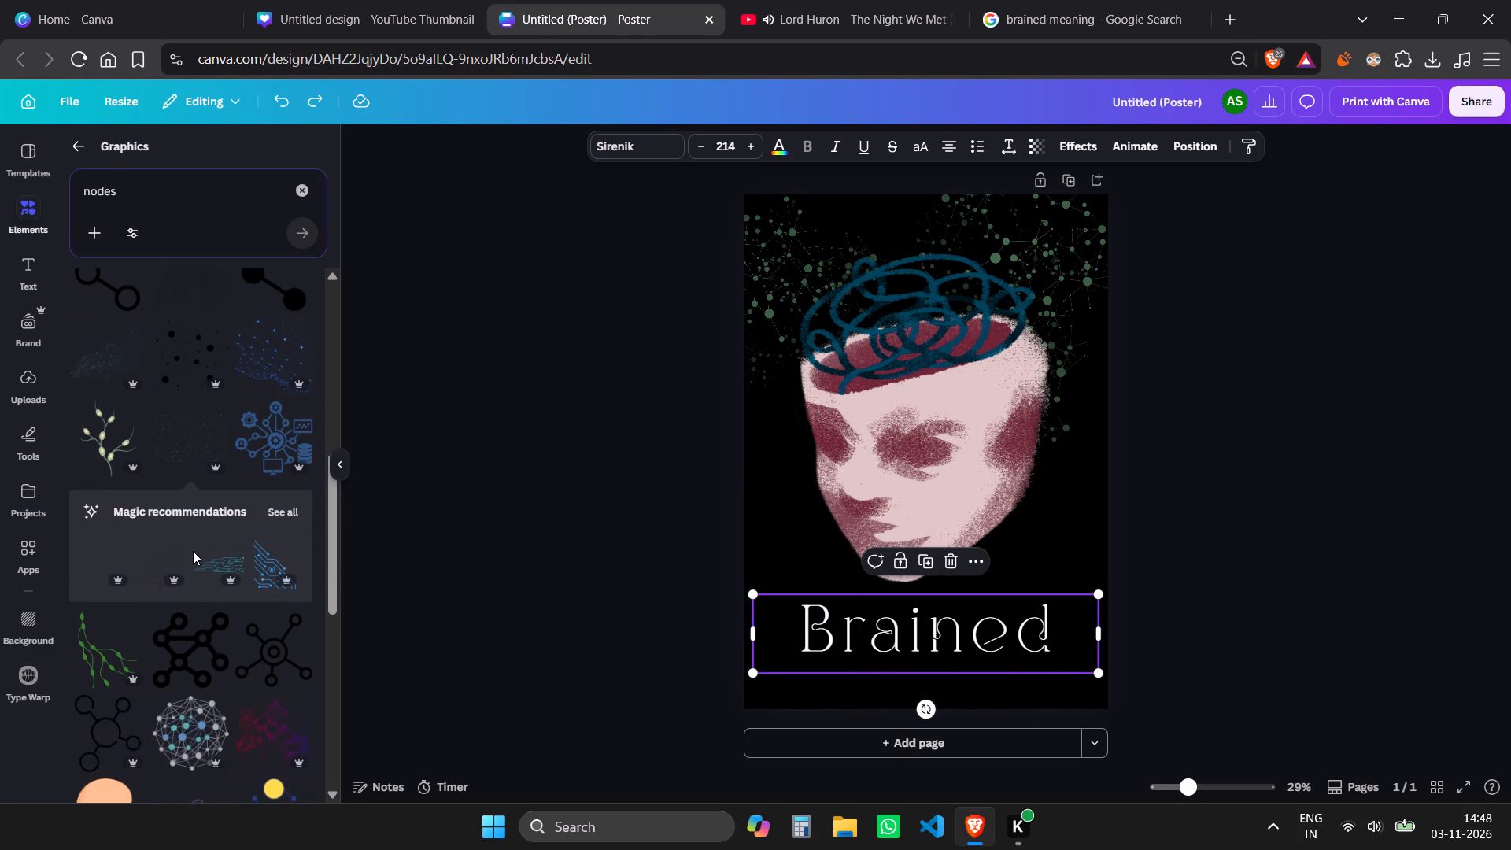
scroll(193, 551, up, 1)
scroll(154, 618, down, 5)
scroll(290, 645, down, 2)
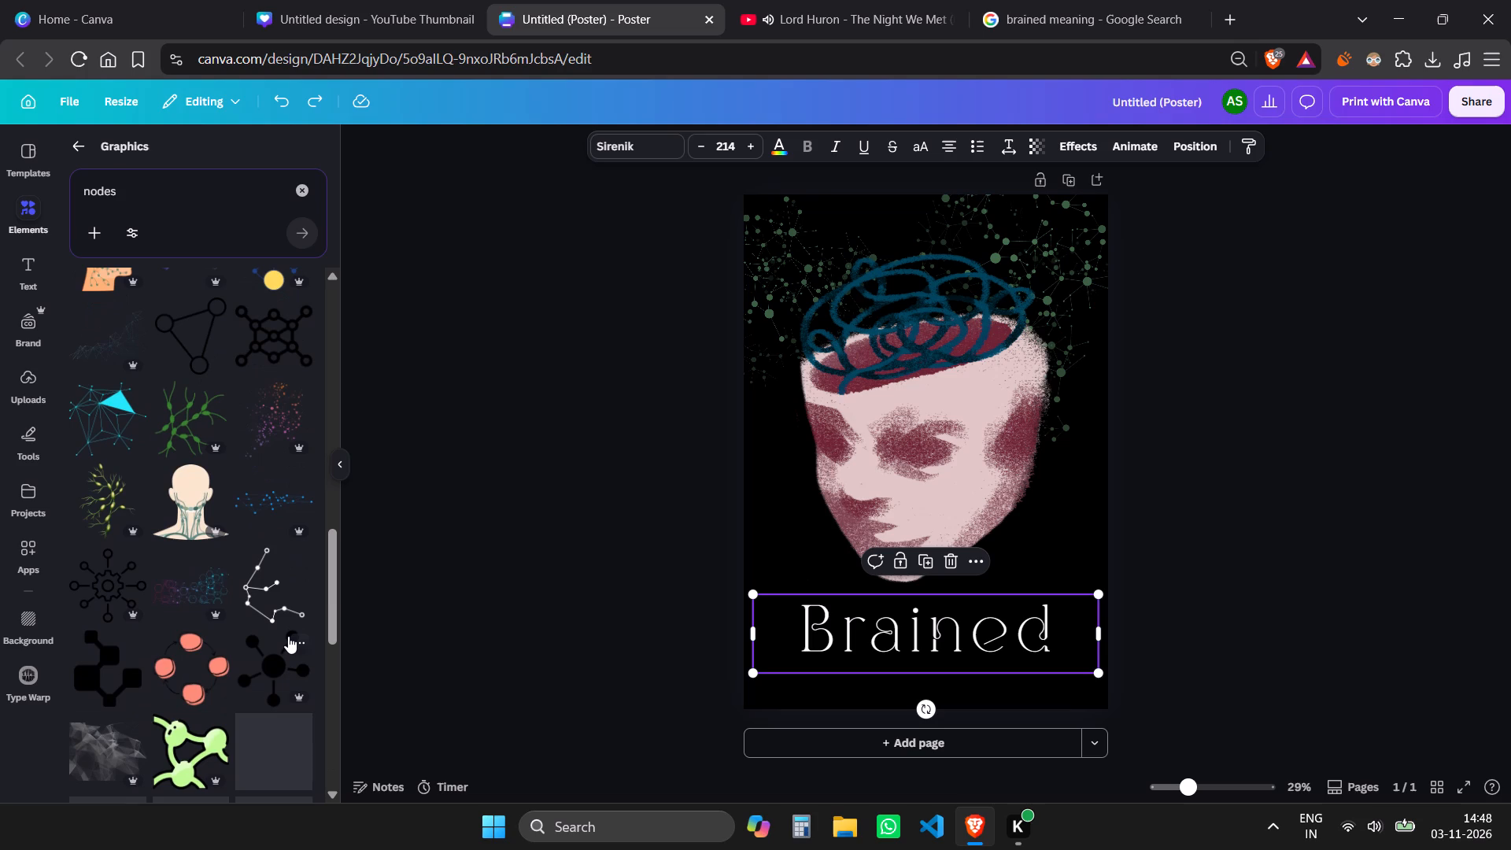
scroll(290, 632, down, 2)
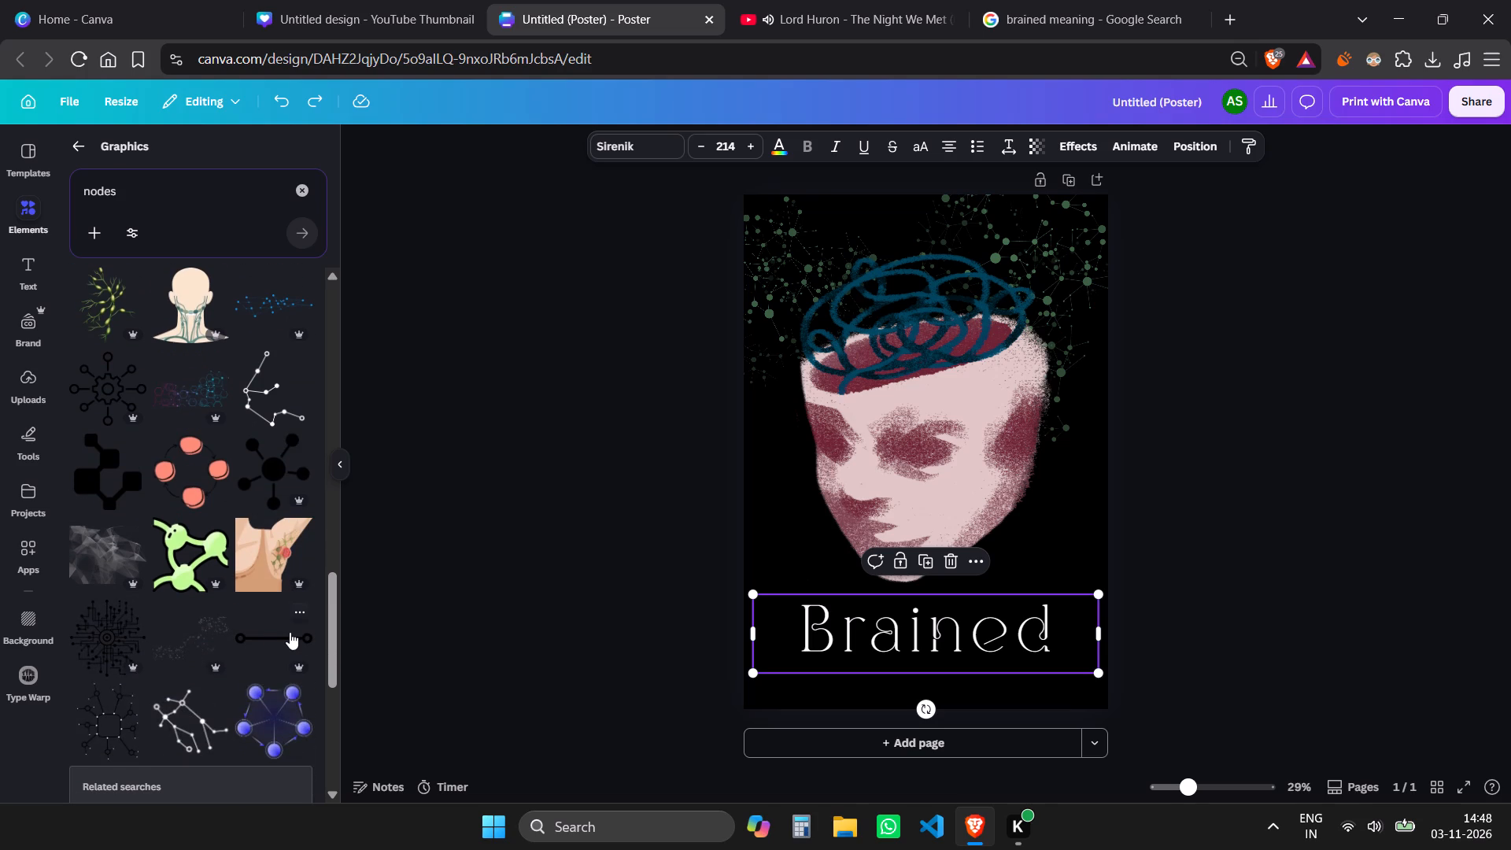
scroll(248, 703, down, 2)
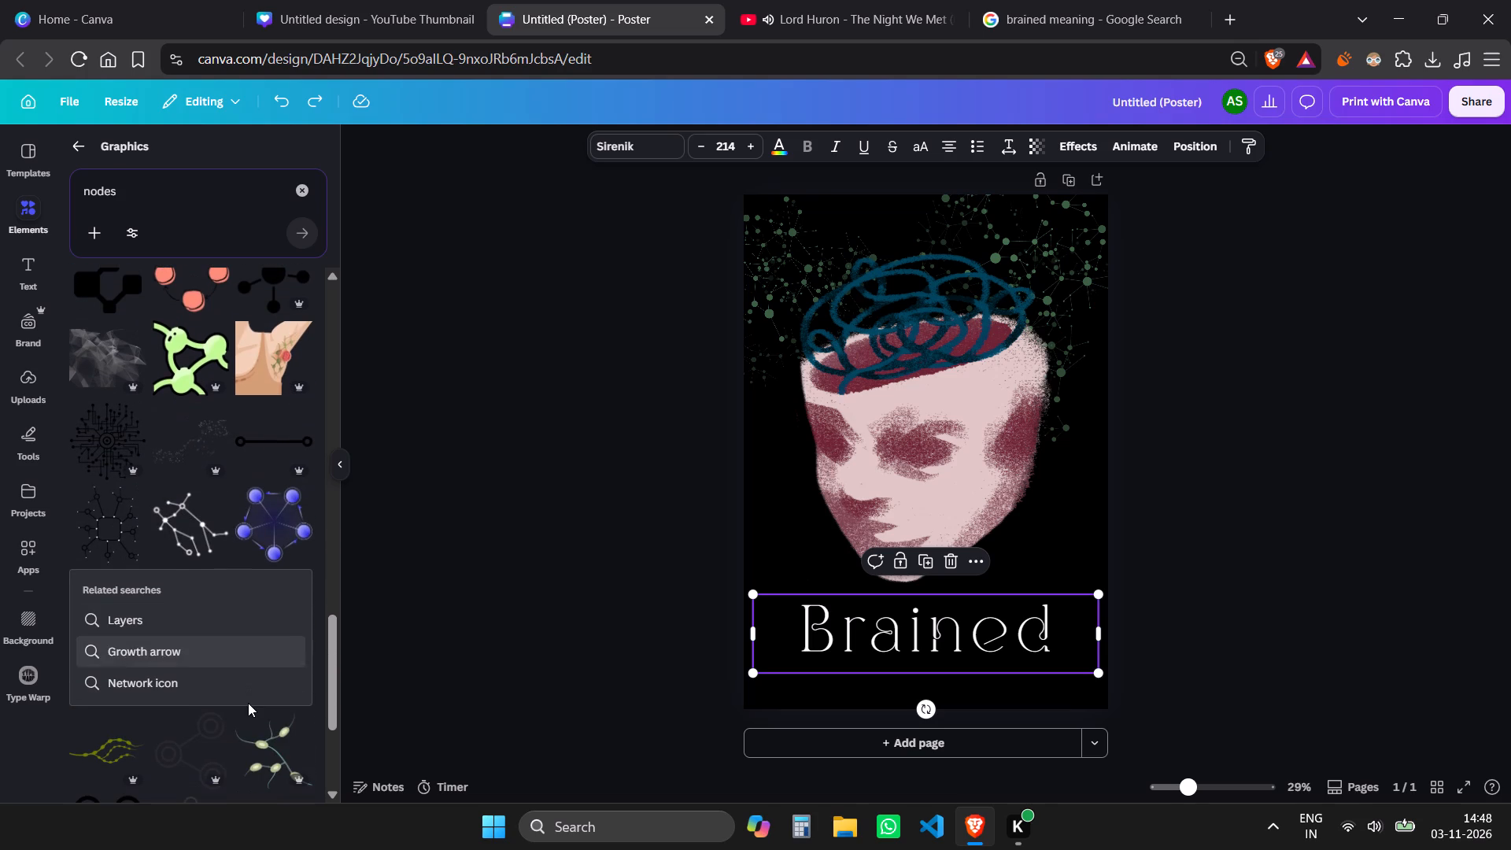
scroll(248, 703, down, 3)
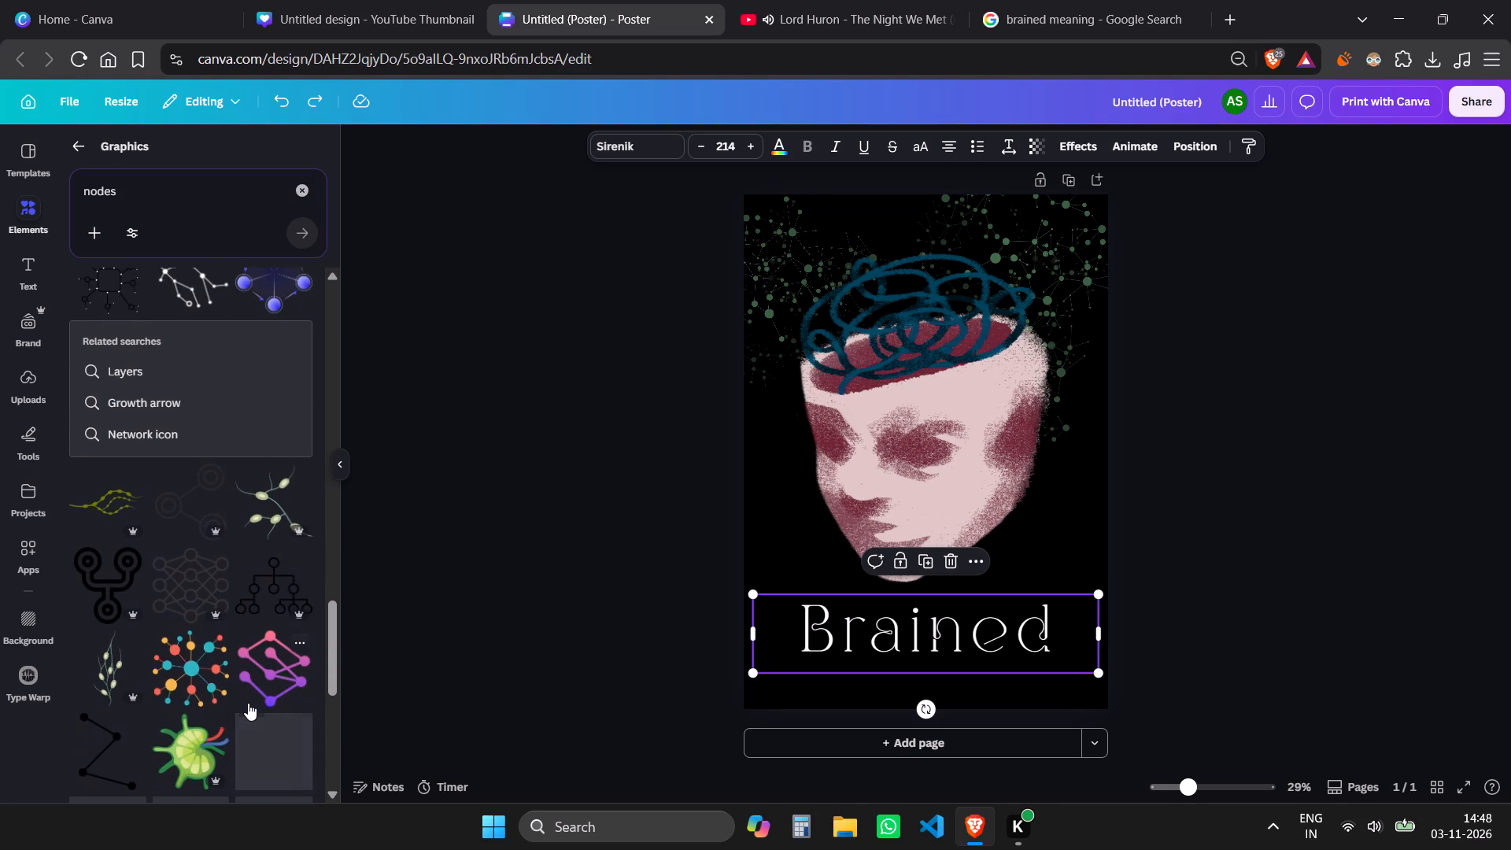
click(1161, 556)
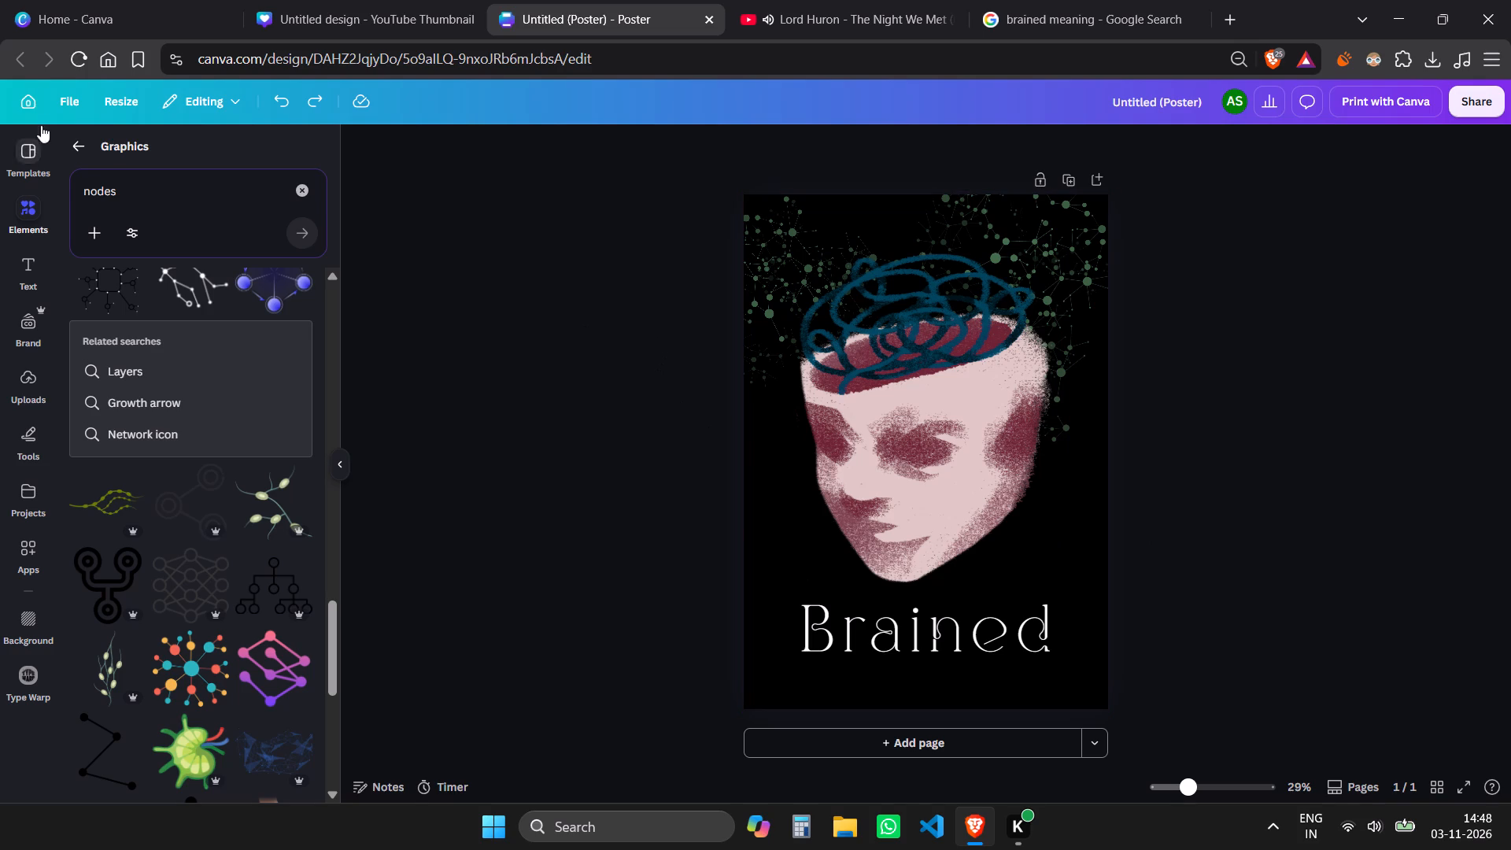
Switch to the original untitled YouTube thumbnail design and close its browser tab.
click(335, 0)
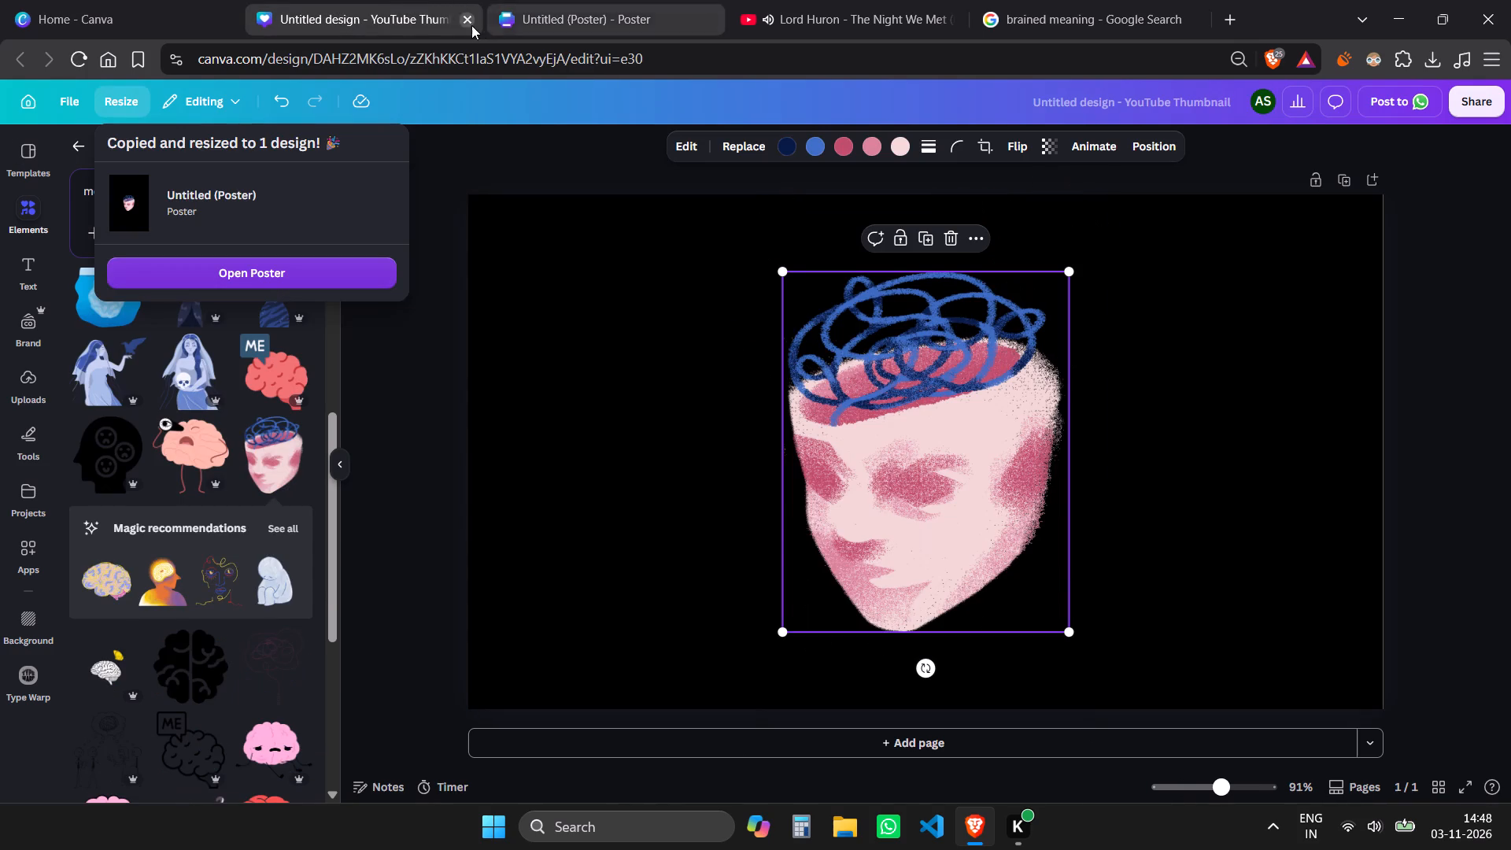
click(460, 13)
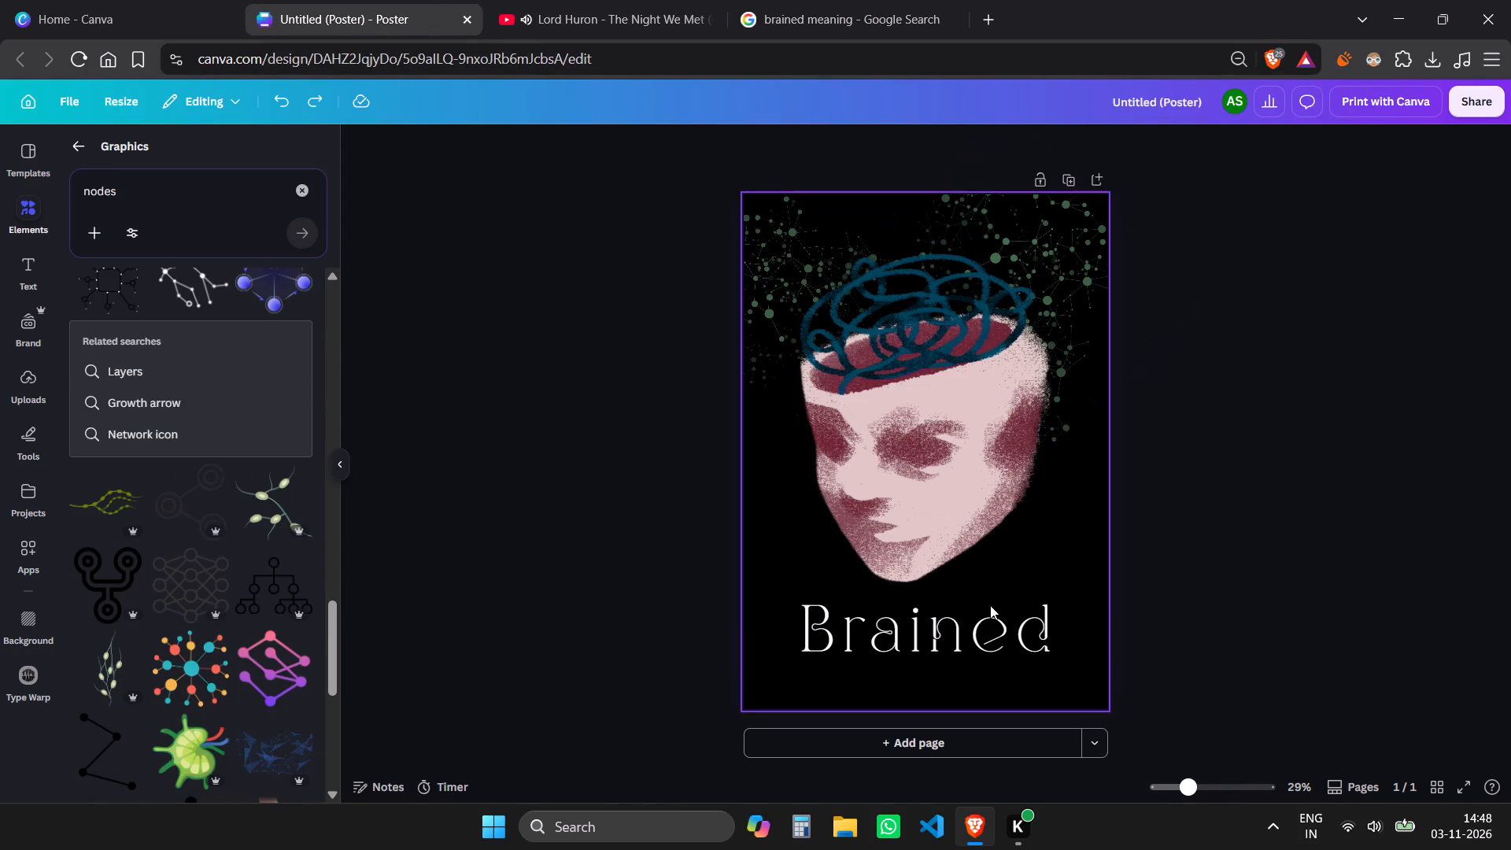
Rename the poster design as "Brained", reusing the text of its title.
triple_click(984, 631)
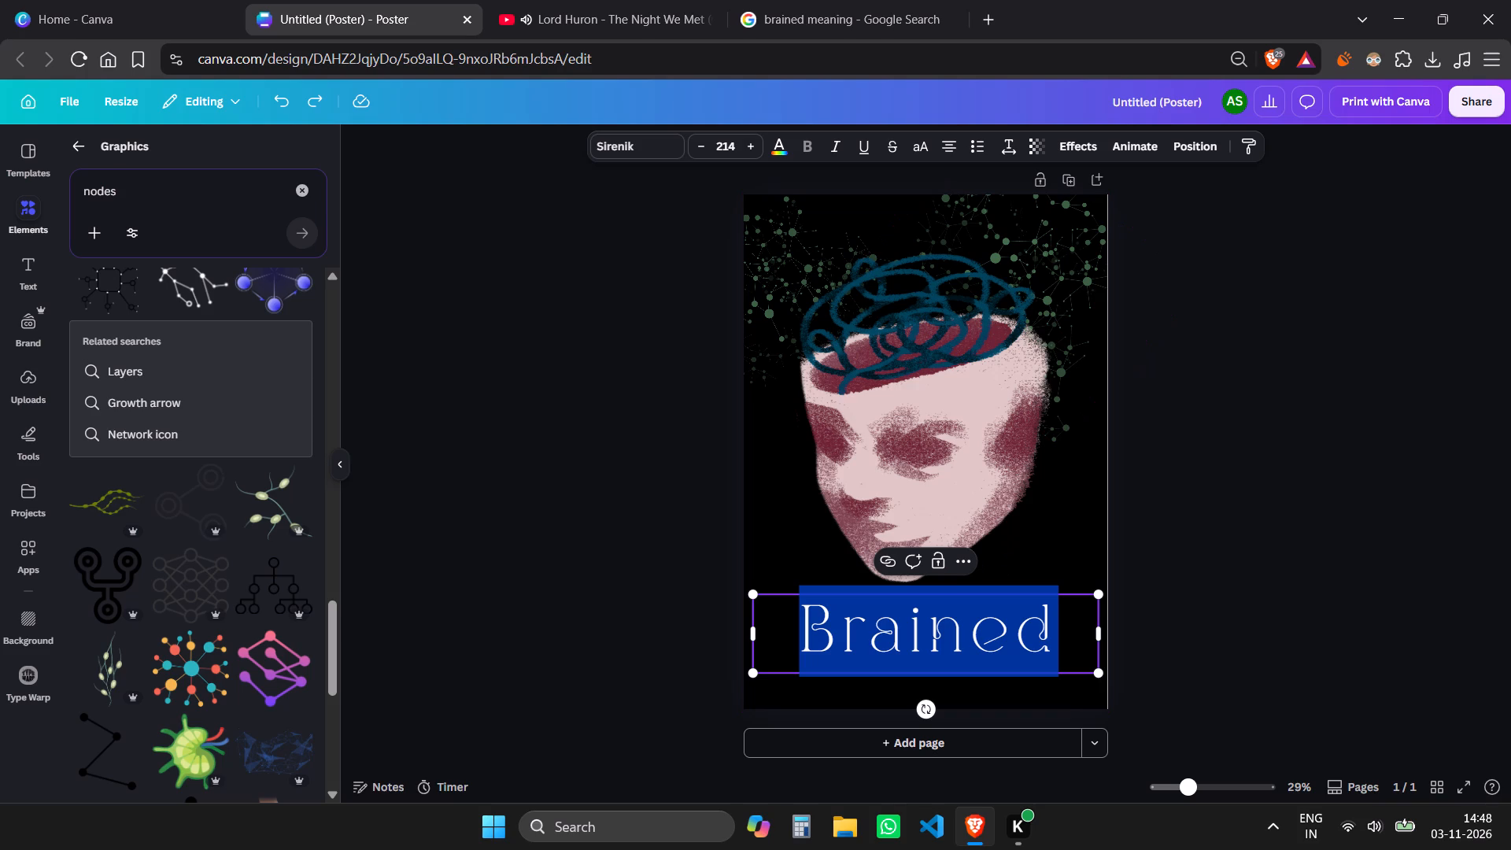
key(ctrl+c)
triple_click(1175, 109)
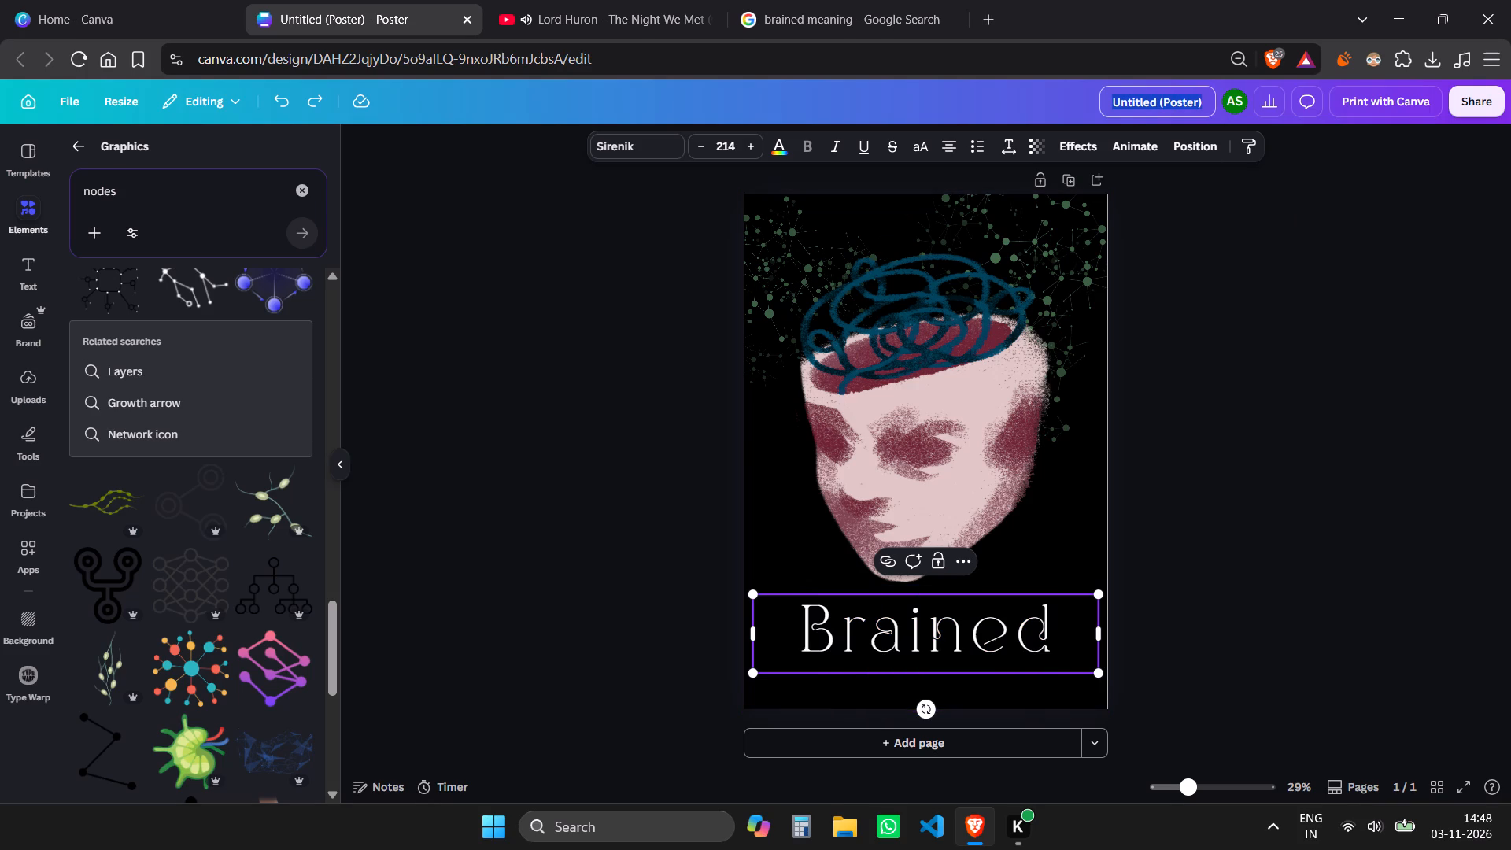
key(ctrl+v)
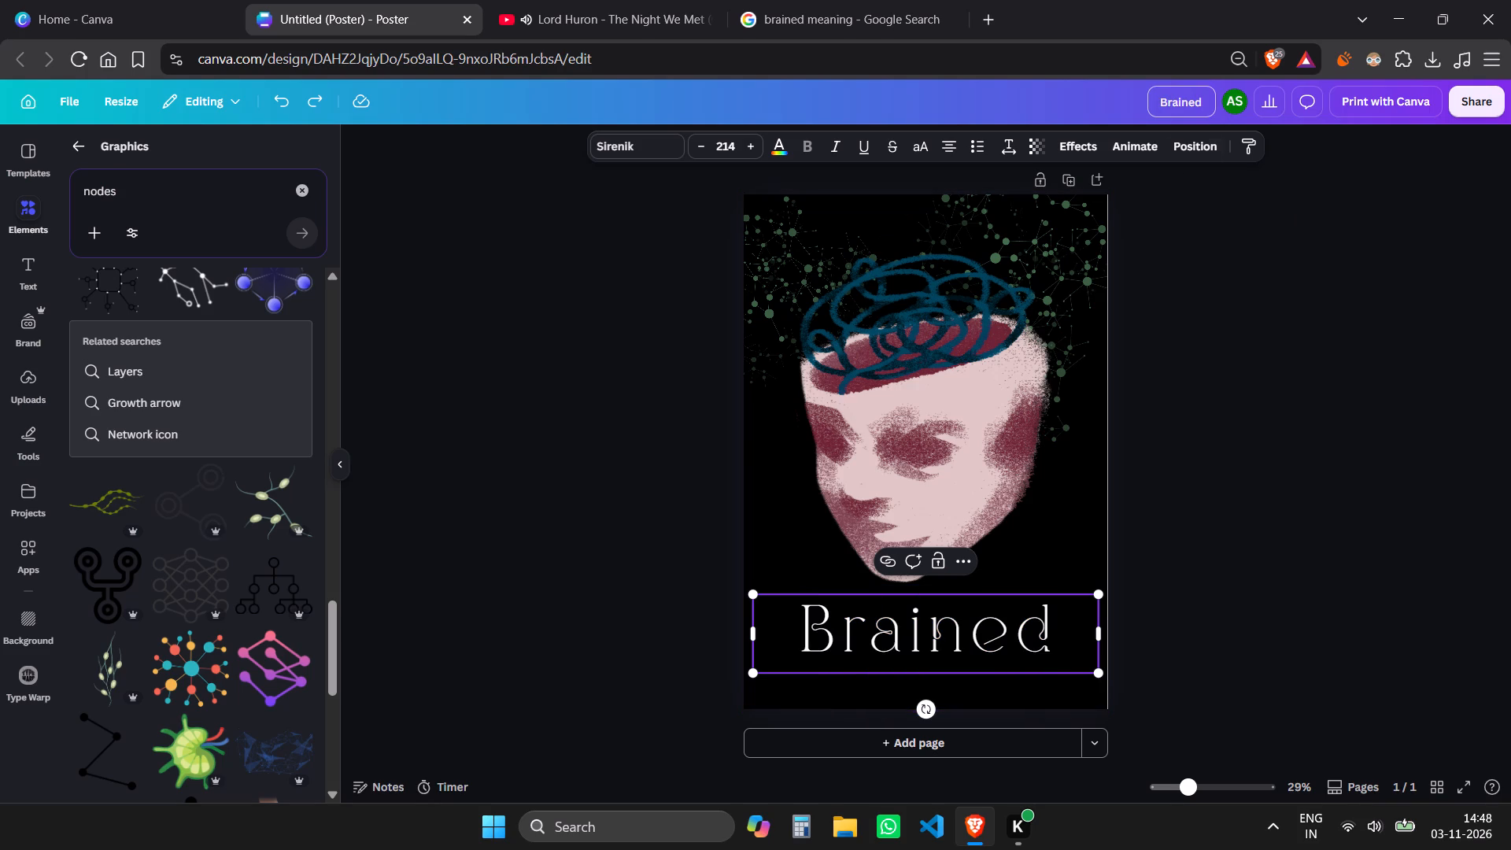
click(1214, 286)
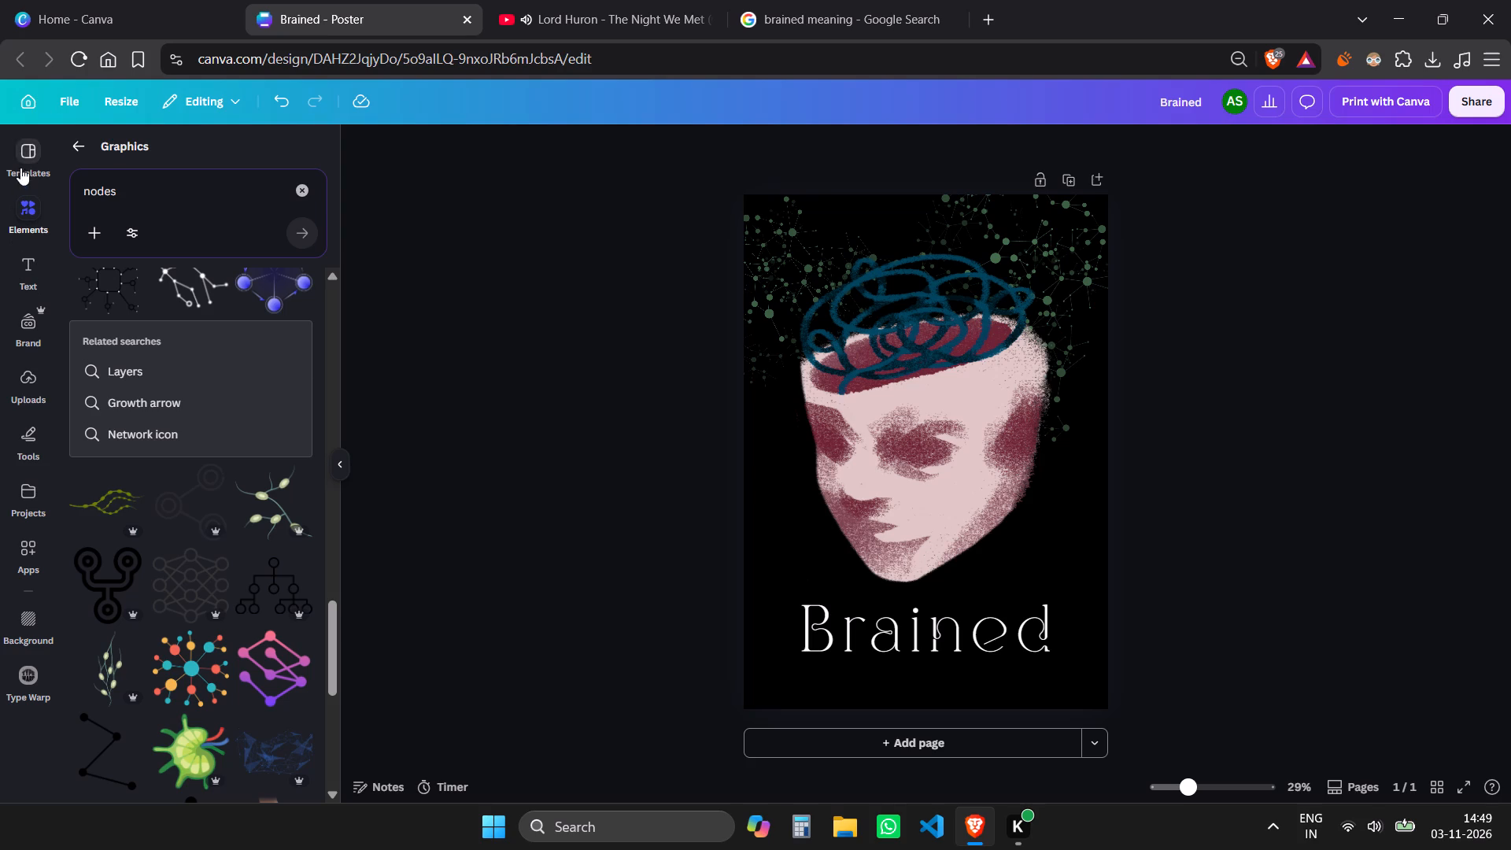
Create a new blank A2 portrait poster, close the finished "Brained" poster's browser tab, and dismiss the poster print options.
click(66, 0)
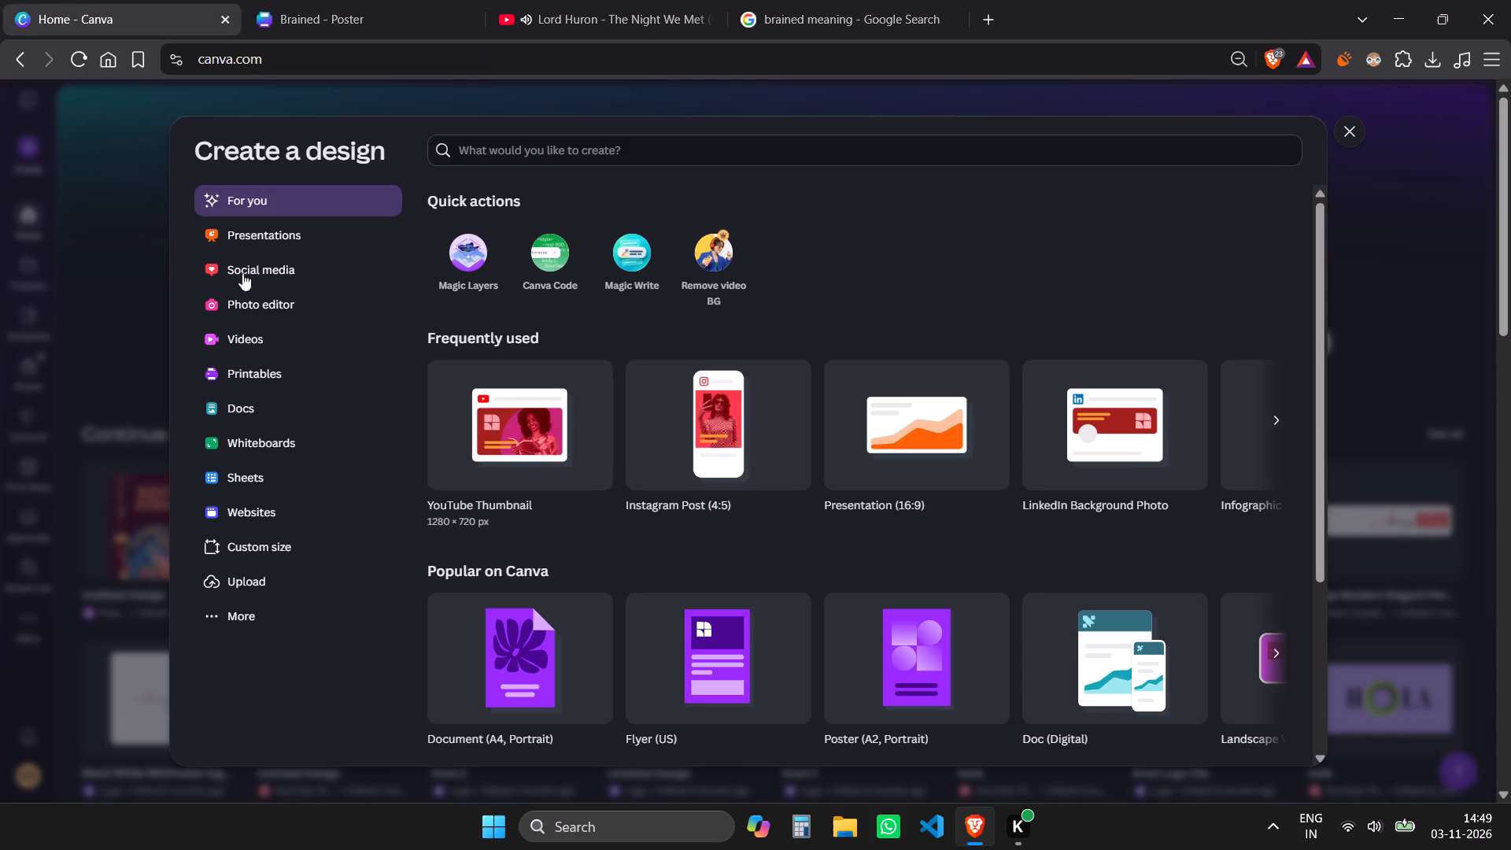
click(914, 648)
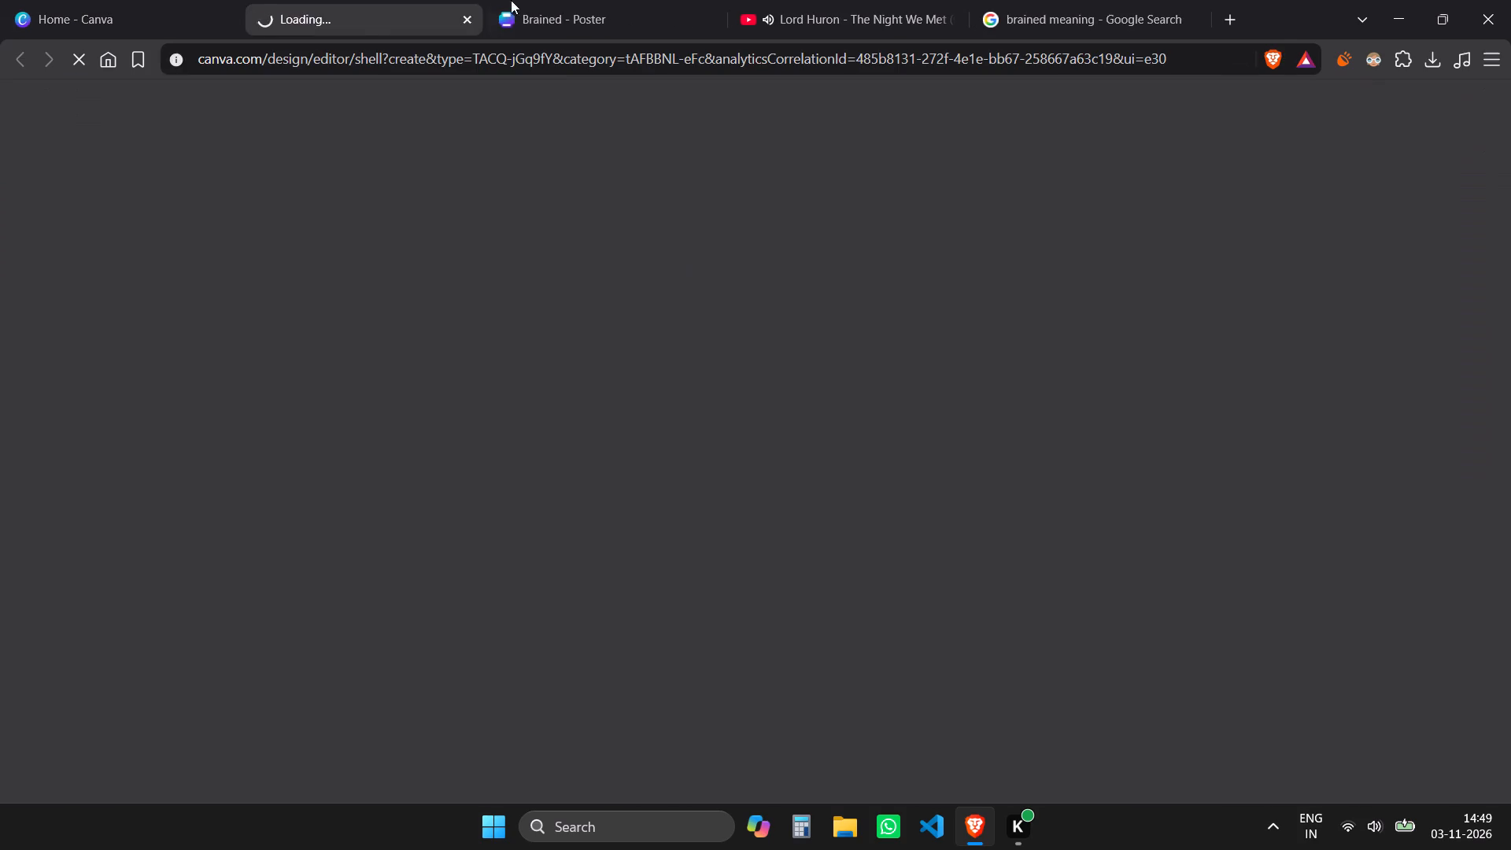
click(713, 28)
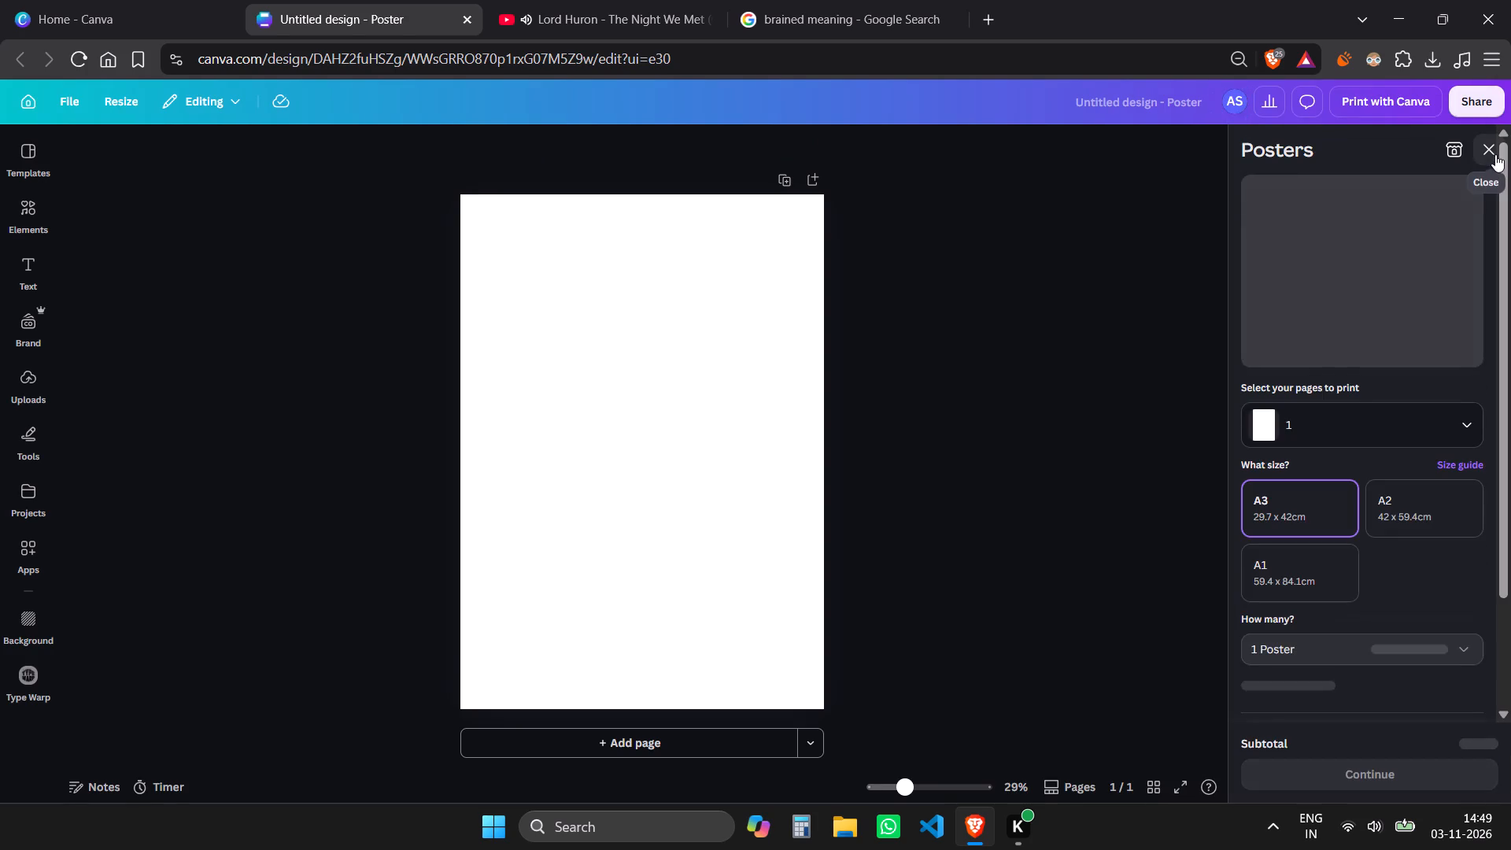
click(1494, 149)
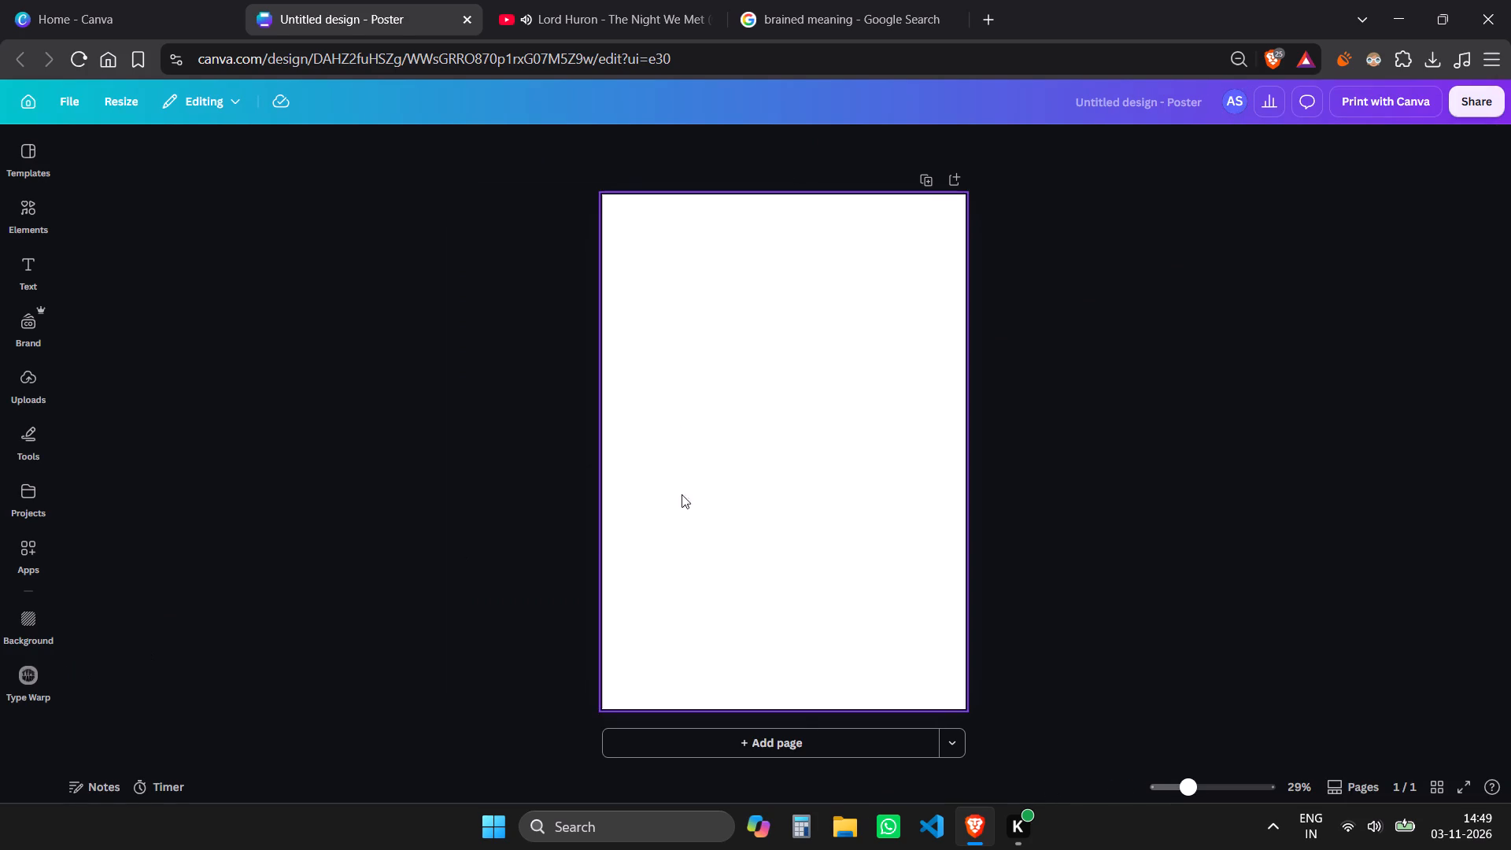
Try orange, light orange, deep blue and light blue page backgrounds, and set the new poster's background to solid medium-dark blue.
click(740, 478)
click(782, 141)
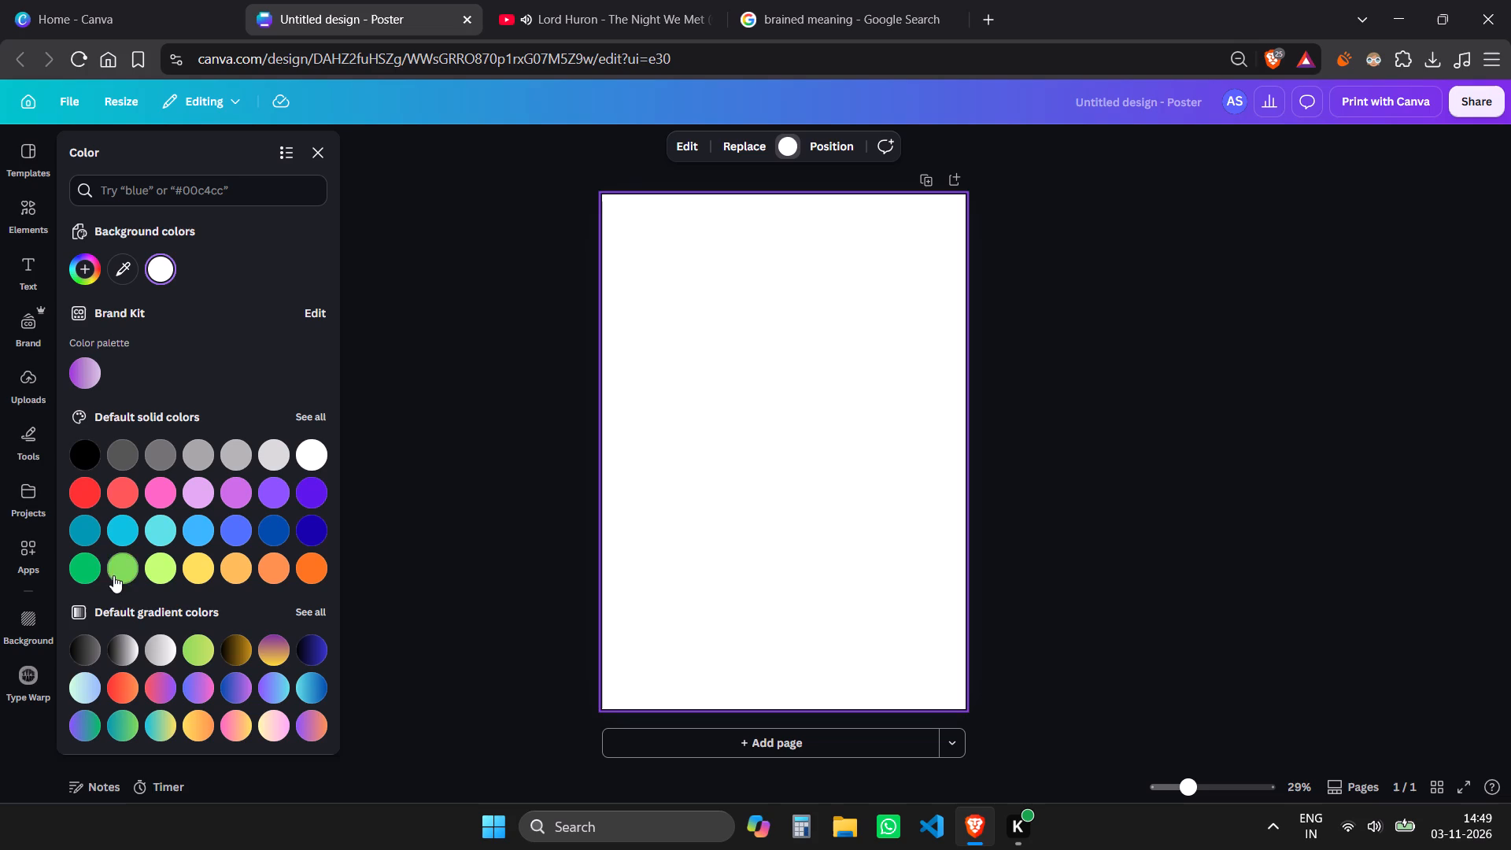
click(307, 560)
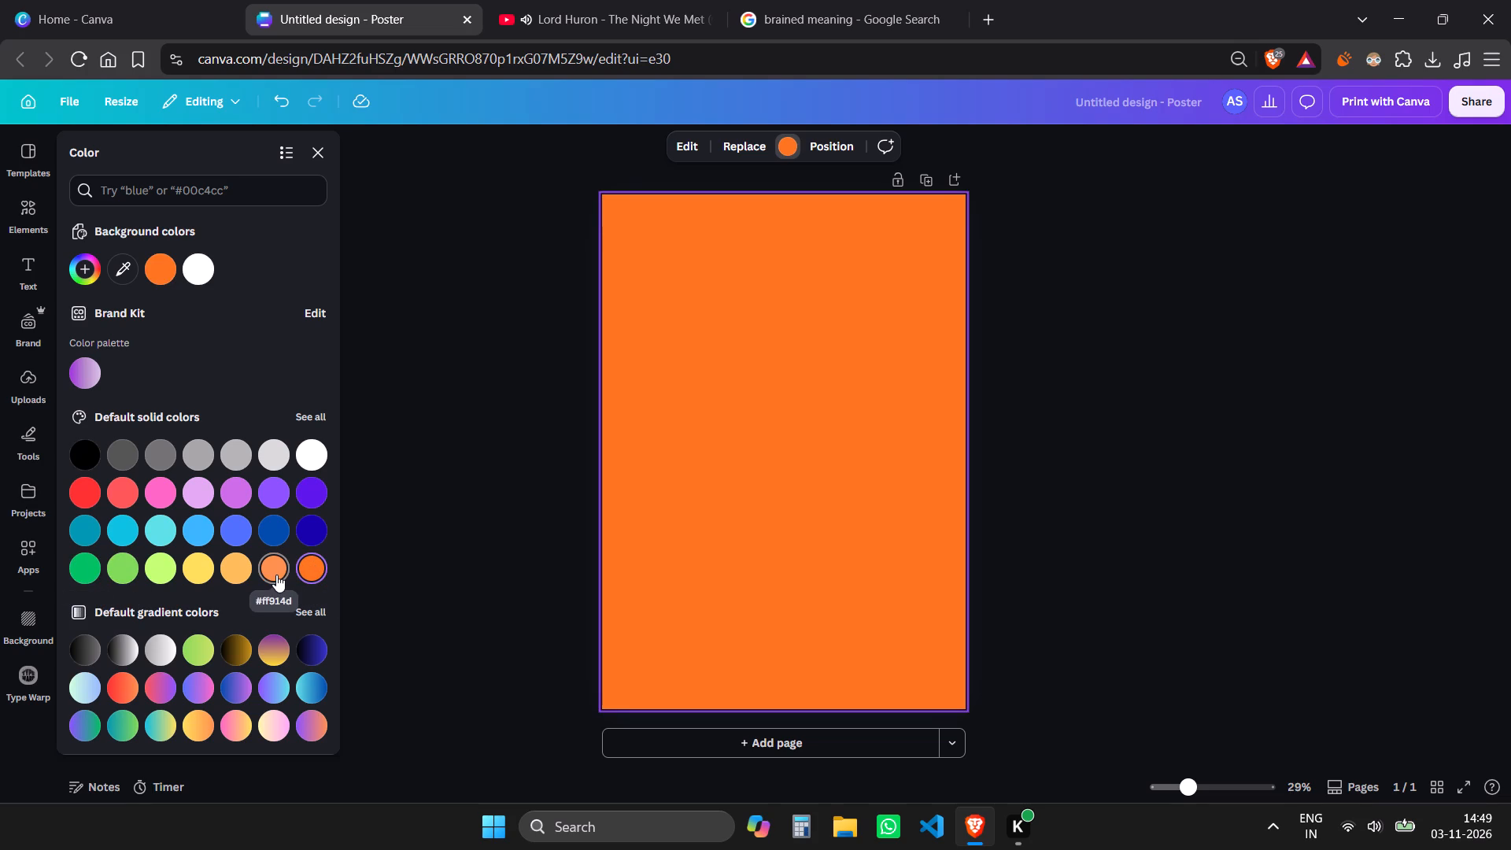
click(276, 575)
click(310, 538)
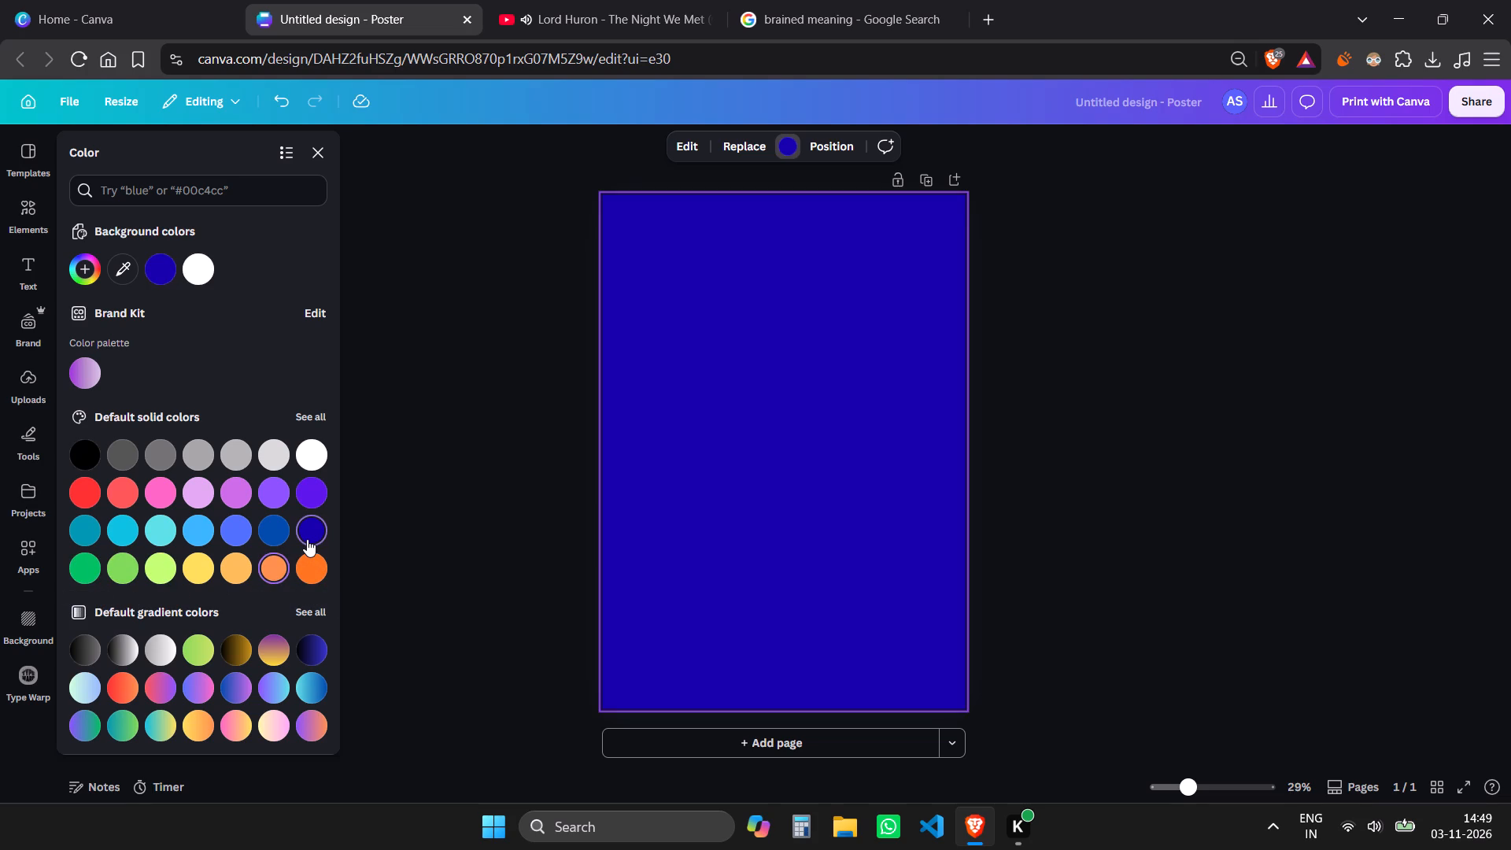
click(235, 545)
click(267, 530)
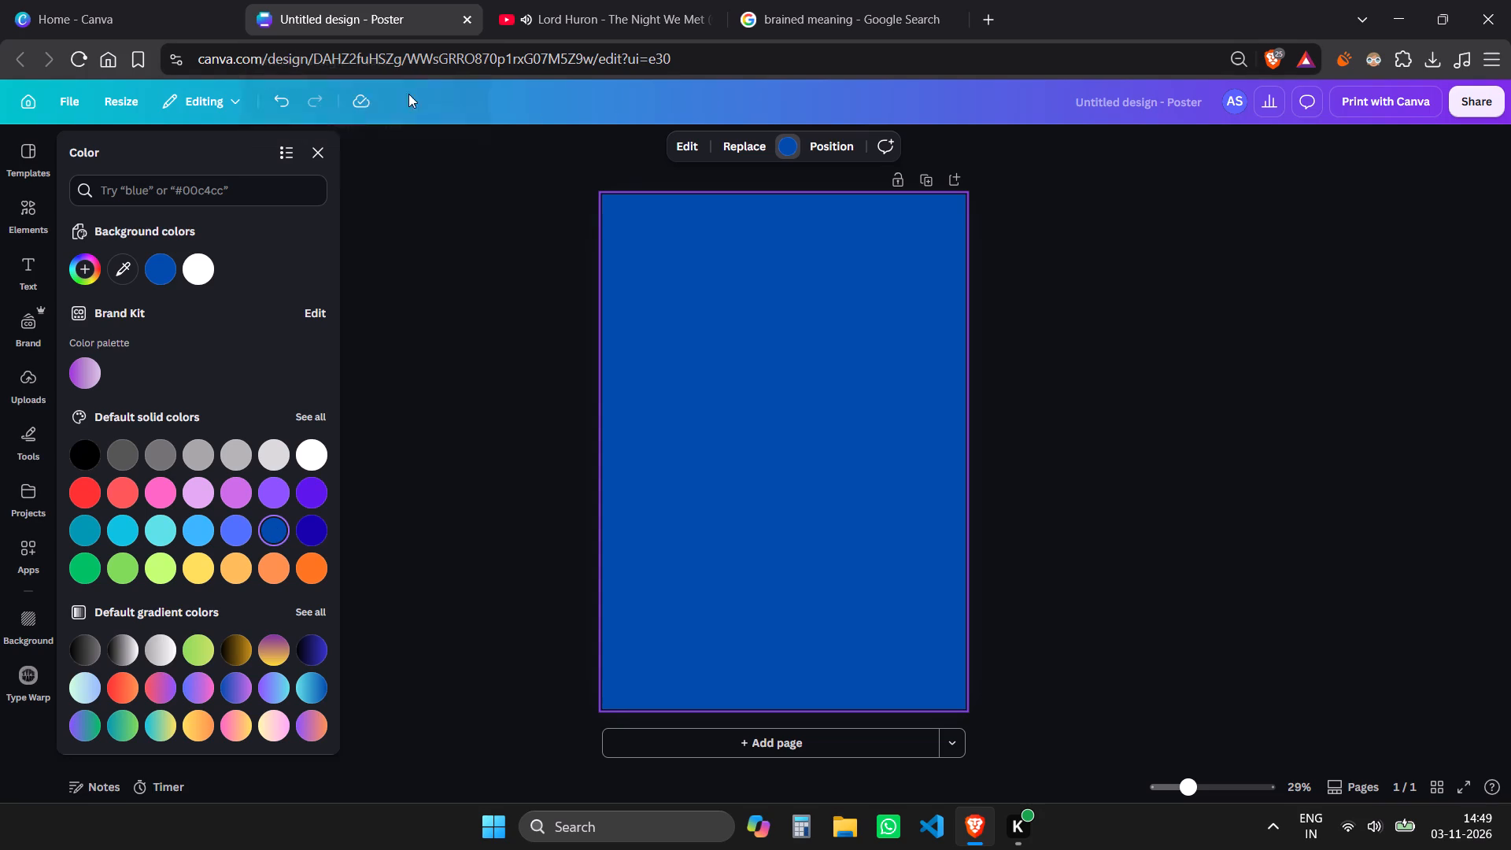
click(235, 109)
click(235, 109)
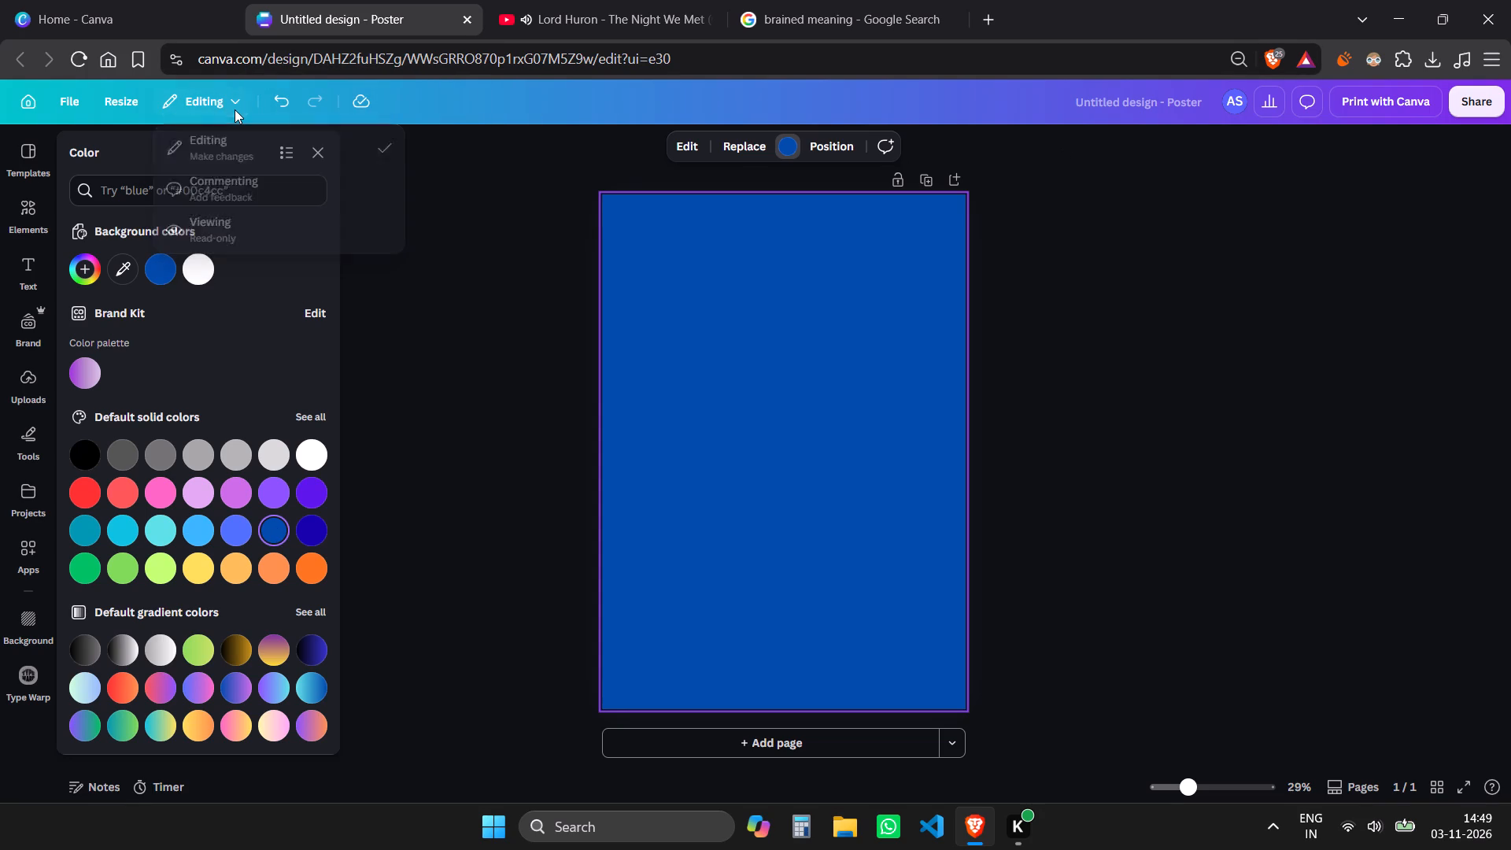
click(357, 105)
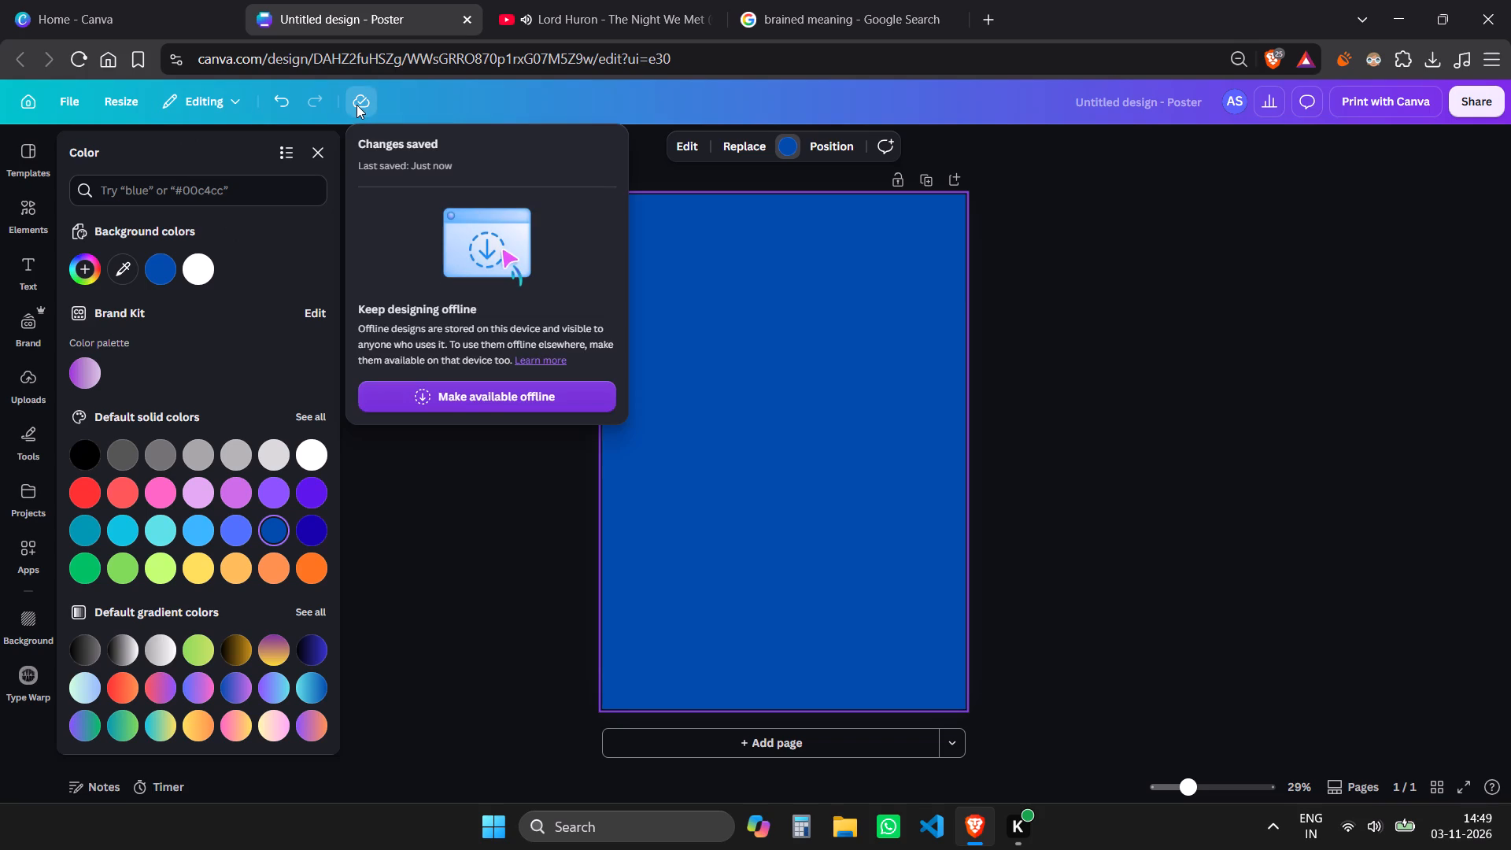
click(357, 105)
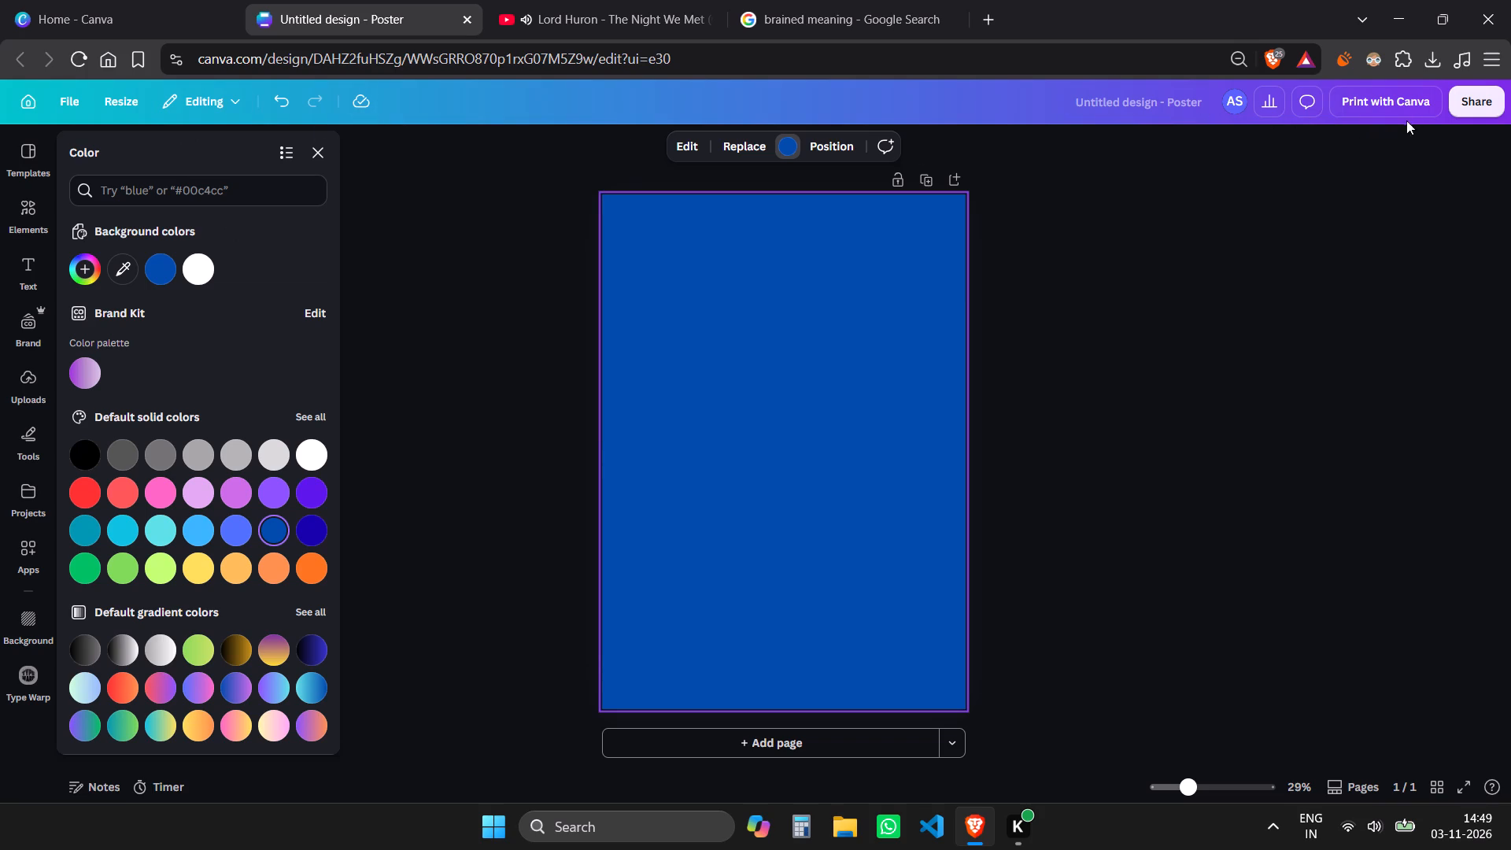
Leave the blue poster for the Canva home page and close the duplicate home browser tab.
click(21, 98)
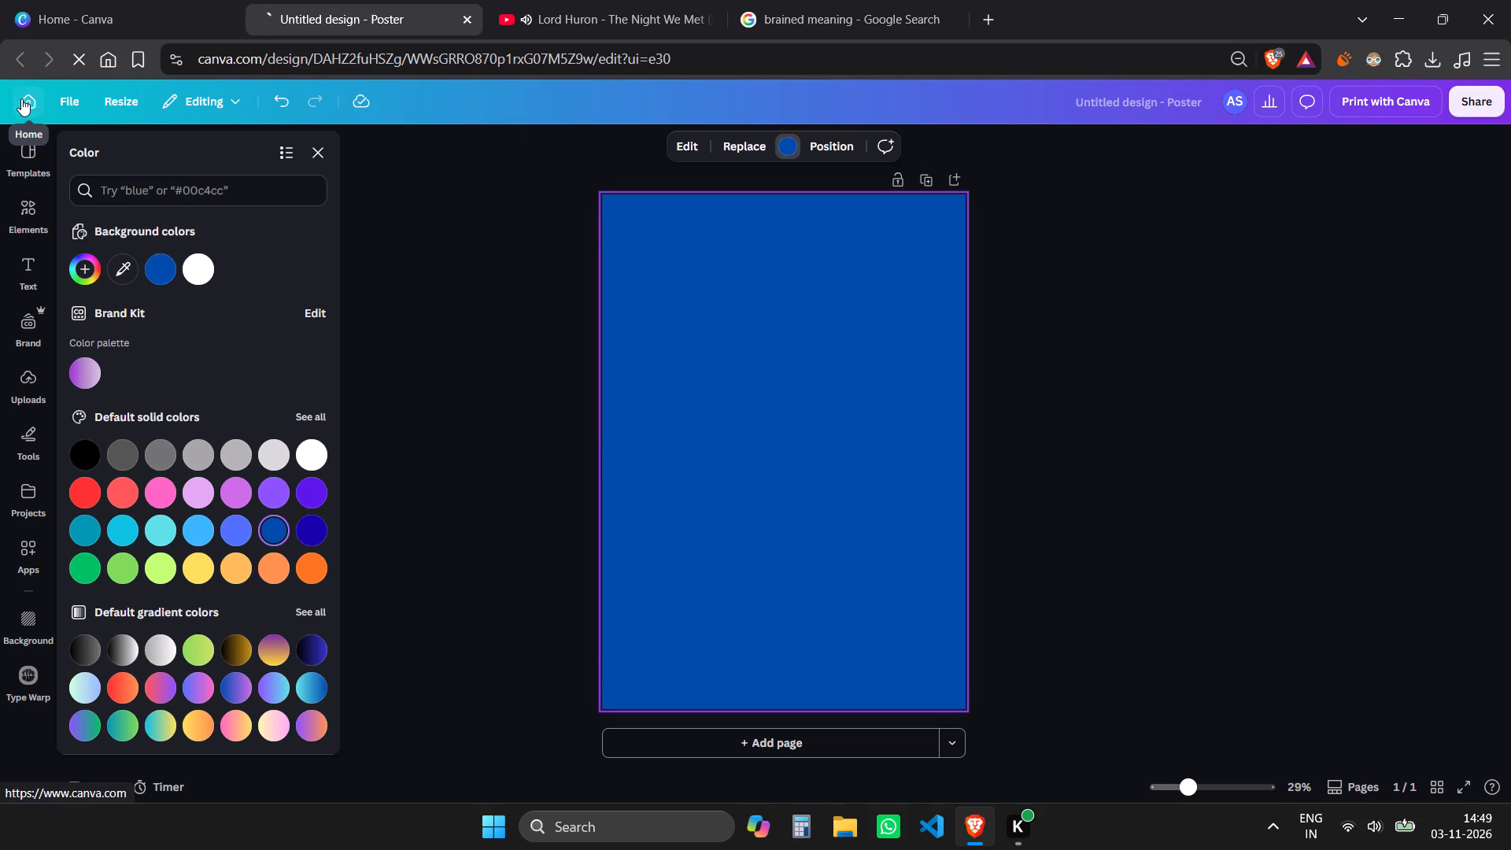
click(228, 20)
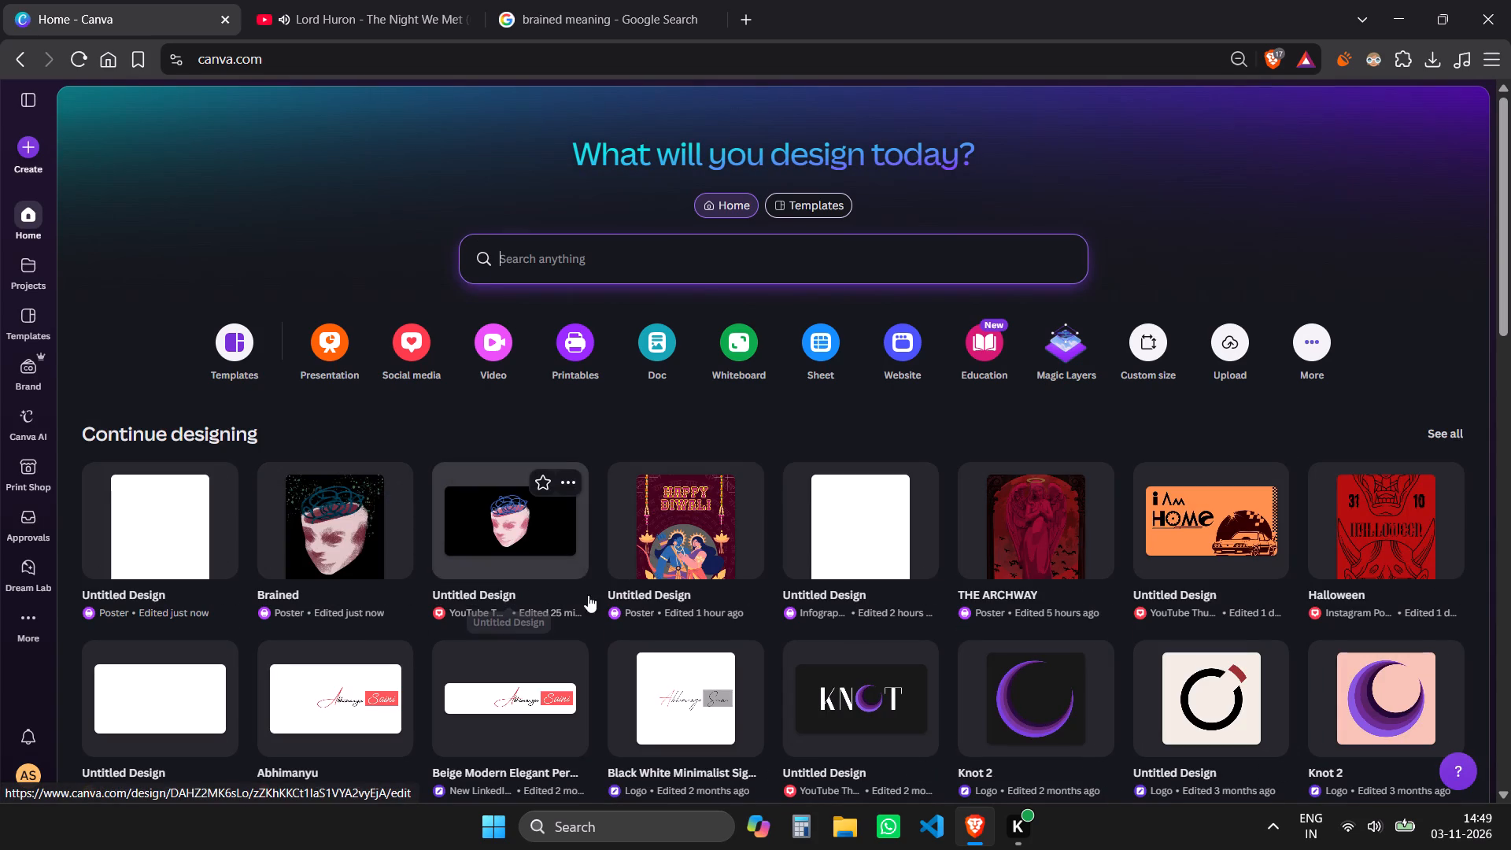
Move the untitled YouTube thumbnail design with the open-head graphic to the trash.
click(567, 479)
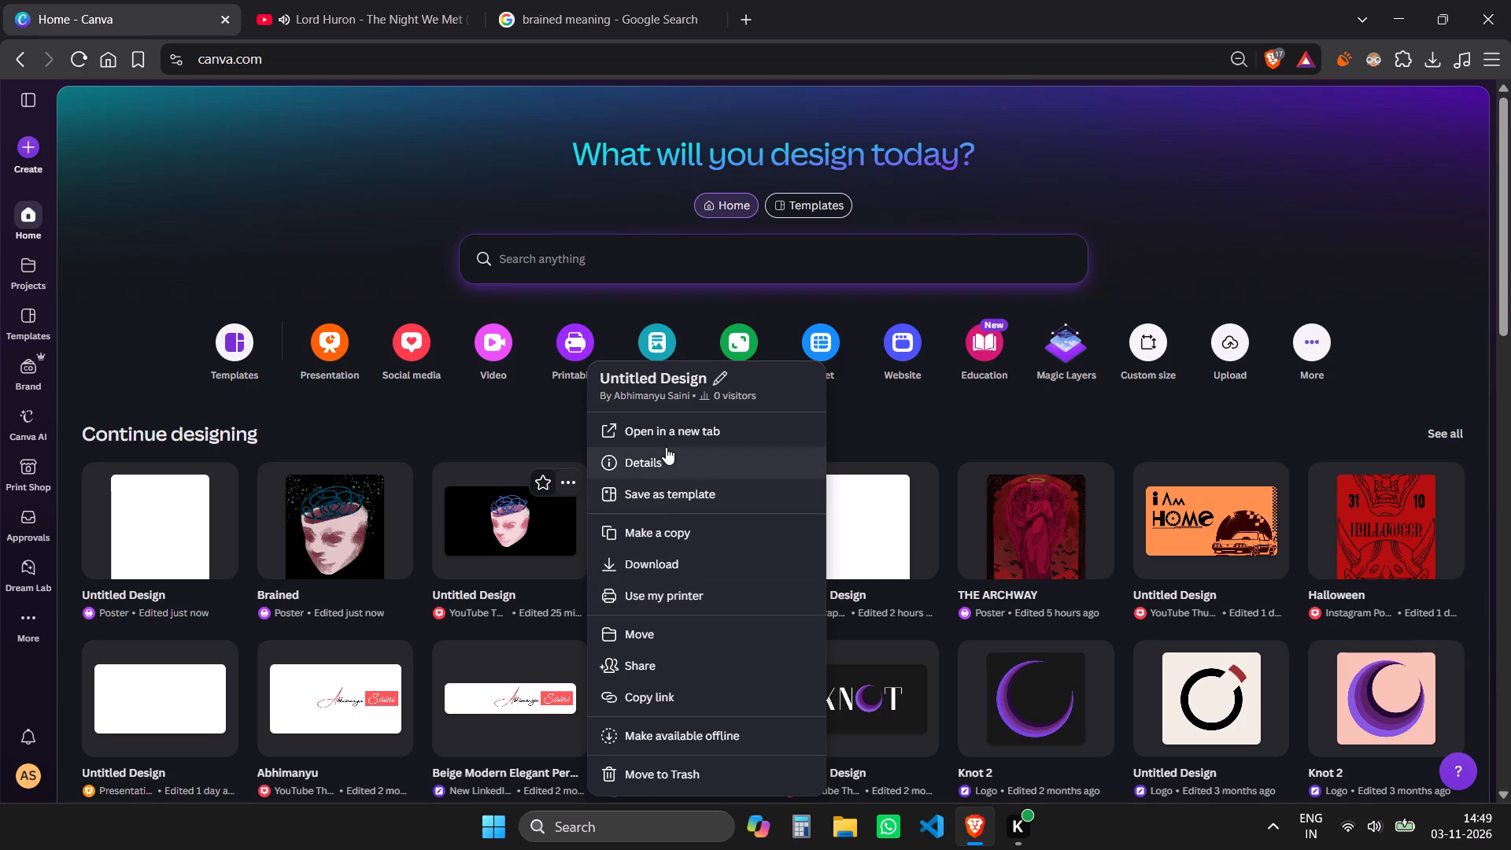
click(650, 783)
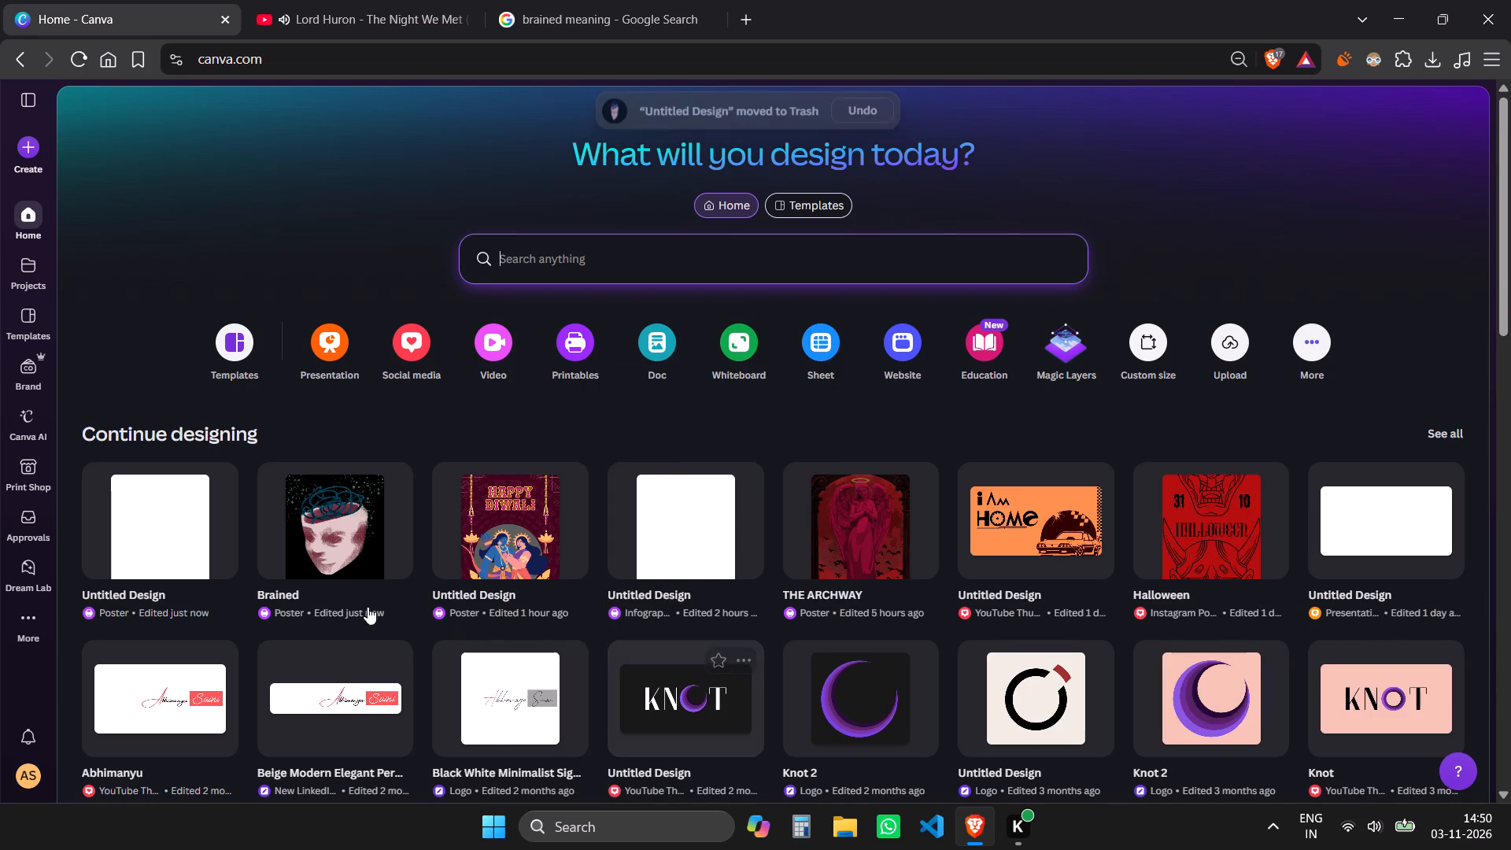
Move the three blank untitled designs, the poster, the infographic and the presentation, to the trash.
click(218, 478)
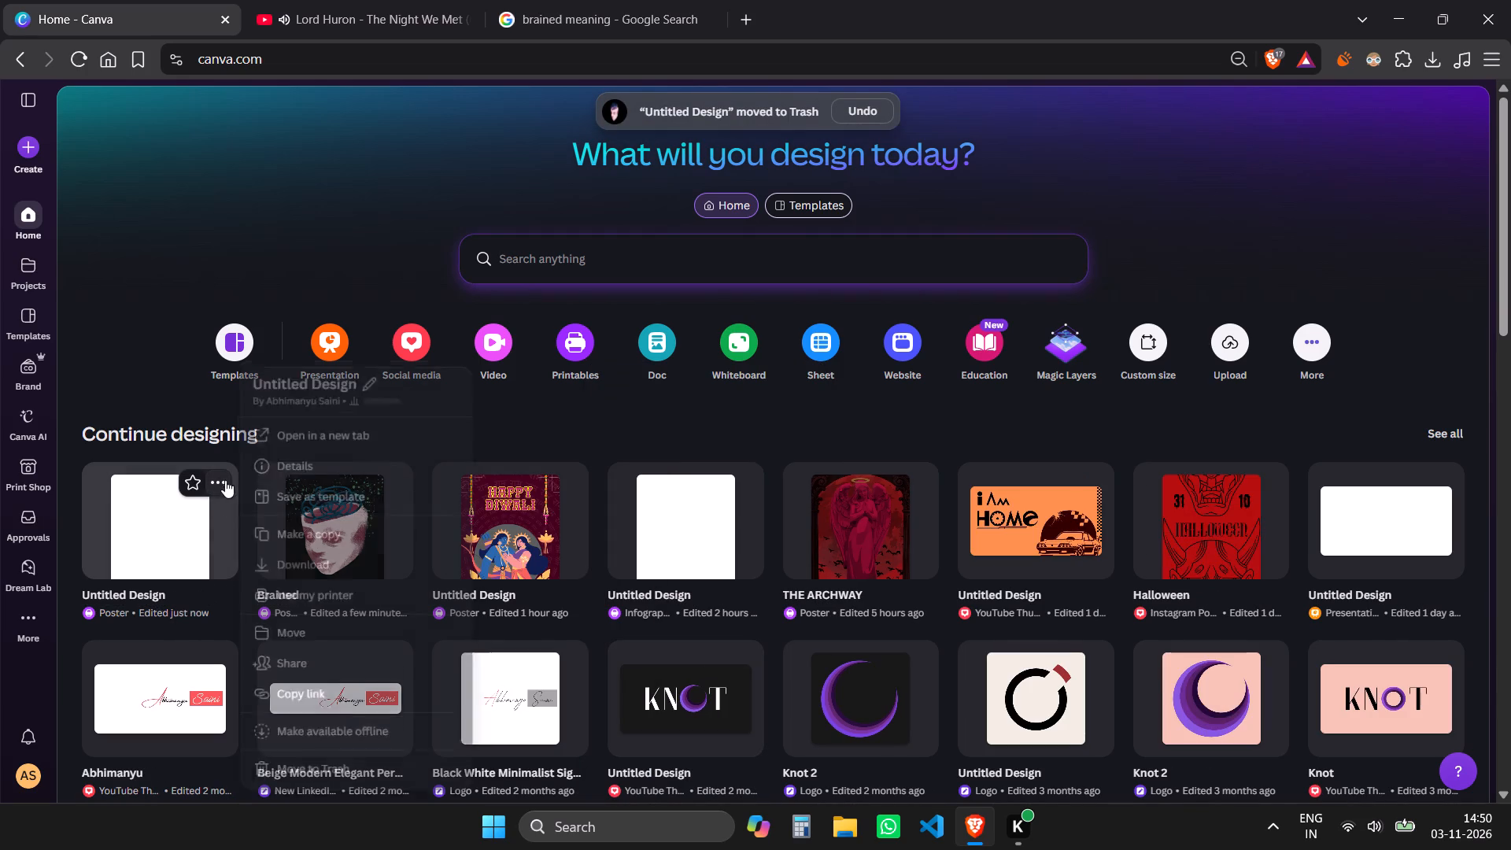
click(322, 778)
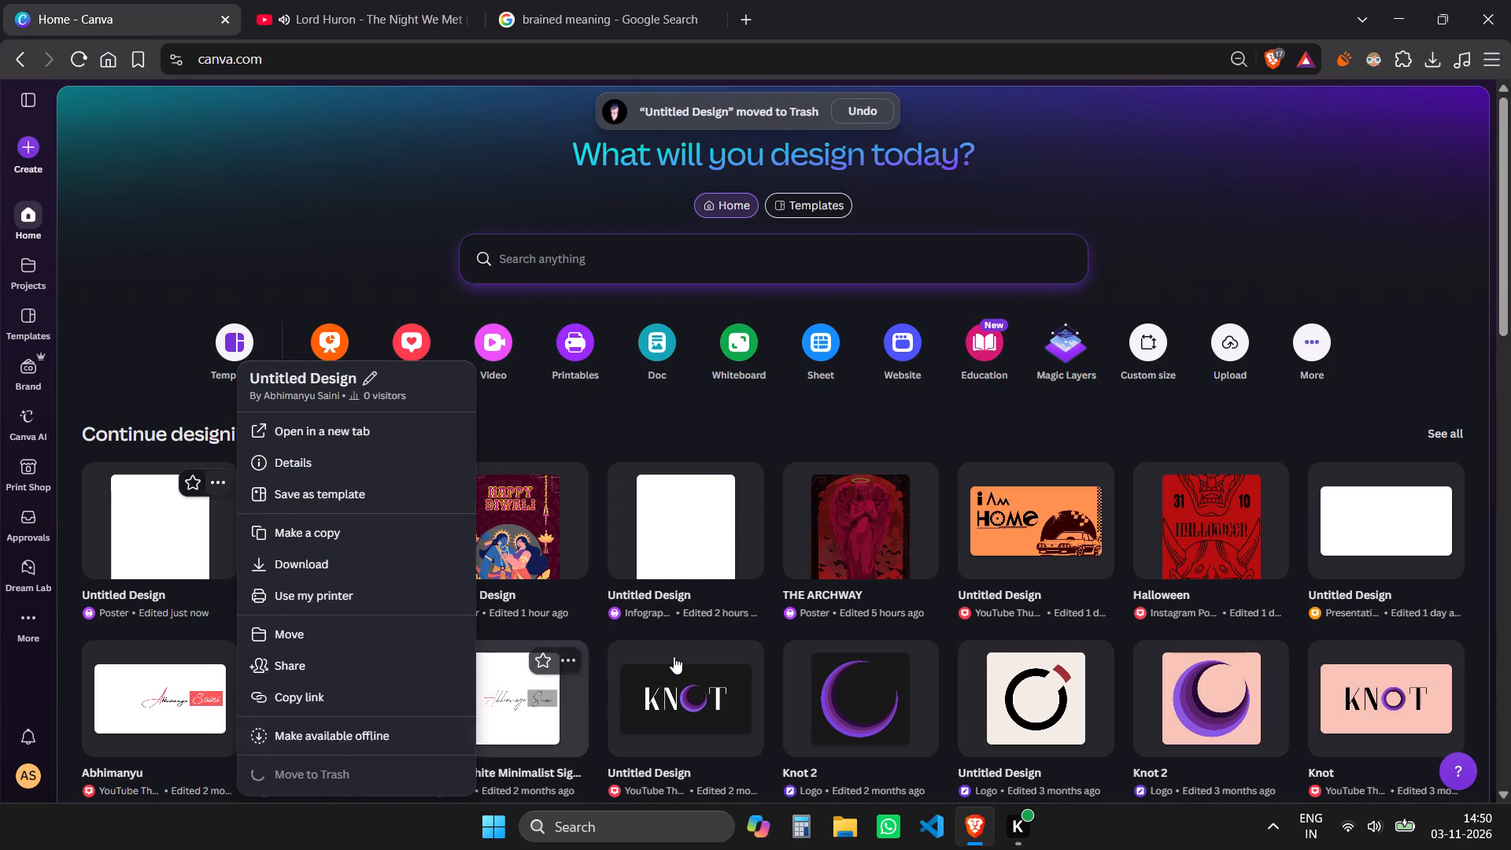
click(571, 478)
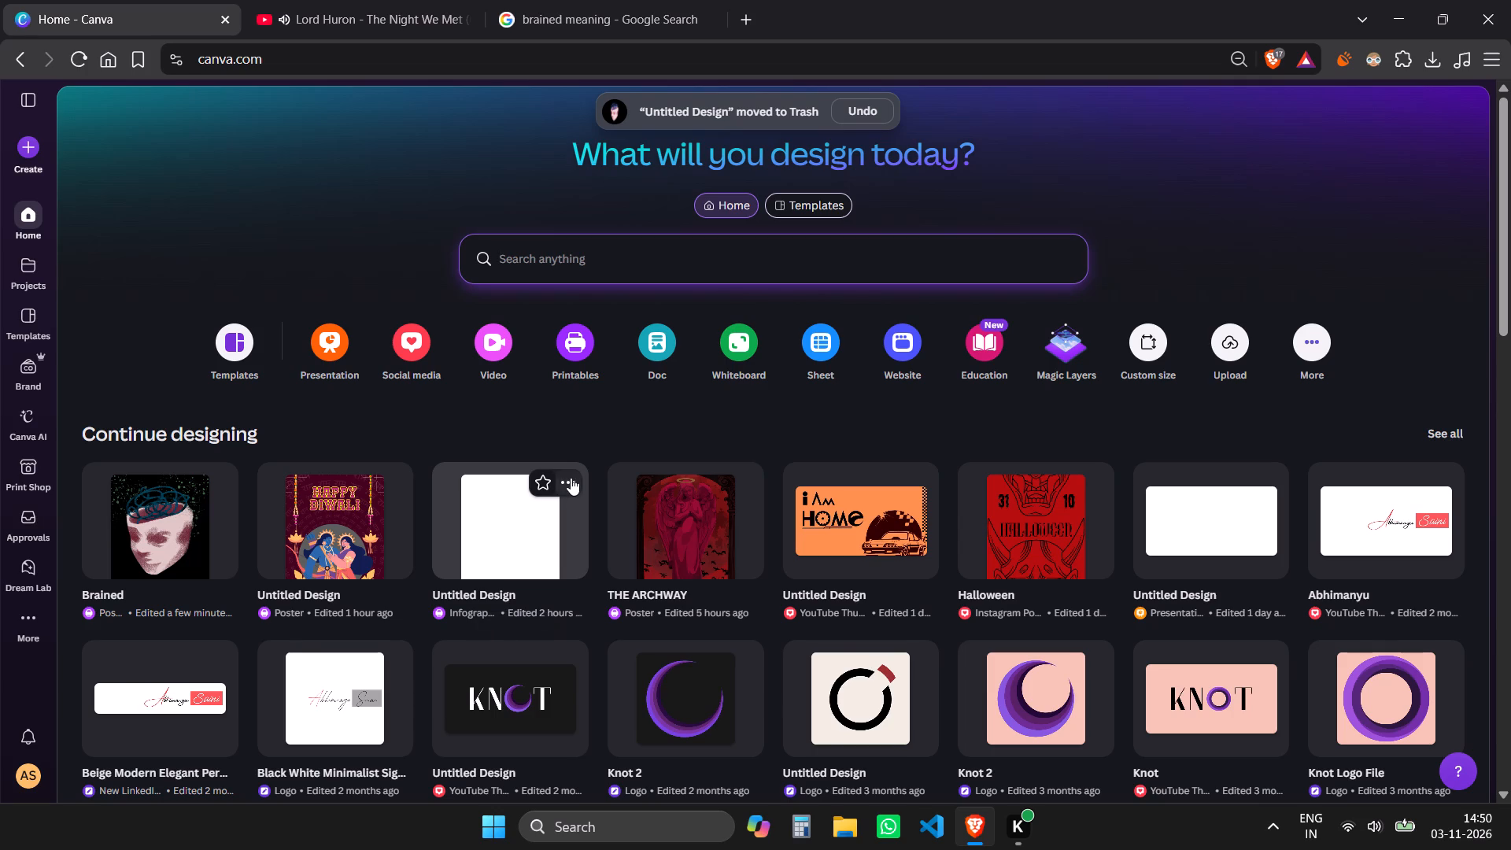
click(652, 778)
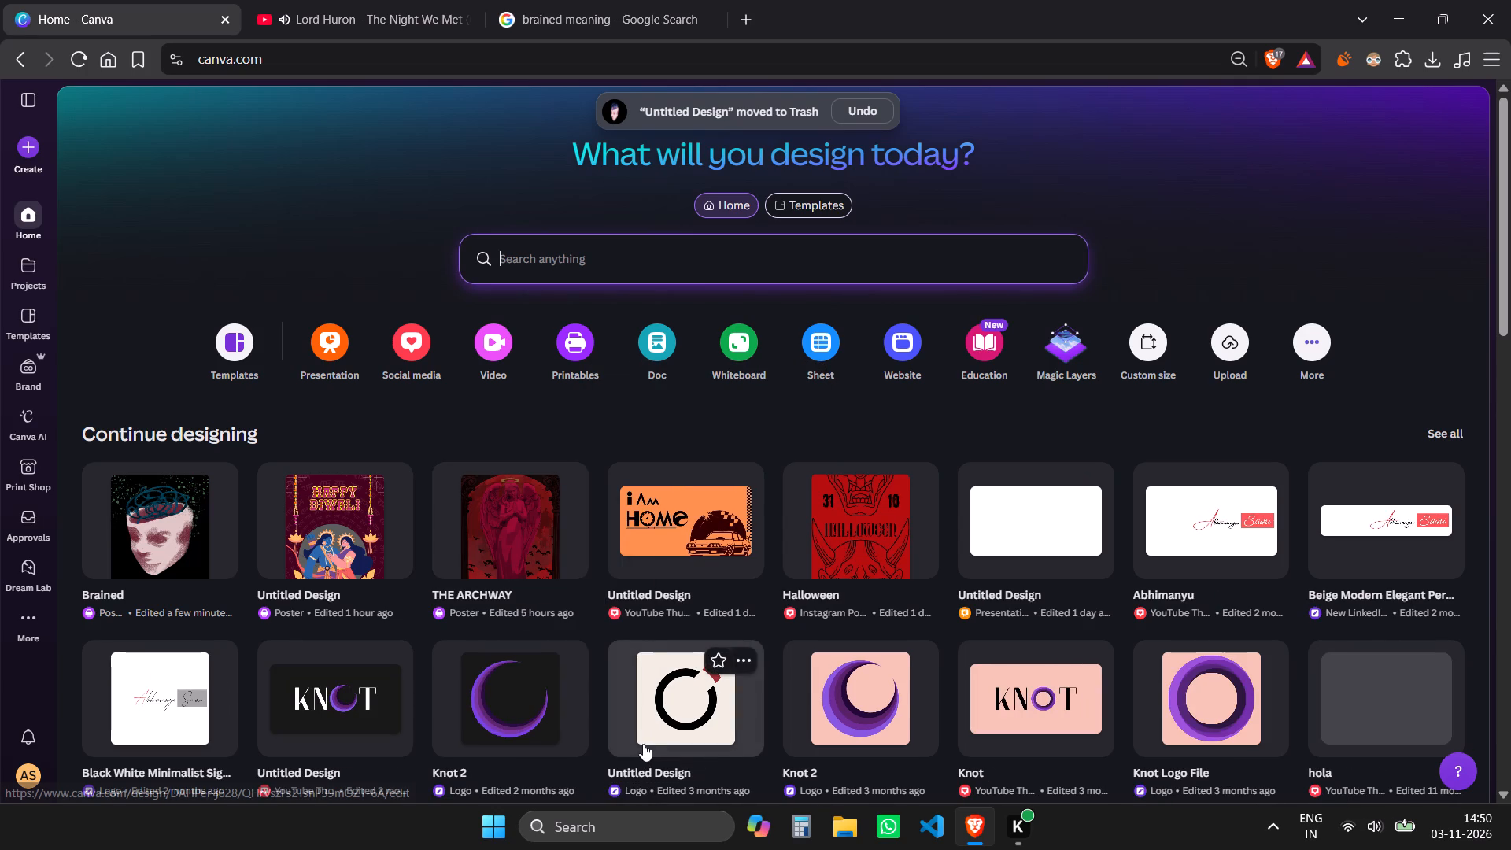
scroll(704, 402, down, 1)
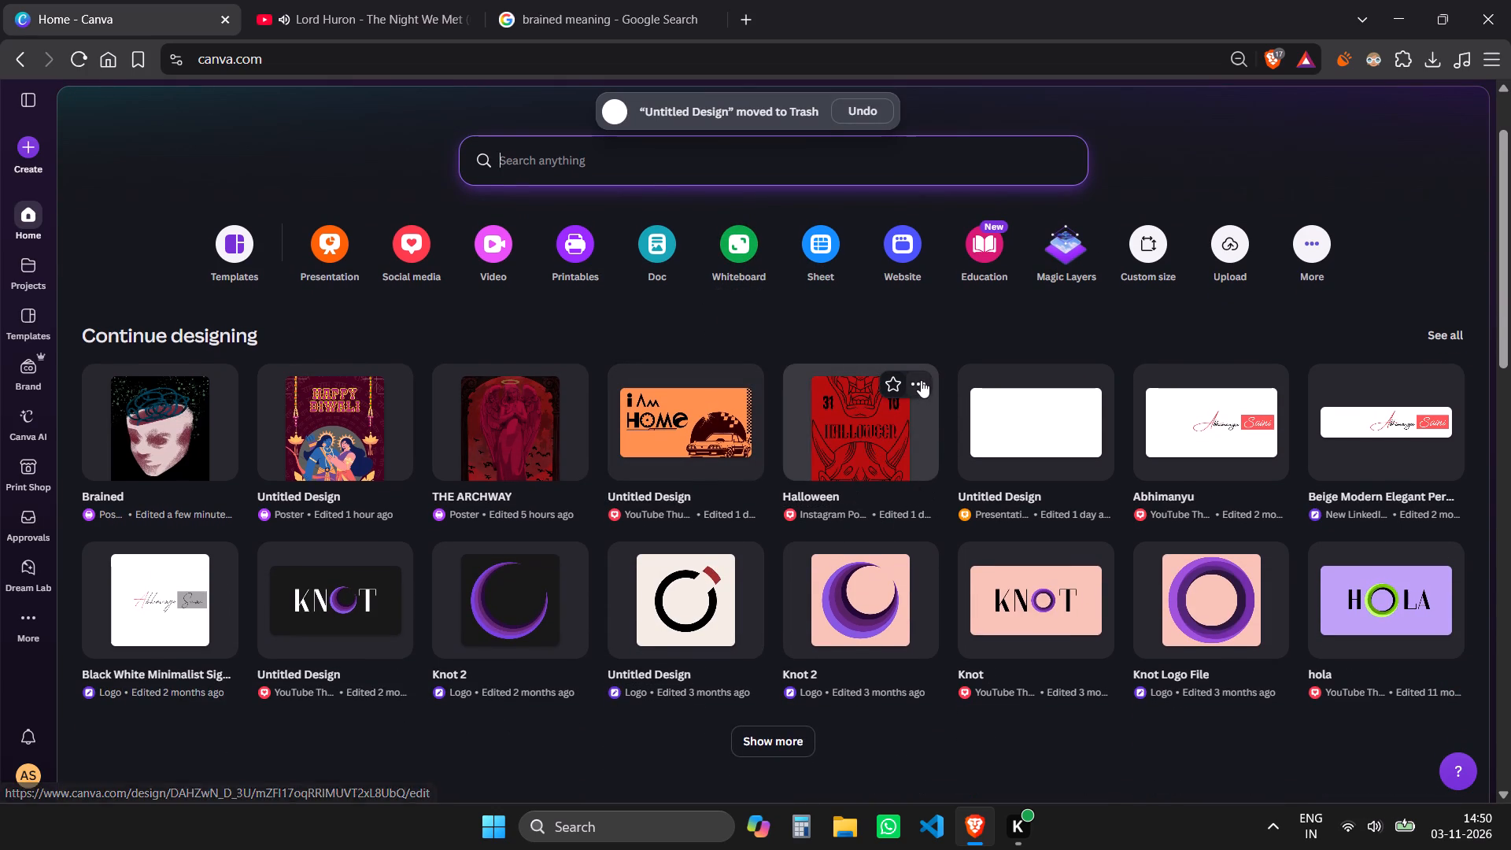
click(1094, 379)
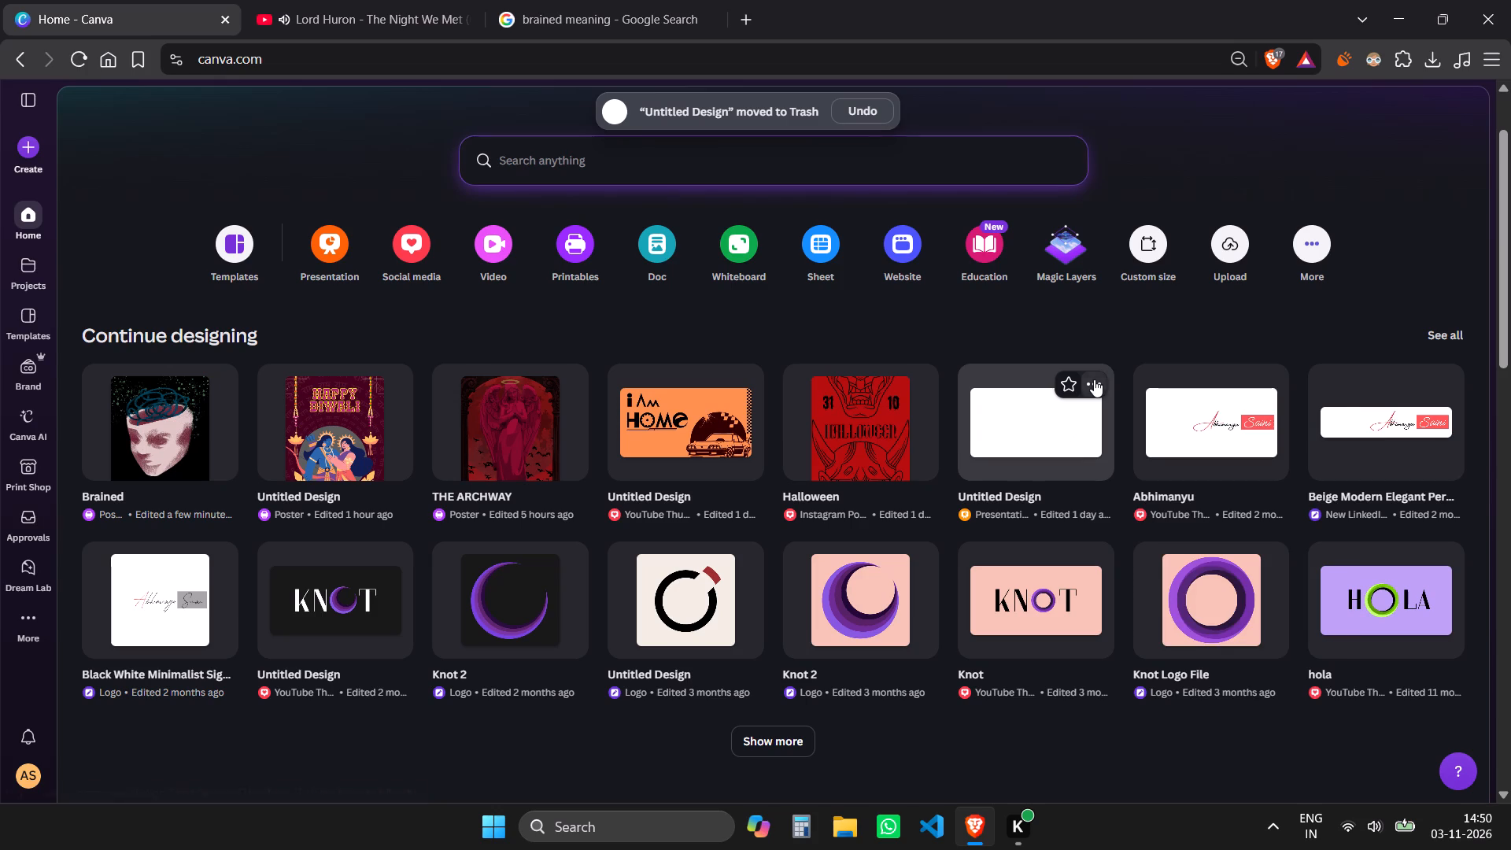
click(1176, 771)
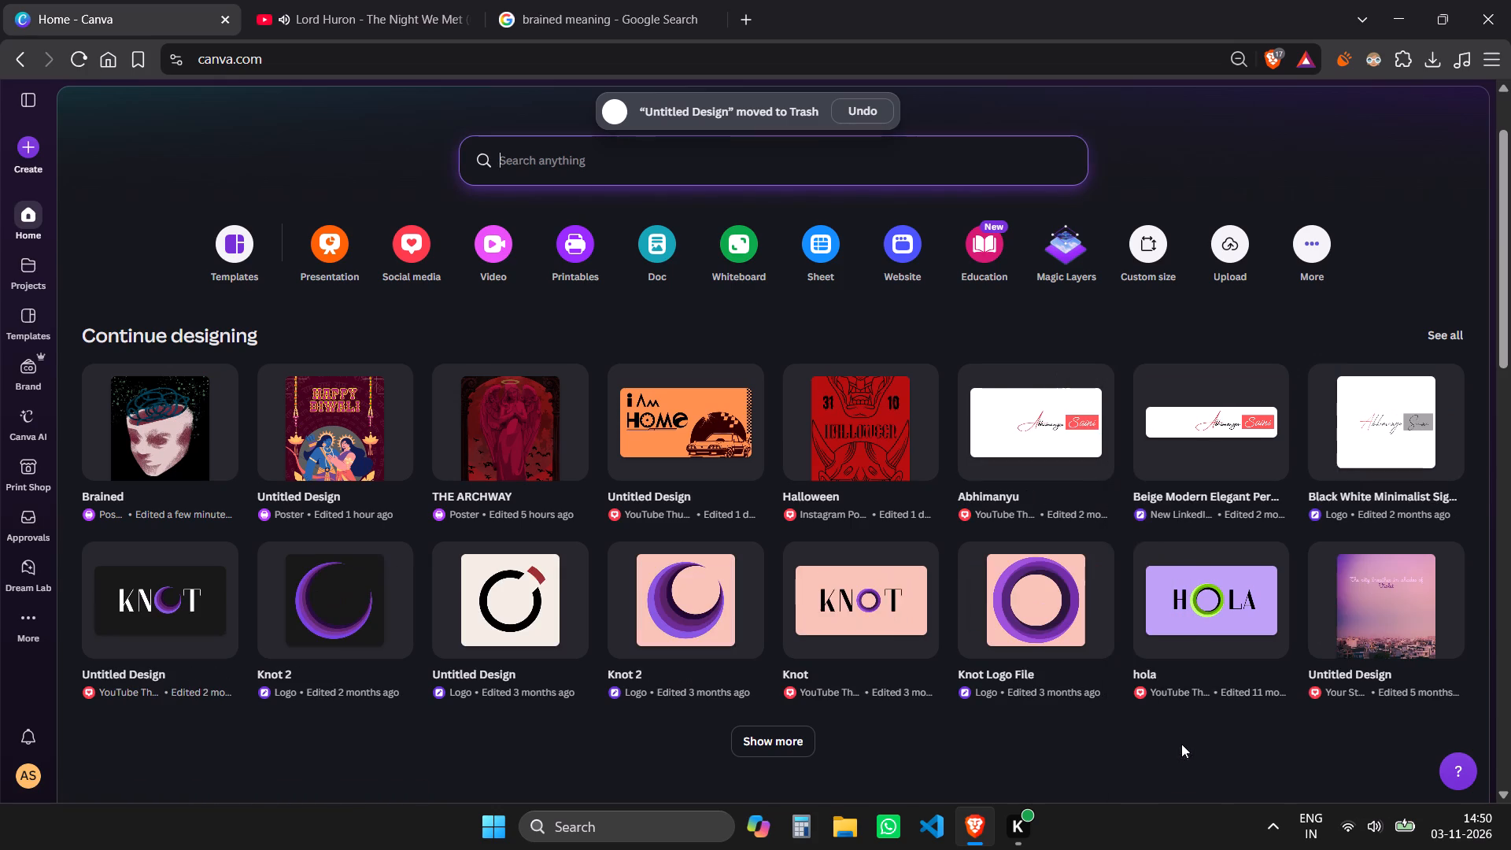
Expand the list of recent designs and open the options for the Knot Logo File design.
scroll(1476, 406, down, 2)
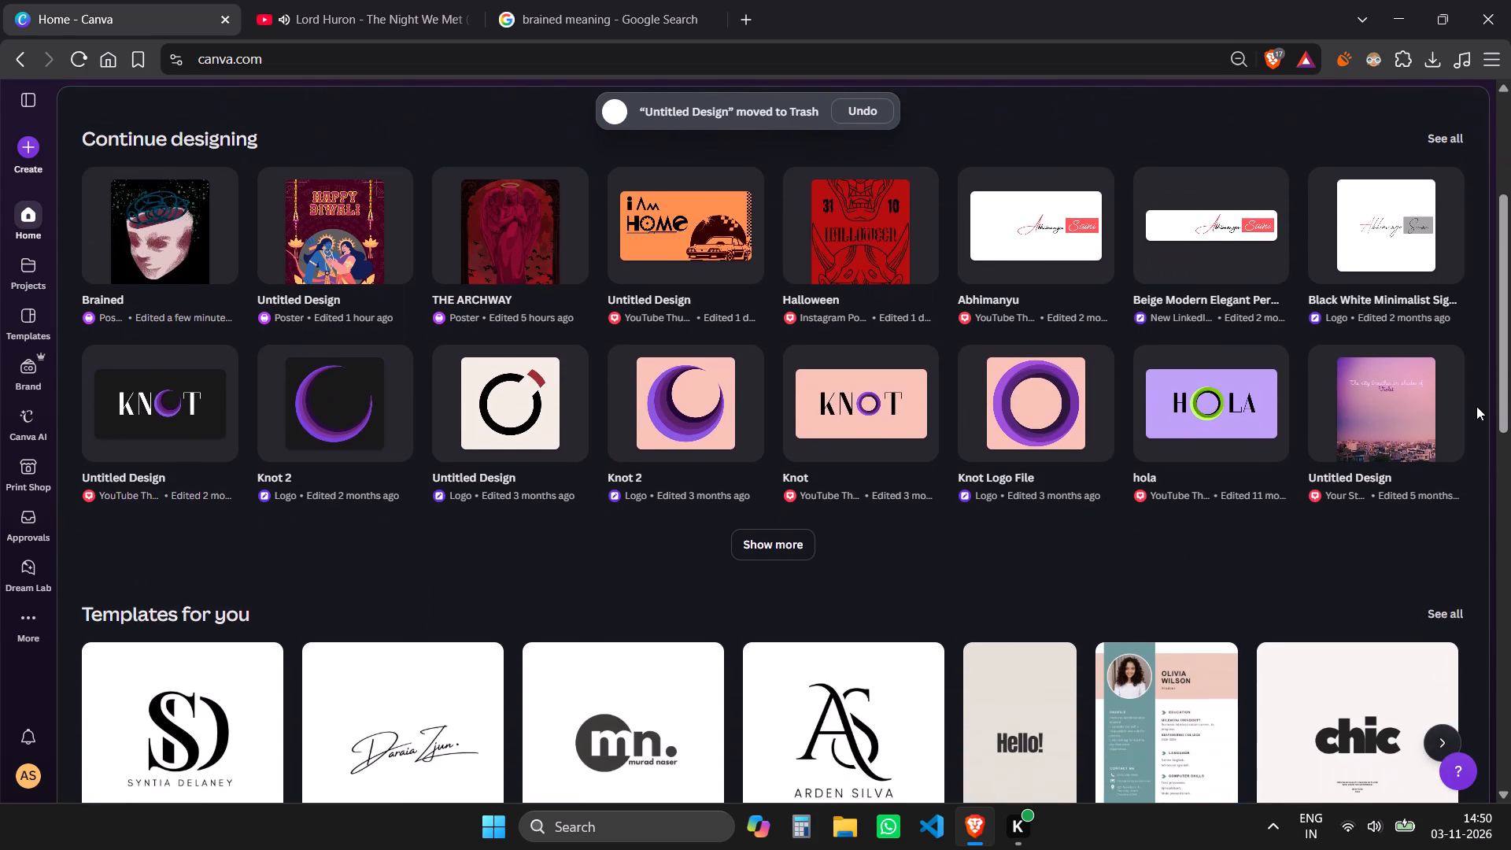
click(802, 541)
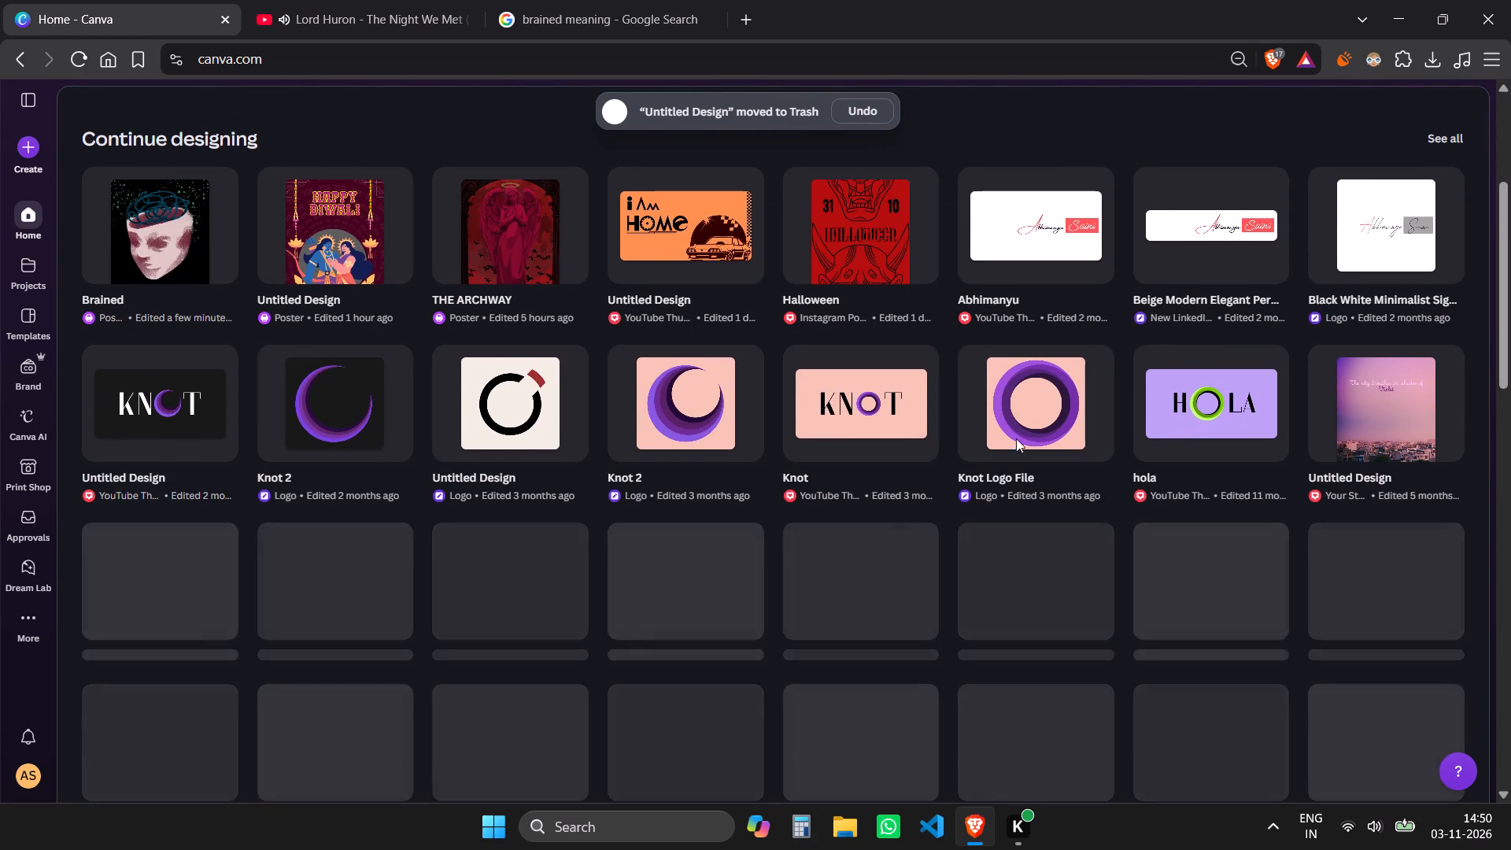
click(1093, 360)
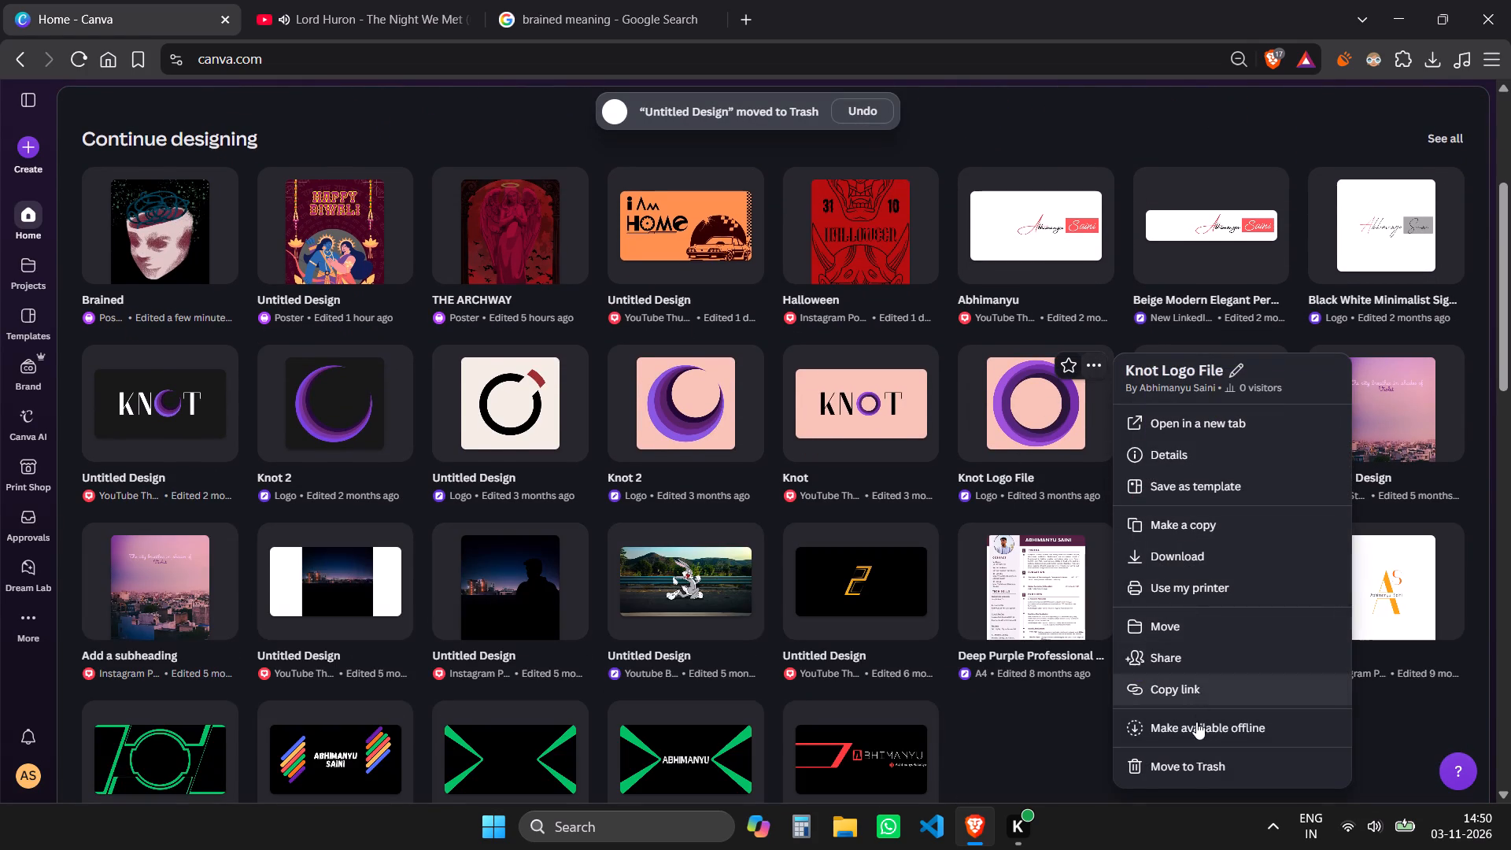
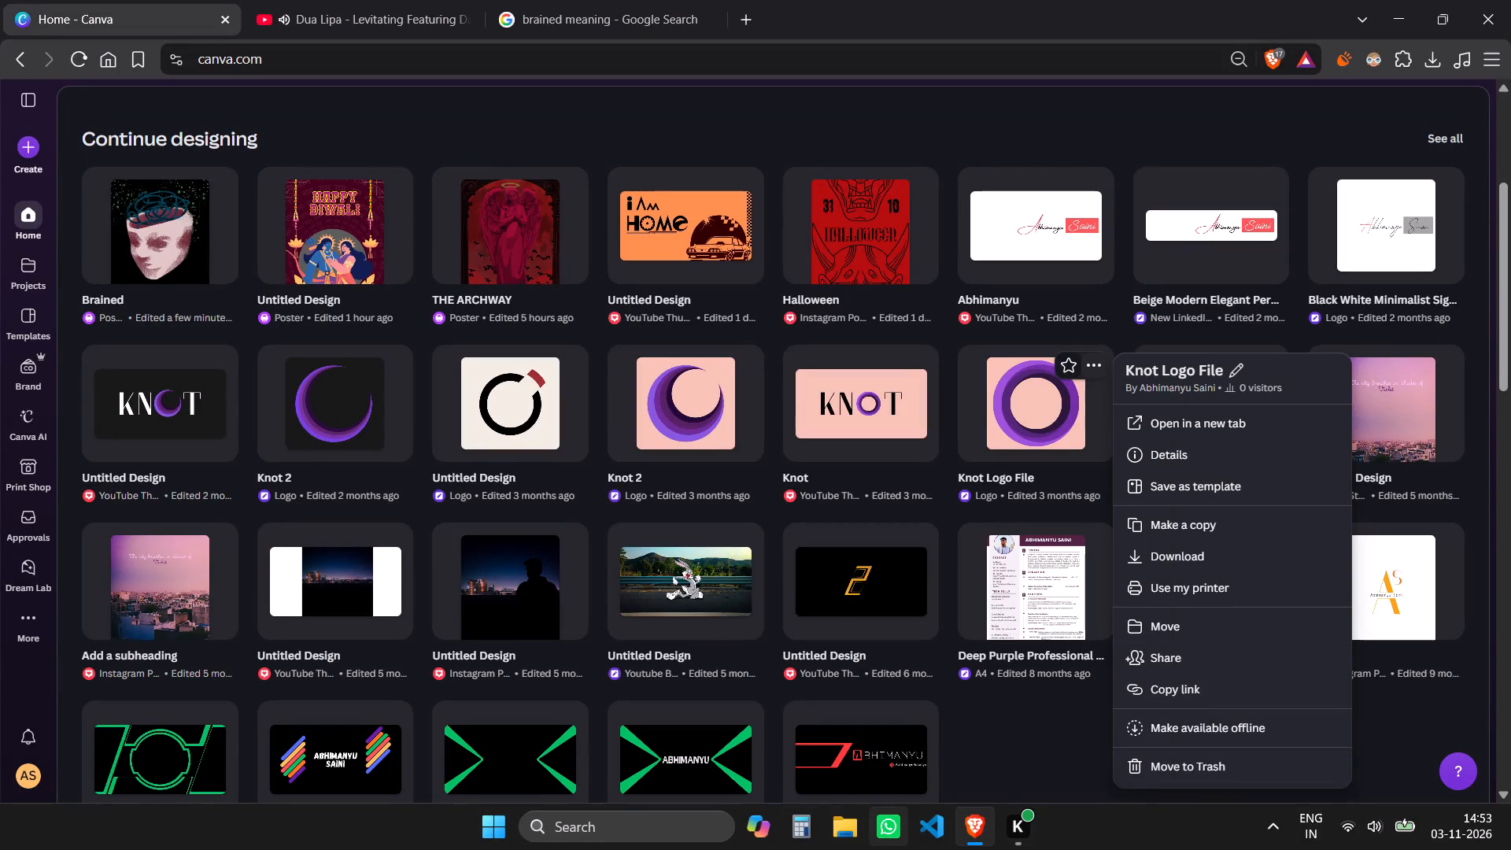
Move the pink-background Knot 2 logo, the untitled black ring logo and the Knot Logo File design to the trash.
click(741, 363)
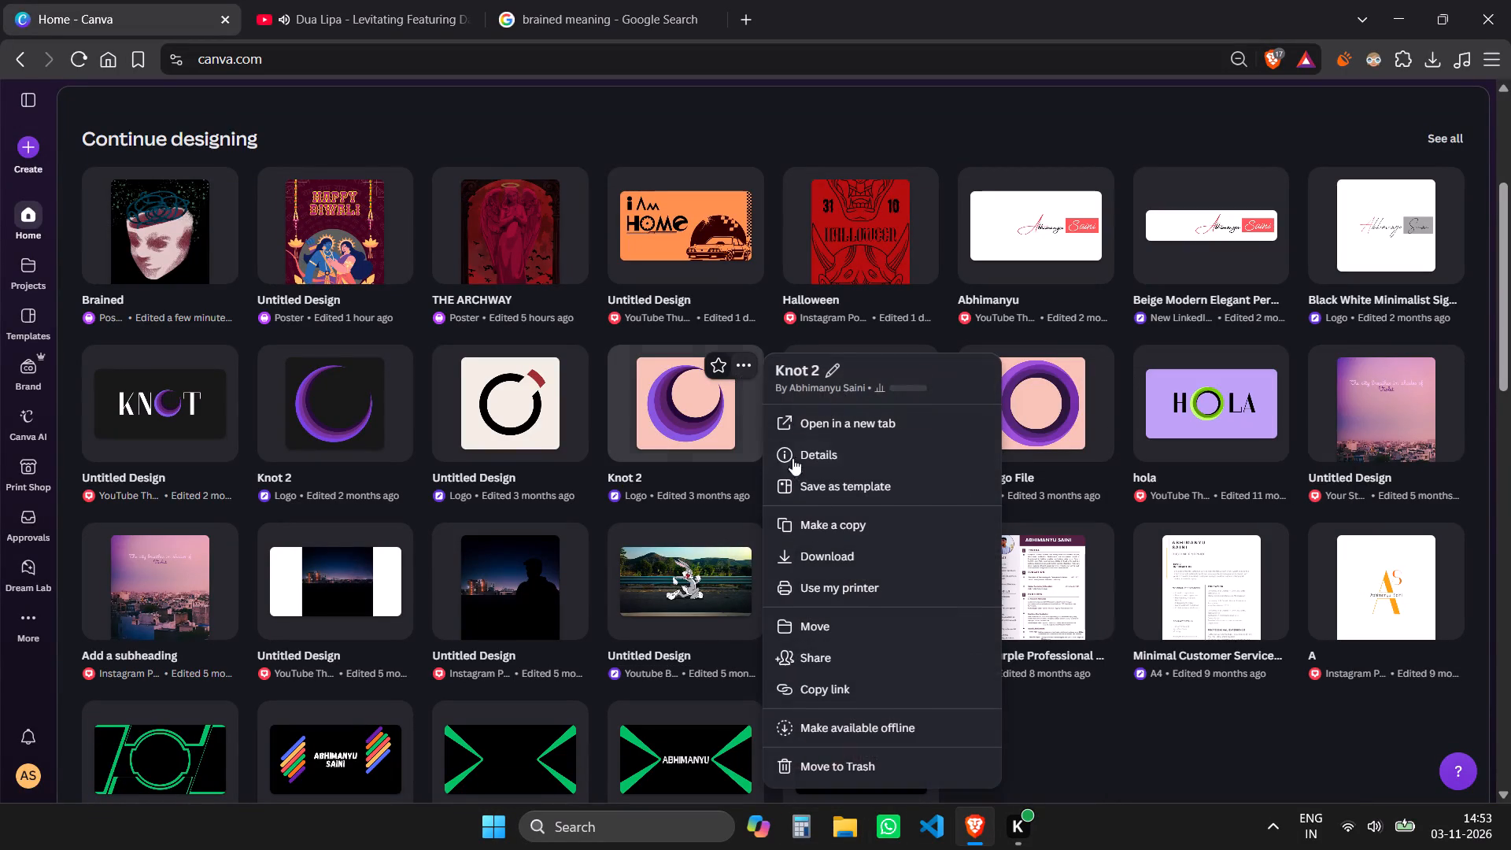
click(892, 764)
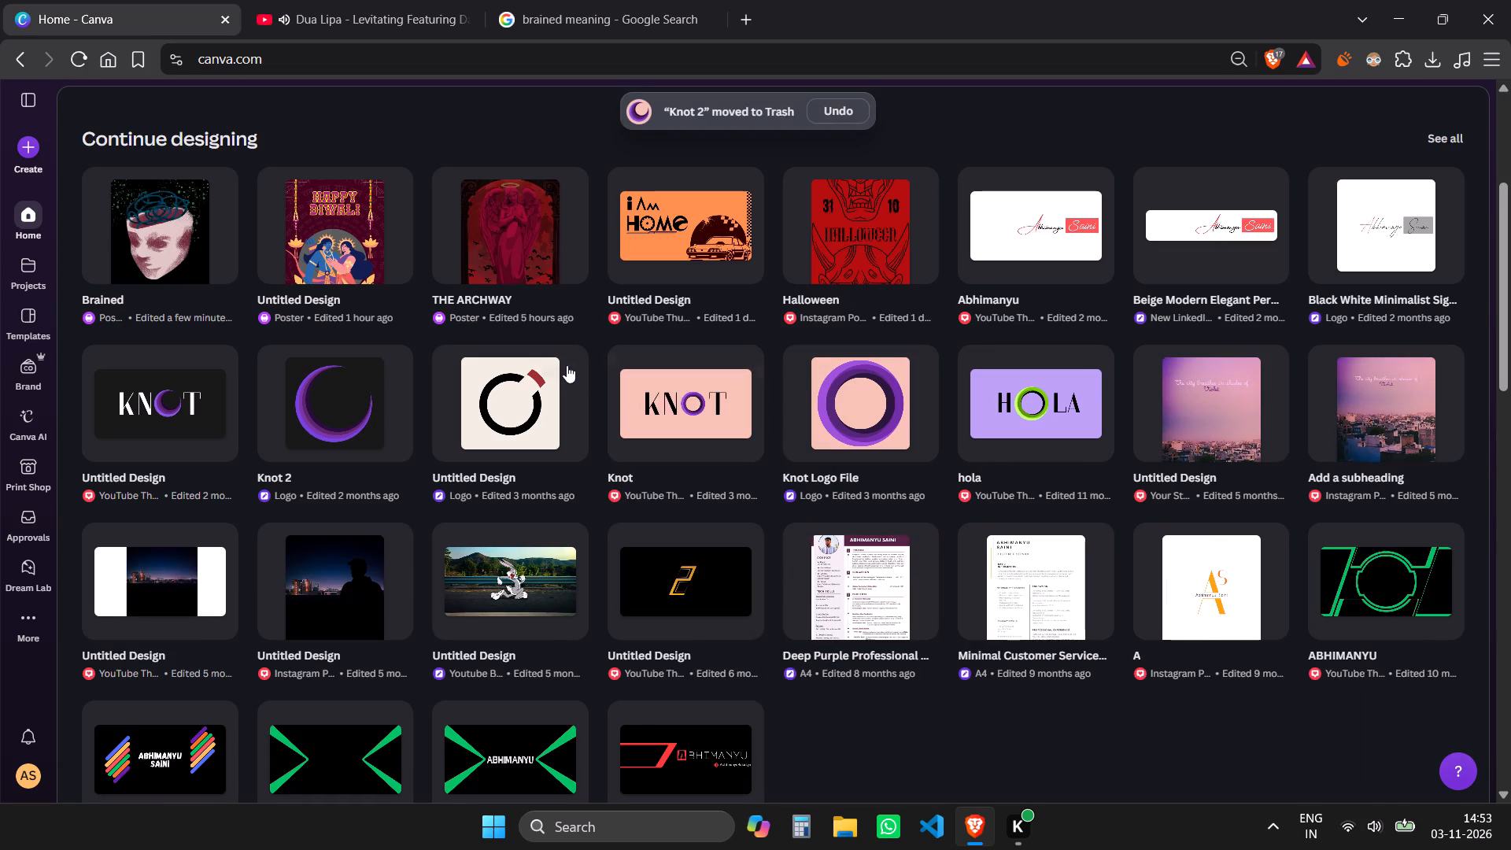
click(563, 363)
click(678, 778)
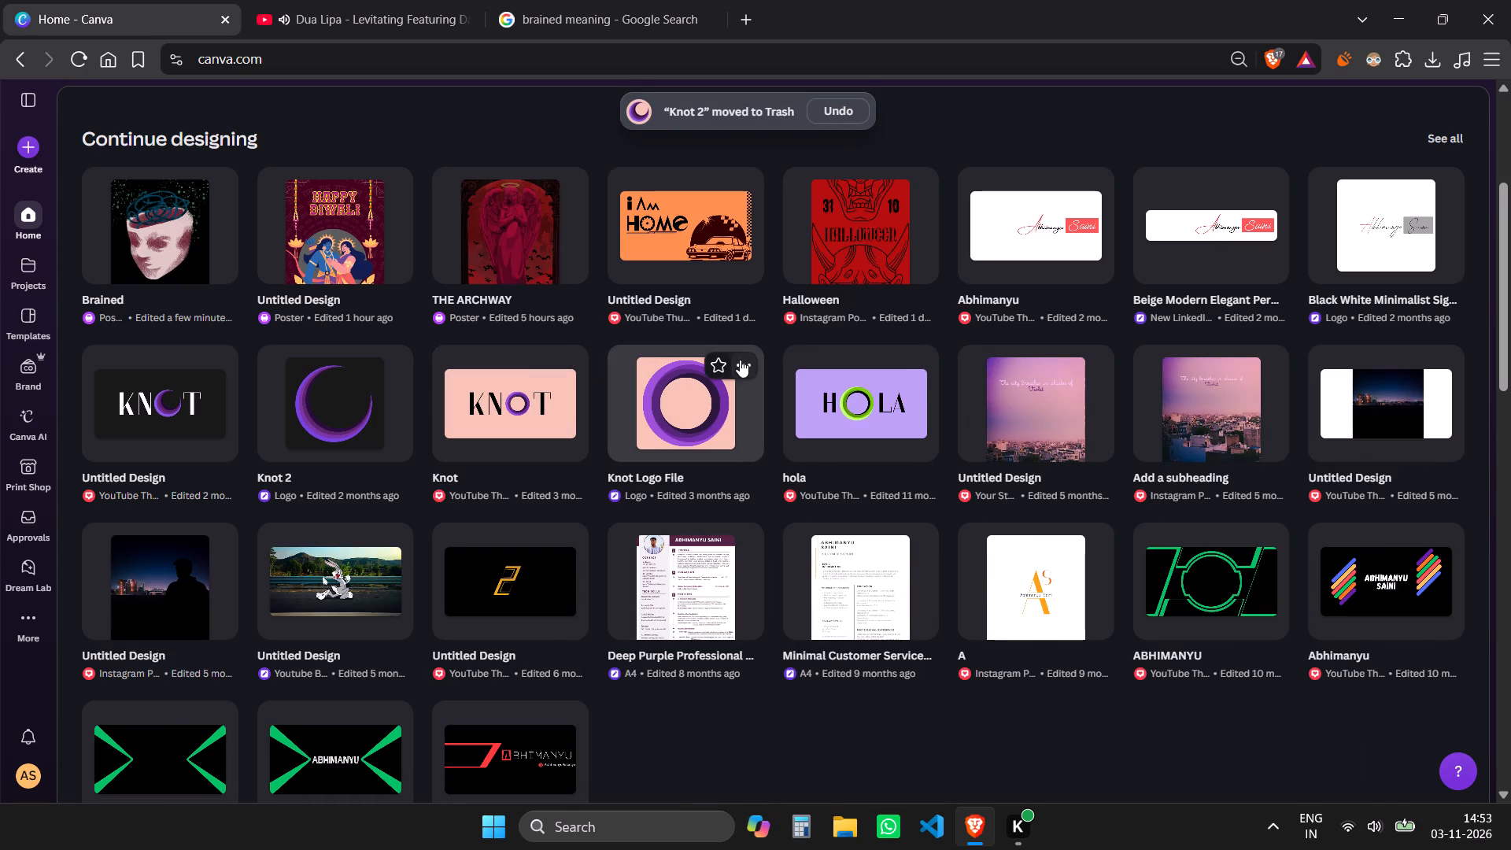
click(740, 360)
click(865, 767)
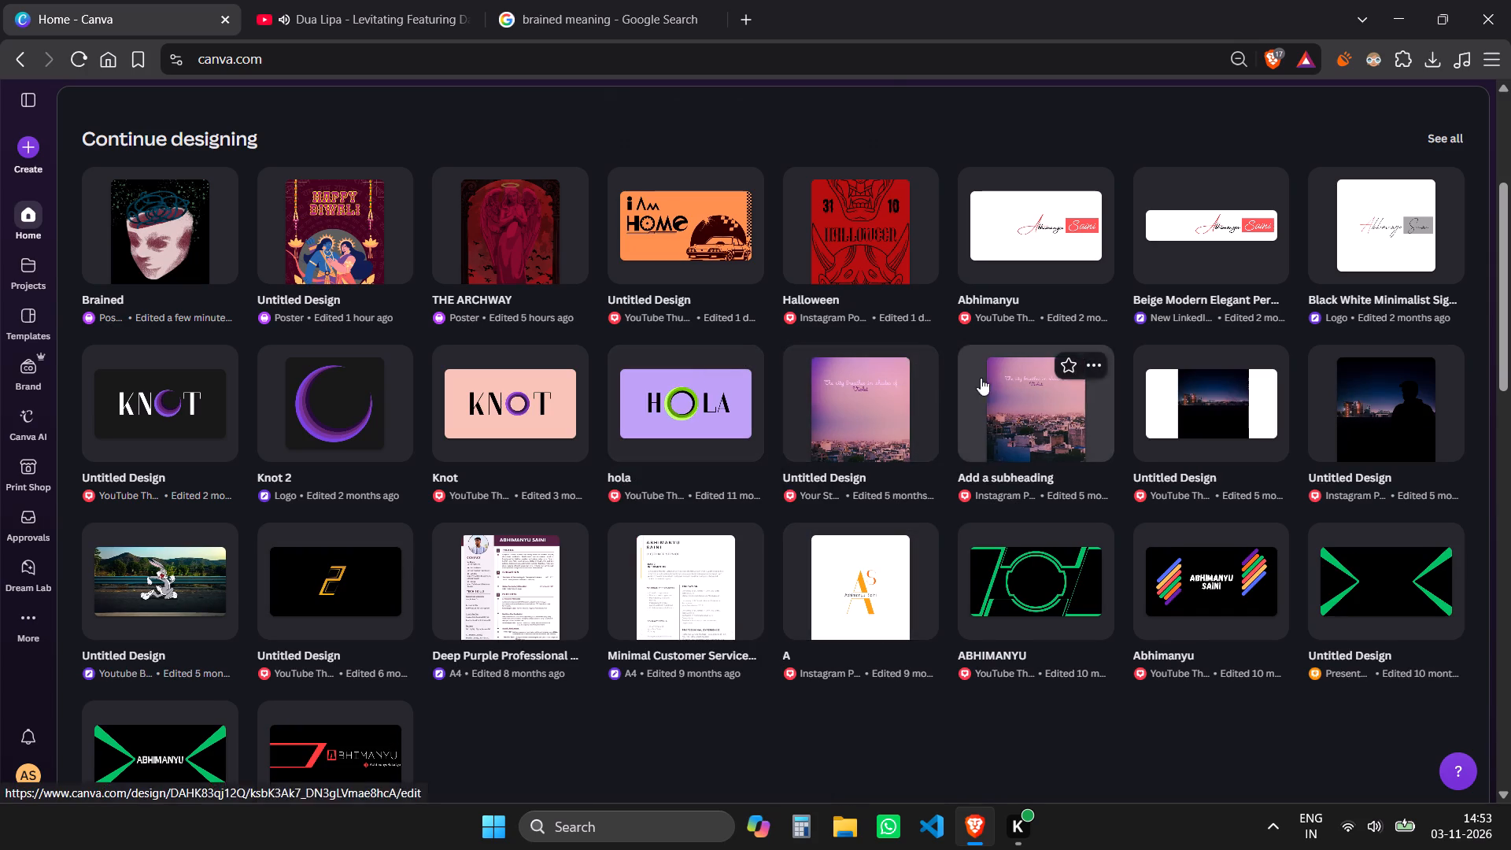
Move the two pink-sky city designs, the untitled story and Add a subheading, to the trash.
click(926, 364)
click(1014, 765)
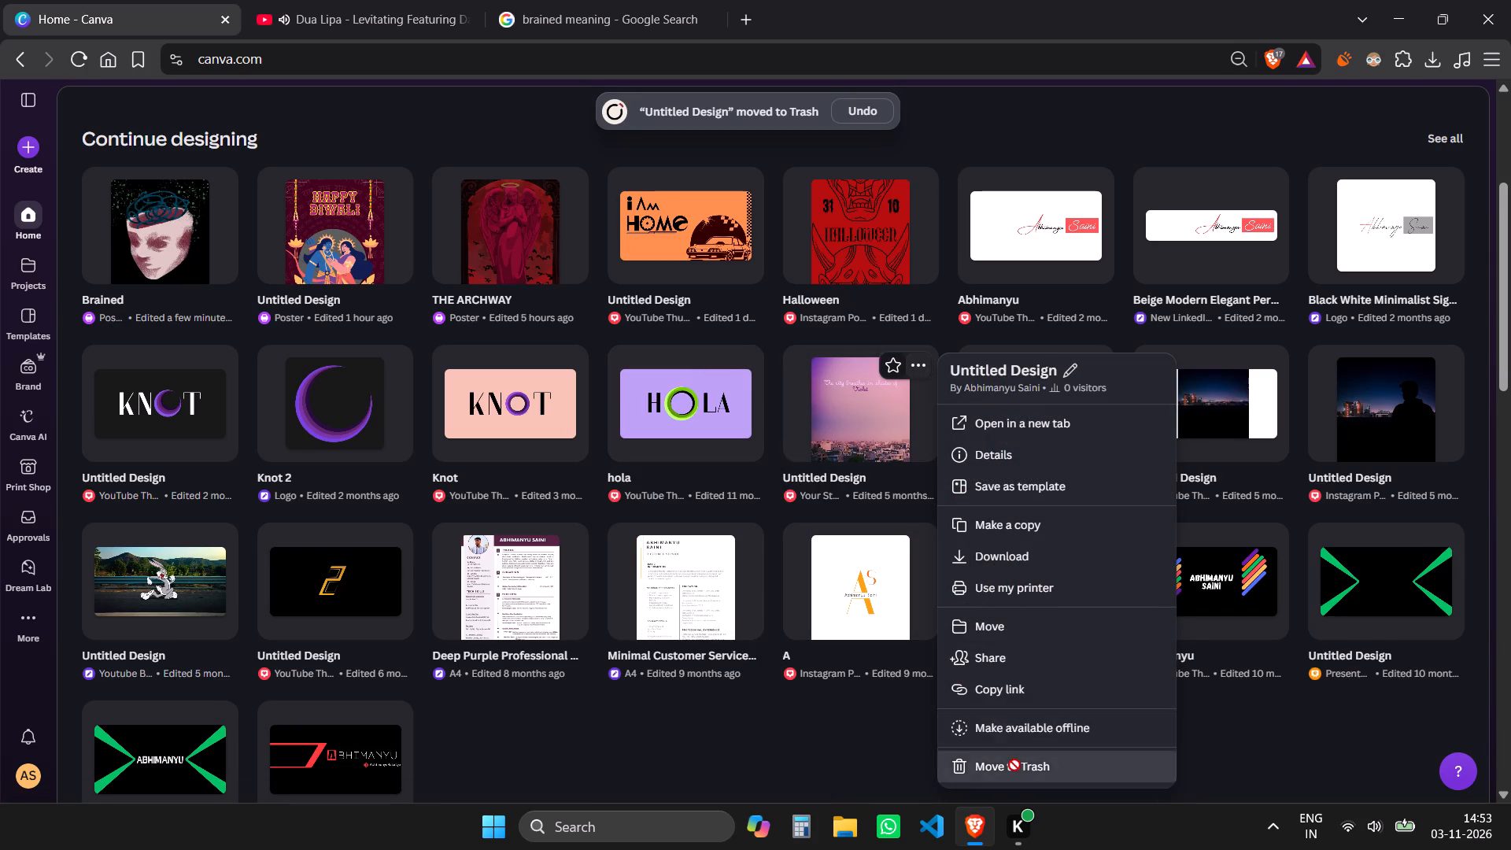
click(918, 361)
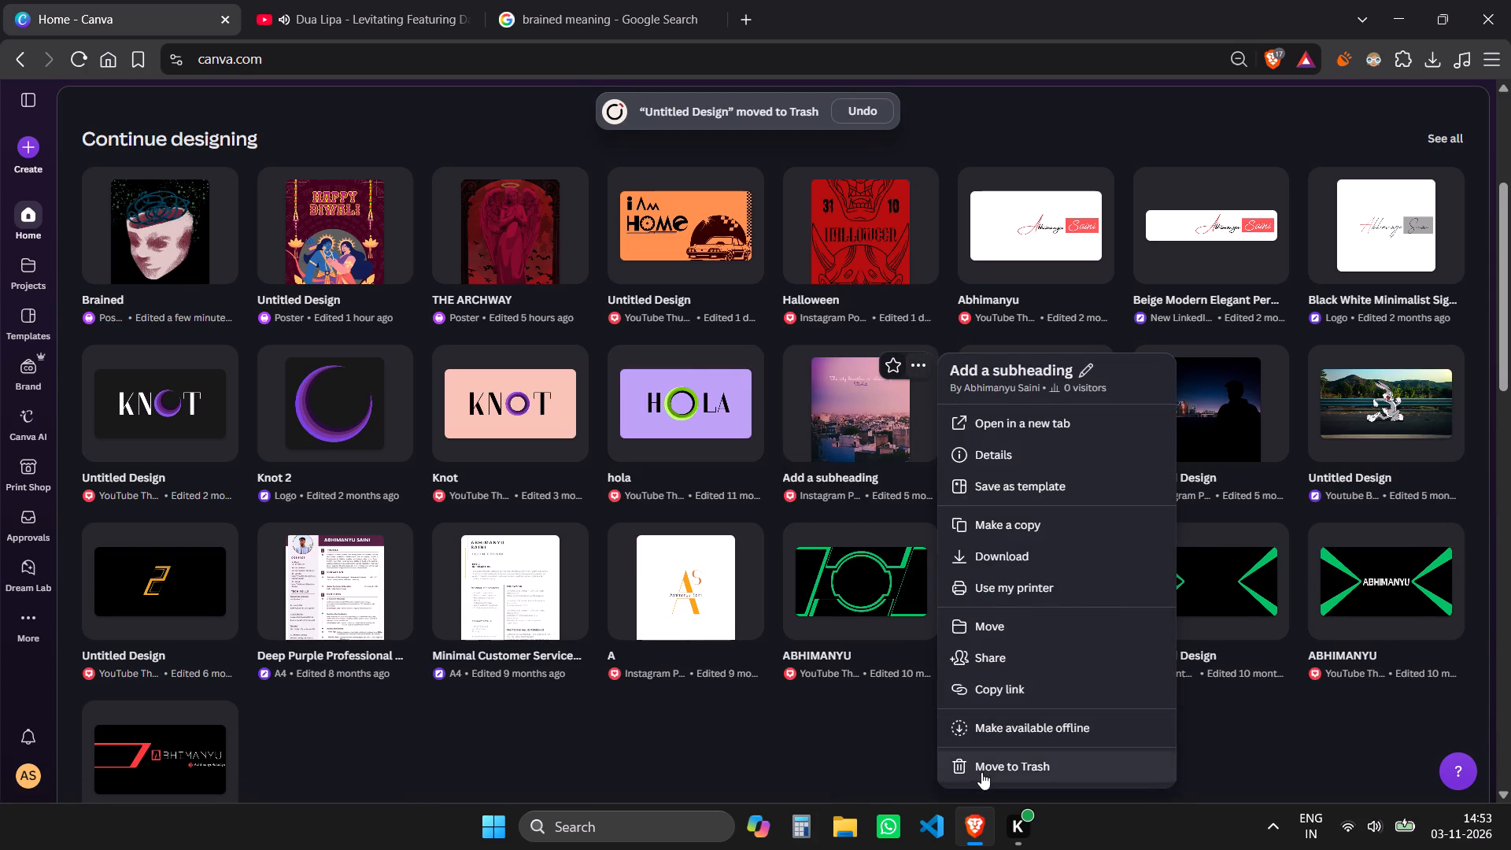
click(981, 772)
Move the untitled night-skyline thumbnail, the night silhouette Instagram post and the cartoon rabbit YouTube design to the trash.
click(913, 355)
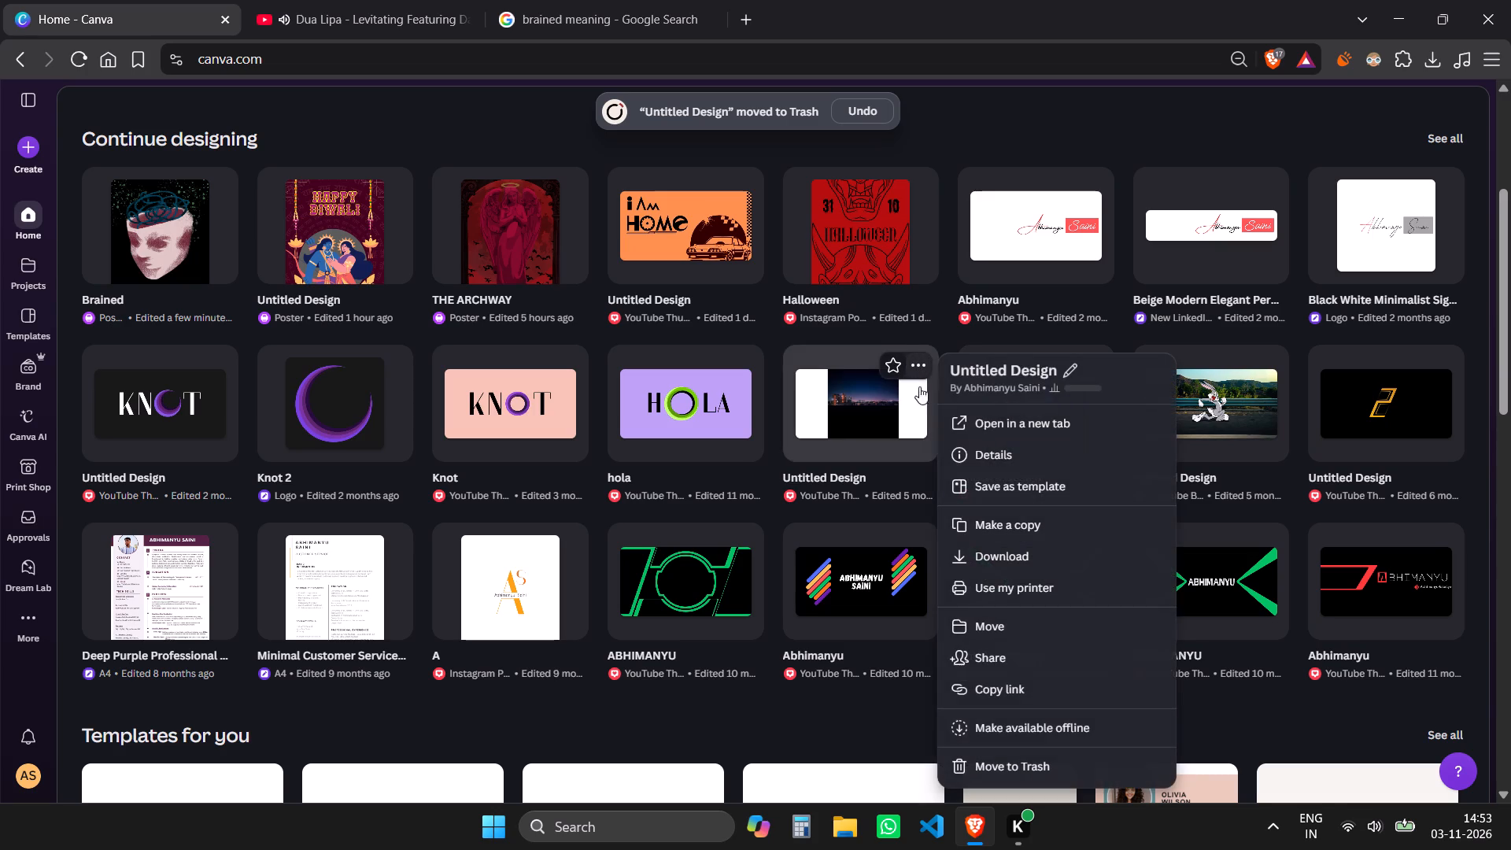
click(991, 778)
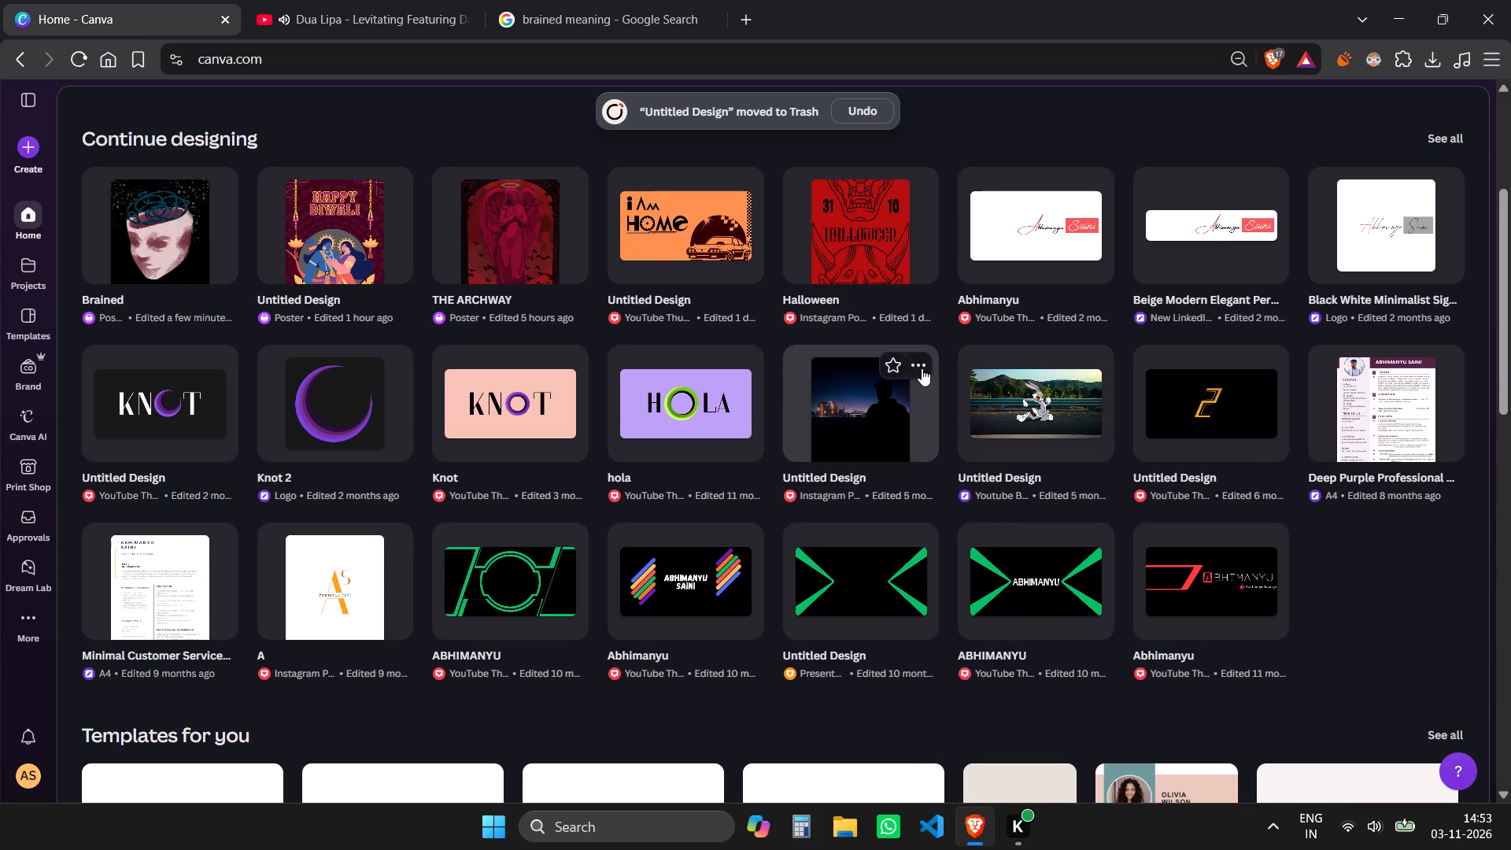
click(918, 368)
click(995, 770)
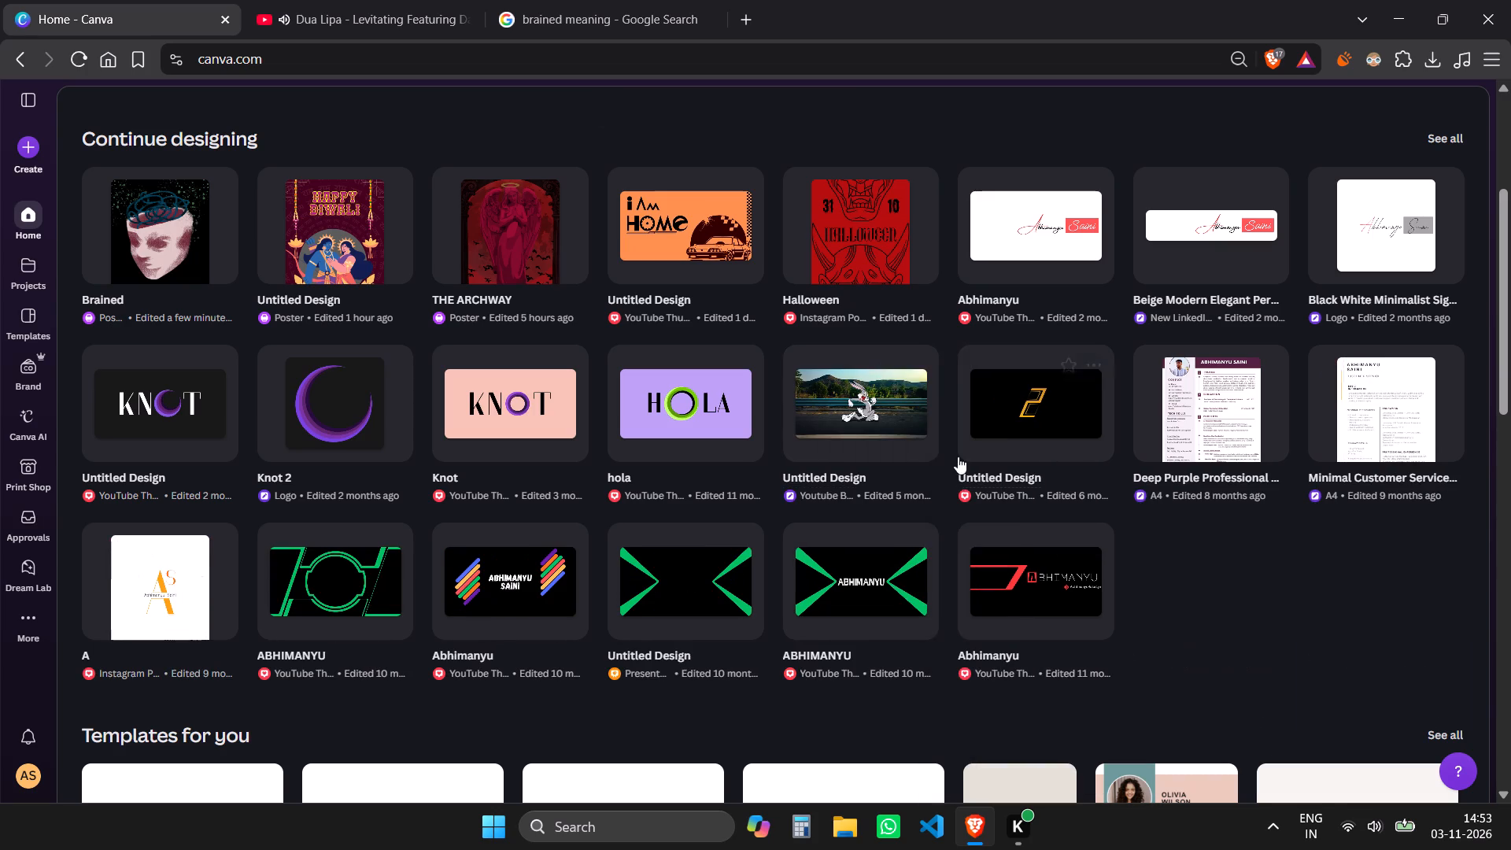
click(923, 364)
click(1001, 772)
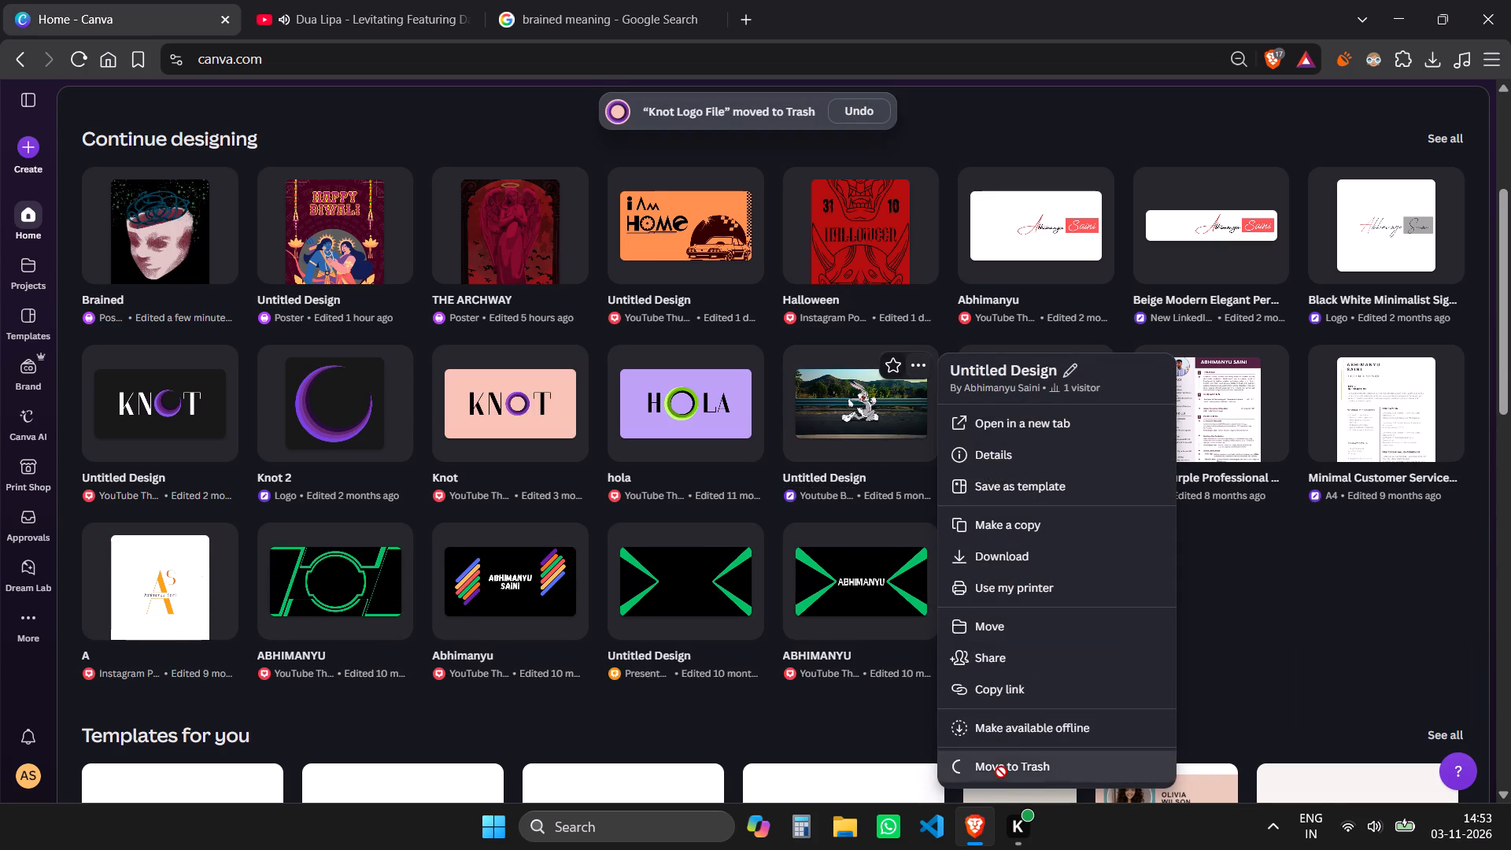
View the details of the YouTube thumbnail with the red-and-white name lettering on black.
scroll(1018, 669, down, 3)
scroll(1018, 669, up, 2)
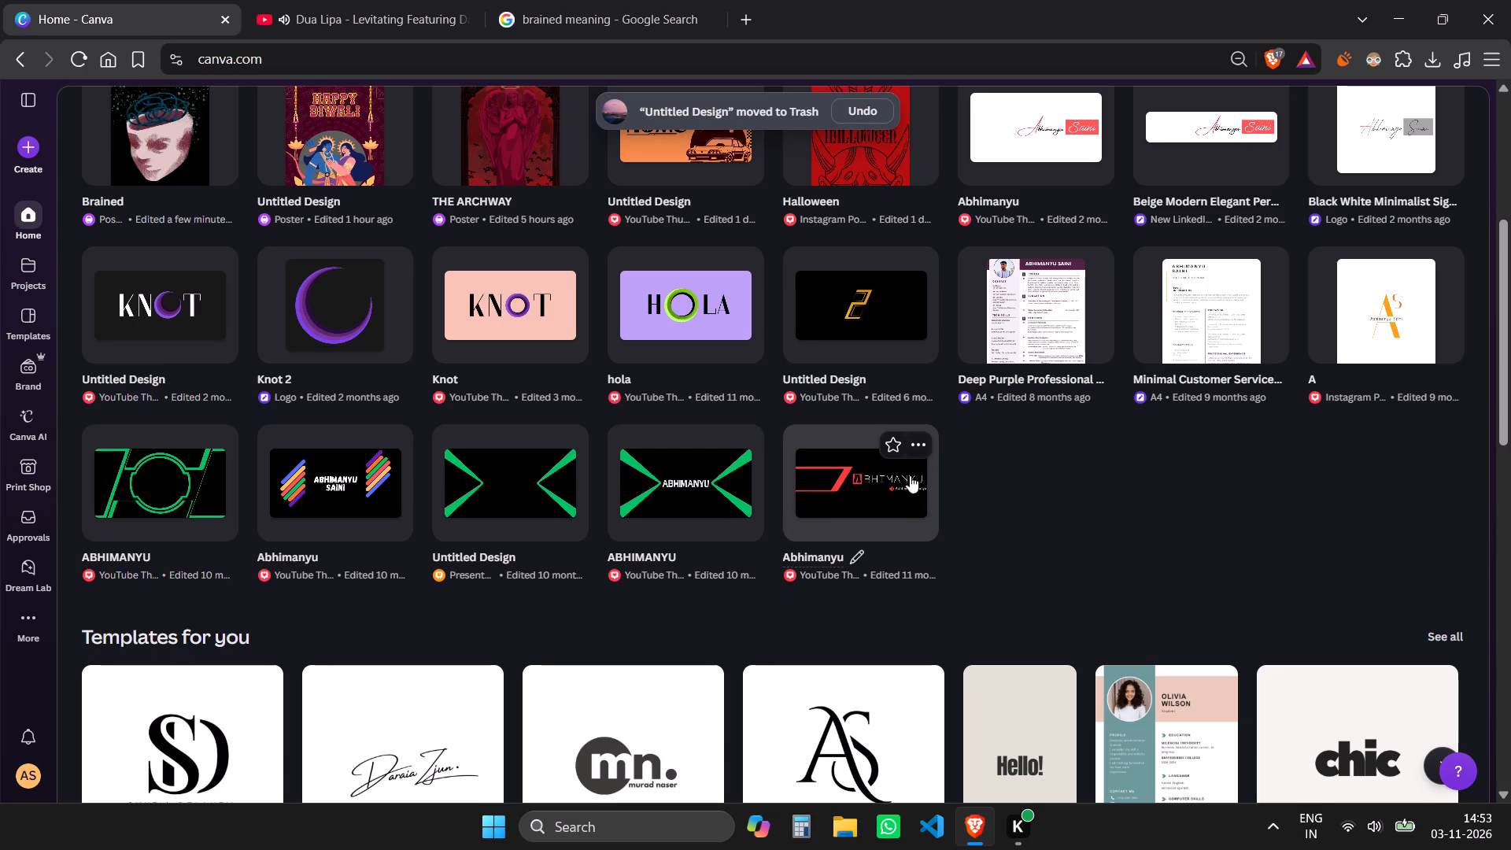
click(919, 449)
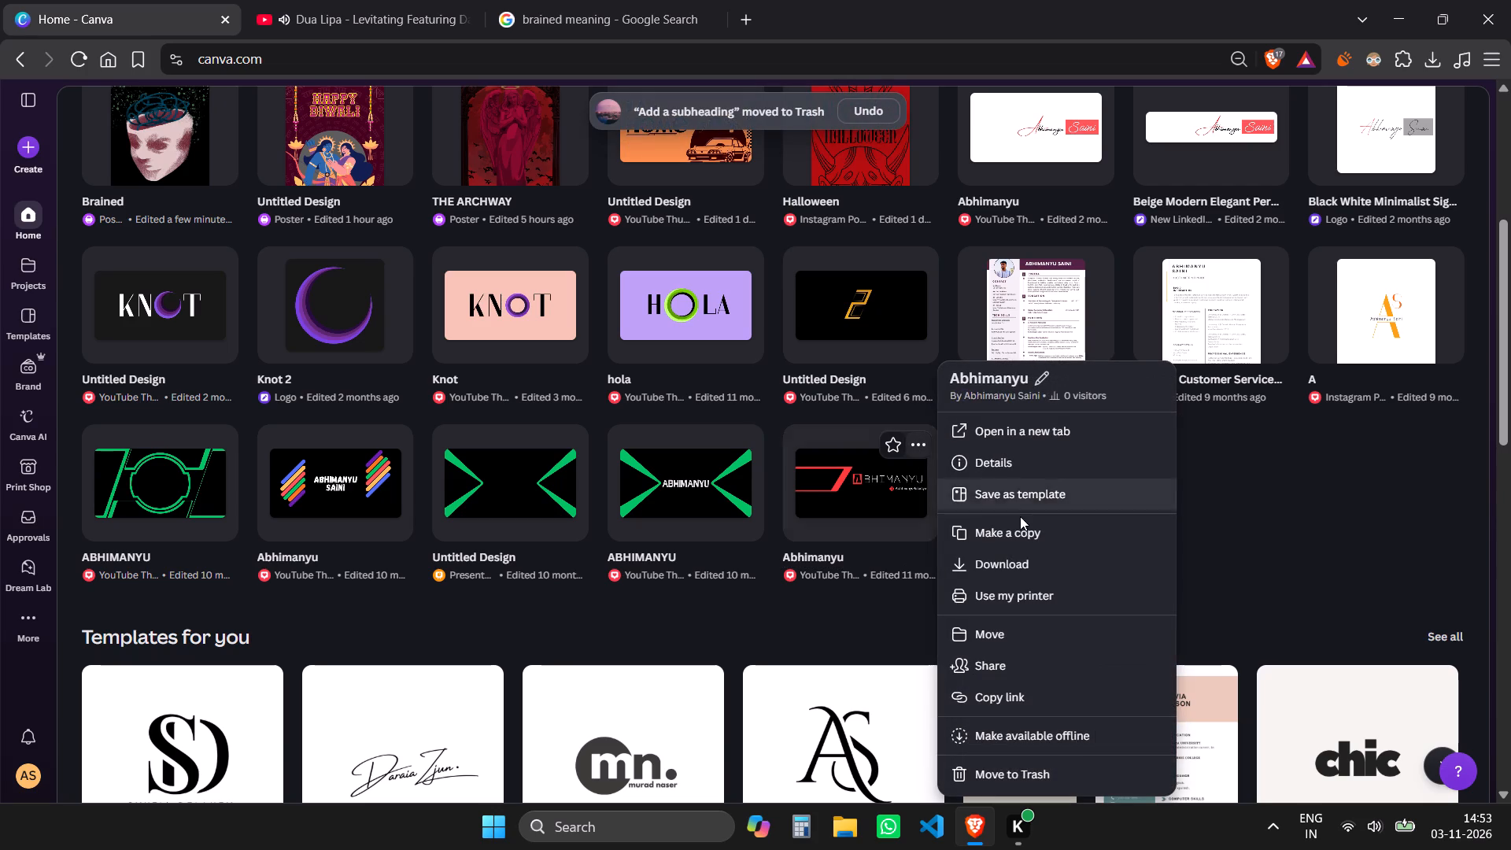
click(1016, 465)
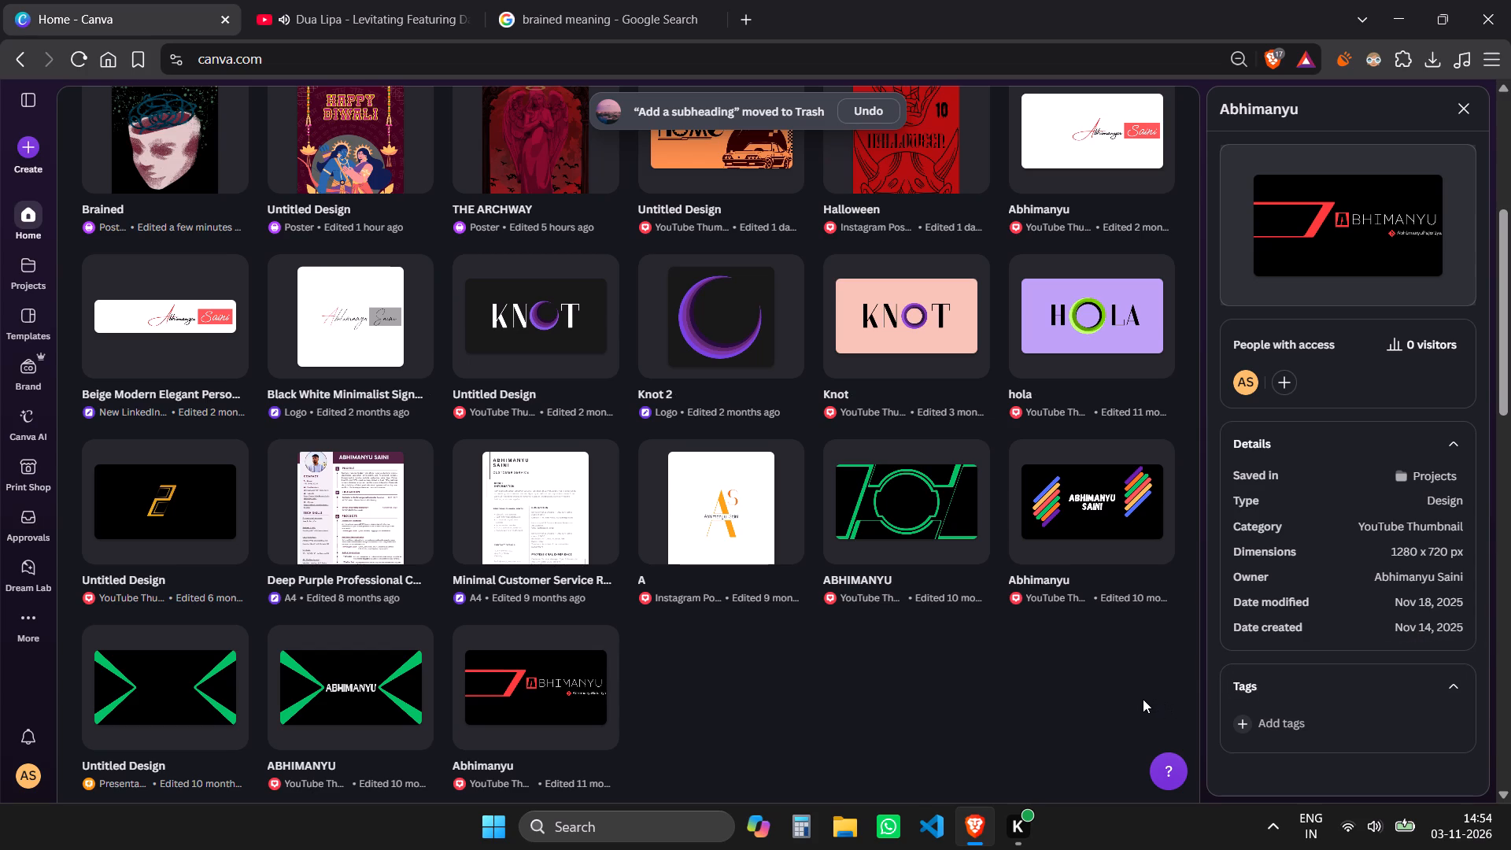
click(1465, 113)
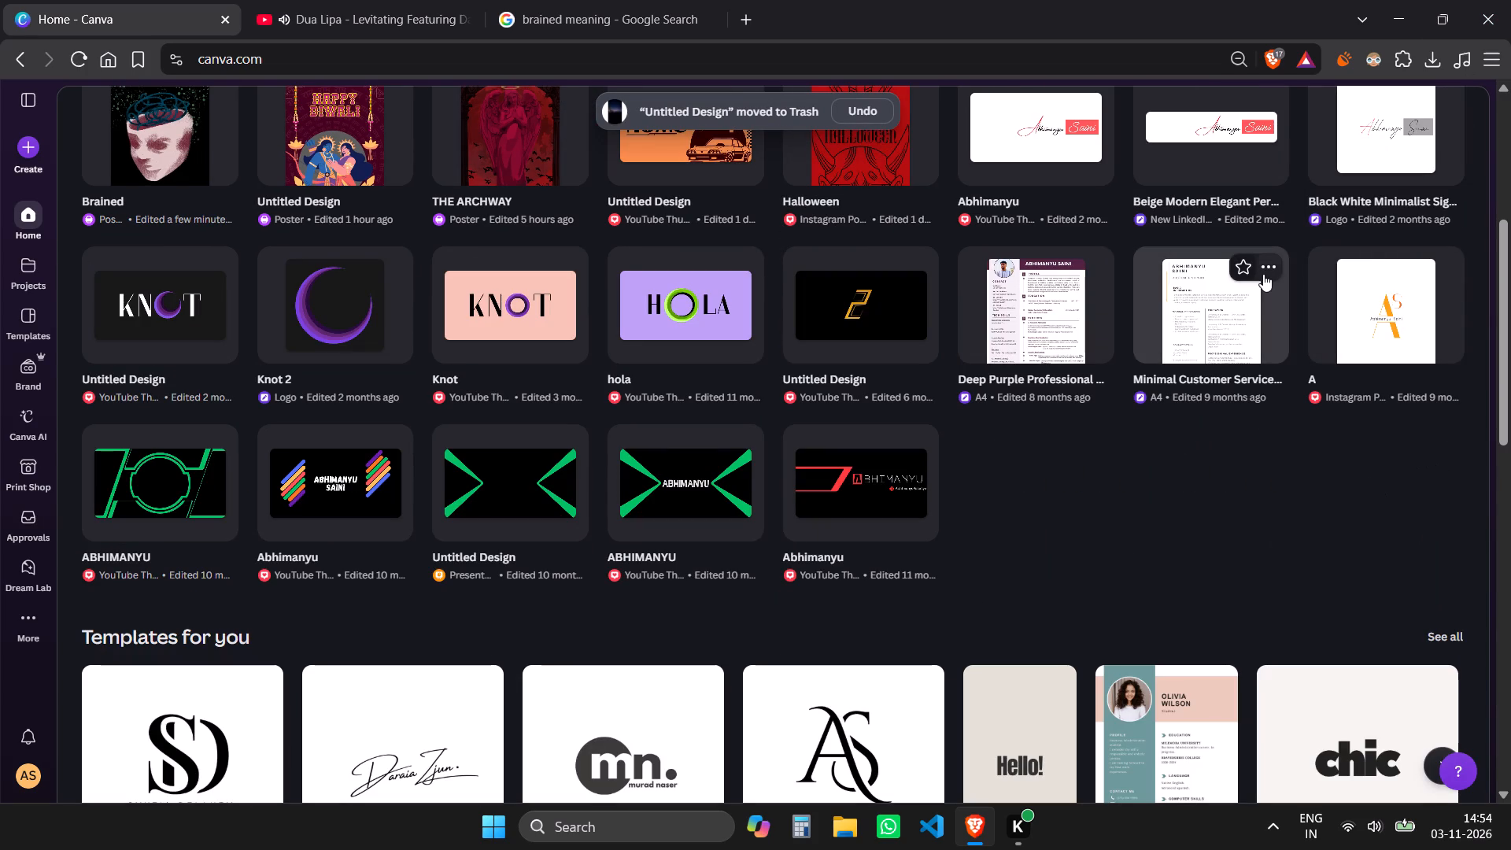
Move the Minimal Customer Service A4 resume design to the trash.
click(1264, 272)
click(1147, 667)
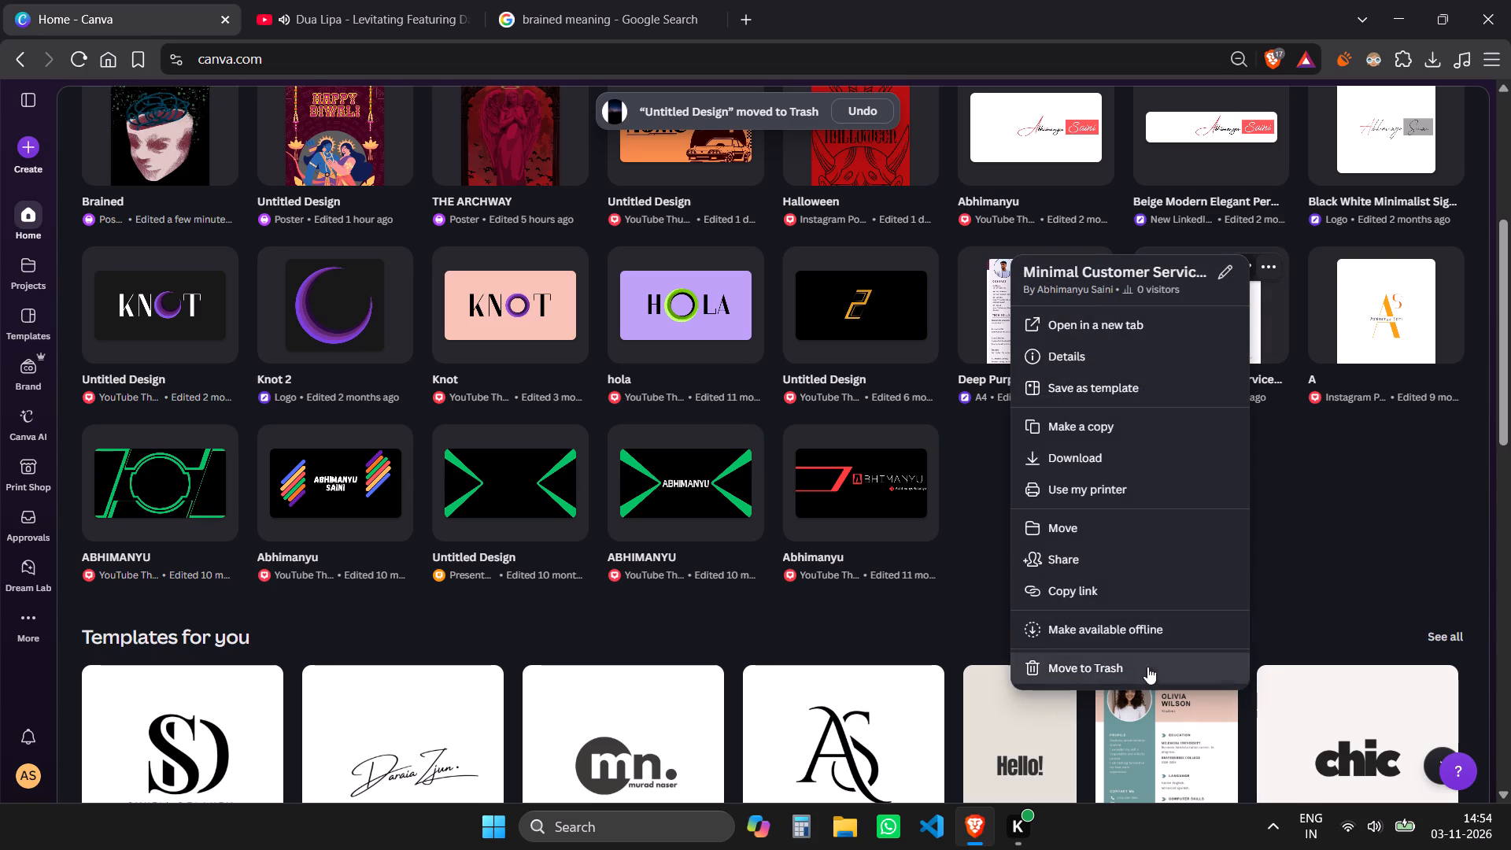
Move the untitled orange "I am Home" YouTube thumbnail with the car graphic to the trash.
scroll(1505, 483, up, 1)
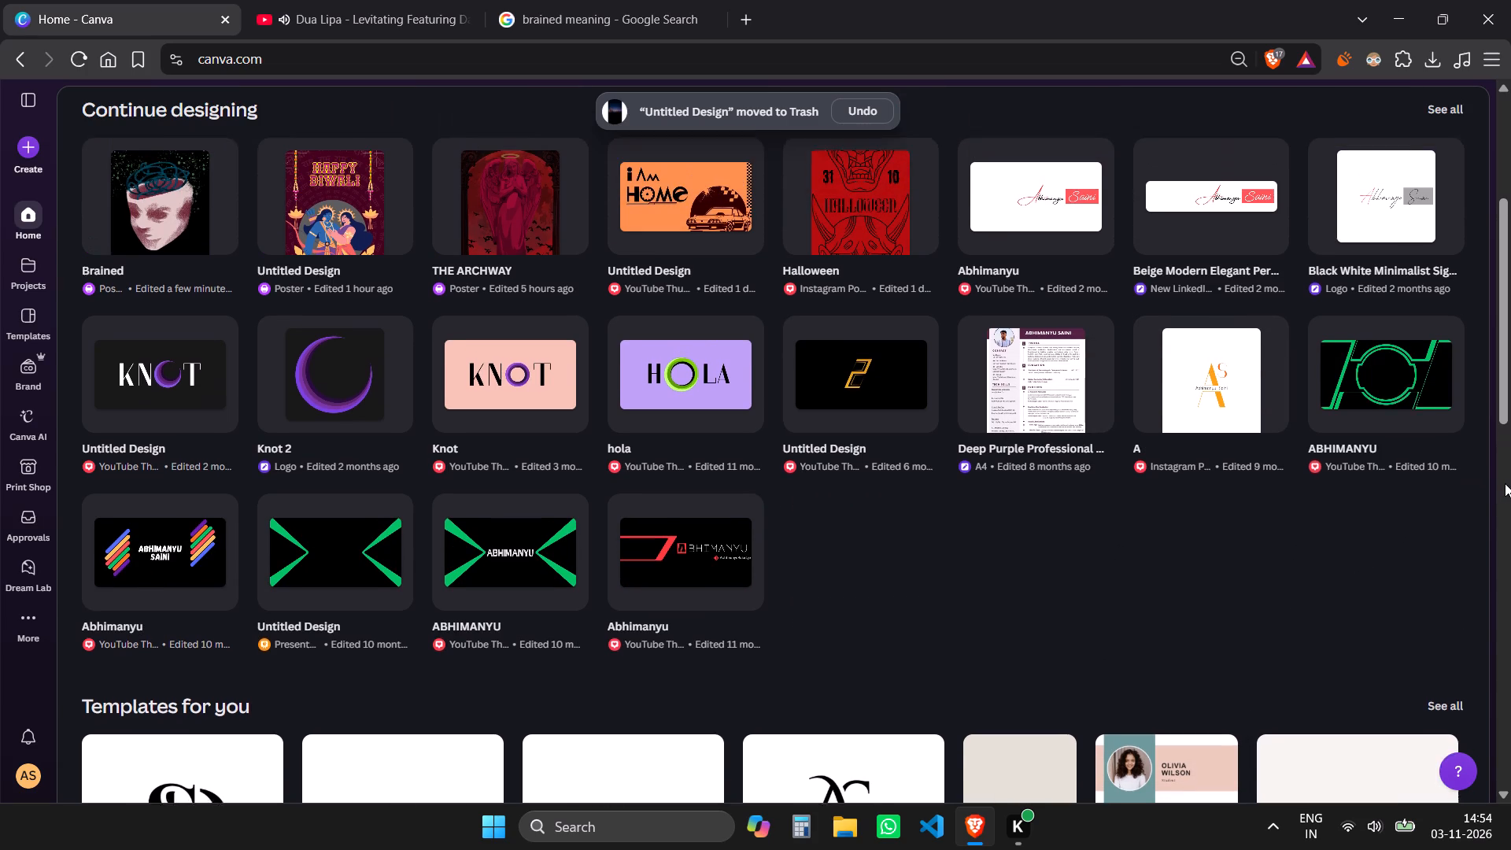
scroll(1505, 483, down, 7)
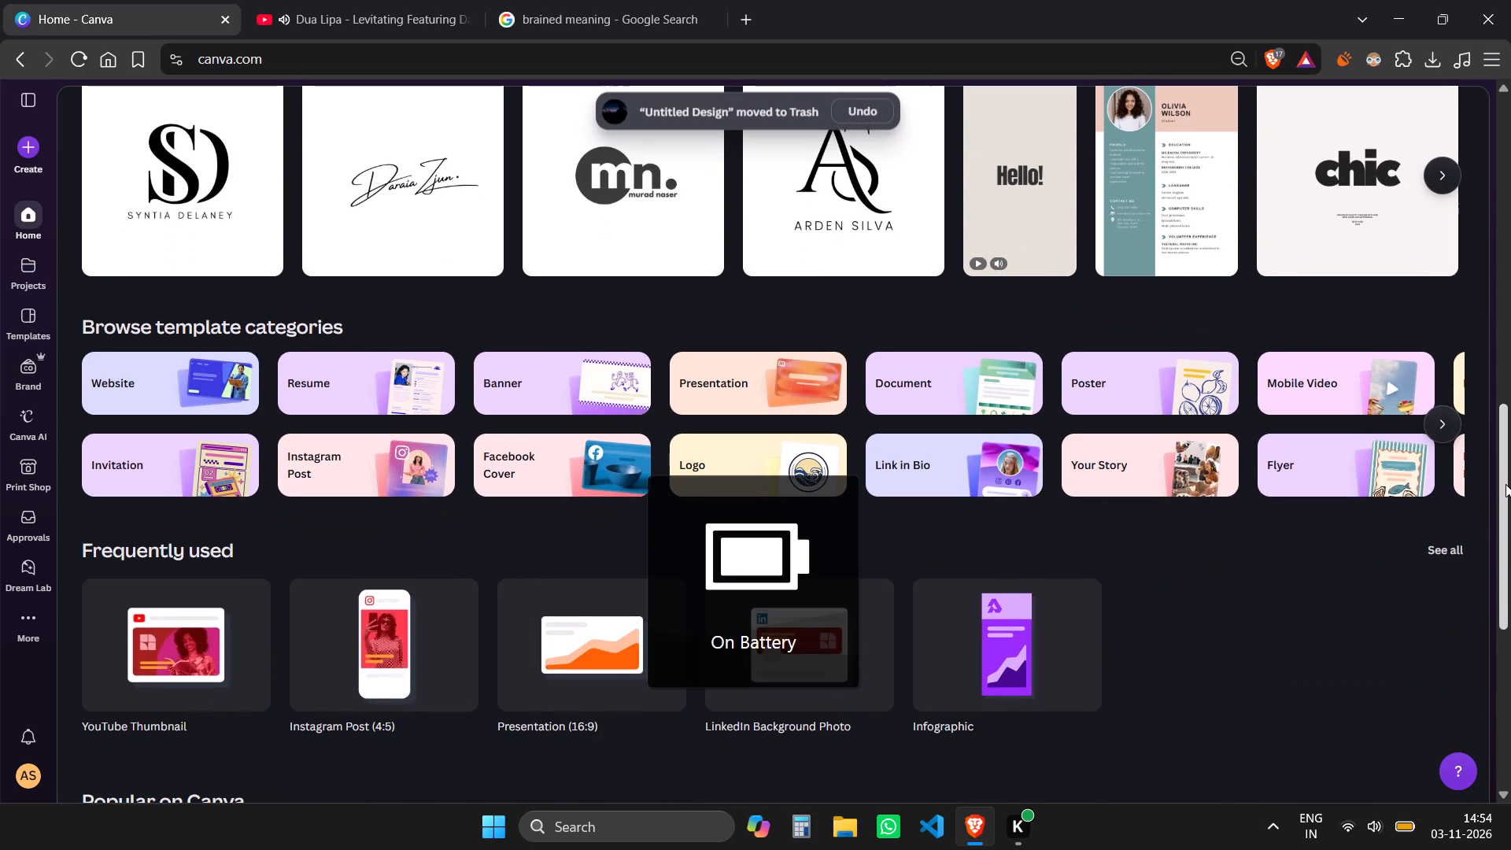
scroll(1505, 484, down, 5)
scroll(1505, 484, up, 14)
scroll(1505, 484, down, 2)
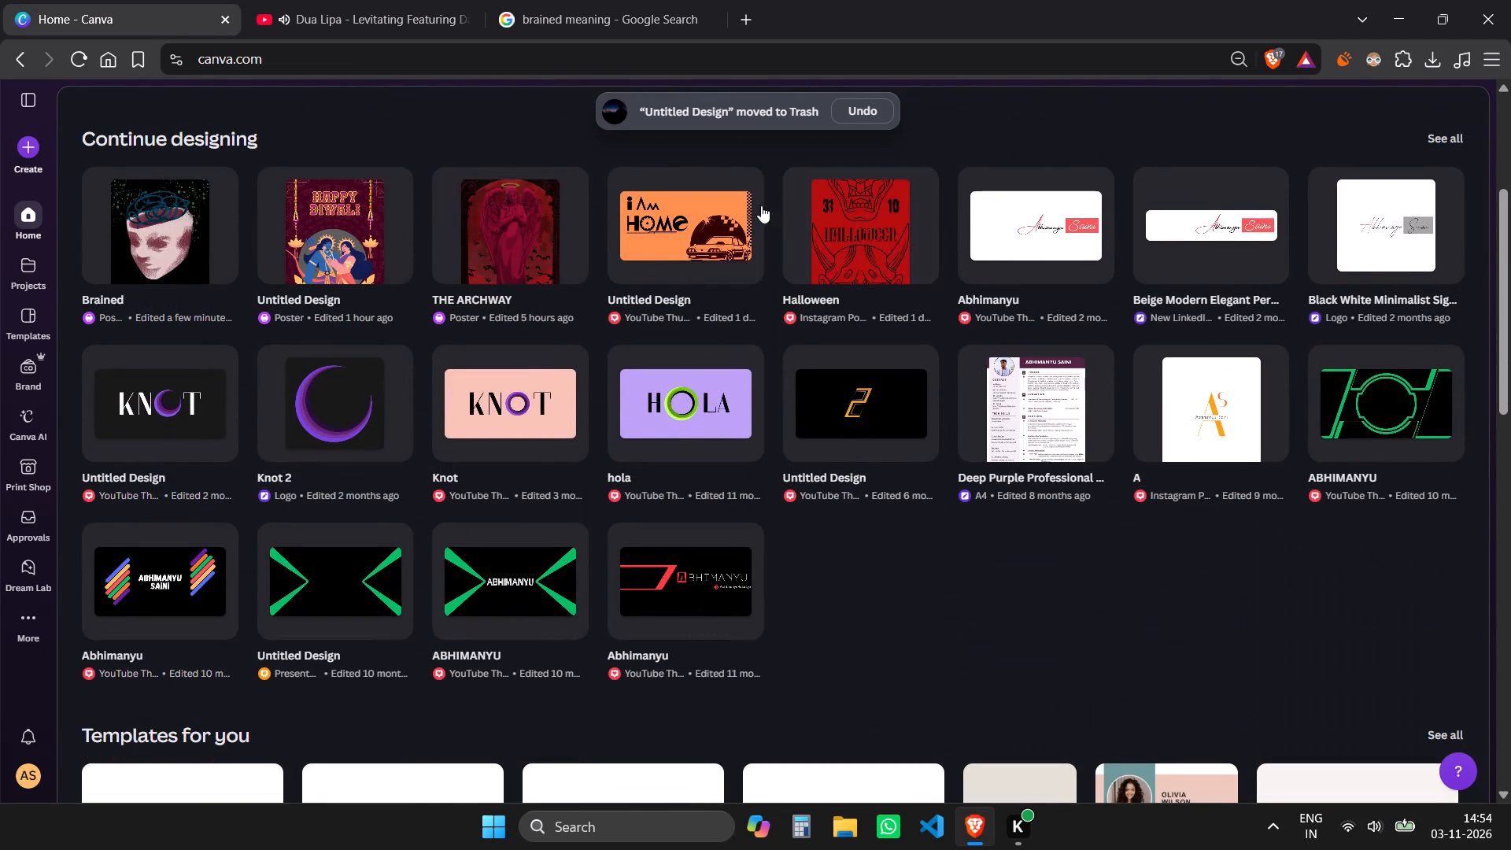
click(746, 188)
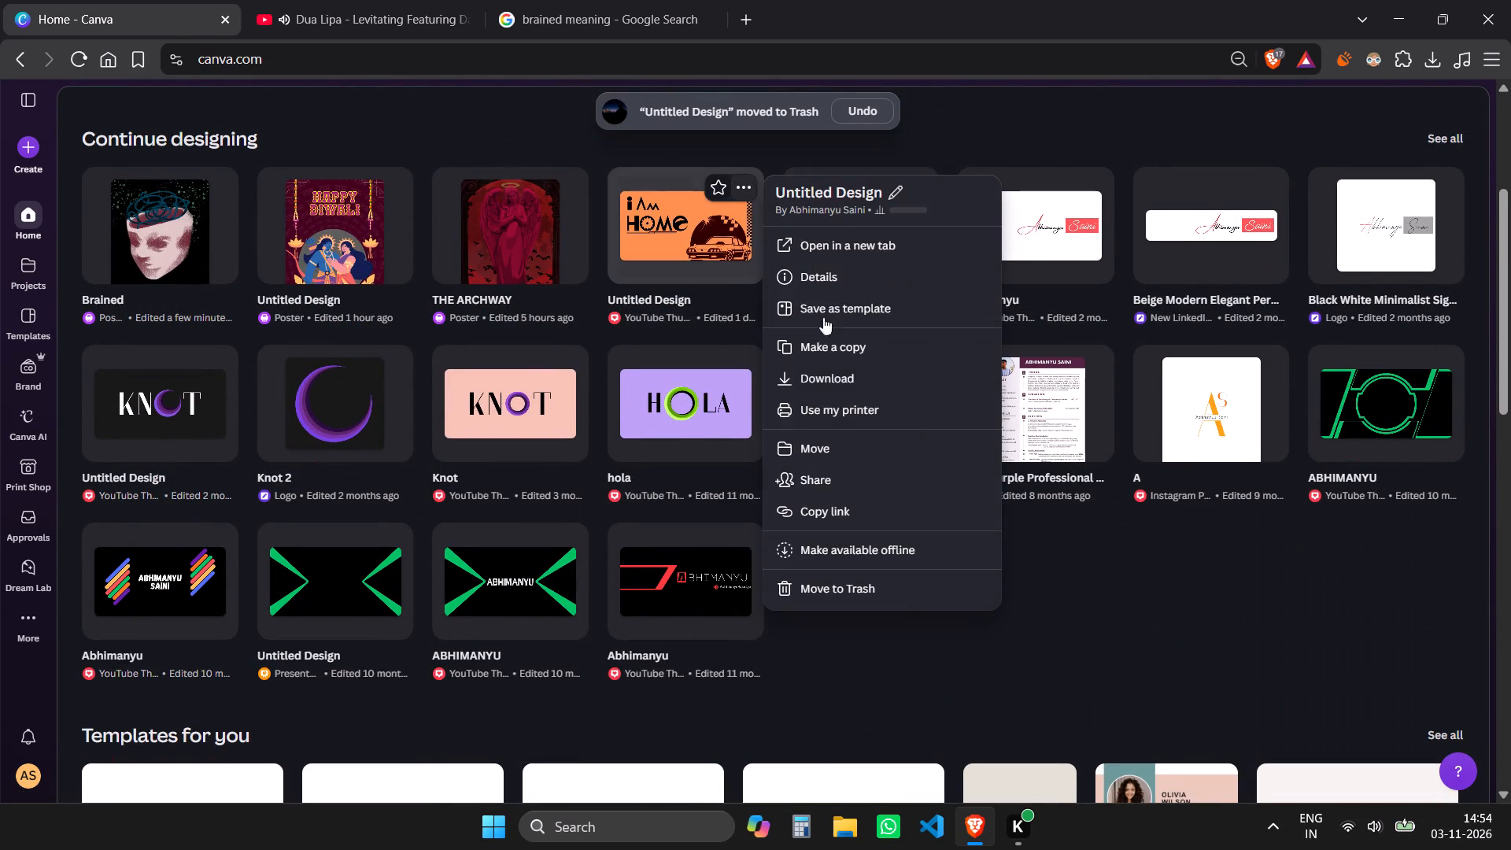
click(907, 578)
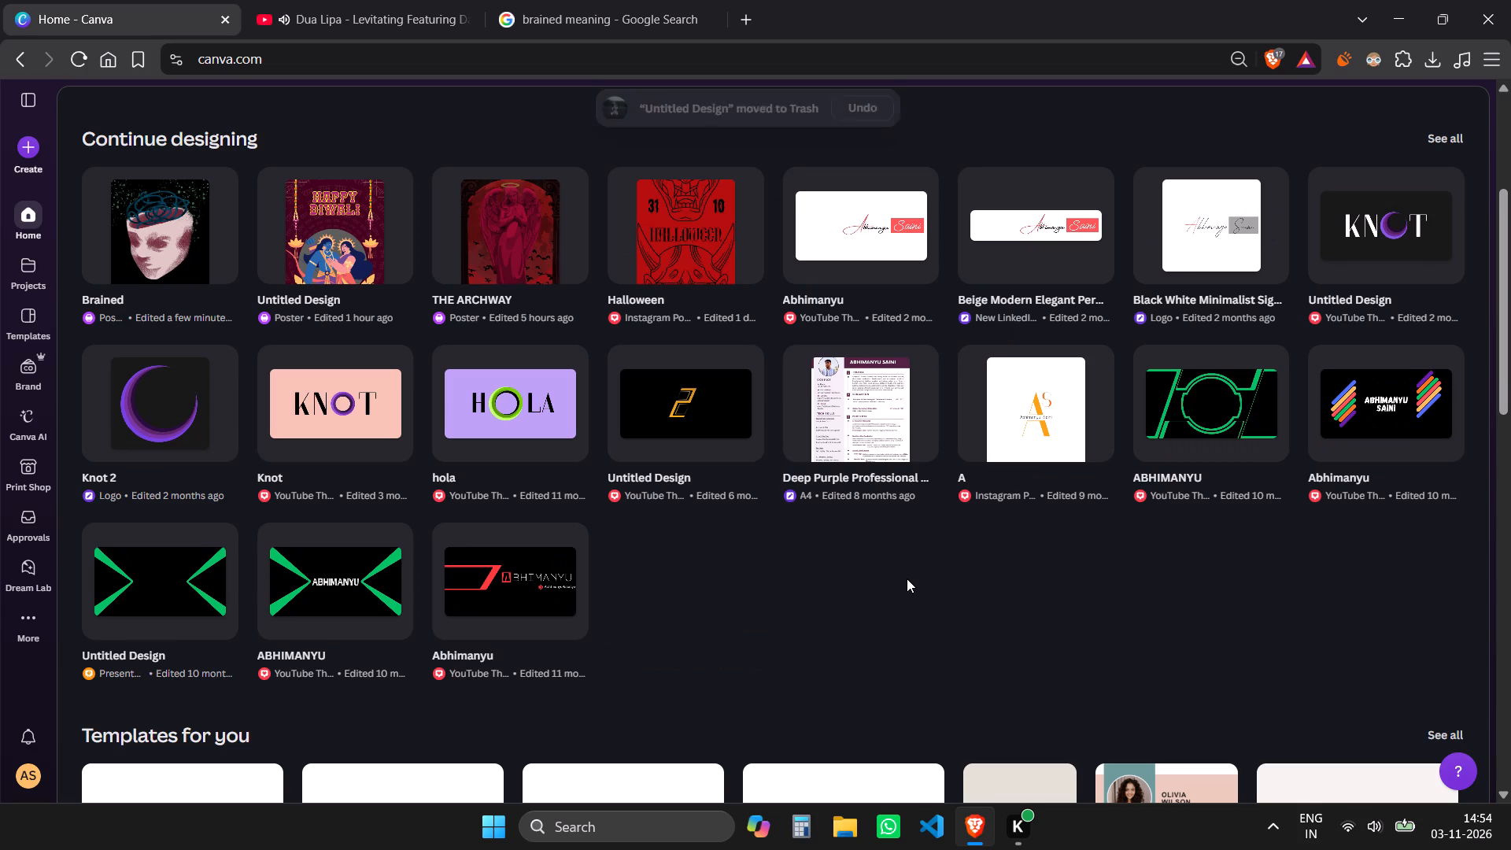